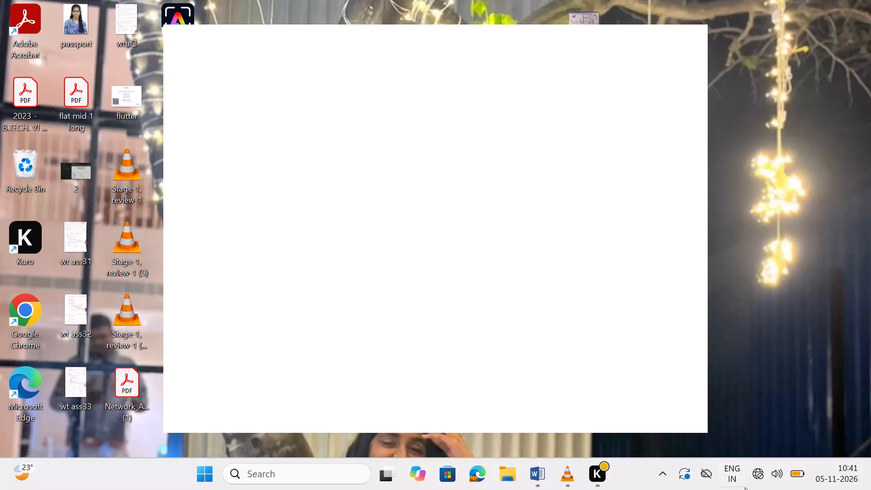
Open the harshini_resume PDF from the recent files in File Explorer.
{"action": "left_click", "coordinate": [264, 481]}
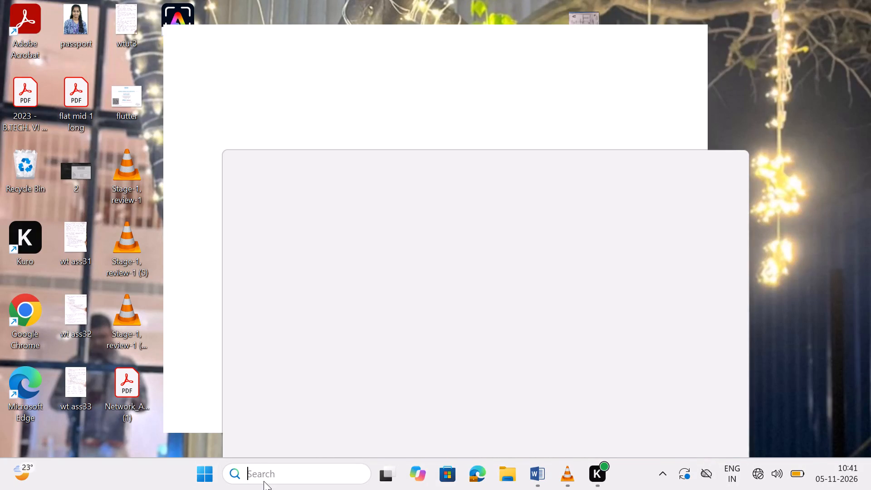
{"action": "left_click", "coordinate": [510, 467]}
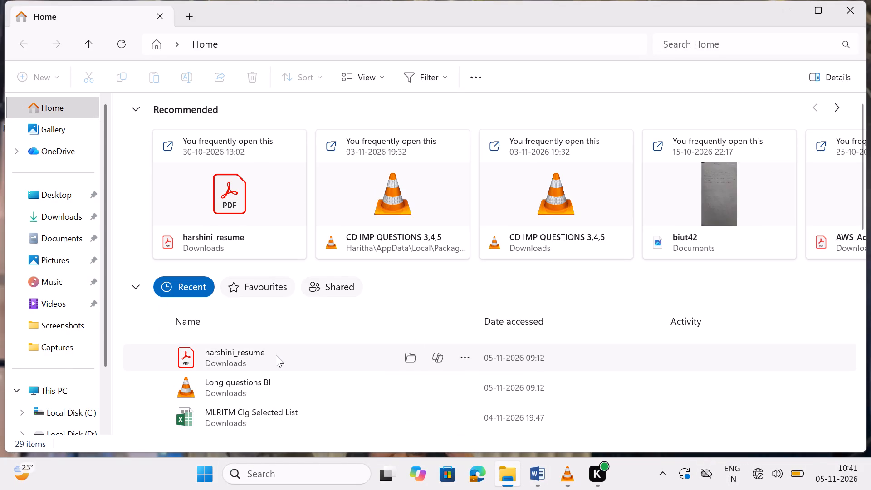
{"action": "double_click", "coordinate": [276, 355]}
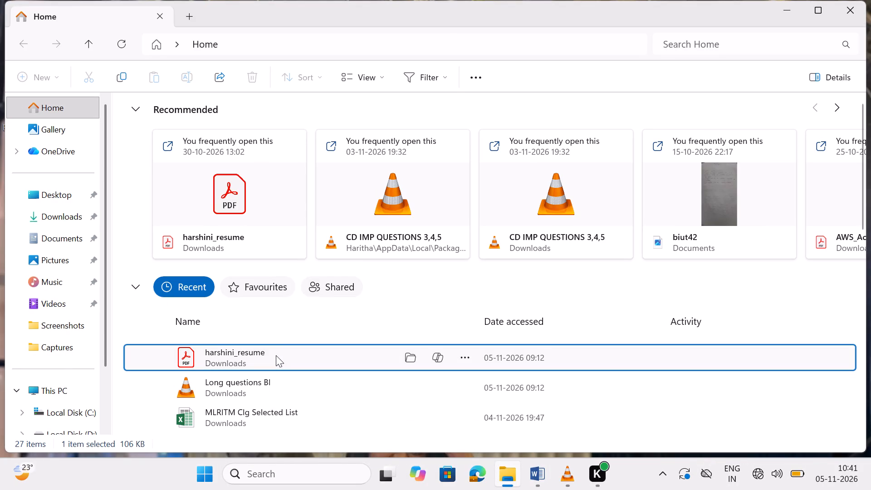
{"action": "double_click", "coordinate": [276, 355]}
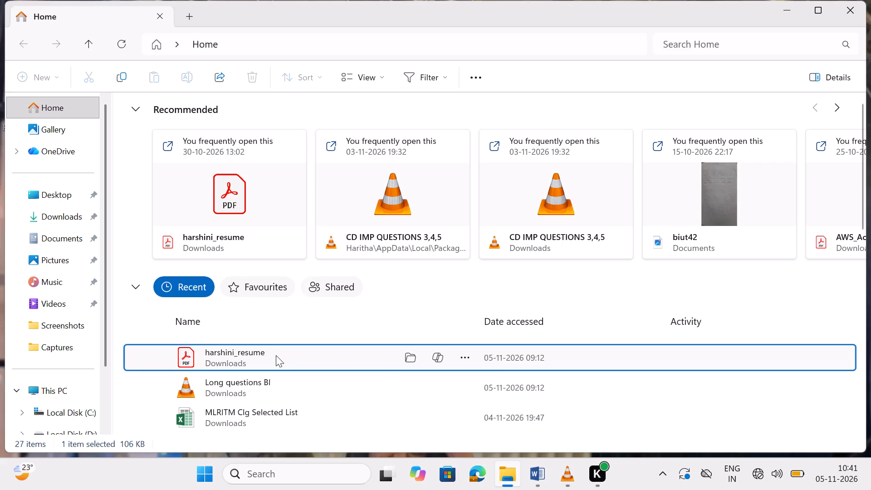
Open the system quick settings for network and sound.
{"action": "left_click", "coordinate": [766, 476]}
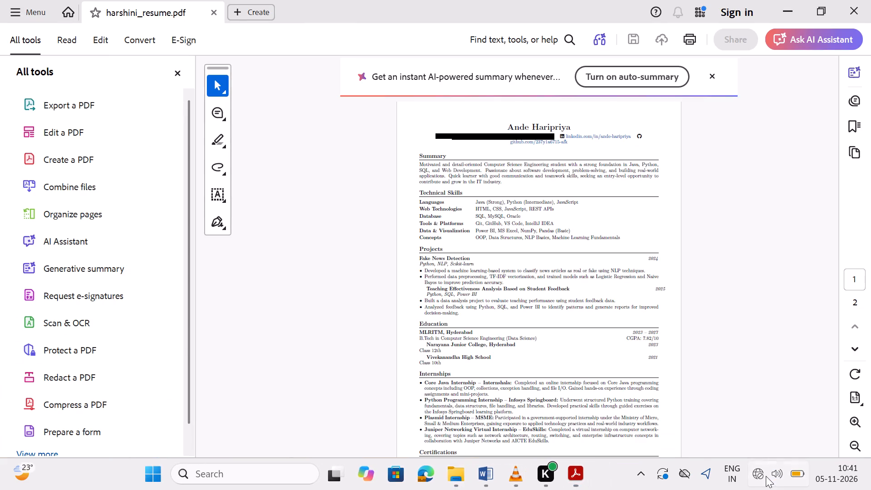
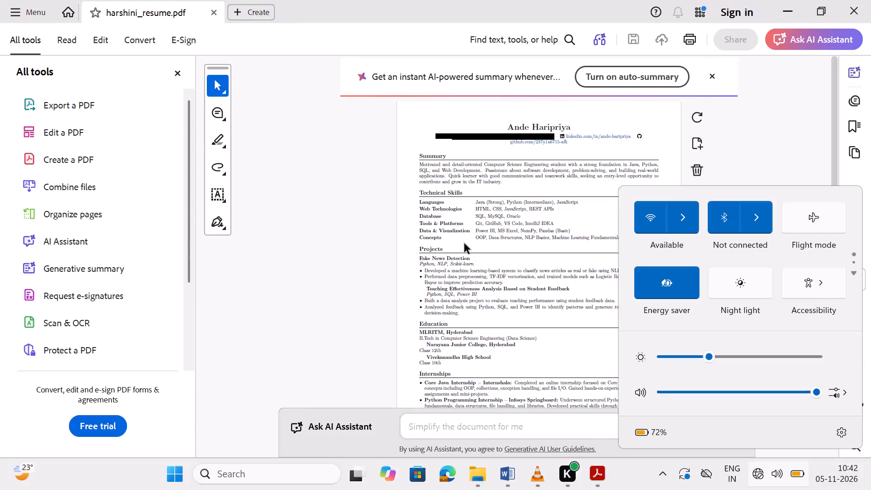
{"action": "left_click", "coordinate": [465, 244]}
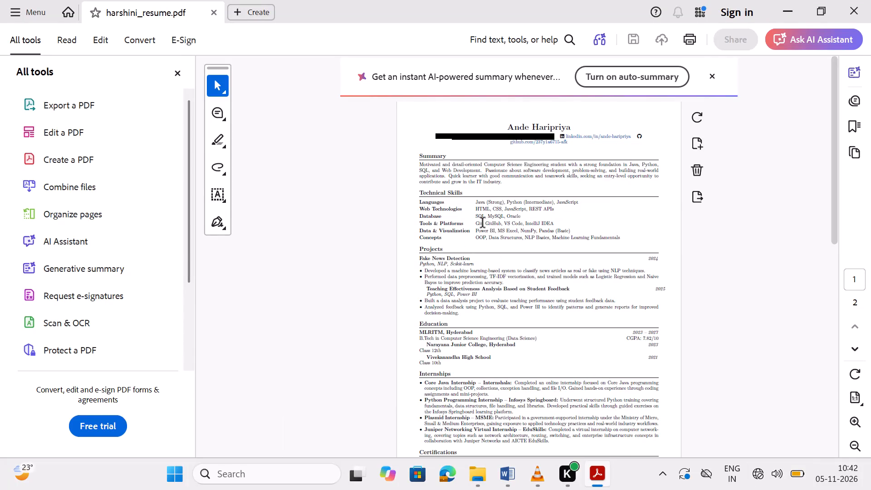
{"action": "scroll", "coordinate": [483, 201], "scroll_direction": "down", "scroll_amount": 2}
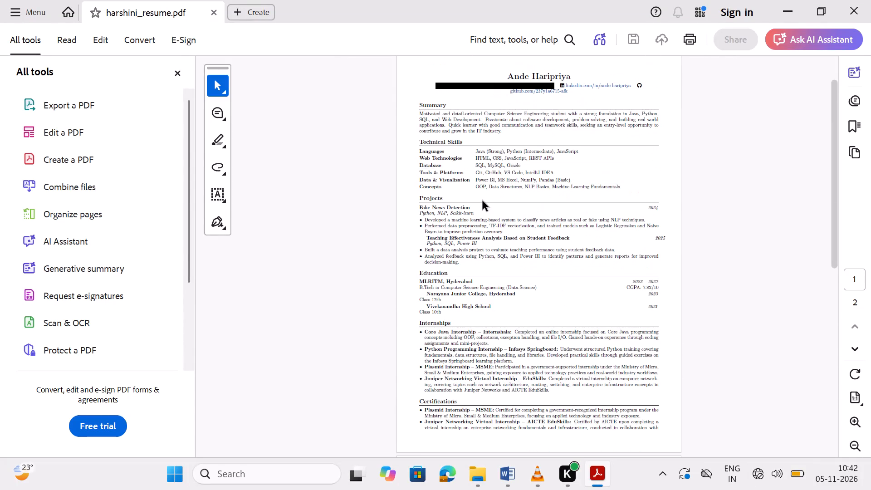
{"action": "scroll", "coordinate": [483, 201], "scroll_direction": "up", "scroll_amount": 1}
Open the list of available Wi-Fi networks and restart Wi-Fi by switching it off and on again.
{"action": "left_click", "coordinate": [755, 476]}
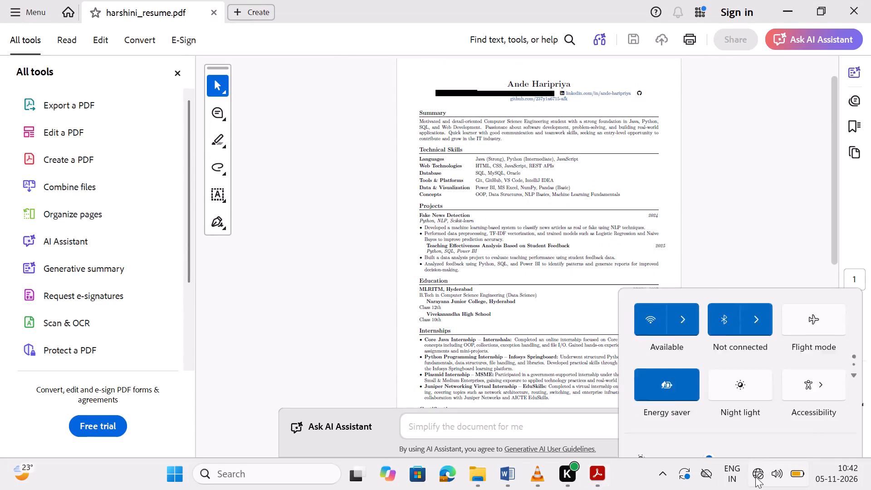
{"action": "left_click", "coordinate": [681, 224]}
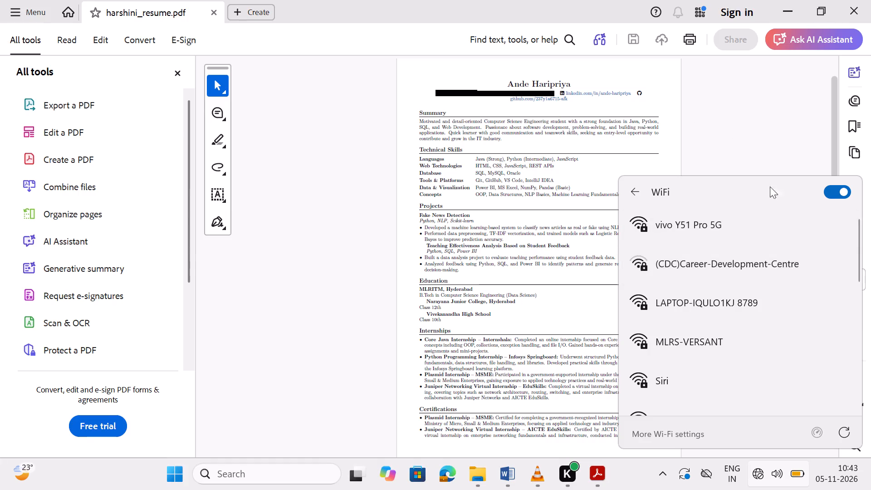
{"action": "left_click", "coordinate": [834, 195]}
{"action": "left_click", "coordinate": [834, 195]}
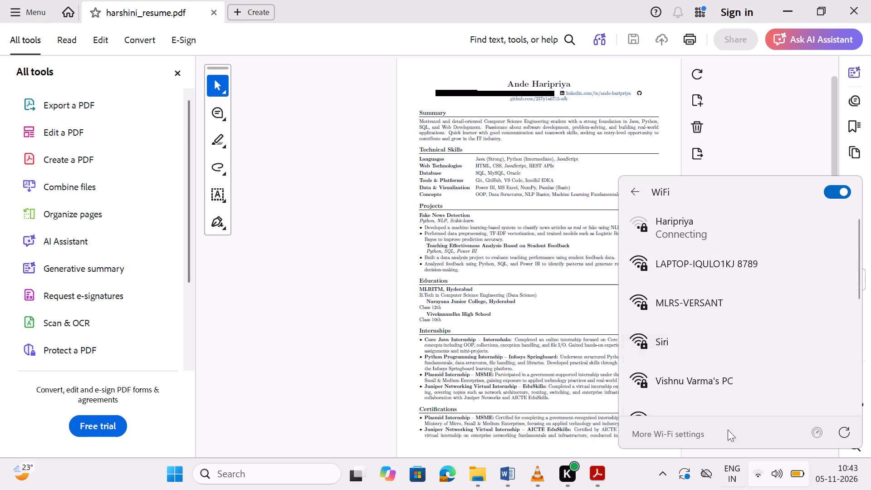
Connect to the open MLRS-WIFI network with automatic connection enabled, and close the network list.
{"action": "scroll", "coordinate": [715, 411], "scroll_direction": "down", "scroll_amount": 2}
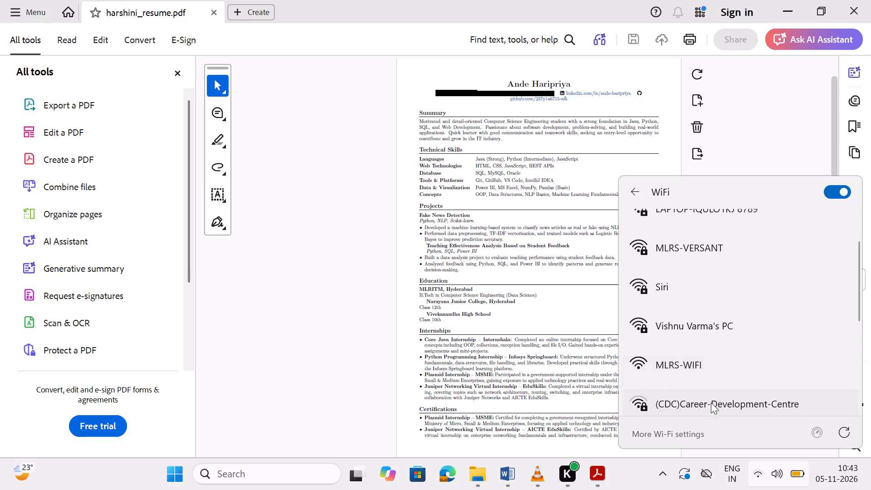
{"action": "left_click", "coordinate": [678, 350]}
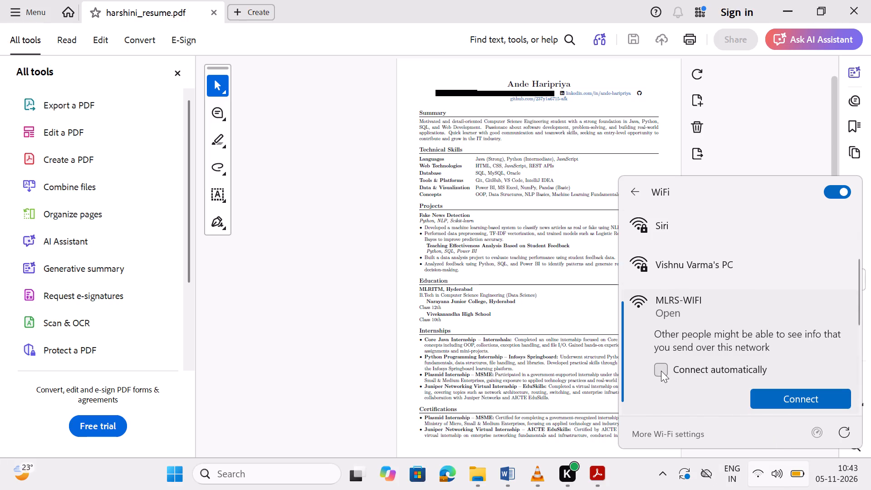
{"action": "left_click", "coordinate": [661, 371]}
{"action": "left_click", "coordinate": [781, 404]}
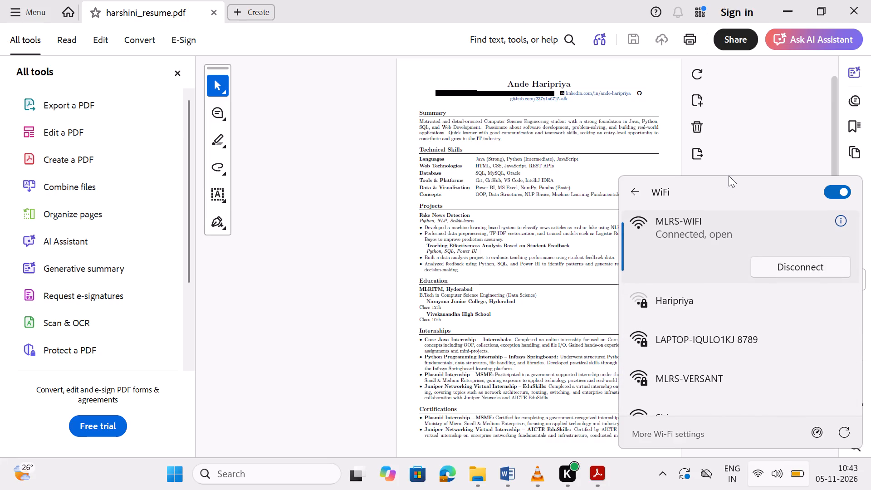
{"action": "left_click", "coordinate": [743, 161]}
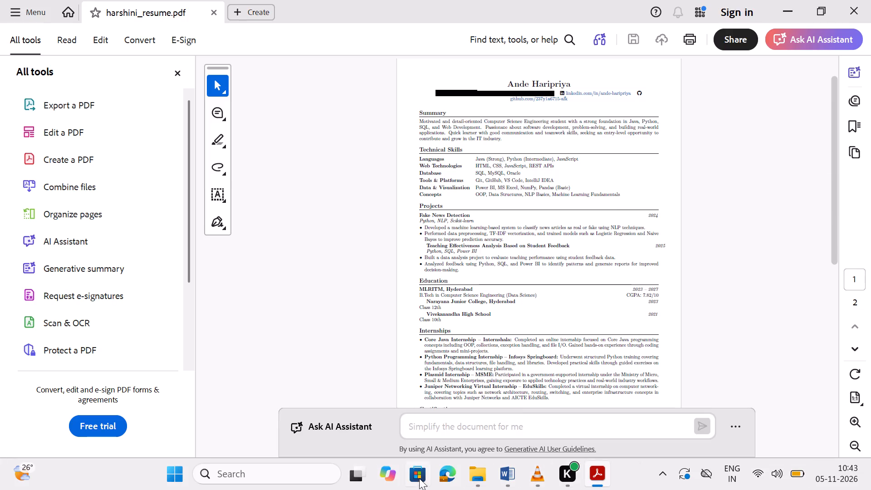
Launch Google Chrome from the recent searches and open the first listed user profile, ready for a web address.
{"action": "left_click", "coordinate": [270, 478]}
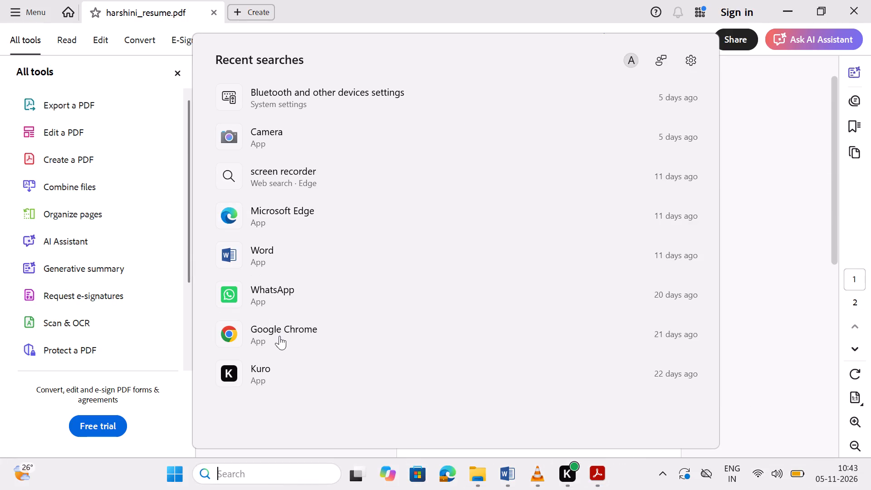
{"action": "left_click", "coordinate": [284, 336]}
{"action": "left_click", "coordinate": [235, 265]}
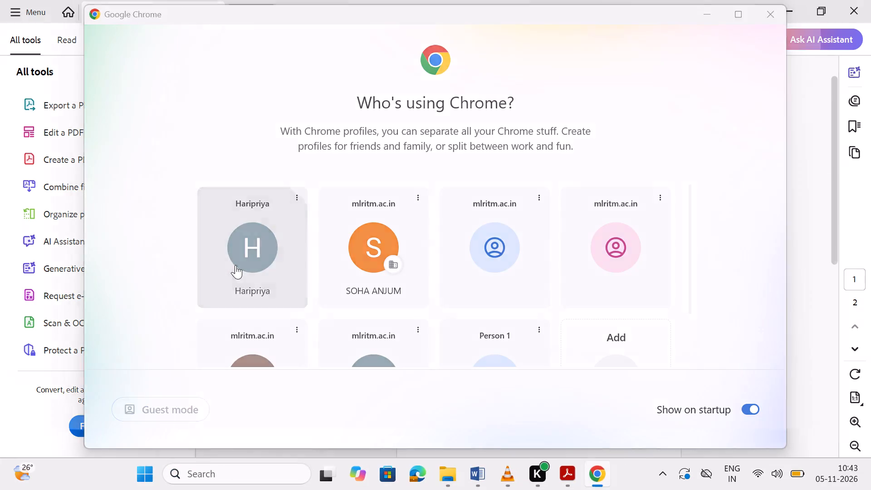
{"action": "left_click", "coordinate": [584, 35]}
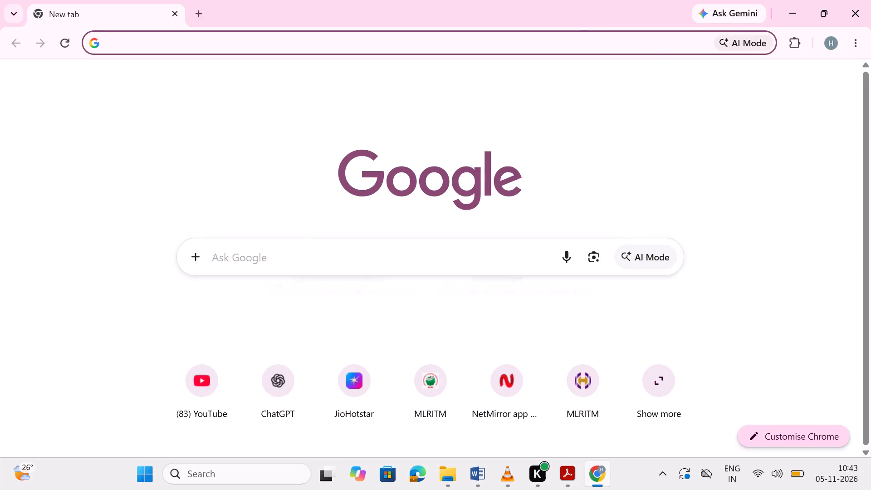
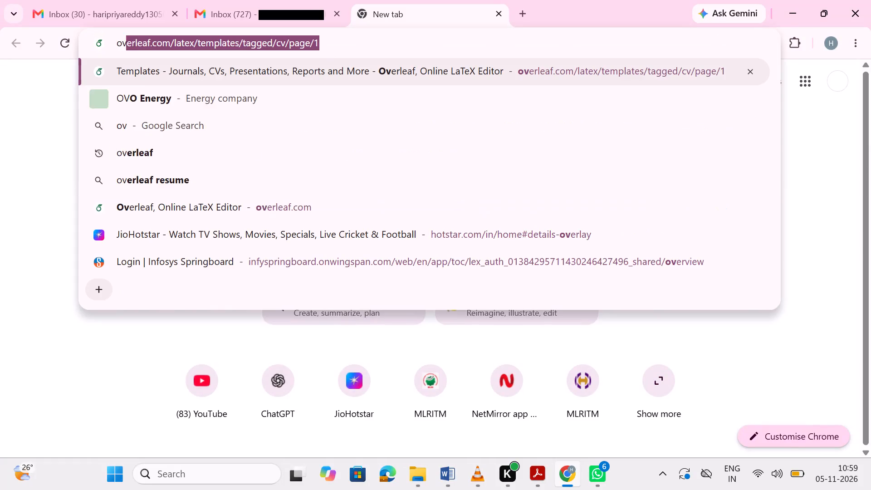
Open the Overleaf CV templates page at overleaf.com/latex/templates/tagged/cv/page/1 in the new Chrome tab.
{"action": "type", "text": "rleaf"}
{"action": "key", "text": "Return"}
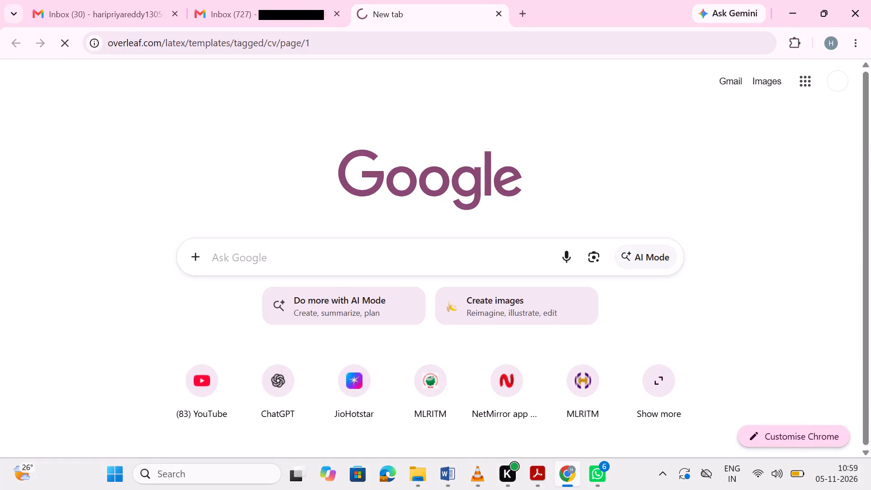
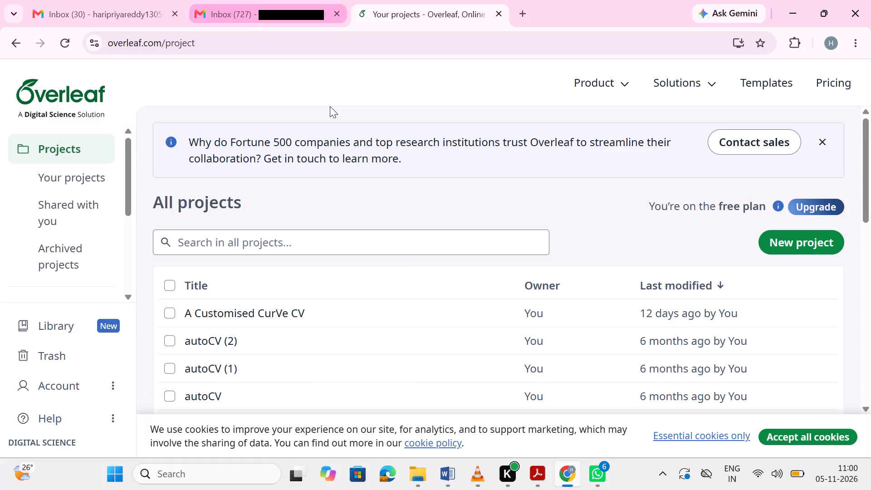
Look through the Overleaf project list and examine the autoCV (2) project's source and compile output.
{"action": "scroll", "coordinate": [627, 241], "scroll_direction": "down", "scroll_amount": 8}
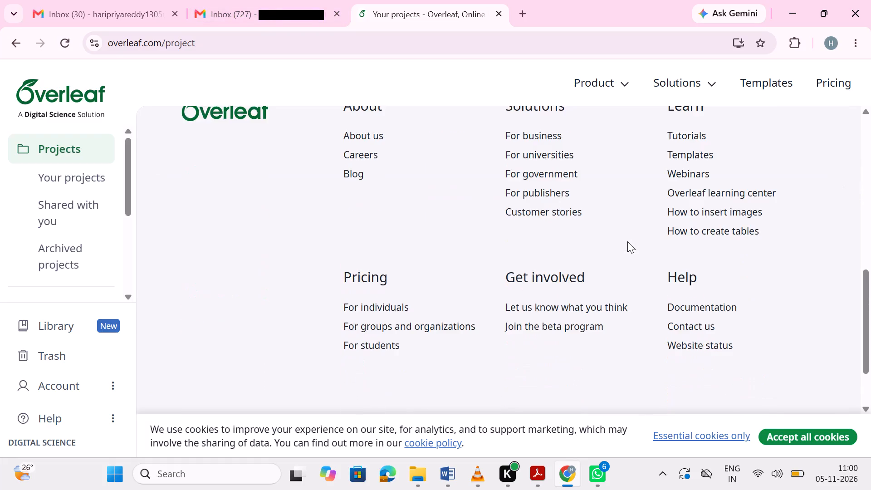
{"action": "scroll", "coordinate": [412, 228], "scroll_direction": "up", "scroll_amount": 8}
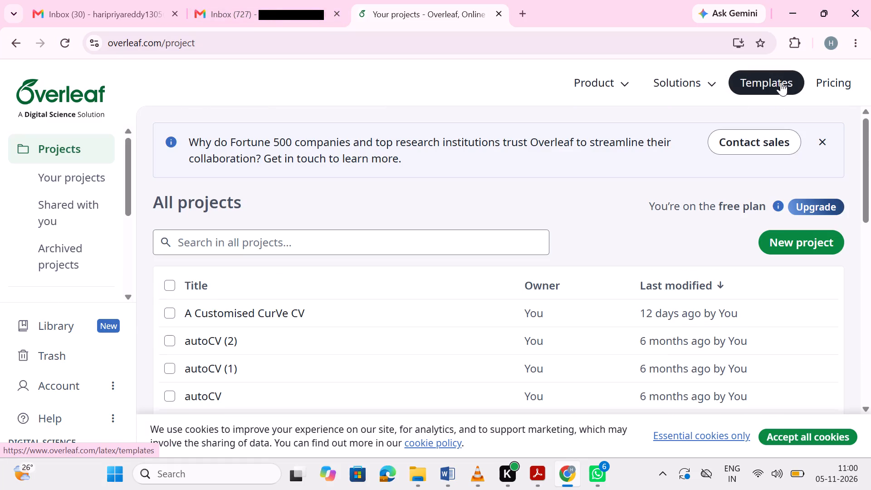
{"action": "scroll", "coordinate": [93, 330], "scroll_direction": "down", "scroll_amount": 1}
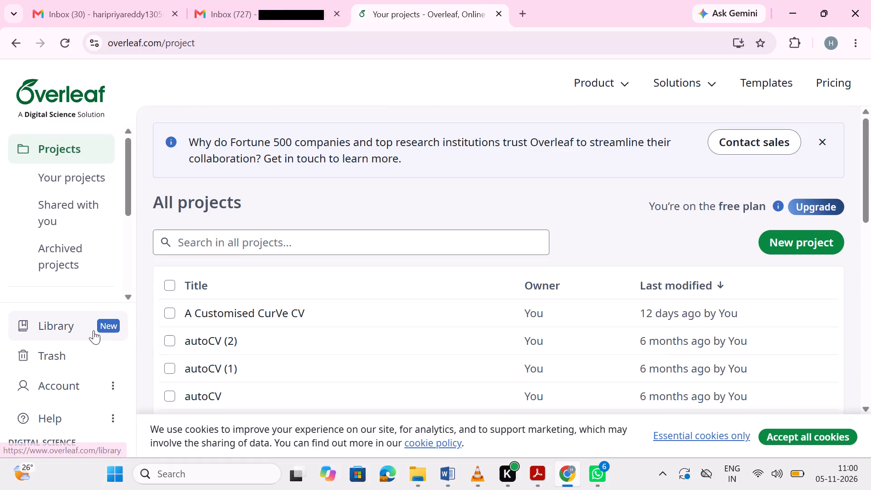
{"action": "scroll", "coordinate": [93, 330], "scroll_direction": "down", "scroll_amount": 1}
{"action": "scroll", "coordinate": [478, 323], "scroll_direction": "up", "scroll_amount": 1}
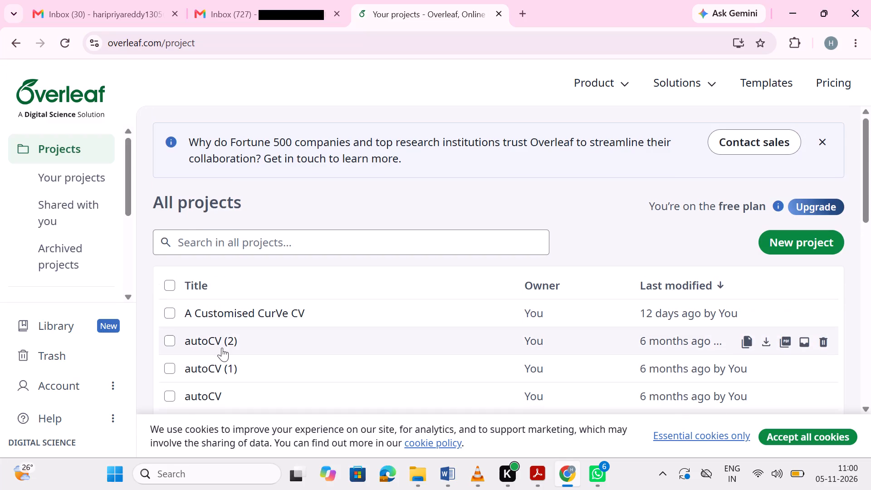
{"action": "double_click", "coordinate": [220, 345]}
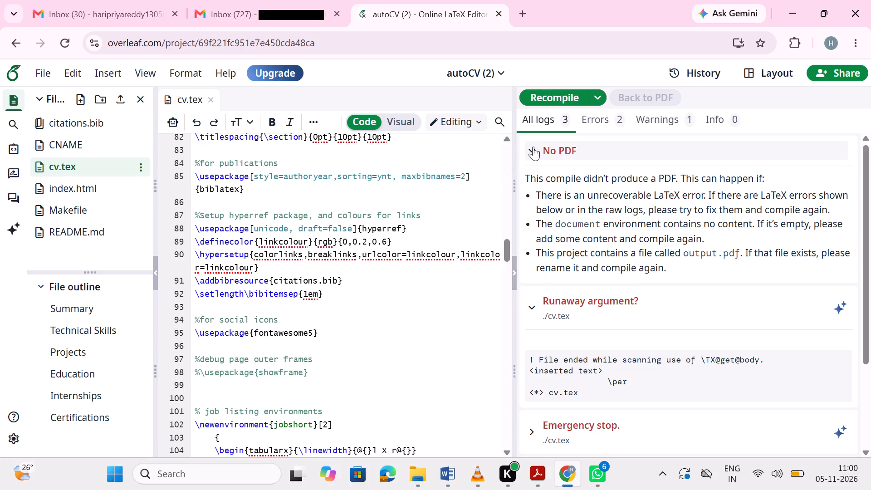
{"action": "left_click", "coordinate": [13, 42]}
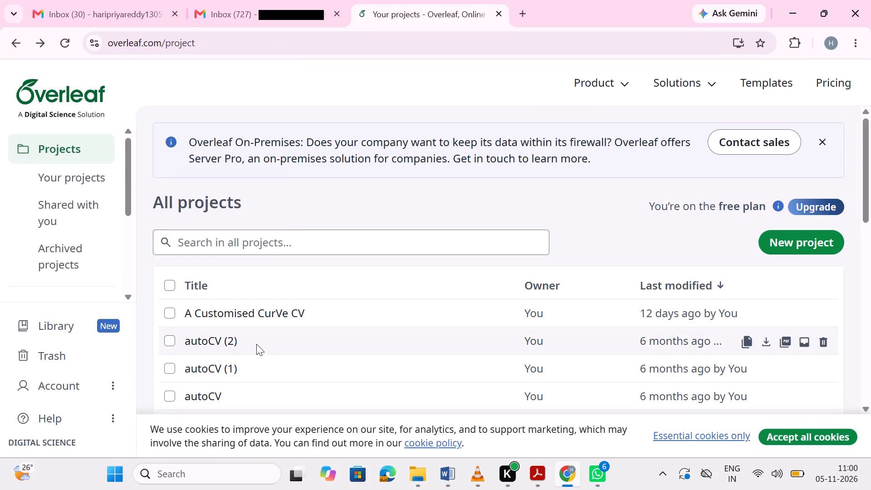
{"action": "scroll", "coordinate": [256, 344], "scroll_direction": "down", "scroll_amount": 2}
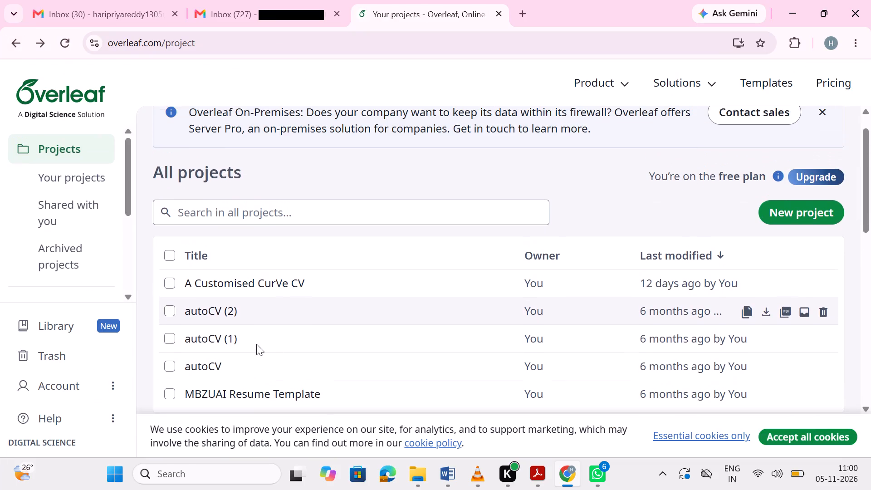
{"action": "scroll", "coordinate": [256, 344], "scroll_direction": "down", "scroll_amount": 1}
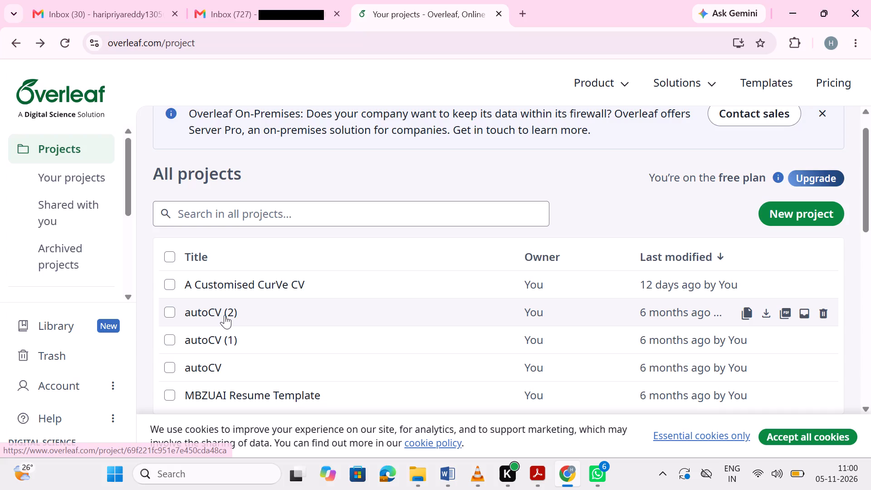
{"action": "left_click", "coordinate": [225, 315]}
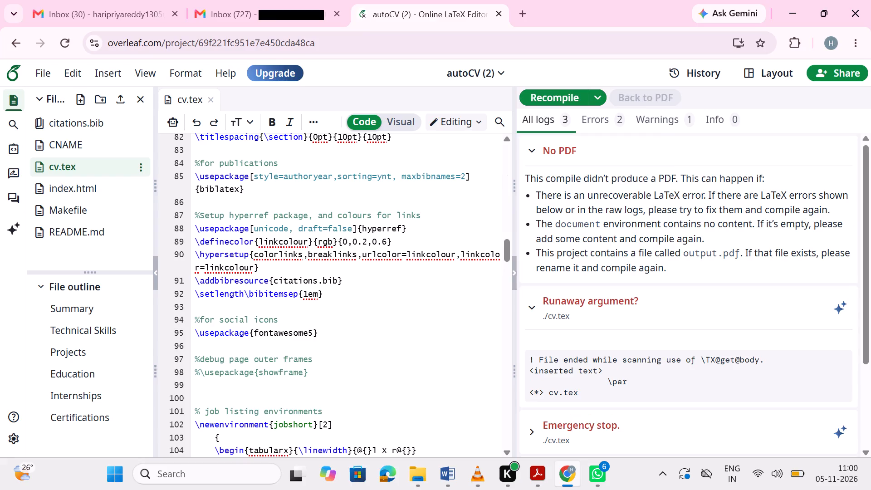
{"action": "left_click", "coordinate": [640, 100]}
{"action": "left_click", "coordinate": [10, 36]}
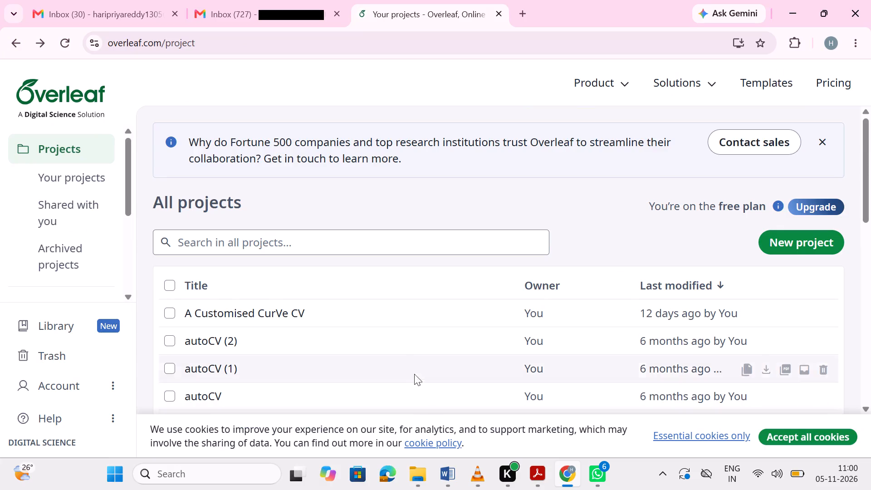
Open a new tab in Chrome alongside the Overleaf projects page.
{"action": "left_click", "coordinate": [449, 473]}
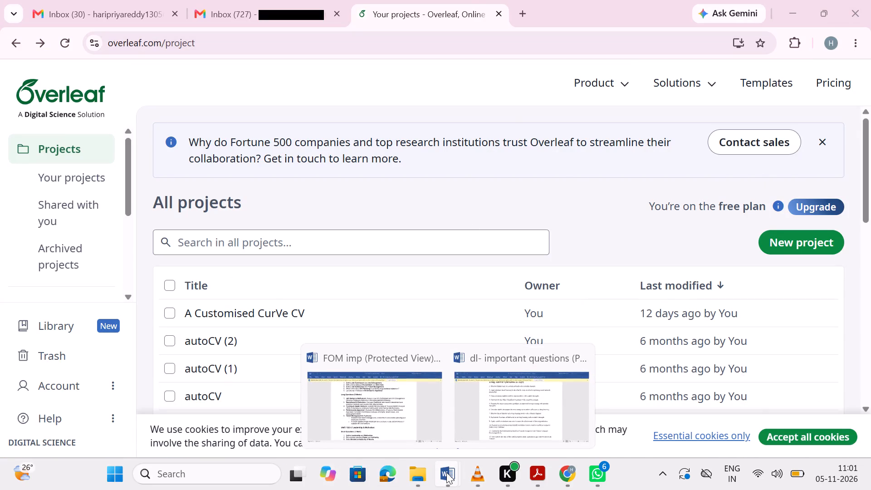
{"action": "left_click", "coordinate": [528, 14]}
{"action": "left_click", "coordinate": [455, 43]}
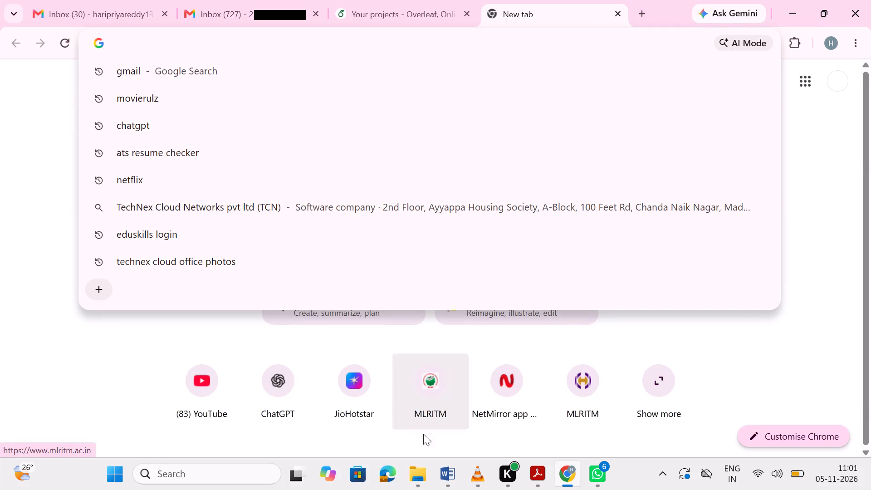
Switch to the dl- important questions document in Word and look through its new-document templates, file information and upload options.
{"action": "left_click", "coordinate": [445, 462]}
{"action": "left_click", "coordinate": [474, 398]}
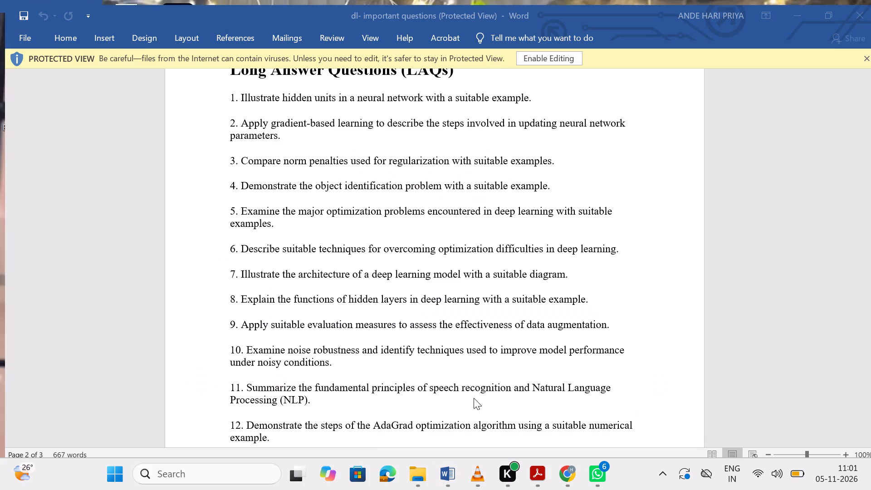
{"action": "left_click", "coordinate": [18, 35]}
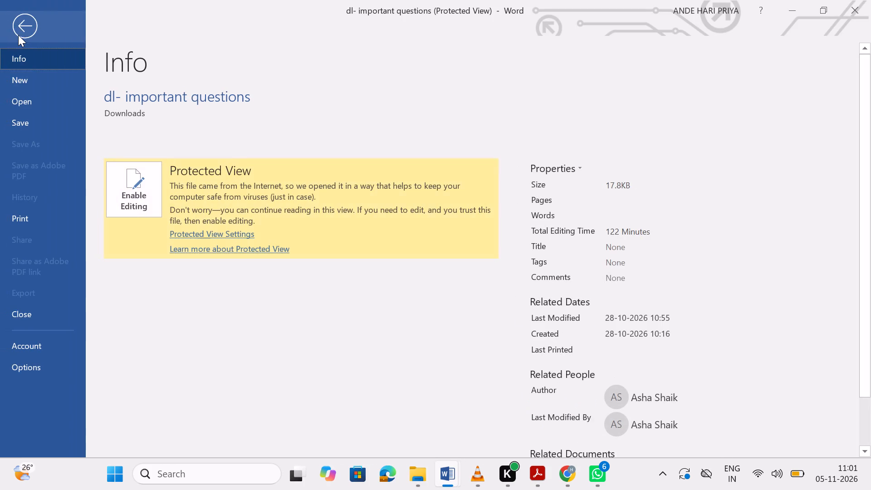
{"action": "left_click", "coordinate": [25, 81]}
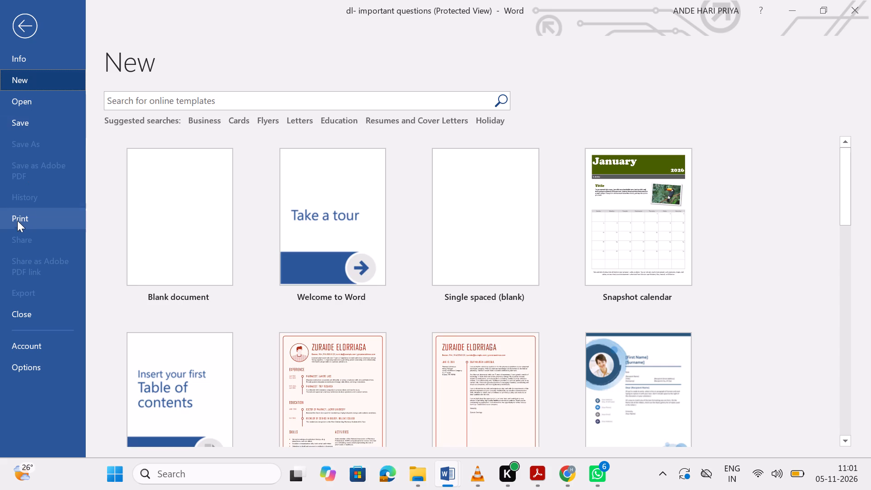
{"action": "scroll", "coordinate": [230, 283], "scroll_direction": "up", "scroll_amount": 1}
{"action": "left_click", "coordinate": [21, 63]}
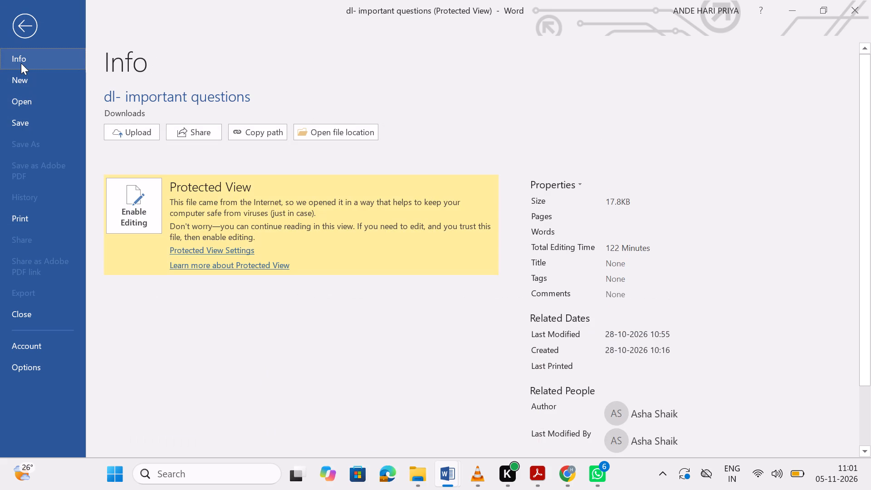
{"action": "left_click", "coordinate": [137, 132]}
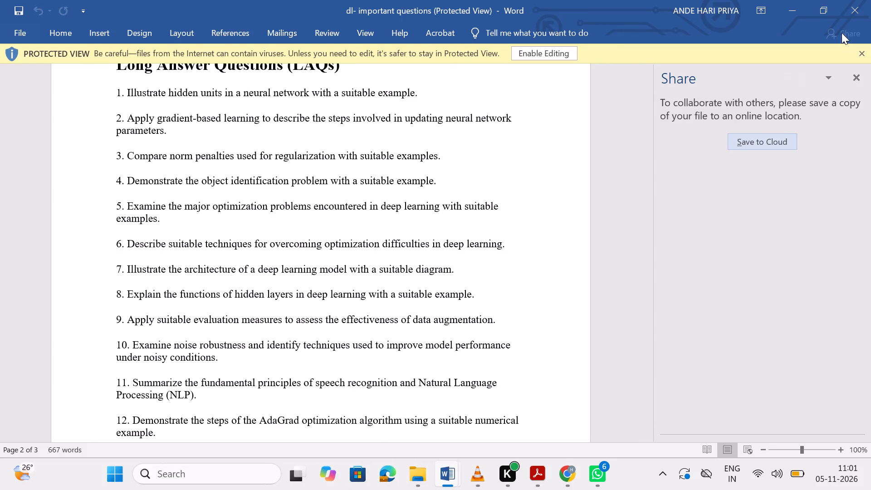
Close the dl- important questions and FOM imp documents in Word.
{"action": "left_click", "coordinate": [851, 12]}
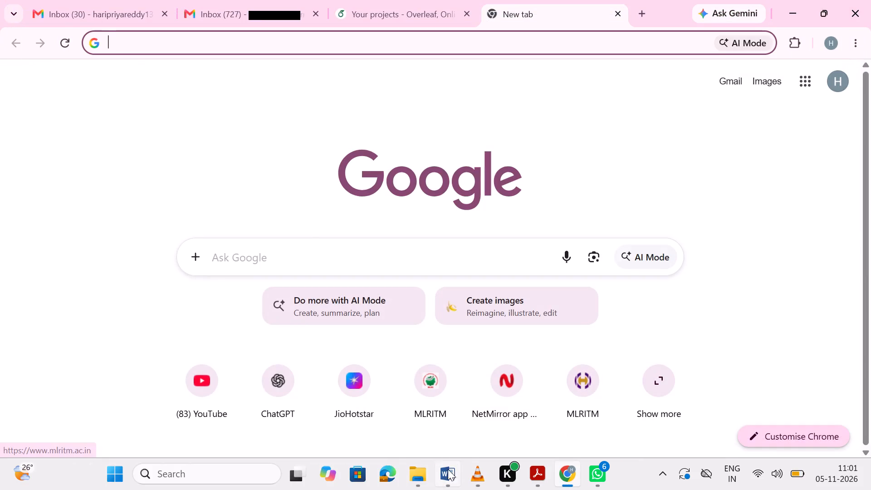
{"action": "left_click", "coordinate": [448, 469]}
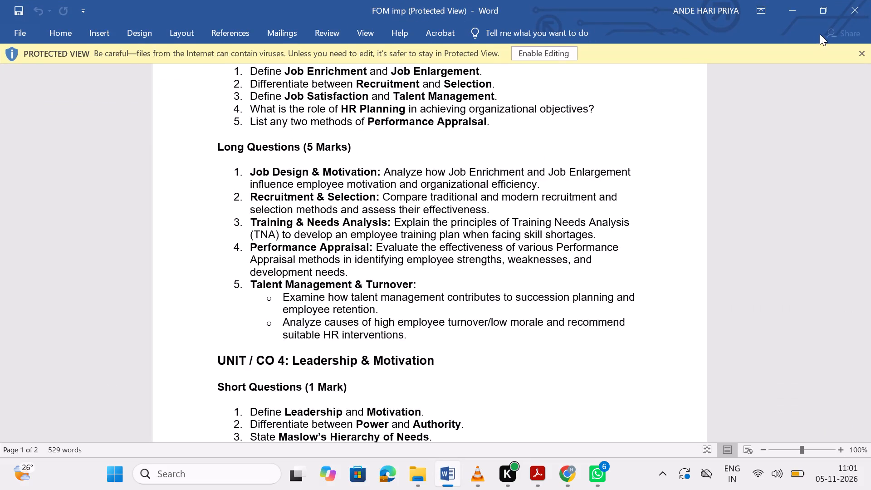
{"action": "left_click", "coordinate": [853, 6]}
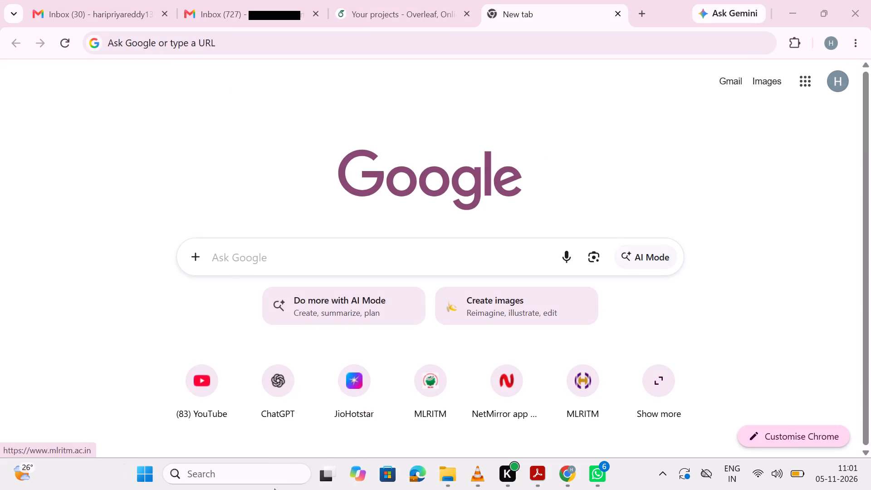
Launch Word again and open the harshini_resume PDF from the recent documents for editing.
{"action": "left_click", "coordinate": [264, 475]}
{"action": "type", "text": "wo"}
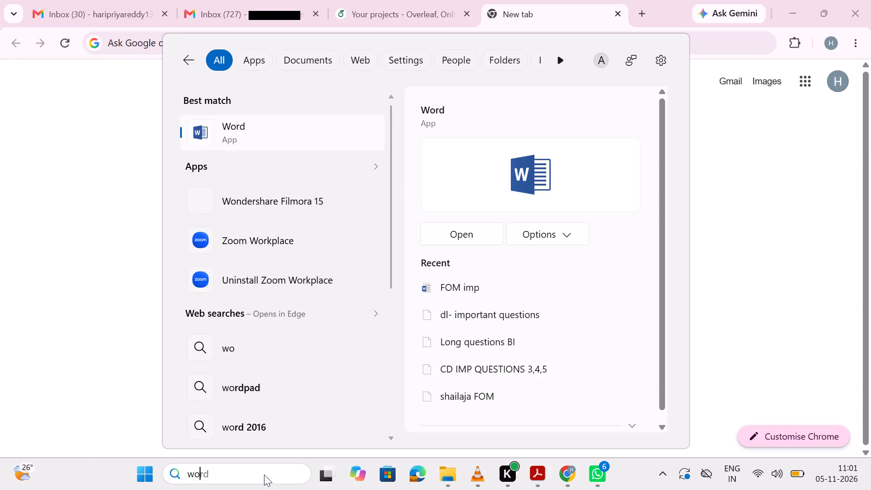
{"action": "left_click", "coordinate": [235, 135]}
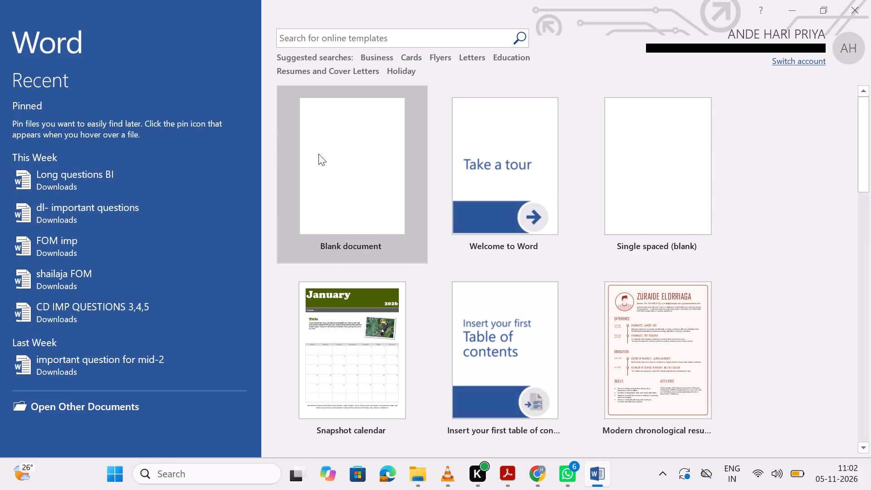
{"action": "left_click_drag", "start_coordinate": [70, 415], "coordinate": [70, 400]}
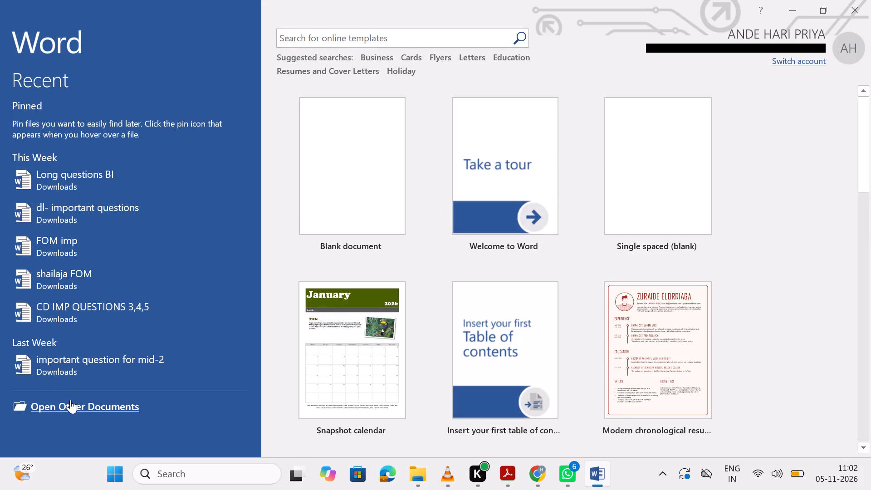
{"action": "left_click", "coordinate": [70, 400]}
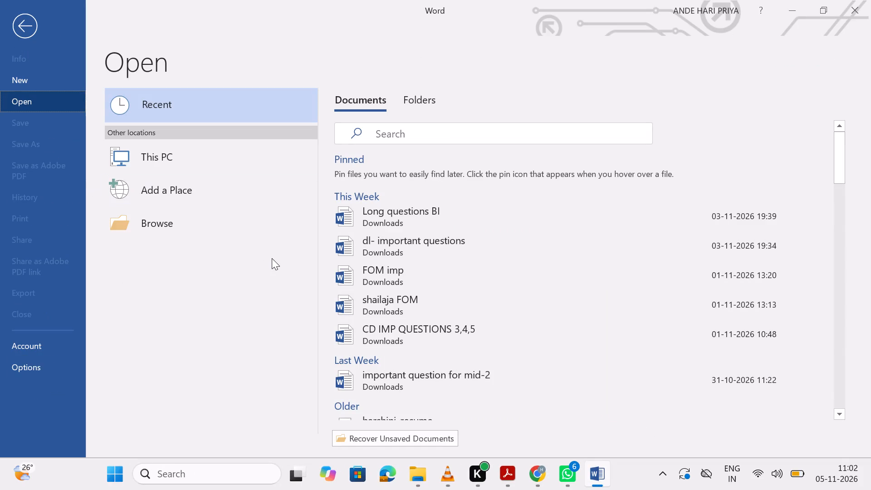
{"action": "scroll", "coordinate": [435, 356], "scroll_direction": "down", "scroll_amount": 2}
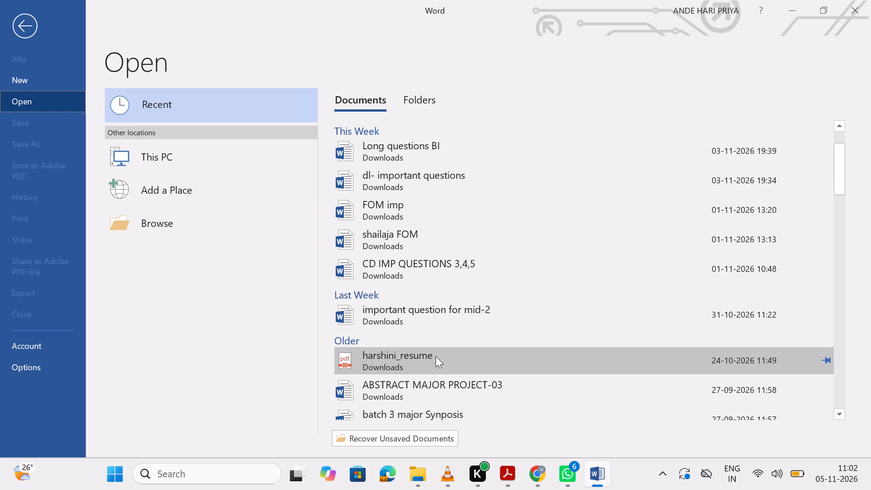
{"action": "scroll", "coordinate": [435, 356], "scroll_direction": "down", "scroll_amount": 1}
{"action": "double_click", "coordinate": [435, 356]}
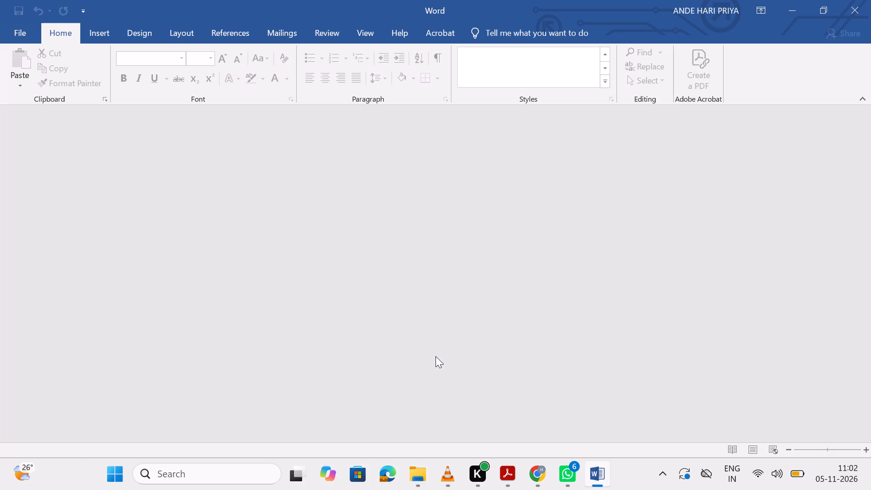
Read through the converted resume from the header and summary down to the Coding Profiles section.
{"action": "scroll", "coordinate": [336, 328], "scroll_direction": "down", "scroll_amount": 1}
{"action": "scroll", "coordinate": [336, 328], "scroll_direction": "up", "scroll_amount": 20}
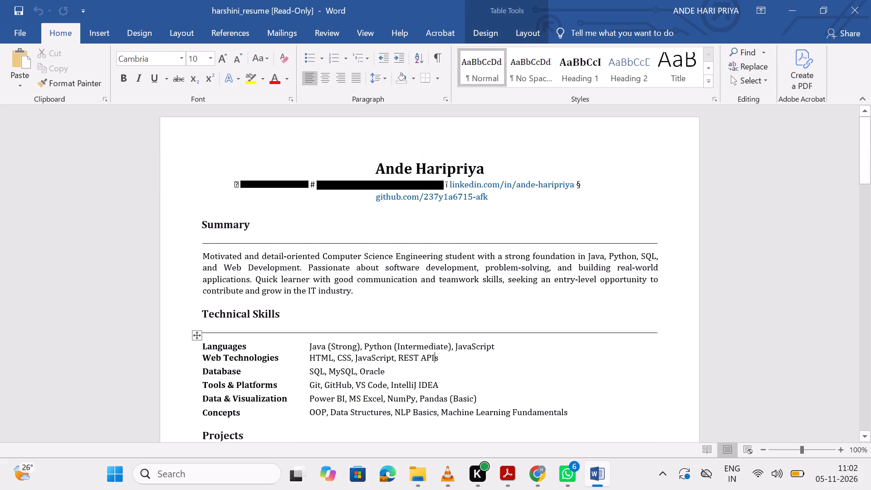
{"action": "scroll", "coordinate": [415, 337], "scroll_direction": "down", "scroll_amount": 3}
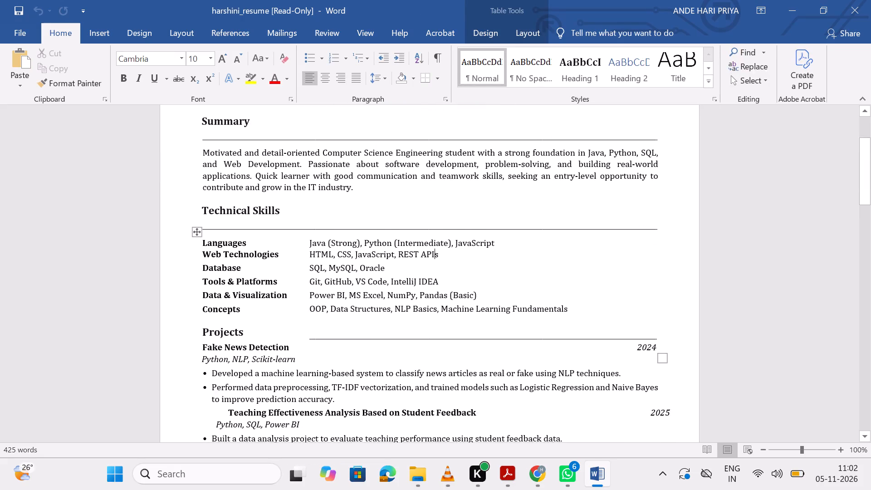
{"action": "scroll", "coordinate": [415, 337], "scroll_direction": "down", "scroll_amount": 4}
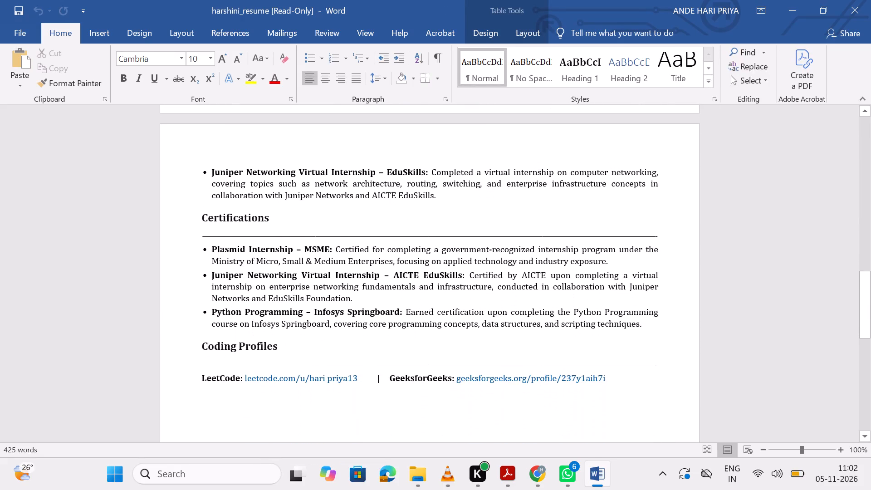
{"action": "scroll", "coordinate": [415, 337], "scroll_direction": "down", "scroll_amount": 2}
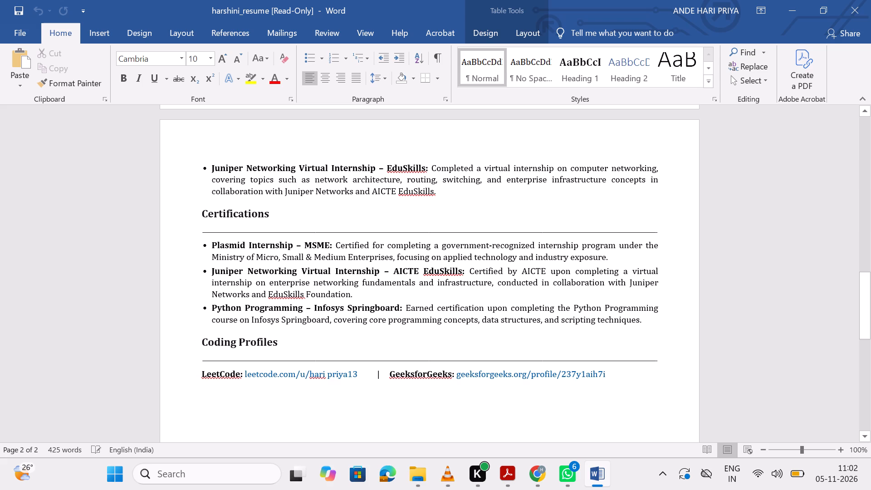
Delete the Coding Profiles section at the resume's end, including its heading, divider line and the LeetCode and GeeksforGeeks links.
{"action": "left_click_drag", "start_coordinate": [611, 373], "coordinate": [357, 360]}
{"action": "key", "text": "BackSpace"}
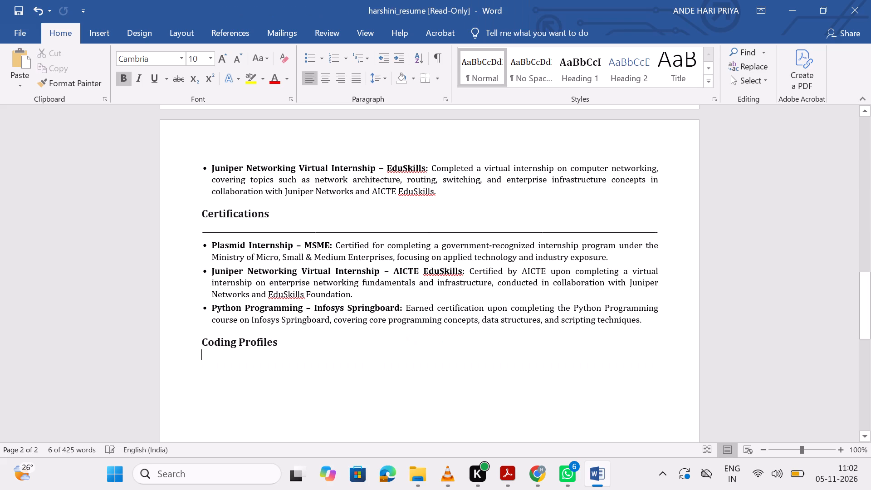
{"action": "left_click", "coordinate": [290, 343]}
{"action": "key", "text": "BackSpace"}
{"action": "key", "text": "BackSpace"}
{"action": "key", "text": "BackSpace"}
{"action": "key", "text": "BackSpace"}
{"action": "key", "text": "BackSpace"}
{"action": "key", "text": "BackSpace"}
{"action": "key", "text": "BackSpace"}
{"action": "key", "text": "BackSpace"}
{"action": "key", "text": "BackSpace"}
{"action": "key", "text": "BackSpace"}
{"action": "key", "text": "BackSpace"}
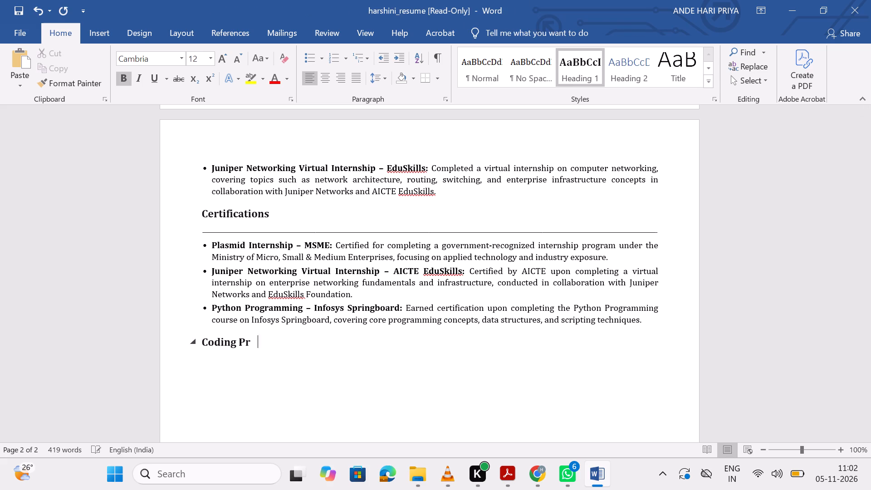
{"action": "key", "text": "BackSpace"}
{"action": "key", "text": "BackSpace"}
{"action": "key", "text": "BackSpace"}
{"action": "key", "text": "BackSpace"}
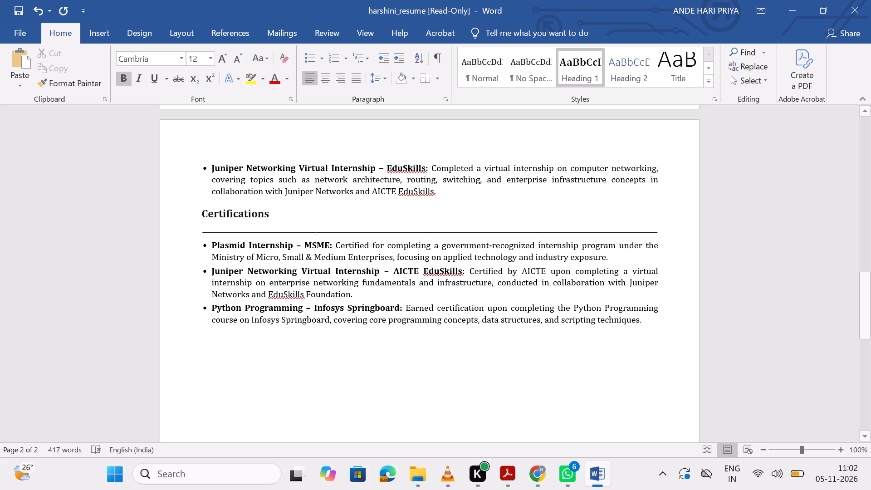
Review the resume's earlier sections from Education and Projects back up to the header and contact line.
{"action": "scroll", "coordinate": [327, 309], "scroll_direction": "up", "scroll_amount": 3}
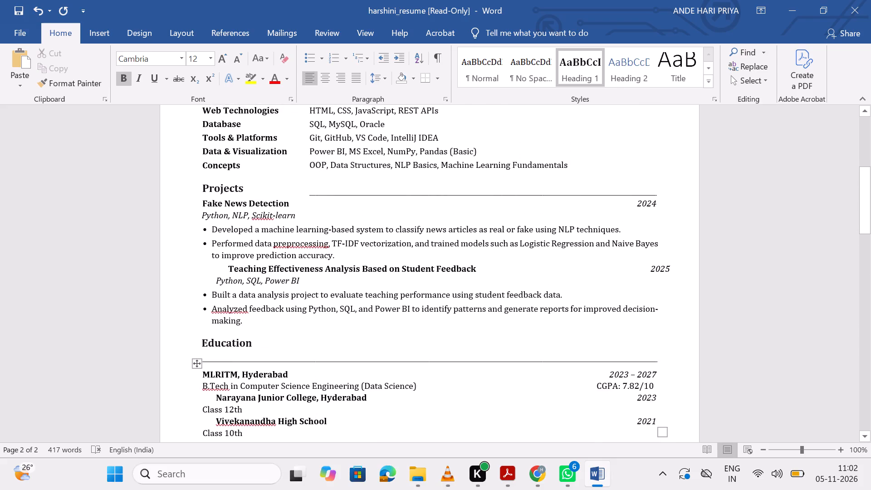
{"action": "scroll", "coordinate": [327, 309], "scroll_direction": "up", "scroll_amount": 3}
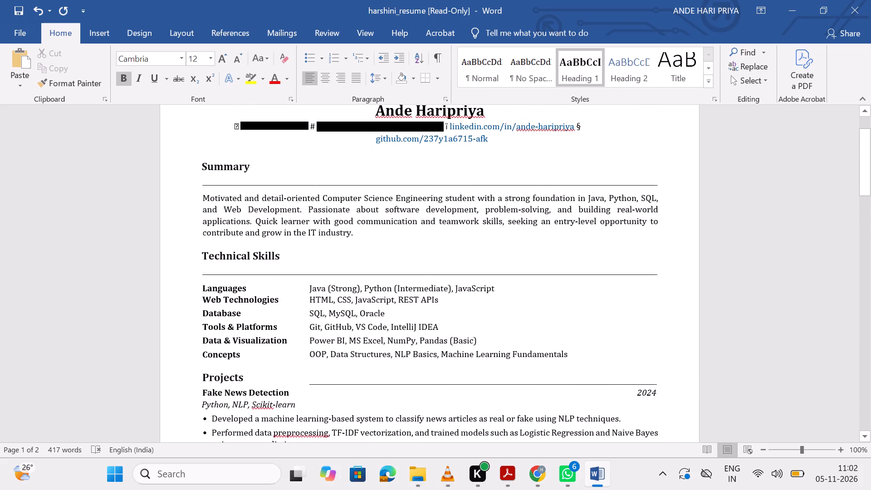
{"action": "scroll", "coordinate": [327, 309], "scroll_direction": "up", "scroll_amount": 1}
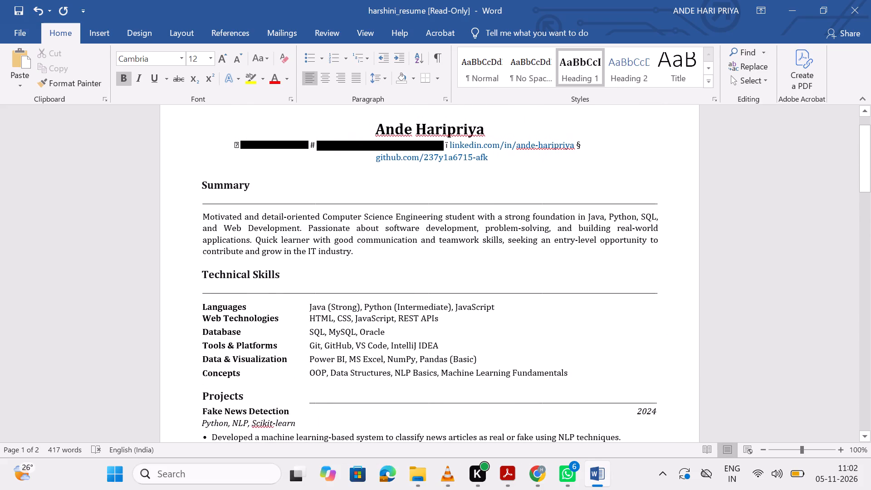
{"action": "scroll", "coordinate": [327, 309], "scroll_direction": "up", "scroll_amount": 3}
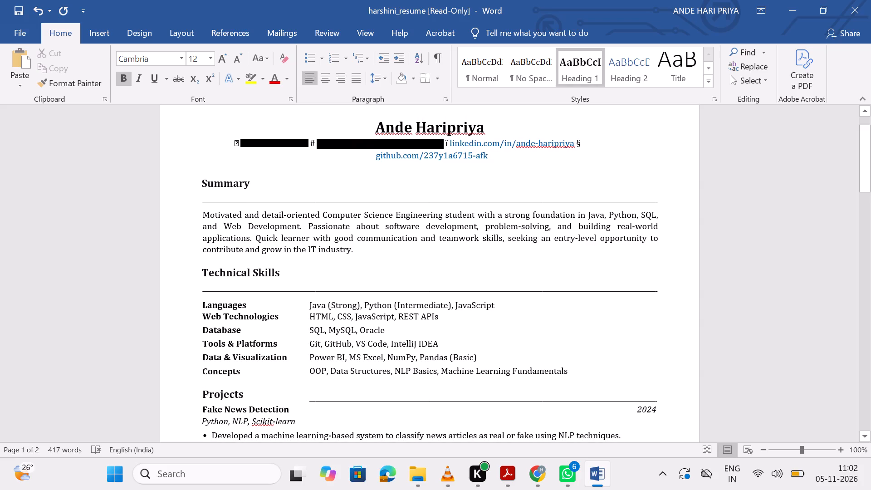
Review the resume's Technical Skills, Projects and Education sections down to the start of Internships.
{"action": "scroll", "coordinate": [327, 309], "scroll_direction": "down", "scroll_amount": 2}
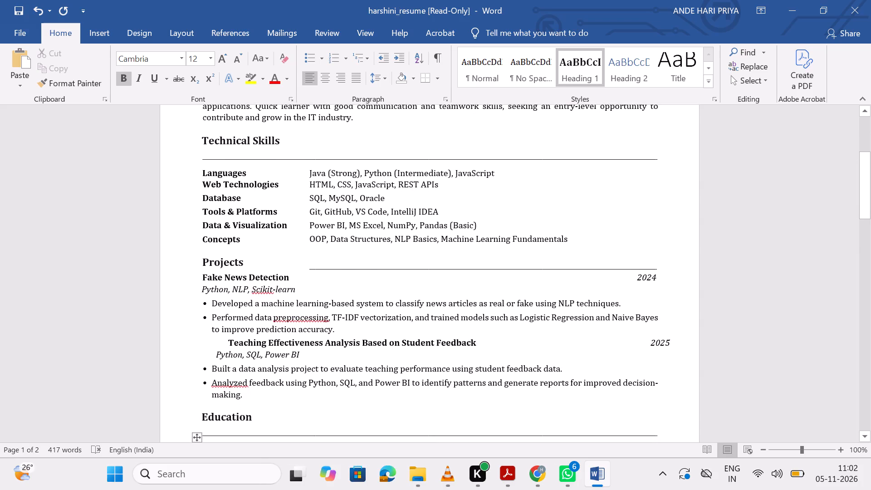
{"action": "scroll", "coordinate": [327, 309], "scroll_direction": "down", "scroll_amount": 7}
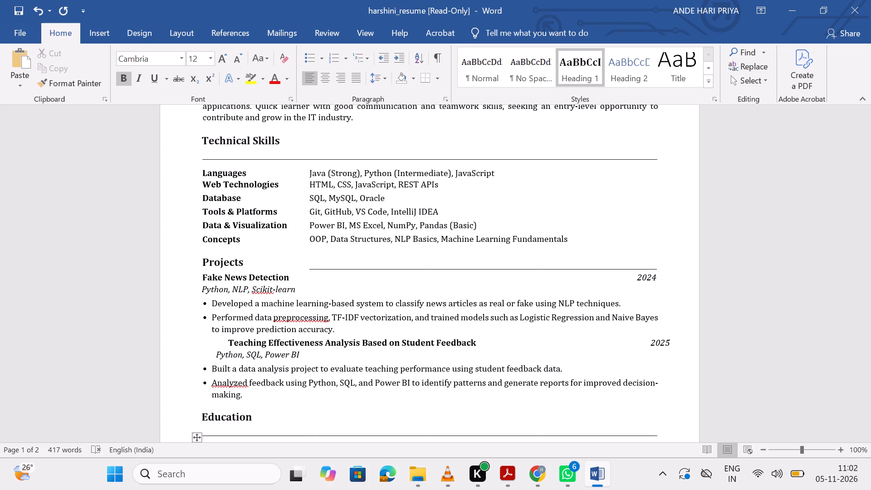
{"action": "scroll", "coordinate": [327, 309], "scroll_direction": "down", "scroll_amount": 6}
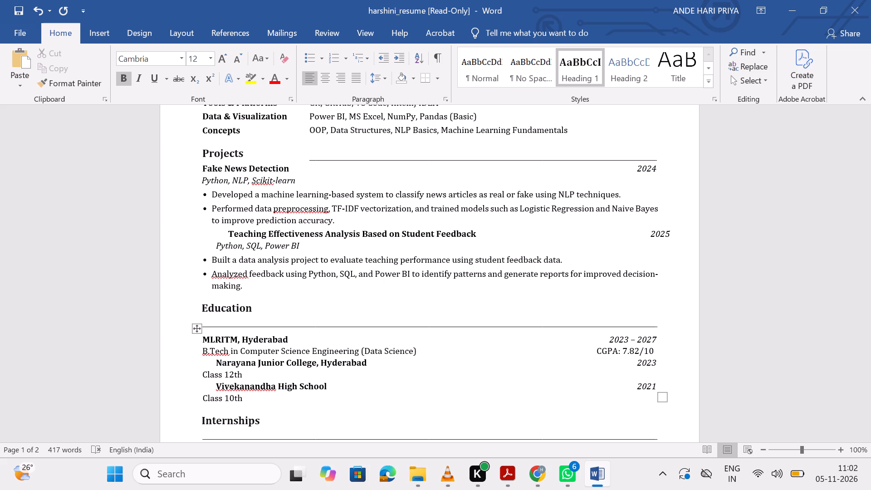
{"action": "scroll", "coordinate": [327, 309], "scroll_direction": "down", "scroll_amount": 2}
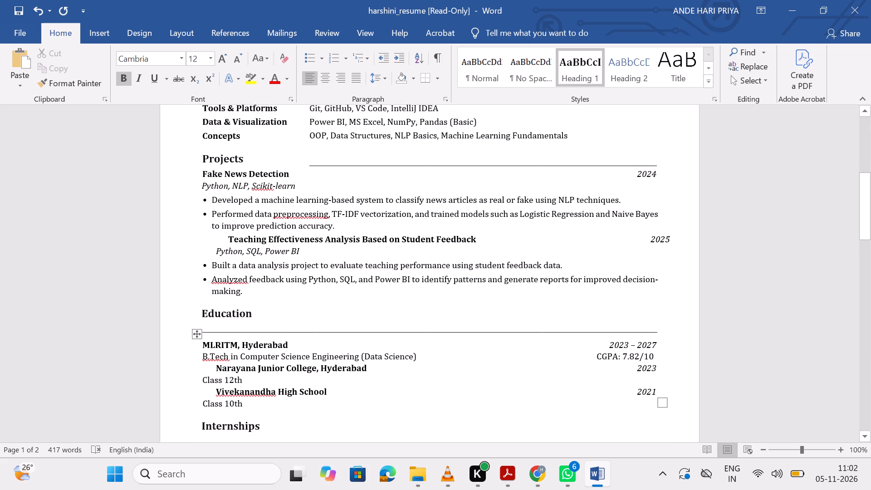
{"action": "scroll", "coordinate": [327, 309], "scroll_direction": "down", "scroll_amount": 2}
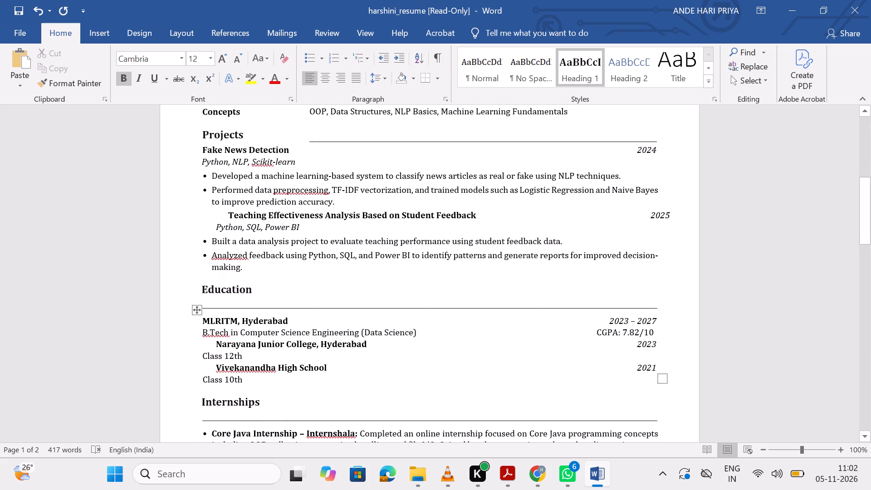
{"action": "scroll", "coordinate": [327, 309], "scroll_direction": "down", "scroll_amount": 1}
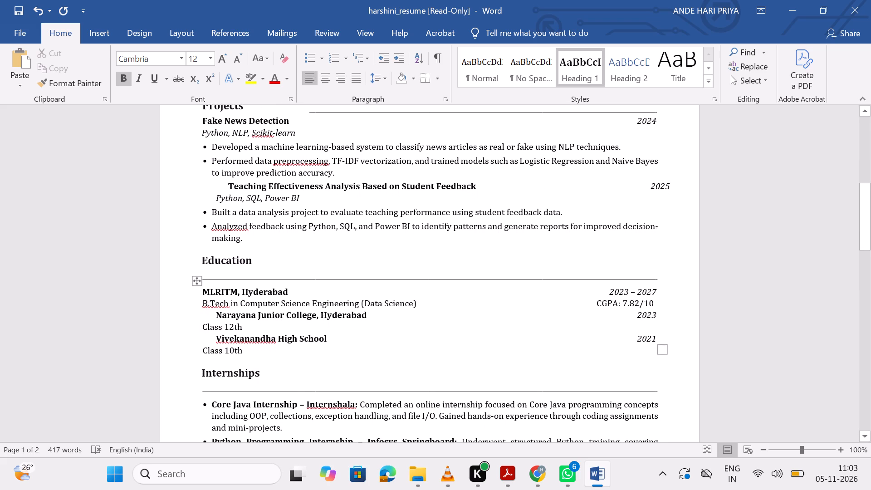
{"action": "scroll", "coordinate": [327, 309], "scroll_direction": "down", "scroll_amount": 1}
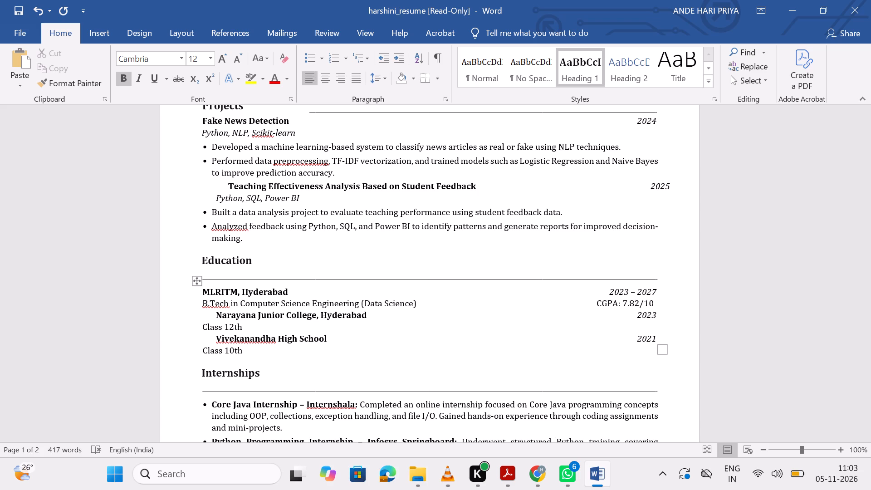
Delete the "Class 12th" text beneath Narayana Junior College in the Education section.
{"action": "left_click", "coordinate": [249, 327]}
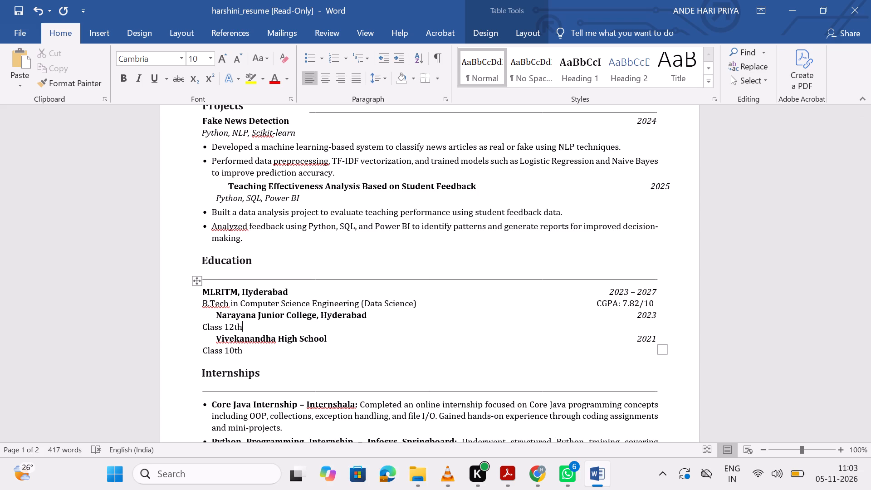
{"action": "key", "text": "BackSpace"}
{"action": "key", "text": "BackSpace"}
{"action": "key", "text": "BackSpace"}
{"action": "key", "text": "BackSpace"}
{"action": "key", "text": "BackSpace"}
{"action": "key", "text": "BackSpace"}
{"action": "key", "text": "BackSpace"}
{"action": "key", "text": "BackSpace"}
{"action": "key", "text": "BackSpace"}
{"action": "key", "text": "BackSpace"}
Make the words "in Java, Python, SQL," in the Summary paragraph bold.
{"action": "scroll", "coordinate": [287, 276], "scroll_direction": "up", "scroll_amount": 1}
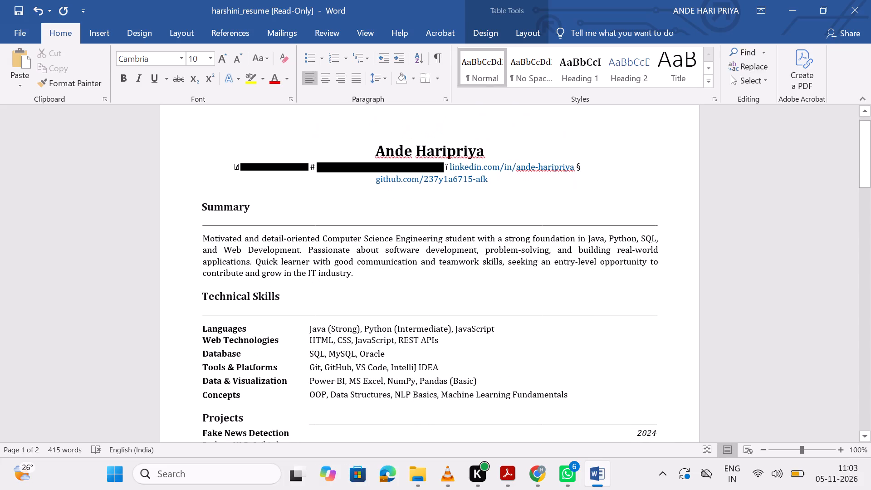
{"action": "scroll", "coordinate": [287, 276], "scroll_direction": "up", "scroll_amount": 1}
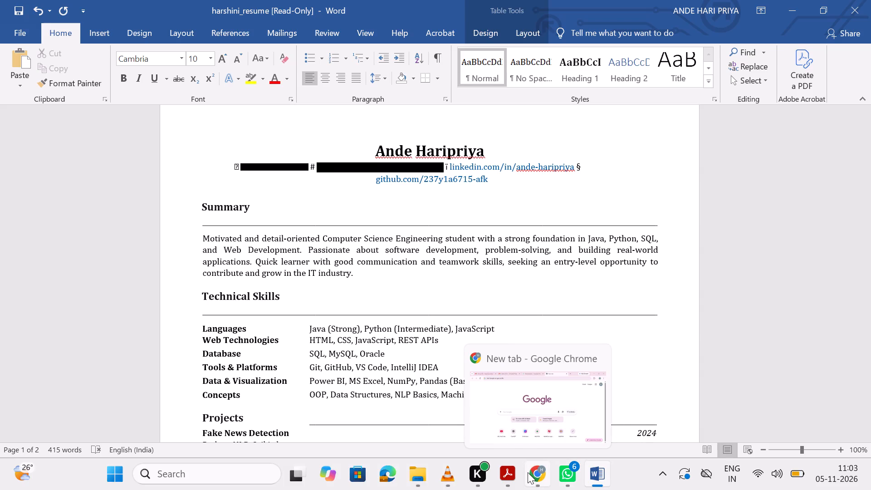
{"action": "scroll", "coordinate": [267, 237], "scroll_direction": "down", "scroll_amount": 2}
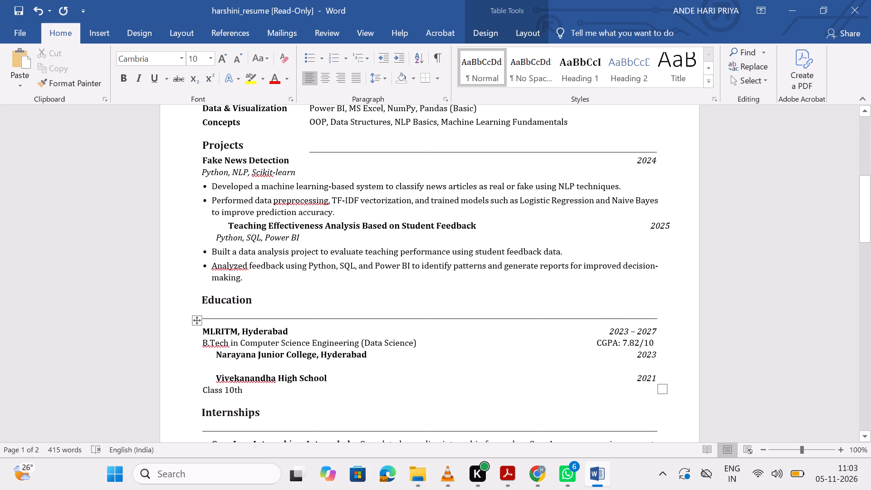
{"action": "scroll", "coordinate": [267, 237], "scroll_direction": "up", "scroll_amount": 2}
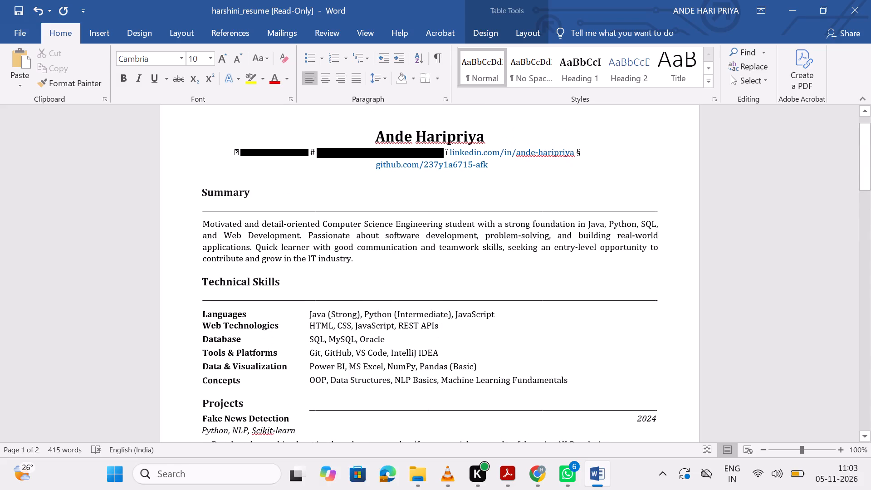
{"action": "left_click_drag", "start_coordinate": [586, 226], "coordinate": [615, 224]}
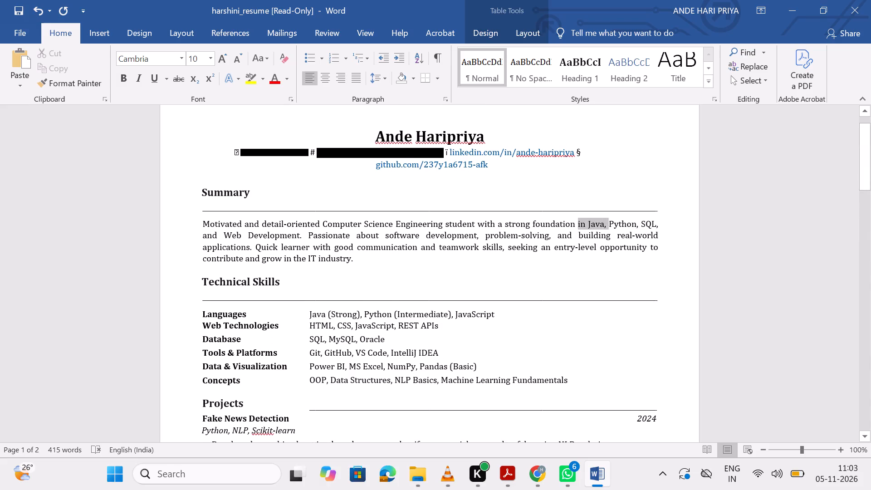
{"action": "left_click_drag", "start_coordinate": [615, 224], "coordinate": [659, 220]}
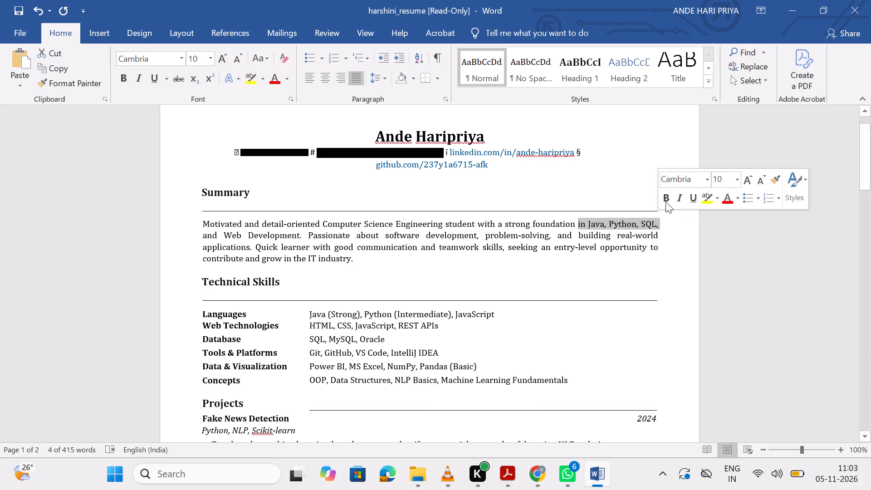
{"action": "left_click", "coordinate": [665, 200]}
{"action": "left_click", "coordinate": [635, 274]}
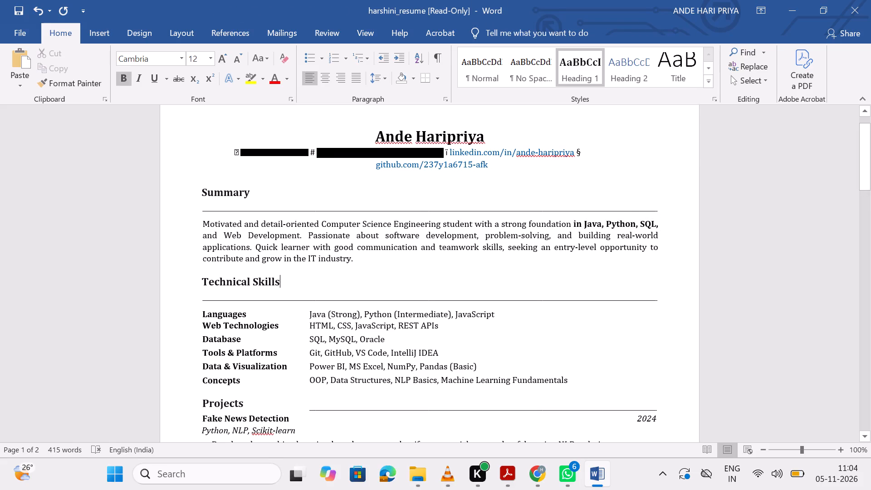
Remove the indent before the "Teaching Effectiveness Analysis Based on Student Feedback" project title so it starts at the left margin.
{"action": "scroll", "coordinate": [514, 296], "scroll_direction": "down", "scroll_amount": 2}
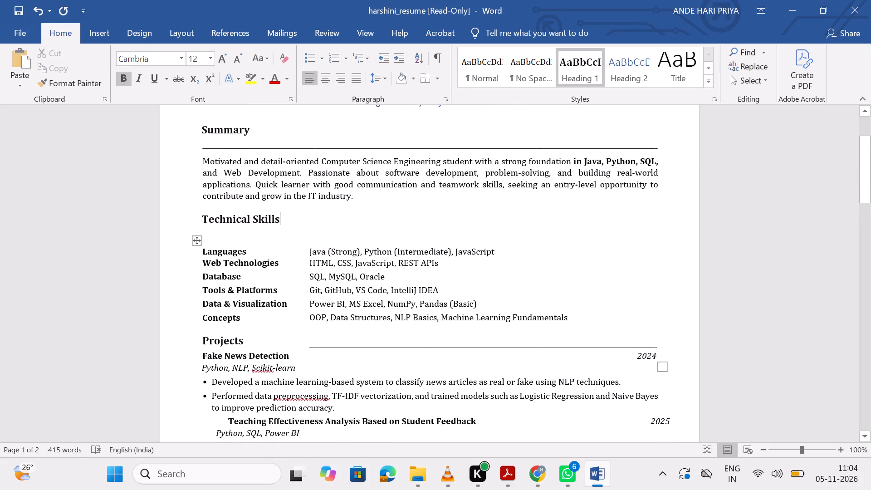
{"action": "scroll", "coordinate": [514, 296], "scroll_direction": "down", "scroll_amount": 2}
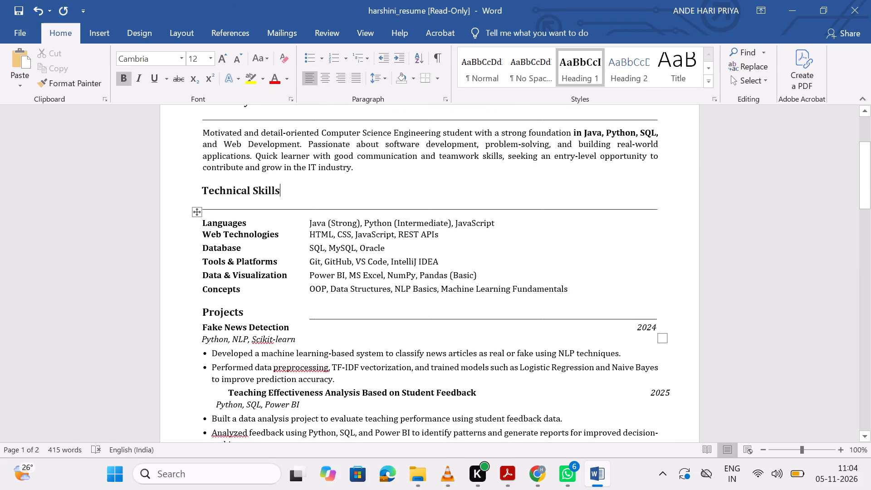
{"action": "scroll", "coordinate": [514, 296], "scroll_direction": "down", "scroll_amount": 1}
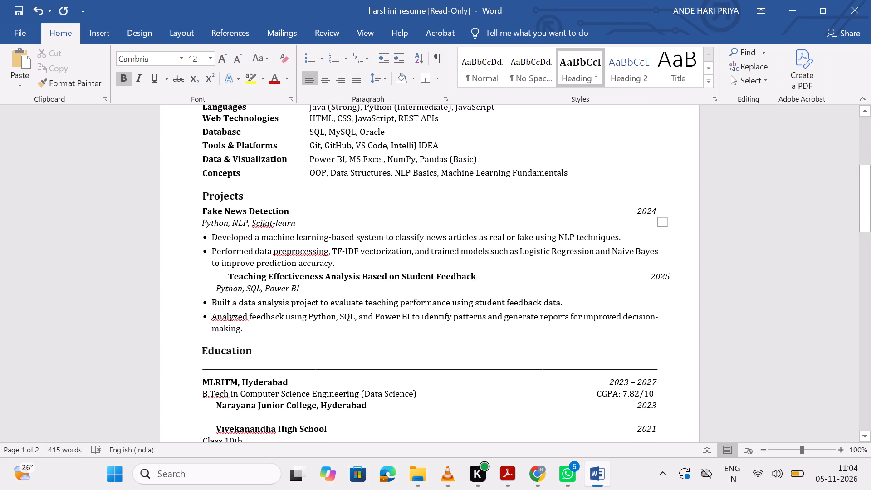
{"action": "left_click", "coordinate": [225, 273]}
{"action": "key", "text": "BackSpace"}
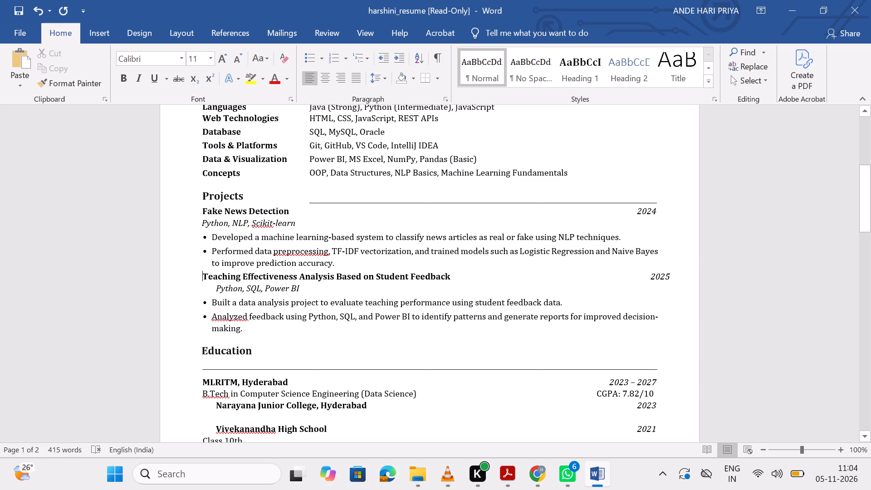
Reduce the Plasmid Internship certification to "Plasmid Internship – MSME", removing its colon and description and keeping the Juniper entry on its own bullet.
{"action": "scroll", "coordinate": [269, 312], "scroll_direction": "down", "scroll_amount": 3}
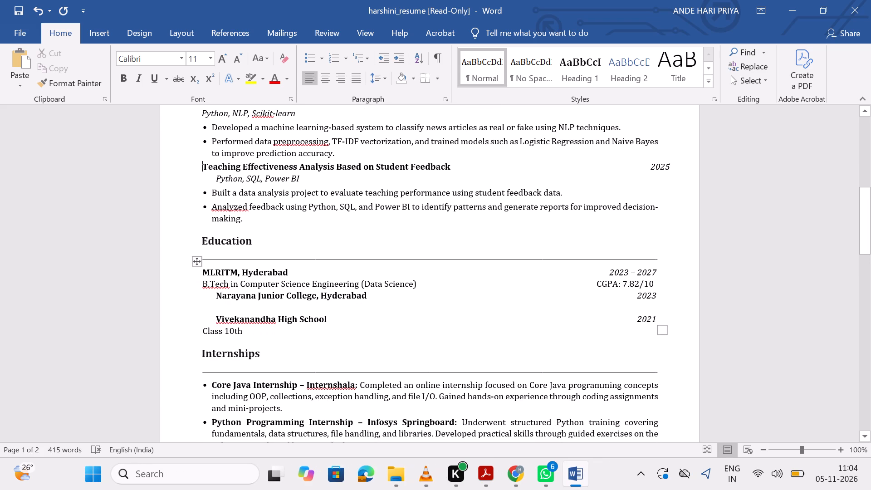
{"action": "scroll", "coordinate": [269, 312], "scroll_direction": "down", "scroll_amount": 3}
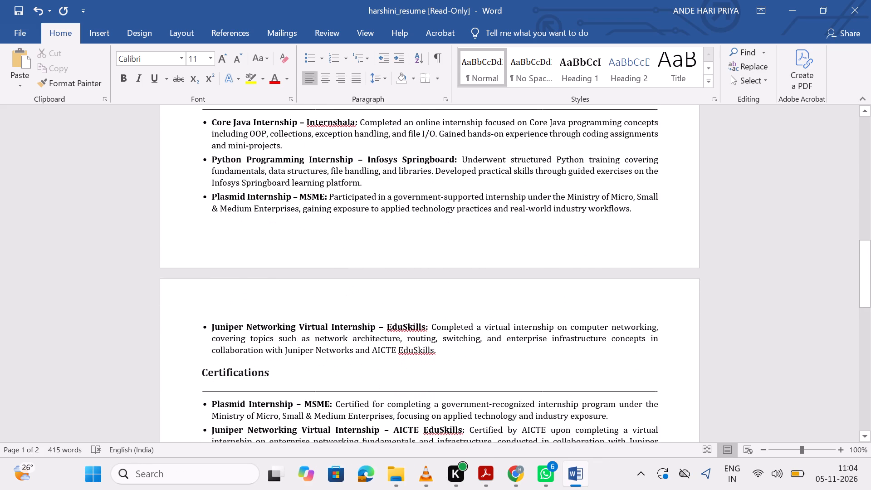
{"action": "scroll", "coordinate": [269, 312], "scroll_direction": "down", "scroll_amount": 2}
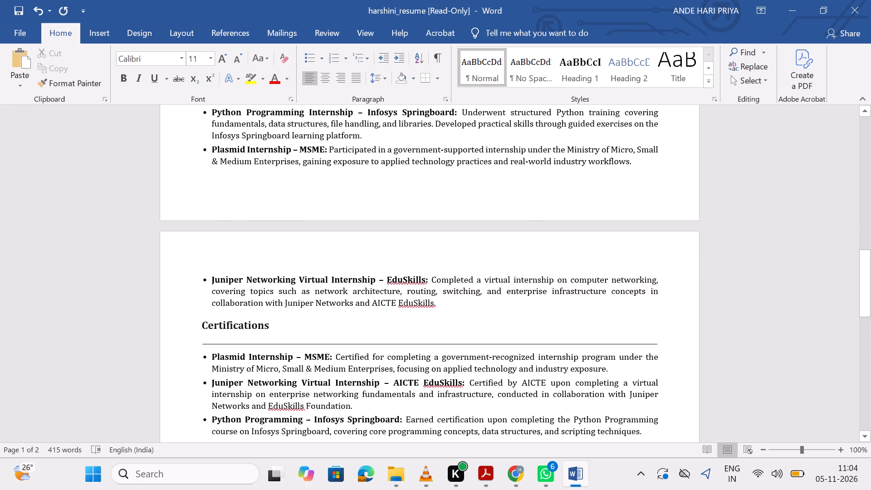
{"action": "scroll", "coordinate": [269, 312], "scroll_direction": "down", "scroll_amount": 1}
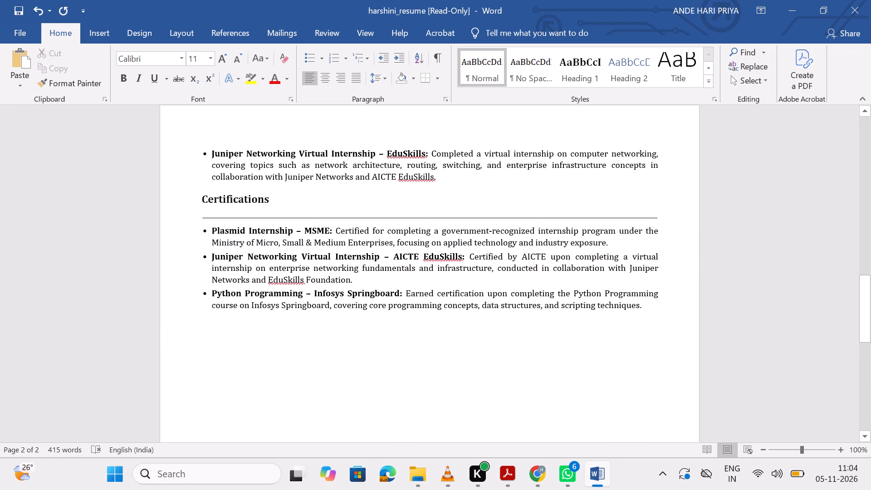
{"action": "left_click_drag", "start_coordinate": [334, 226], "coordinate": [532, 234]}
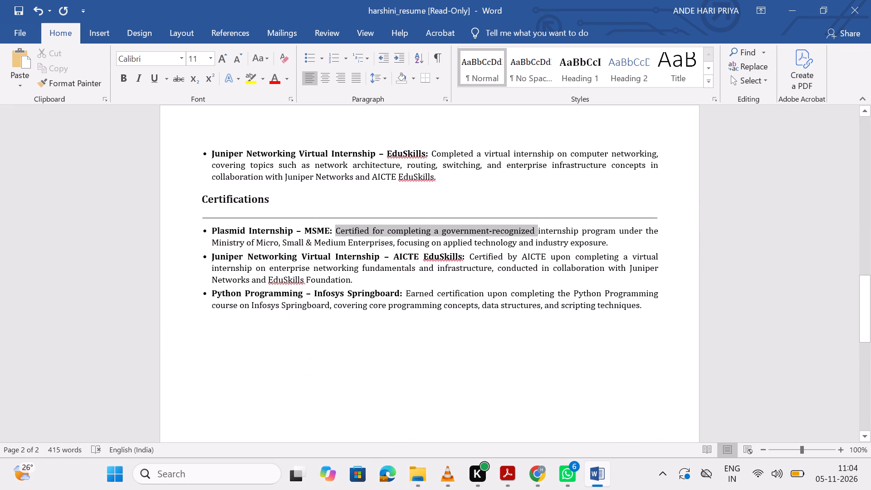
{"action": "left_click_drag", "start_coordinate": [532, 234], "coordinate": [611, 240]}
{"action": "key", "text": "BackSpace"}
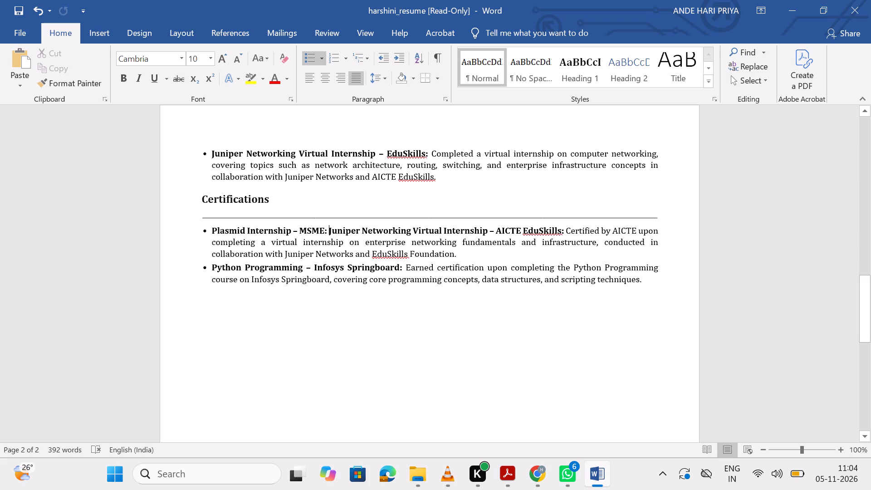
{"action": "key", "text": "BackSpace"}
{"action": "key", "text": "BackSpace"}
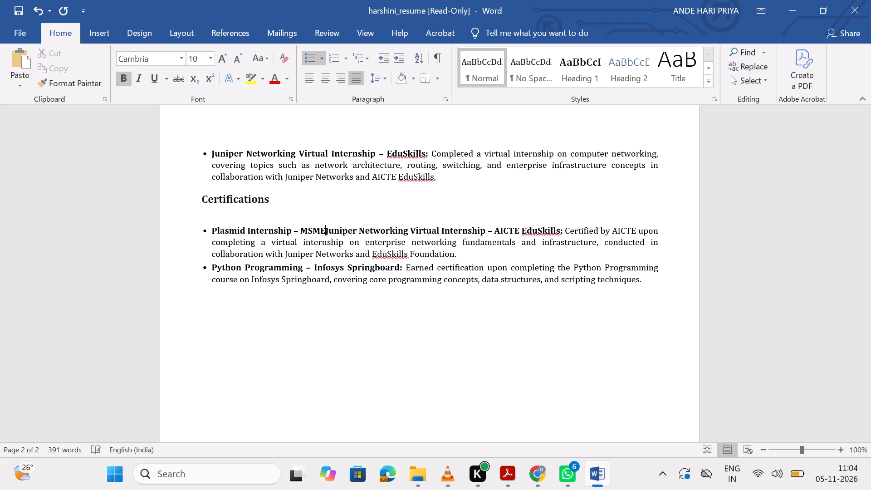
{"action": "key", "text": "Return"}
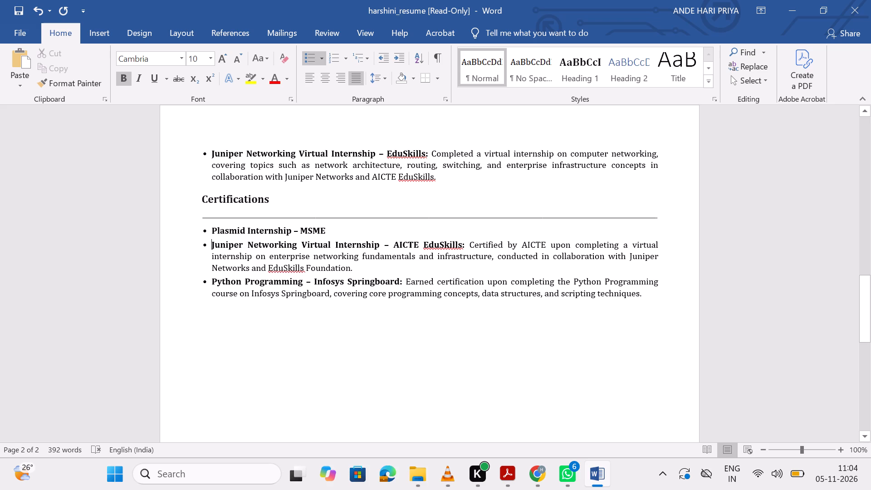
Delete the colon and description after "Juniper Networking Virtual Internship – AICTE EduSkills" in Certifications.
{"action": "left_click_drag", "start_coordinate": [461, 246], "coordinate": [460, 267]}
{"action": "key", "text": "BackSpace"}
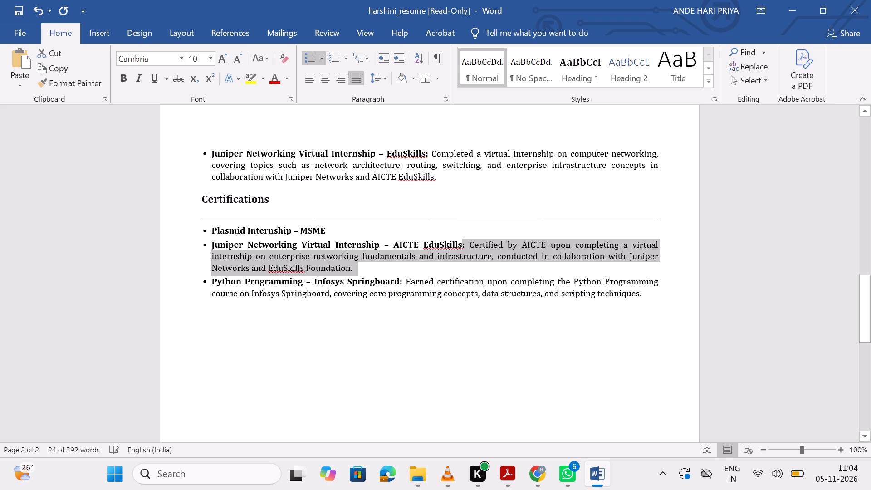
Delete the colon and description after "Python Programming – Infosys Springboard" in Certifications.
{"action": "left_click_drag", "start_coordinate": [399, 256], "coordinate": [400, 275]}
{"action": "key", "text": "BackSpace"}
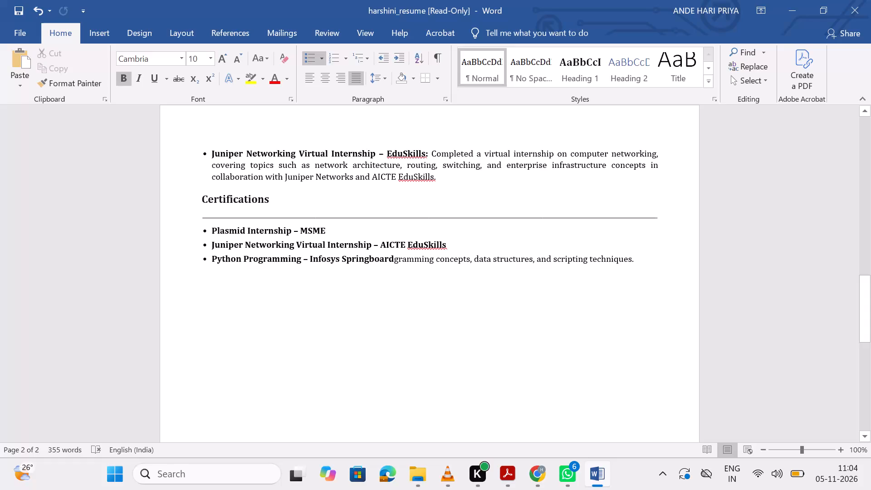
{"action": "left_click_drag", "start_coordinate": [394, 260], "coordinate": [551, 269]}
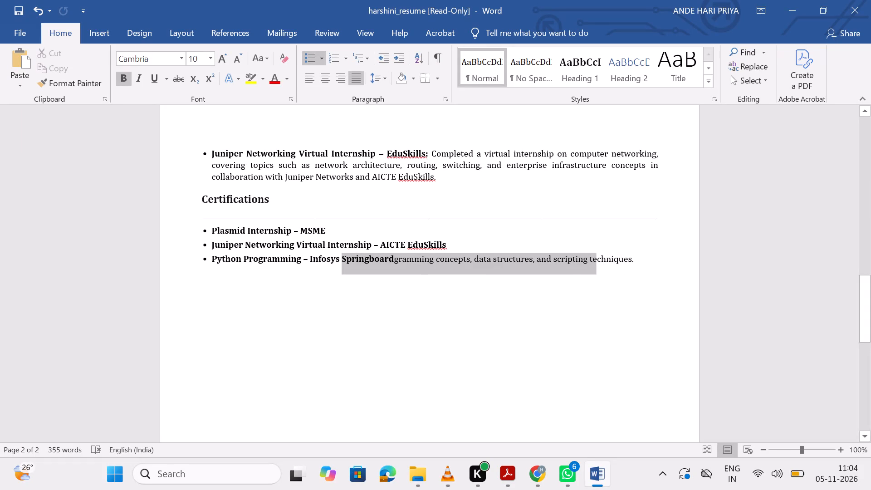
{"action": "left_click_drag", "start_coordinate": [551, 269], "coordinate": [411, 282]}
{"action": "left_click", "coordinate": [411, 282]}
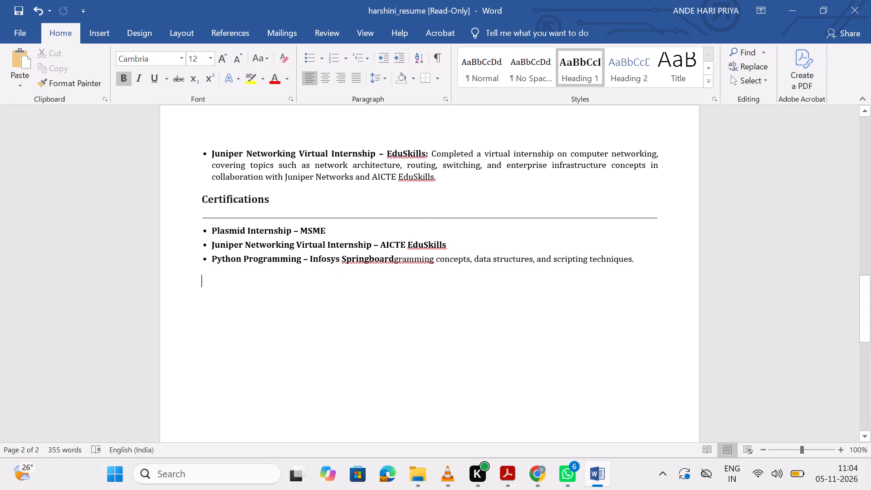
{"action": "left_click_drag", "start_coordinate": [396, 258], "coordinate": [646, 272]}
{"action": "left_click", "coordinate": [646, 272]}
{"action": "left_click_drag", "start_coordinate": [633, 257], "coordinate": [431, 269]}
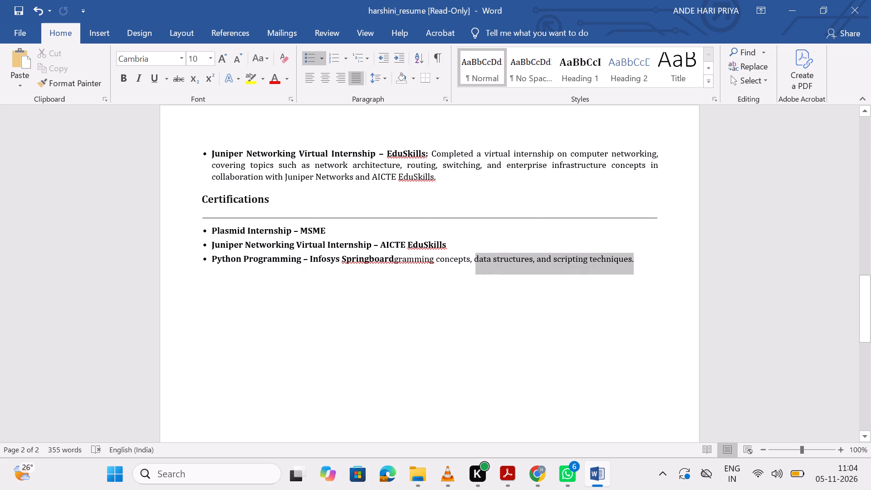
{"action": "left_click_drag", "start_coordinate": [431, 269], "coordinate": [412, 256]}
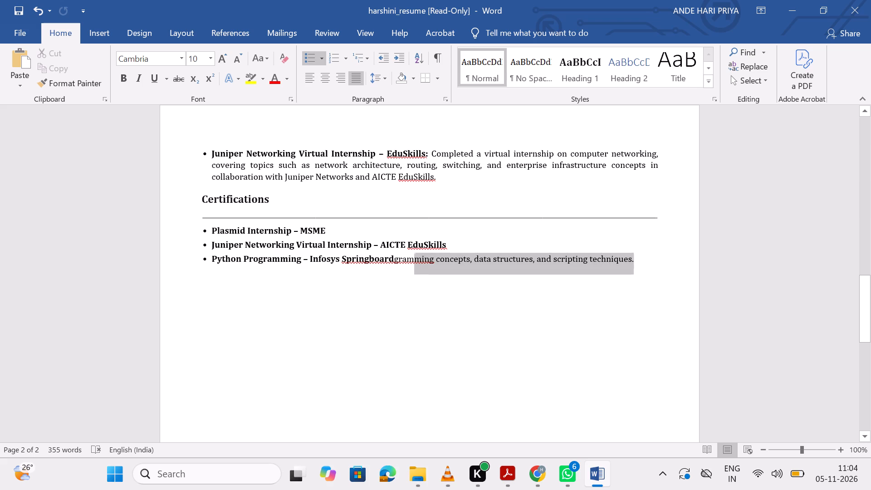
{"action": "left_click_drag", "start_coordinate": [412, 256], "coordinate": [400, 258]}
{"action": "left_click_drag", "start_coordinate": [400, 258], "coordinate": [396, 260]}
{"action": "key", "text": "BackSpace"}
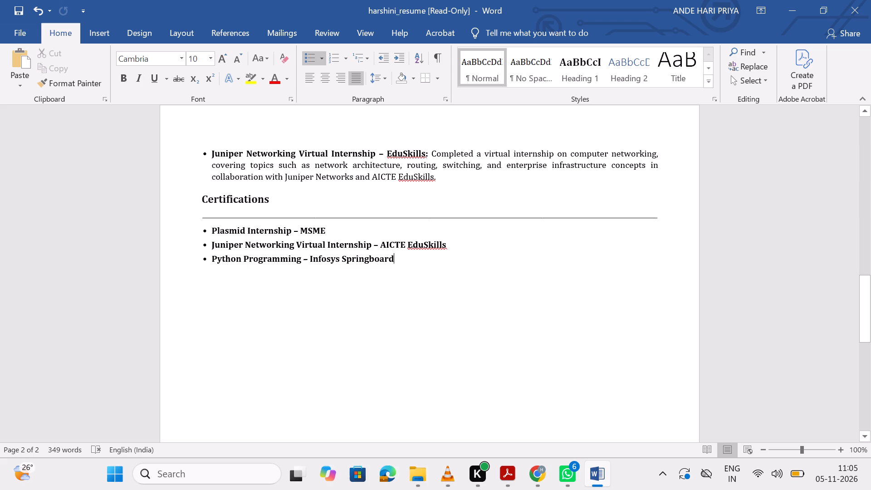
Remove the bold from the issuers "AICTE EduSkills", "MSME" and "Infosys Springboard" in the Certifications list.
{"action": "left_click_drag", "start_coordinate": [382, 243], "coordinate": [442, 247]}
{"action": "left_click", "coordinate": [447, 222]}
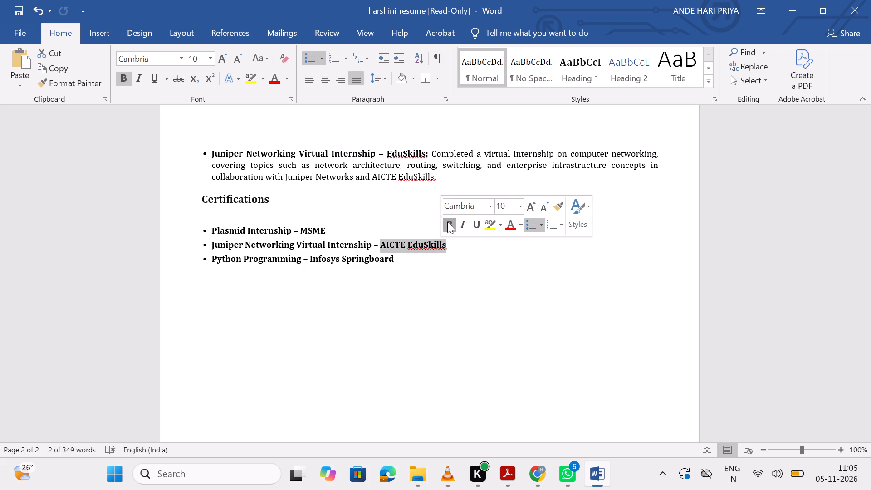
{"action": "left_click_drag", "start_coordinate": [300, 230], "coordinate": [321, 229]}
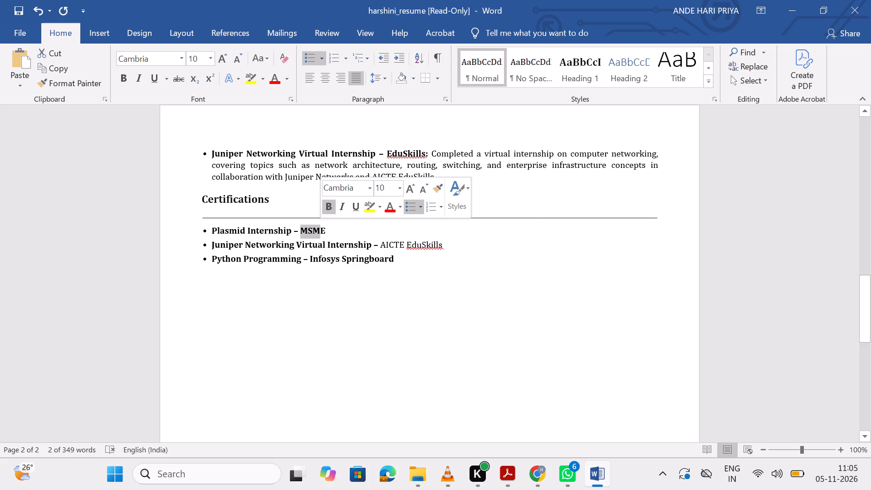
{"action": "left_click", "coordinate": [329, 208]}
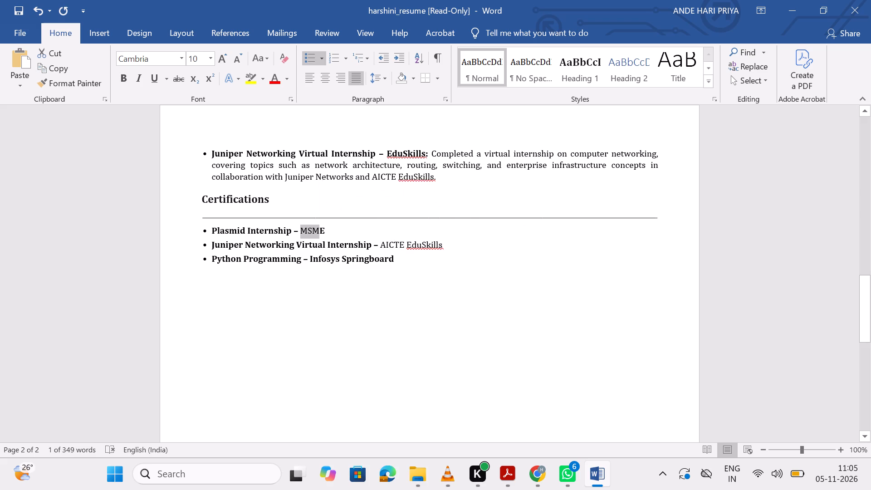
{"action": "left_click", "coordinate": [326, 230]}
{"action": "left_click_drag", "start_coordinate": [326, 230], "coordinate": [303, 236]}
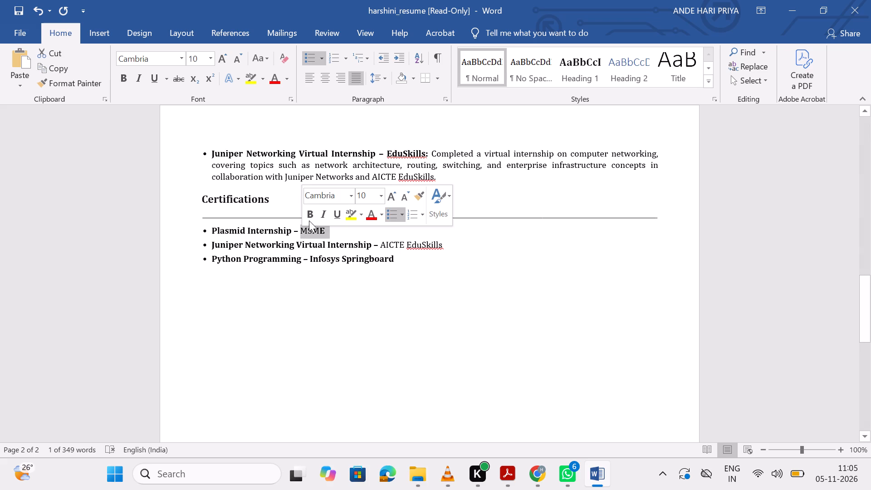
{"action": "left_click", "coordinate": [309, 213]}
{"action": "left_click", "coordinate": [312, 213]}
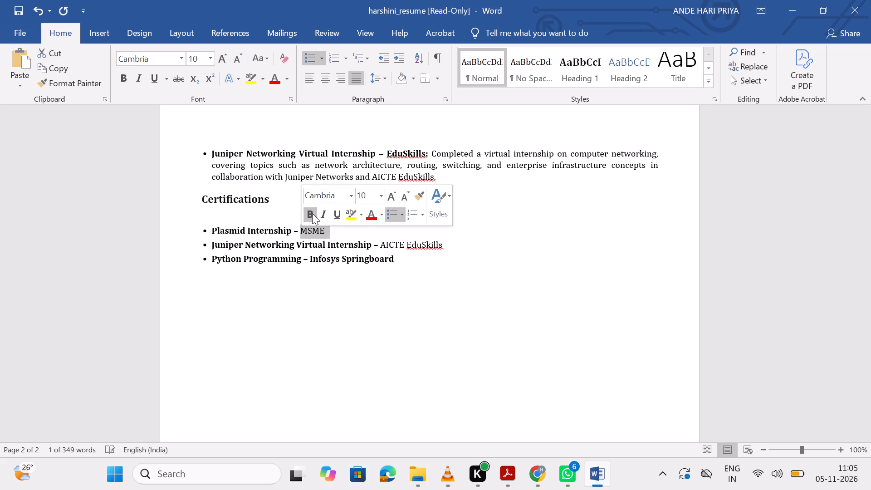
{"action": "left_click_drag", "start_coordinate": [311, 259], "coordinate": [380, 263]}
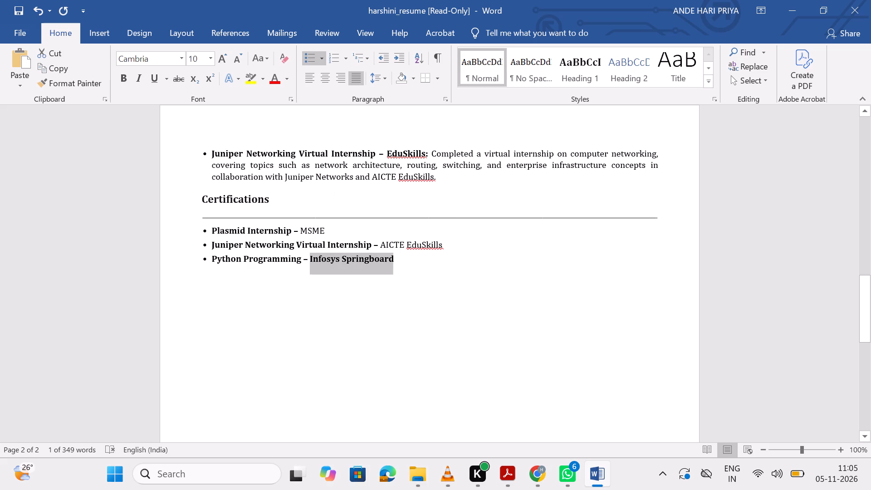
{"action": "left_click_drag", "start_coordinate": [380, 263], "coordinate": [391, 263]}
{"action": "left_click", "coordinate": [404, 238]}
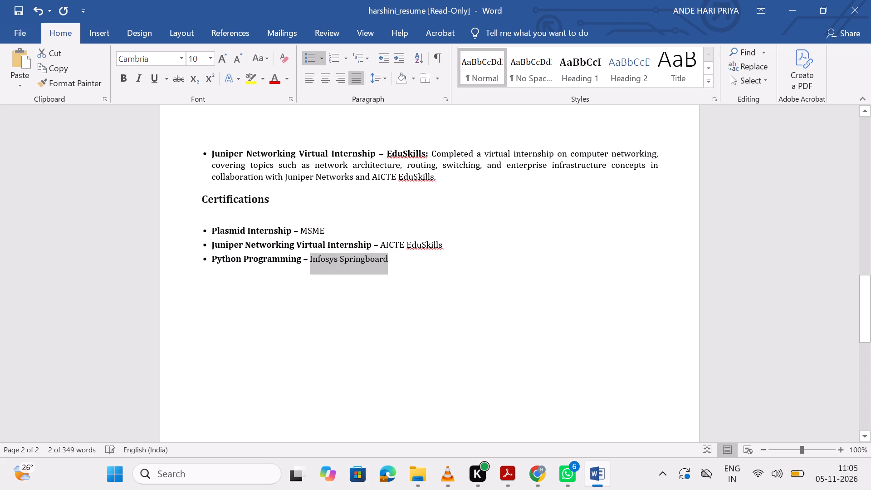
{"action": "left_click", "coordinate": [394, 335]}
Reduce the first Internships entry to "Core Java Internship – Internshala", removing its colon and description and keeping the Python entry on its own bullet.
{"action": "scroll", "coordinate": [387, 264], "scroll_direction": "up", "scroll_amount": 1}
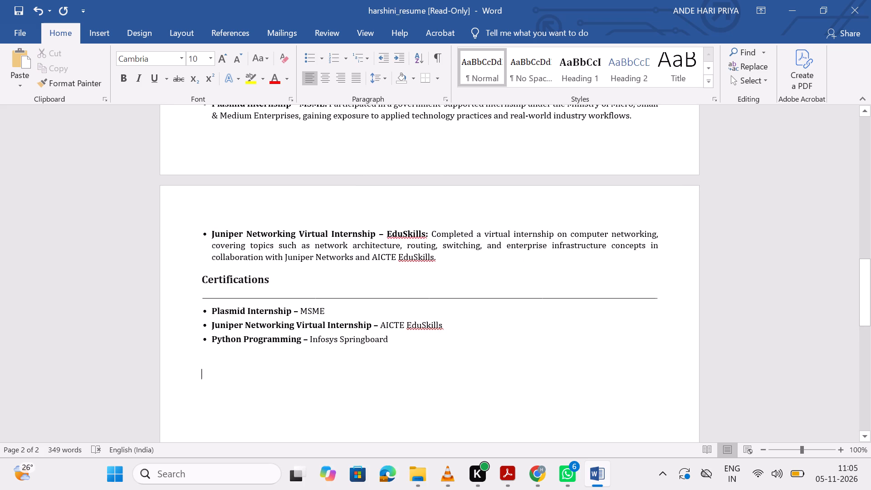
{"action": "scroll", "coordinate": [387, 264], "scroll_direction": "up", "scroll_amount": 2}
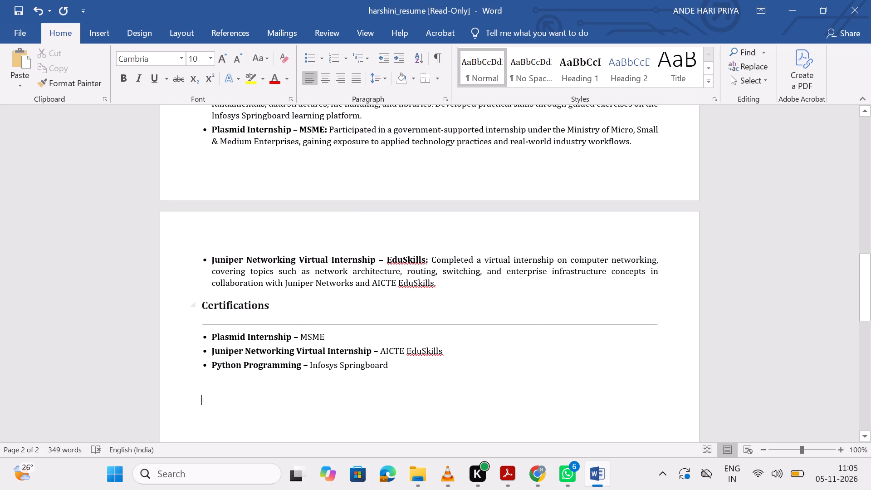
{"action": "scroll", "coordinate": [397, 309], "scroll_direction": "up", "scroll_amount": 1}
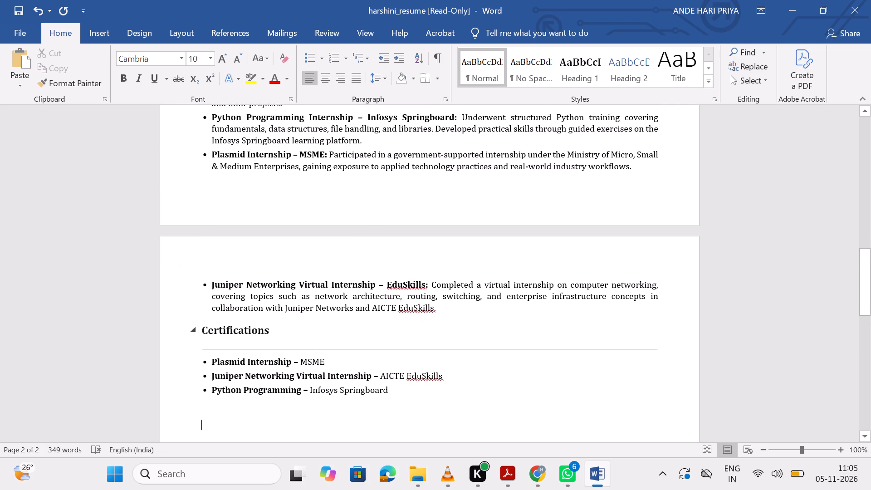
{"action": "scroll", "coordinate": [397, 309], "scroll_direction": "up", "scroll_amount": 1}
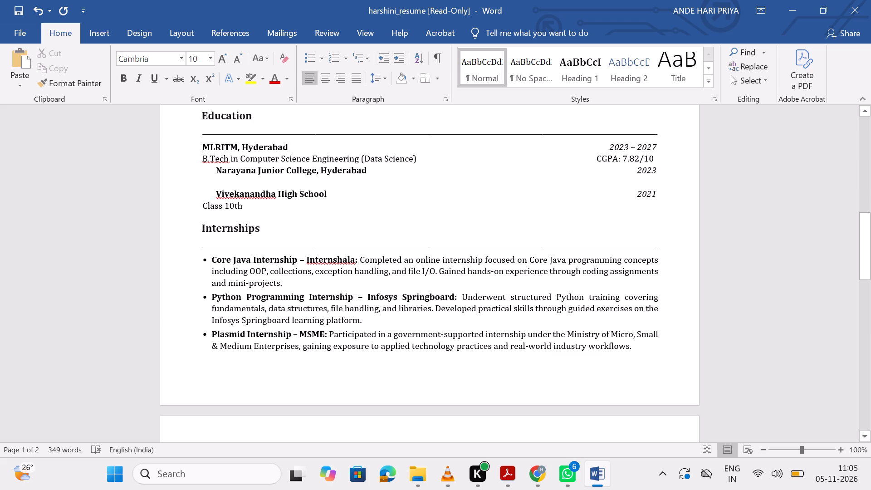
{"action": "scroll", "coordinate": [397, 309], "scroll_direction": "up", "scroll_amount": 1}
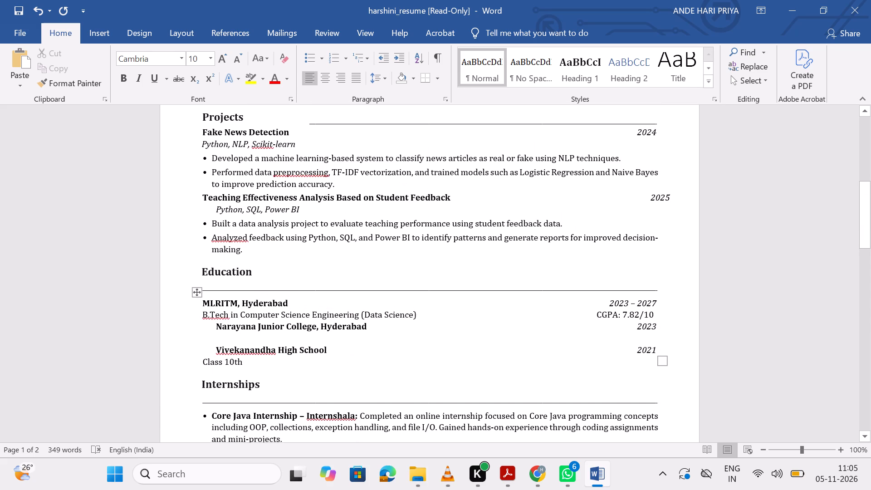
{"action": "scroll", "coordinate": [397, 309], "scroll_direction": "up", "scroll_amount": 1}
{"action": "scroll", "coordinate": [397, 309], "scroll_direction": "down", "scroll_amount": 1}
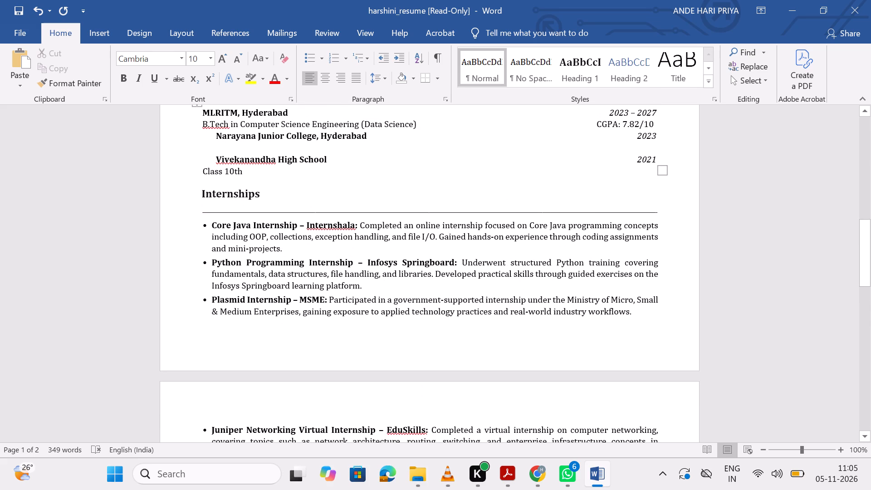
{"action": "scroll", "coordinate": [397, 309], "scroll_direction": "down", "scroll_amount": 1}
{"action": "left_click_drag", "start_coordinate": [355, 226], "coordinate": [339, 249]}
{"action": "key", "text": "BackSpace"}
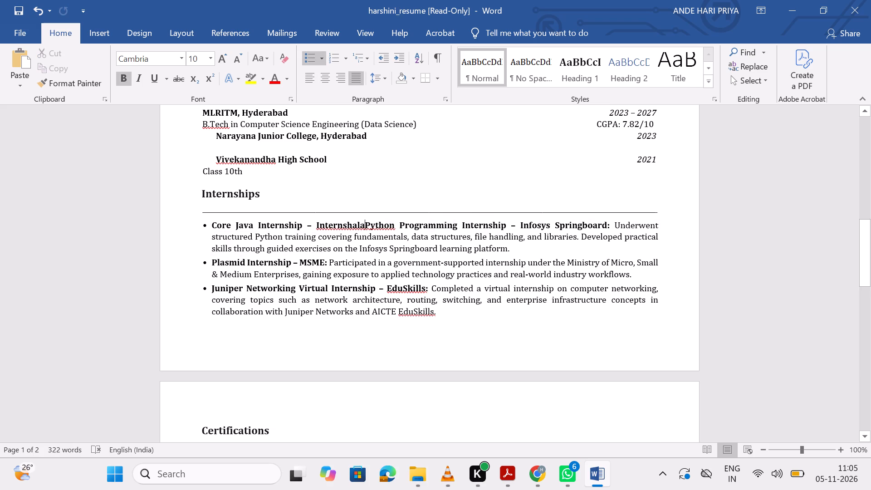
{"action": "key", "text": "Return"}
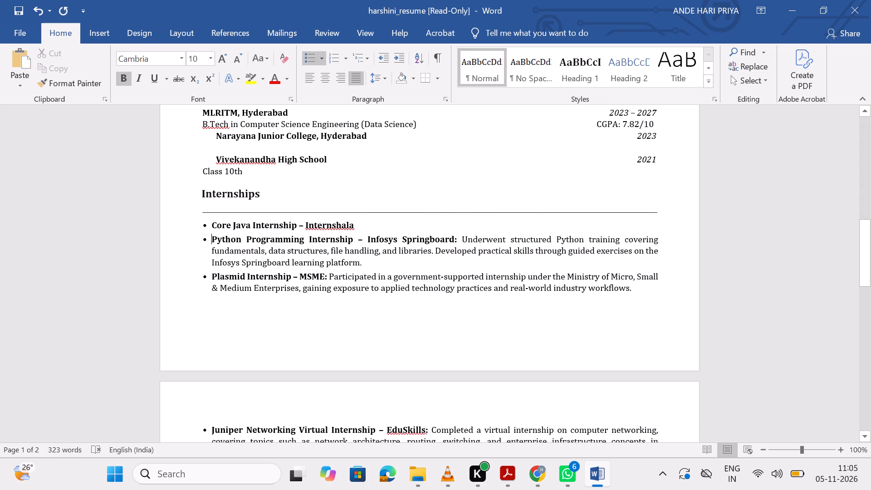
Delete the colons and descriptions after "Python Programming Internship – Infosys Springboard" and "Plasmid Internship – MSME" in Internships.
{"action": "left_click_drag", "start_coordinate": [454, 240], "coordinate": [442, 252]}
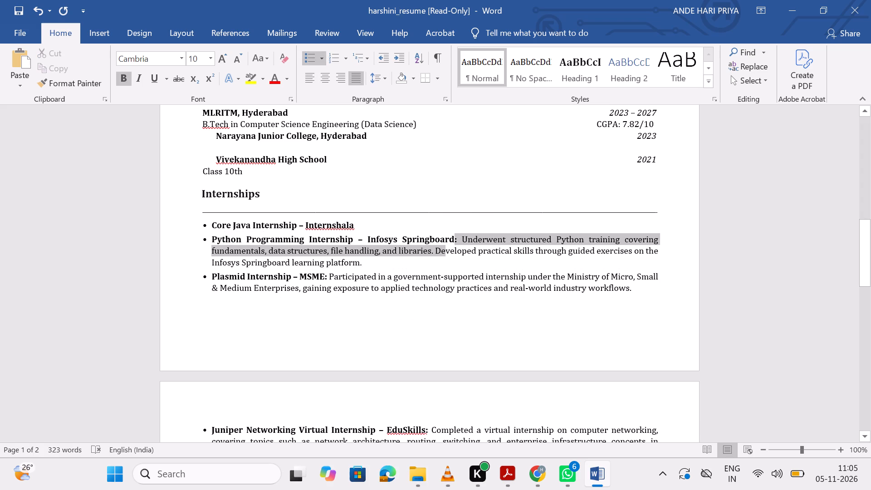
{"action": "left_click_drag", "start_coordinate": [442, 252], "coordinate": [438, 259]}
{"action": "key", "text": "BackSpace"}
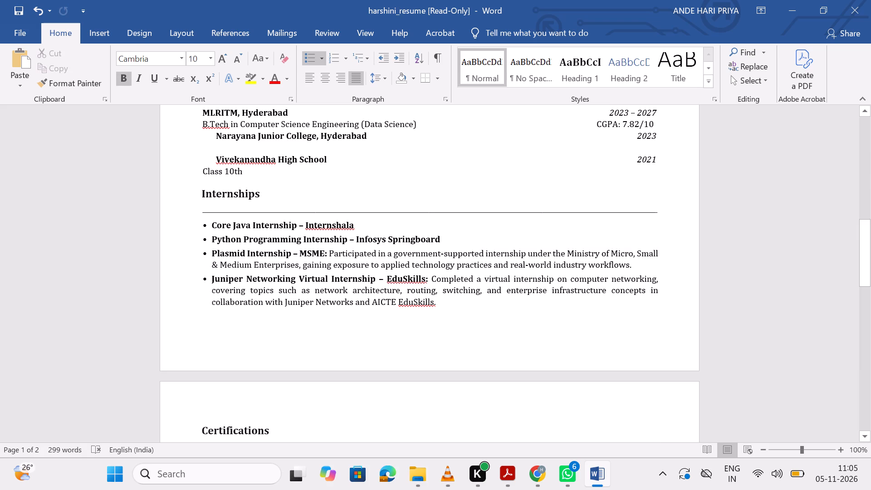
{"action": "left_click_drag", "start_coordinate": [325, 253], "coordinate": [531, 264]}
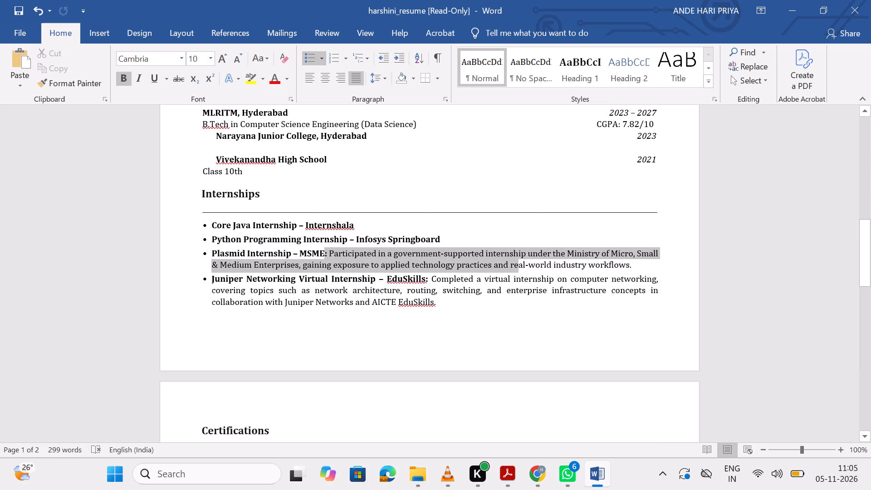
{"action": "left_click_drag", "start_coordinate": [531, 264], "coordinate": [612, 267]}
{"action": "key", "text": "BackSpace"}
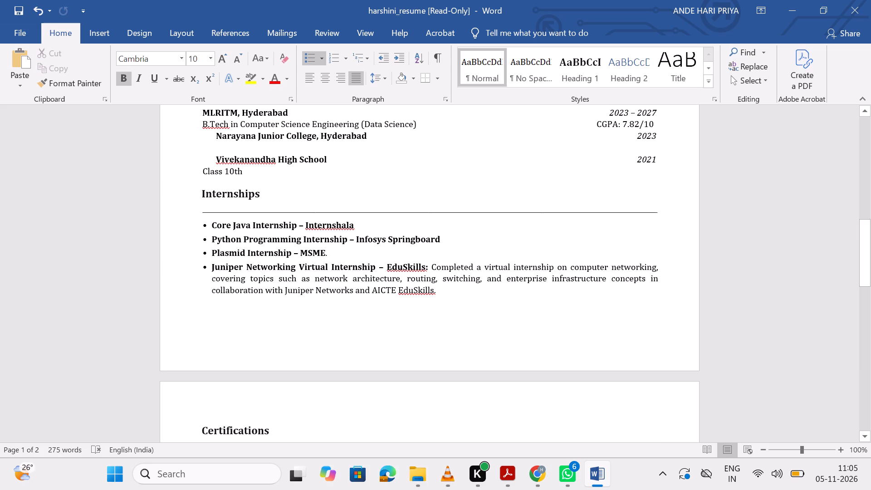
{"action": "key", "text": "Right"}
{"action": "key", "text": "BackSpace"}
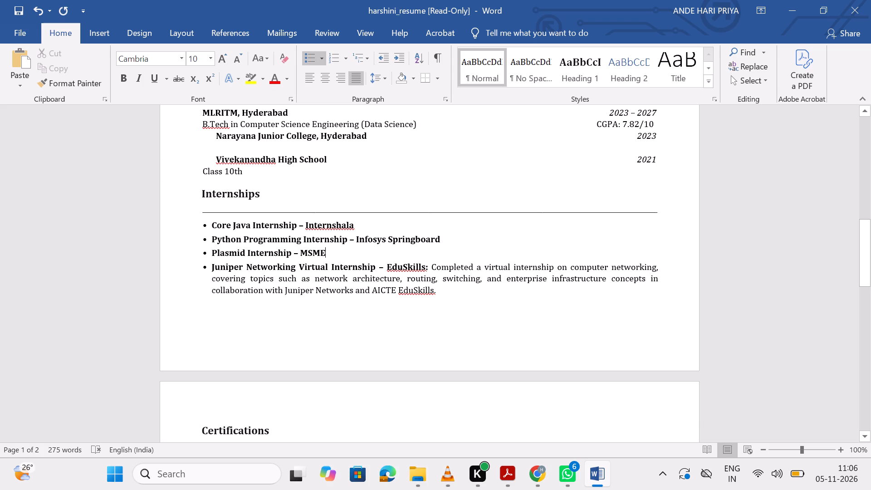
Delete the colon and description after "Juniper Networking Virtual Internship – EduSkills" in Internships.
{"action": "left_click_drag", "start_coordinate": [426, 266], "coordinate": [442, 291]}
{"action": "key", "text": "BackSpace"}
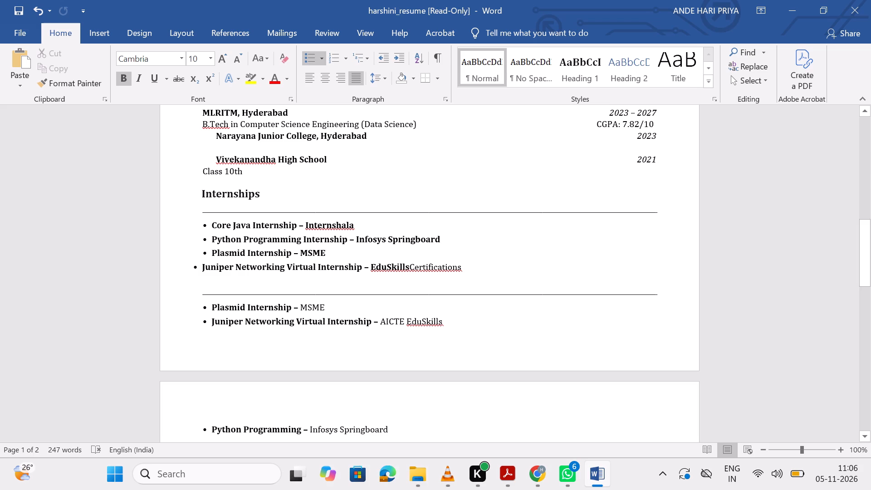
Reapply the bullet on the Juniper Networking entry in Internships so it lines up with the other internship bullets.
{"action": "left_click", "coordinate": [191, 267]}
{"action": "key", "text": "space"}
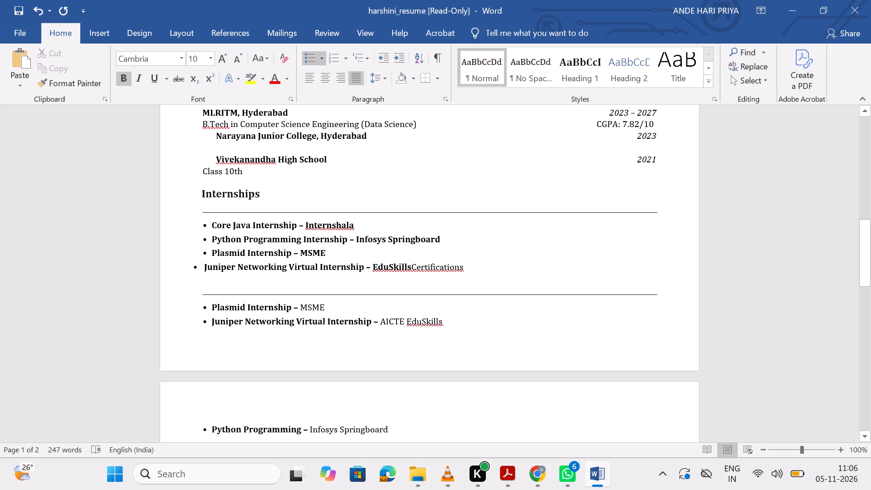
{"action": "left_click", "coordinate": [198, 263]}
{"action": "key", "text": "BackSpace"}
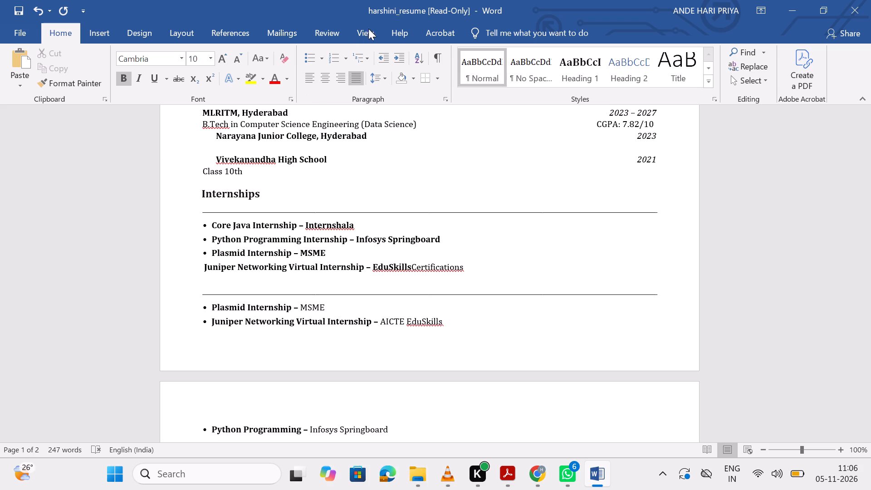
{"action": "left_click", "coordinate": [357, 57]}
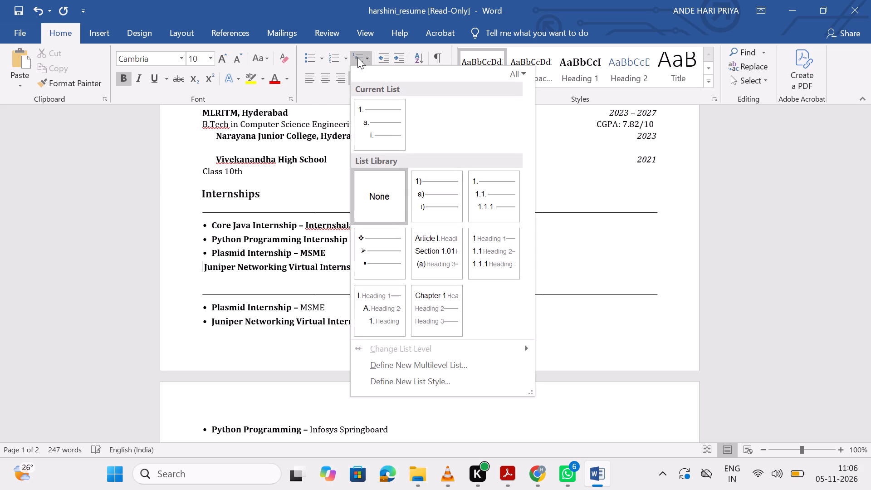
{"action": "left_click", "coordinate": [312, 55]}
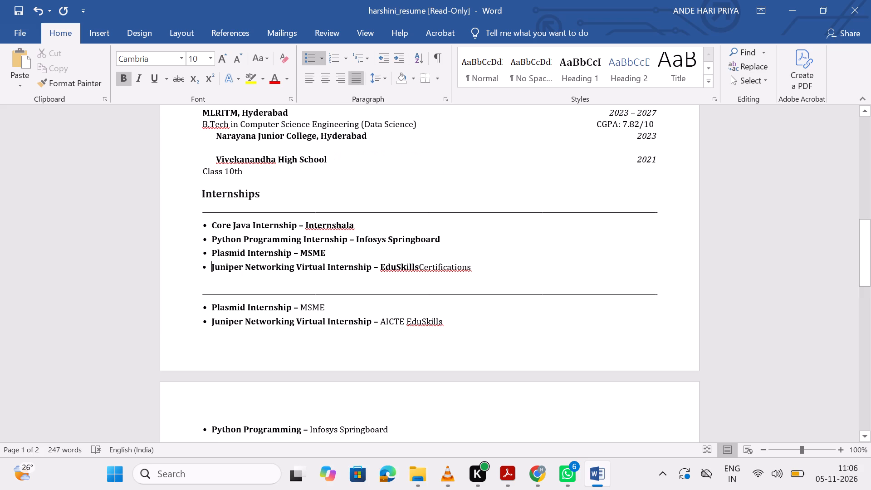
{"action": "scroll", "coordinate": [411, 338], "scroll_direction": "up", "scroll_amount": 1}
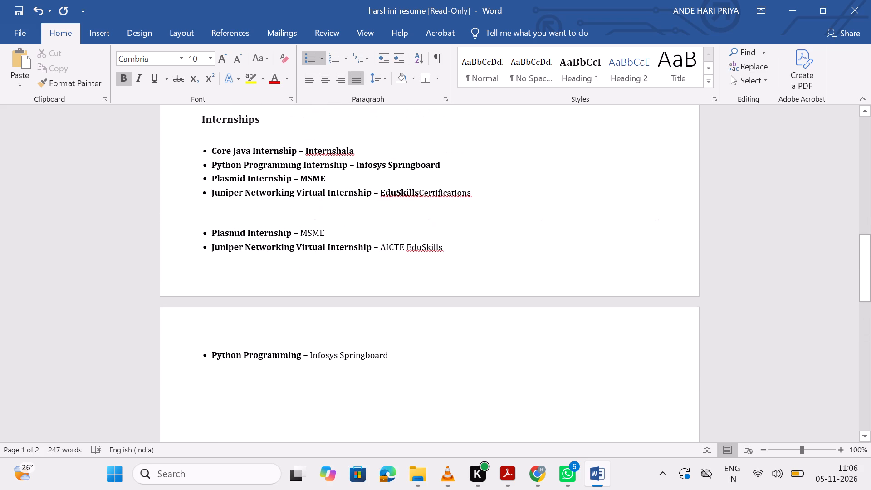
Adjust the spacing before the year 2025 on the Teaching Effectiveness Analysis project so it lines up with the 2024 date above.
{"action": "scroll", "coordinate": [411, 338], "scroll_direction": "up", "scroll_amount": 2}
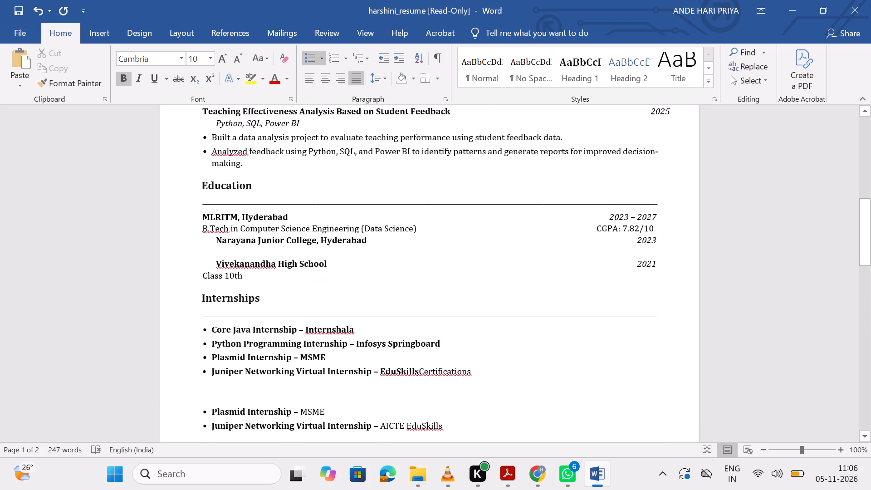
{"action": "scroll", "coordinate": [411, 338], "scroll_direction": "up", "scroll_amount": 2}
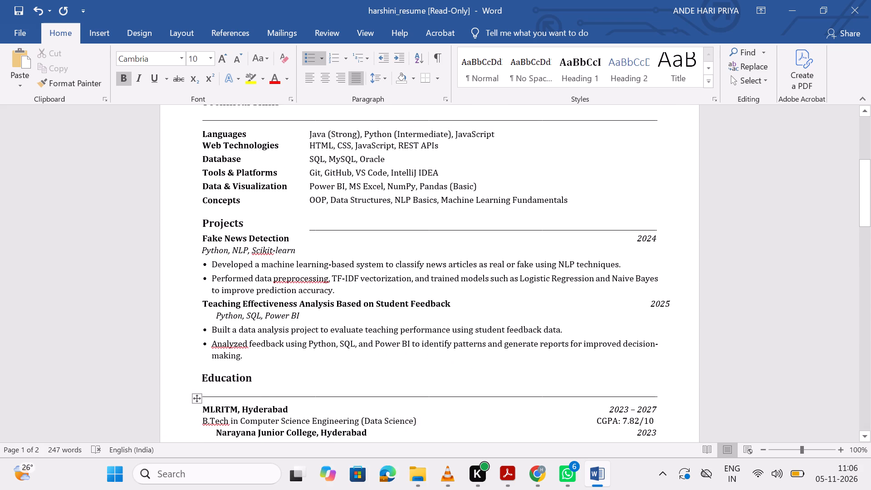
{"action": "scroll", "coordinate": [411, 338], "scroll_direction": "up", "scroll_amount": 1}
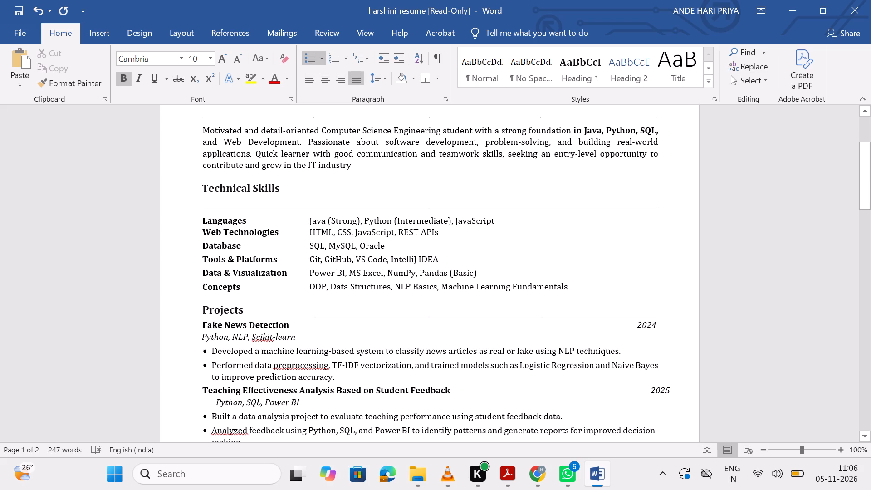
{"action": "scroll", "coordinate": [411, 338], "scroll_direction": "up", "scroll_amount": 1}
{"action": "scroll", "coordinate": [411, 338], "scroll_direction": "left", "scroll_amount": 1}
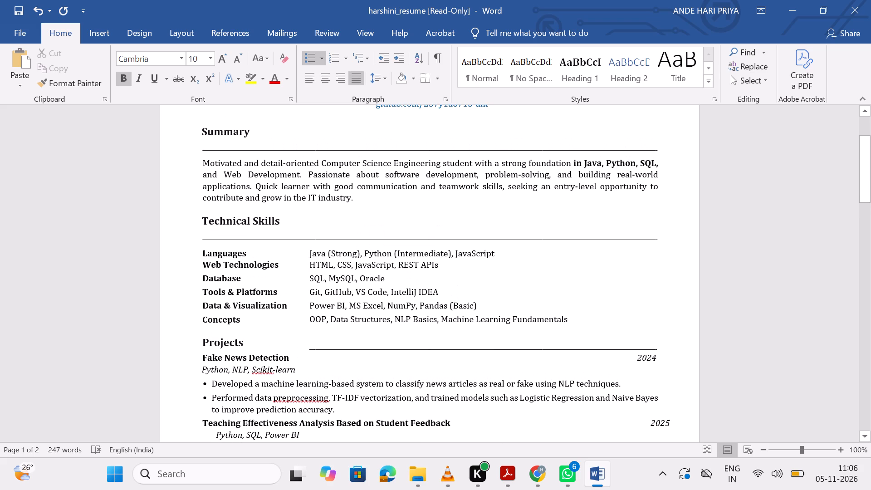
{"action": "scroll", "coordinate": [411, 338], "scroll_direction": "left", "scroll_amount": 1}
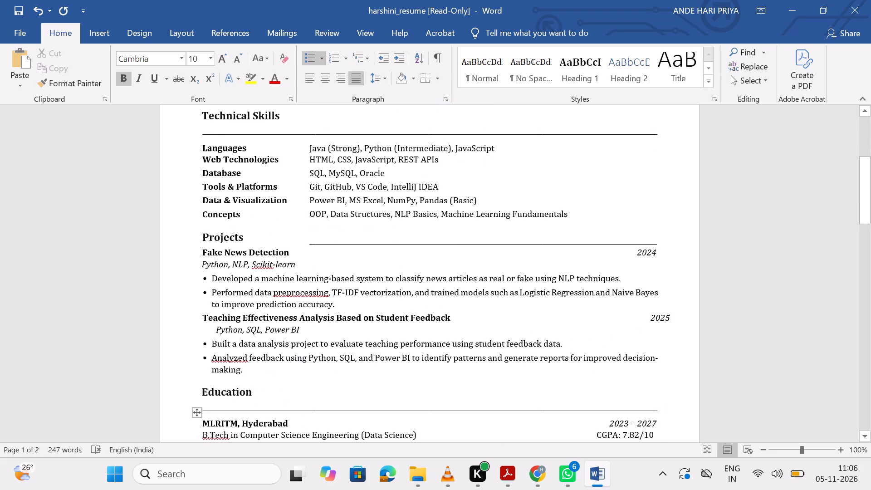
{"action": "scroll", "coordinate": [411, 338], "scroll_direction": "left", "scroll_amount": 1}
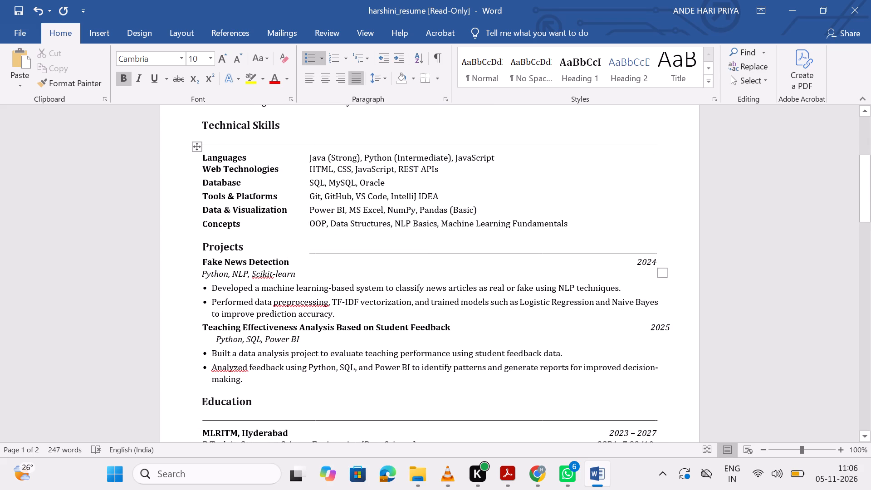
{"action": "left_click", "coordinate": [634, 265]}
{"action": "key", "text": "space"}
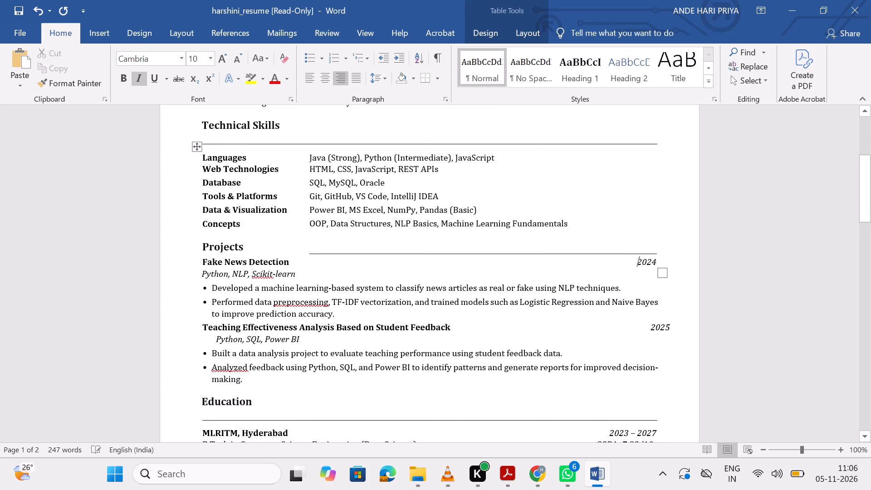
{"action": "left_click", "coordinate": [647, 326]}
{"action": "key", "text": "BackSpace"}
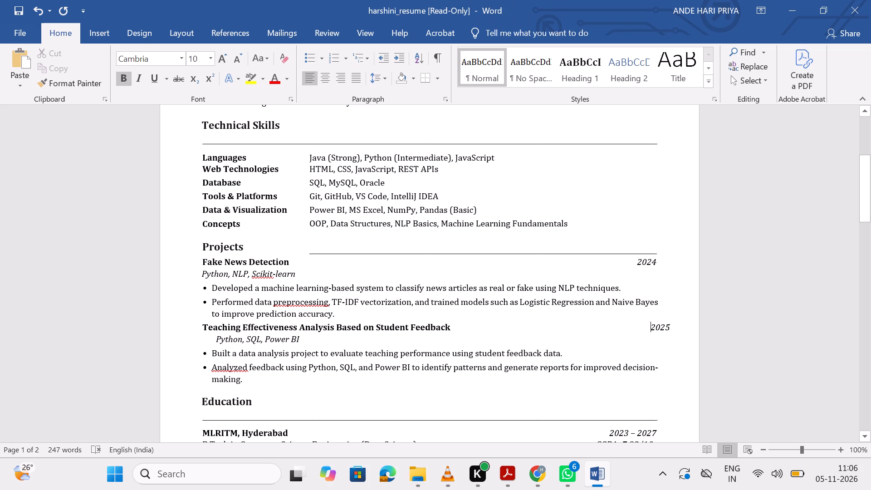
{"action": "key", "text": "space"}
{"action": "key", "text": "space"}
{"action": "key", "text": "space"}
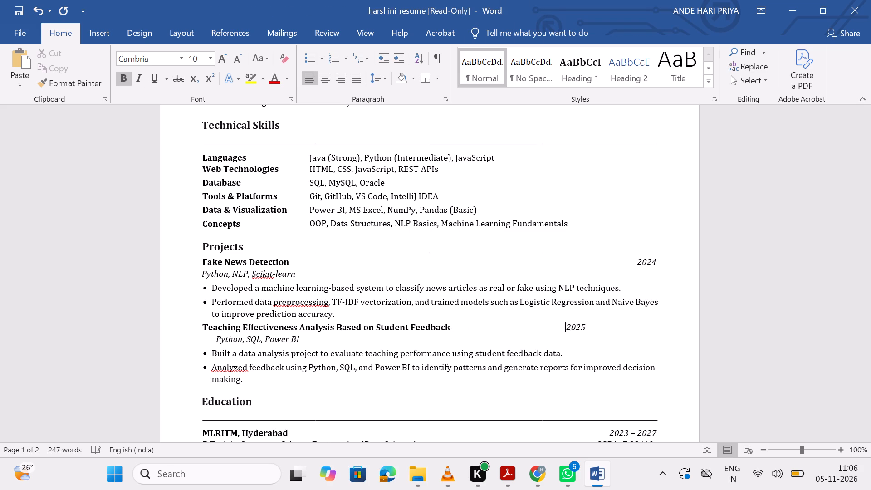
{"action": "key", "text": "space"}
{"action": "key", "text": "space"}
{"action": "key", "text": "space"}
{"action": "key", "text": "space"}
{"action": "key", "text": "space"}
{"action": "key", "text": "space"}
{"action": "key", "text": "space"}
{"action": "key", "text": "space"}
{"action": "key", "text": "space"}
{"action": "key", "text": "space"}
{"action": "key", "text": "space"}
{"action": "left_click", "coordinate": [584, 332]}
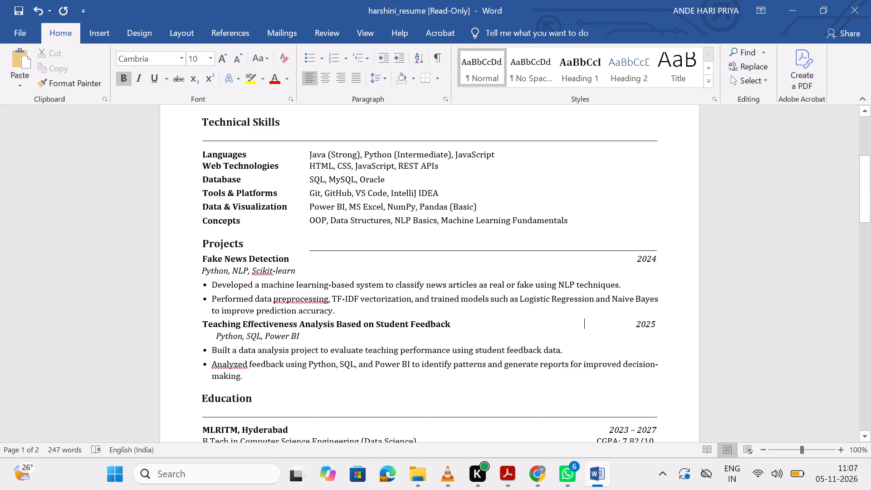
Delete the italic technology lines "Python, NLP, Scikit-learn" and "Python, SQL, Power BI" under the two project titles in Projects.
{"action": "left_click_drag", "start_coordinate": [296, 269], "coordinate": [199, 279]}
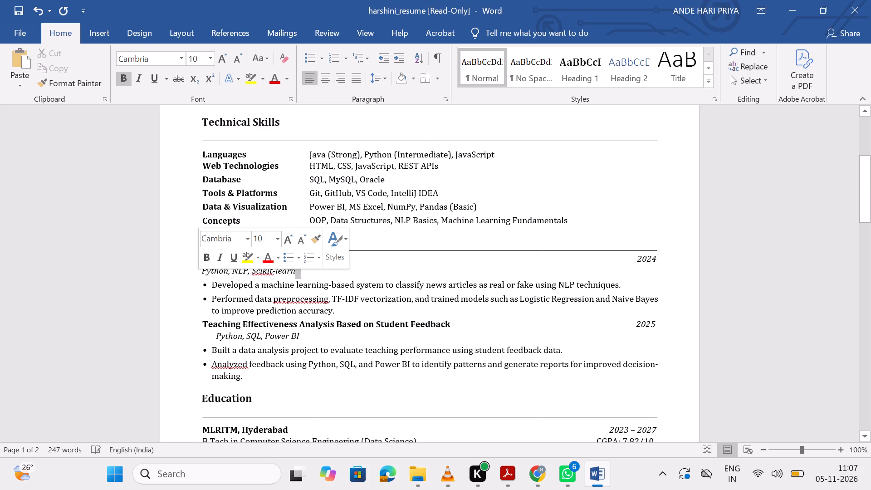
{"action": "left_click", "coordinate": [201, 269]}
{"action": "left_click_drag", "start_coordinate": [202, 269], "coordinate": [295, 272]}
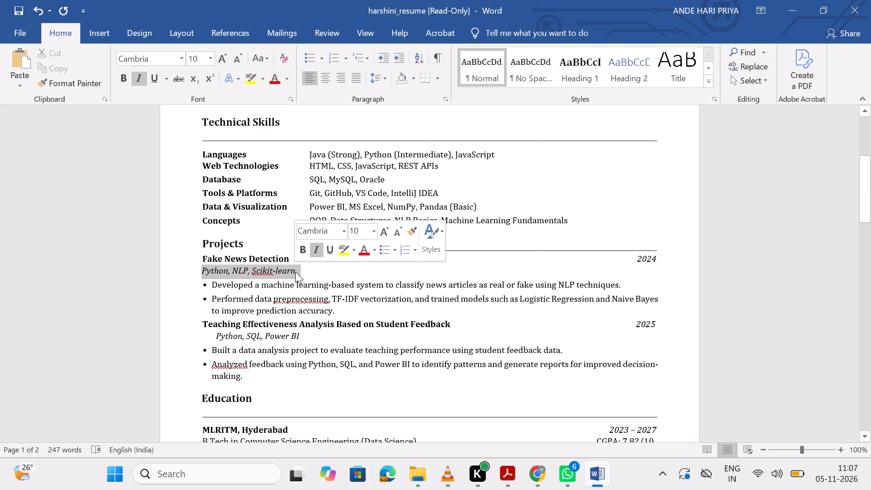
{"action": "key", "text": "BackSpace"}
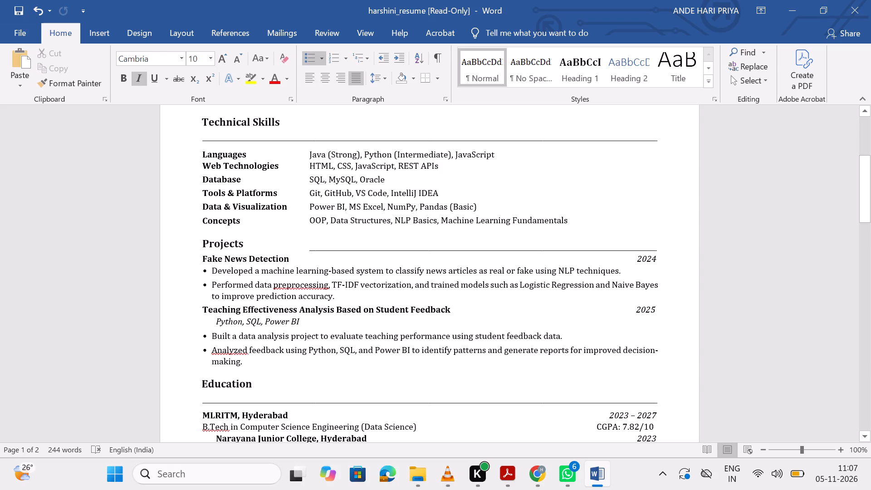
{"action": "left_click_drag", "start_coordinate": [213, 321], "coordinate": [301, 323]}
{"action": "key", "text": "BackSpace"}
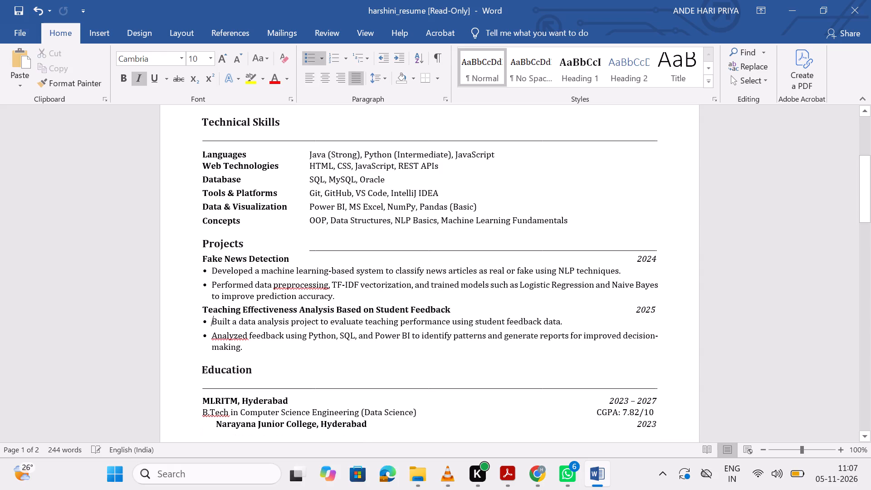
Review the edited resume from the name and contact header through to the certification entries.
{"action": "scroll", "coordinate": [305, 327], "scroll_direction": "down", "scroll_amount": 1}
{"action": "scroll", "coordinate": [305, 327], "scroll_direction": "up", "scroll_amount": 2}
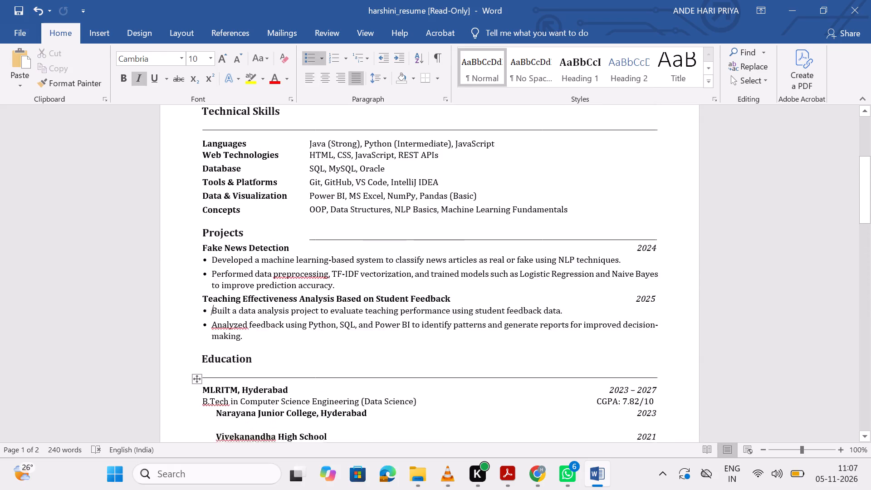
{"action": "scroll", "coordinate": [305, 327], "scroll_direction": "down", "scroll_amount": 1}
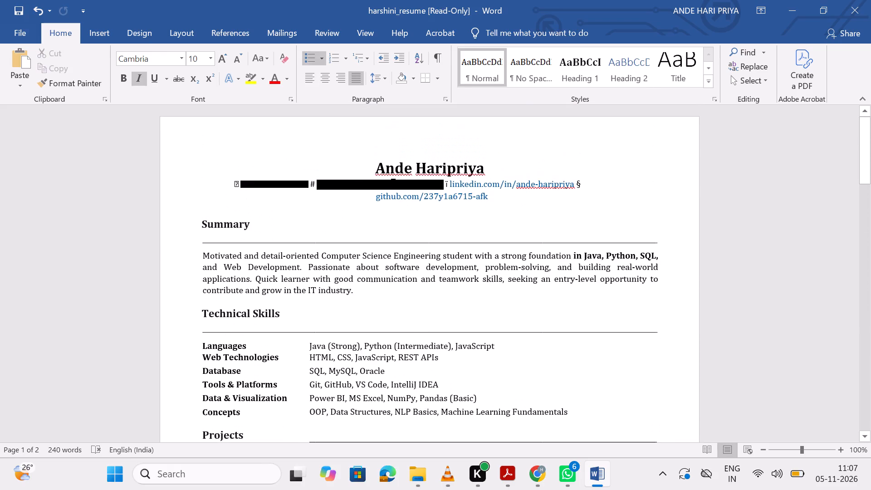
{"action": "scroll", "coordinate": [305, 327], "scroll_direction": "down", "scroll_amount": 1}
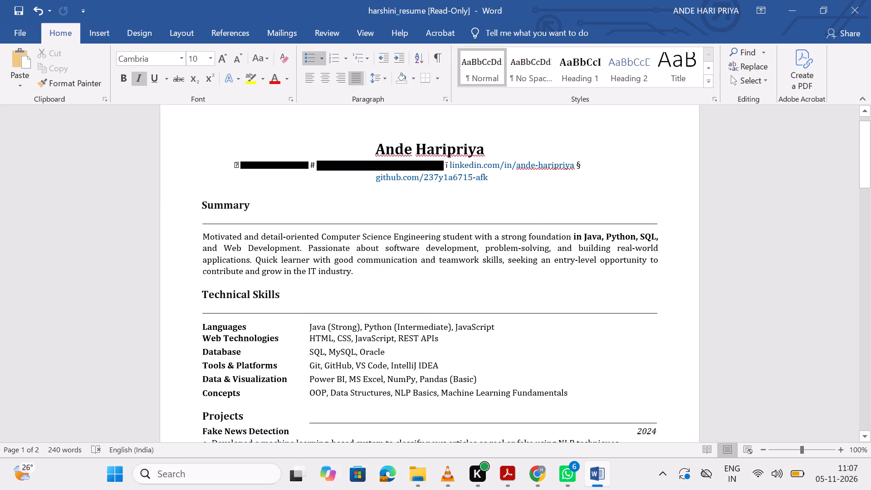
{"action": "scroll", "coordinate": [305, 327], "scroll_direction": "down", "scroll_amount": 1}
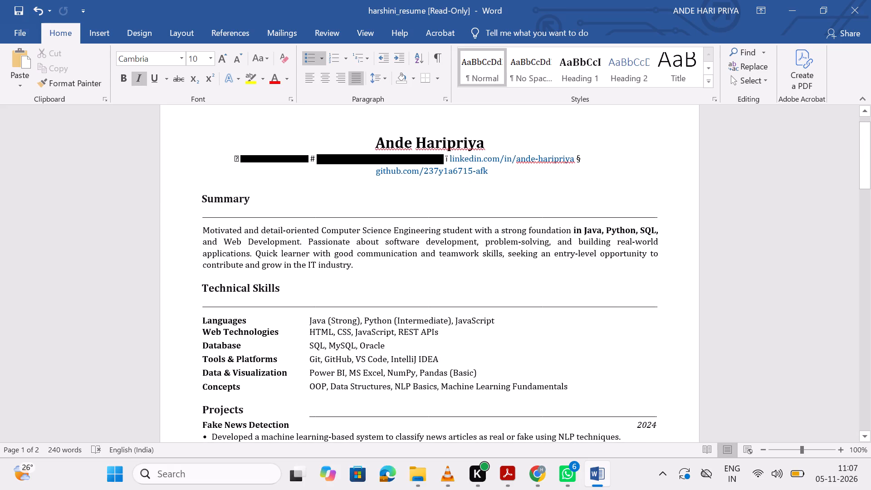
{"action": "scroll", "coordinate": [305, 327], "scroll_direction": "down", "scroll_amount": 2}
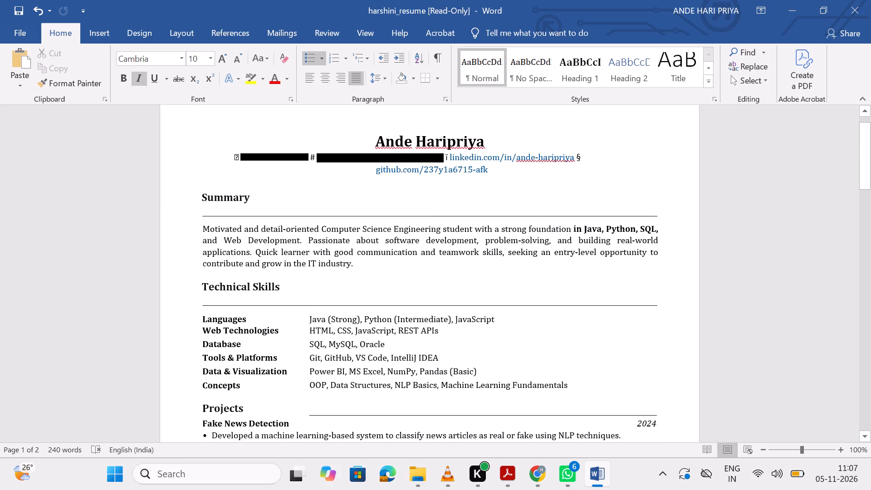
{"action": "scroll", "coordinate": [305, 327], "scroll_direction": "down", "scroll_amount": 1}
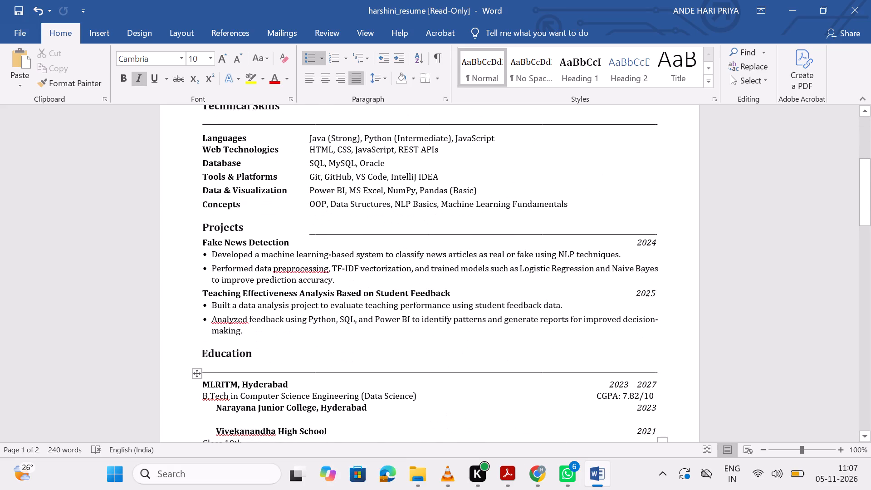
{"action": "scroll", "coordinate": [279, 331], "scroll_direction": "down", "scroll_amount": 1}
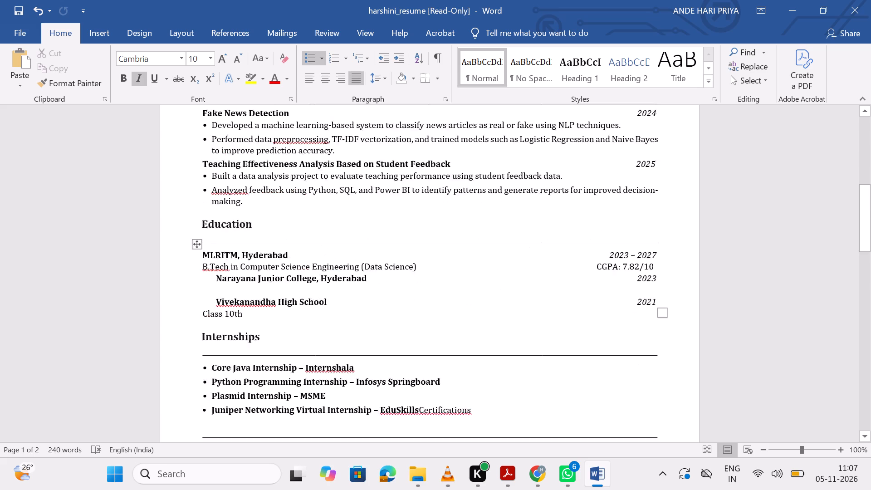
{"action": "scroll", "coordinate": [279, 331], "scroll_direction": "down", "scroll_amount": 1}
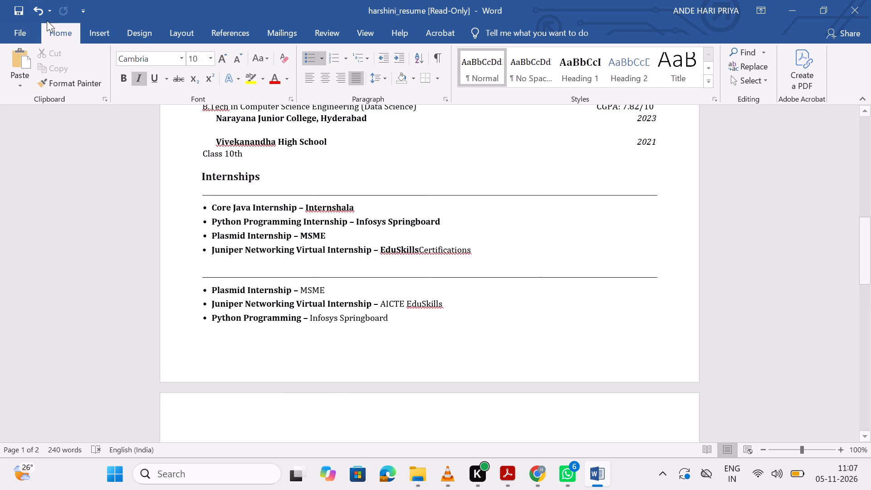
Save the resume as a Word document named "haripriya resume" in the Downloads folder.
{"action": "left_click", "coordinate": [11, 32]}
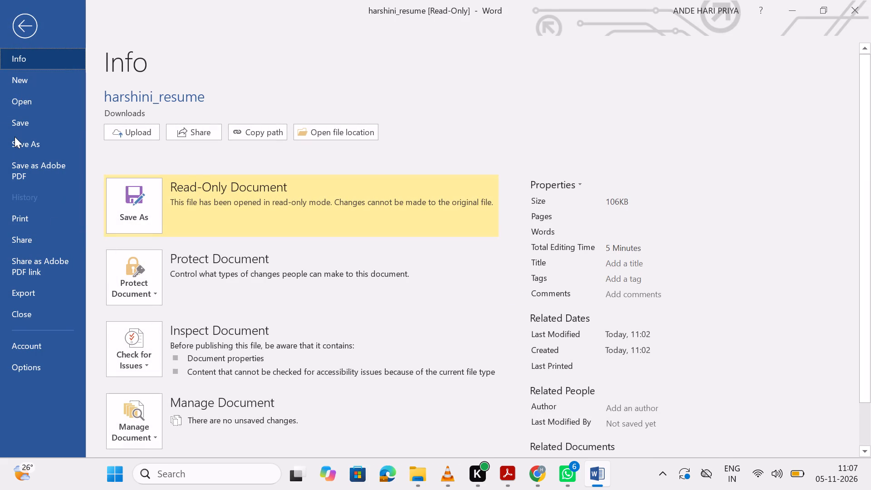
{"action": "left_click", "coordinate": [18, 142]}
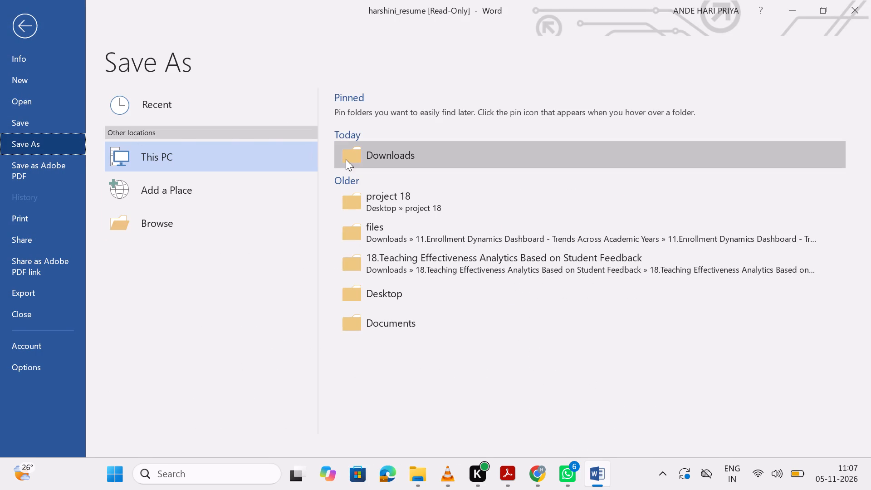
{"action": "left_click", "coordinate": [361, 160]}
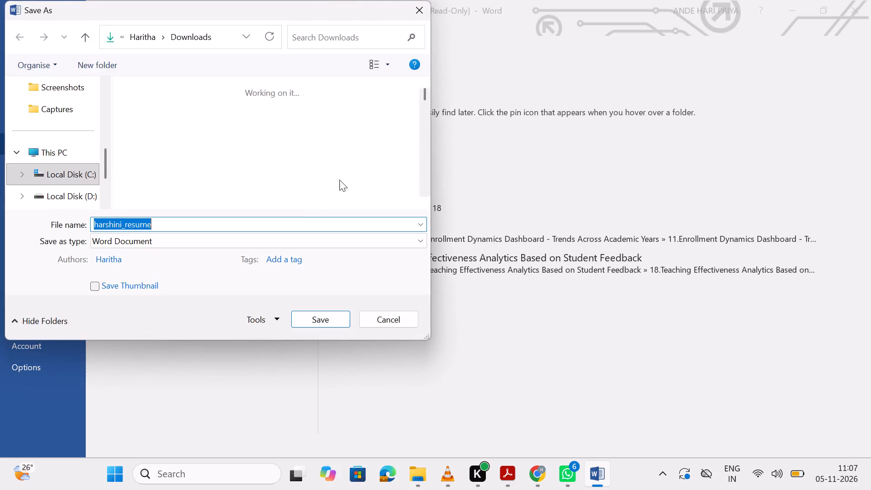
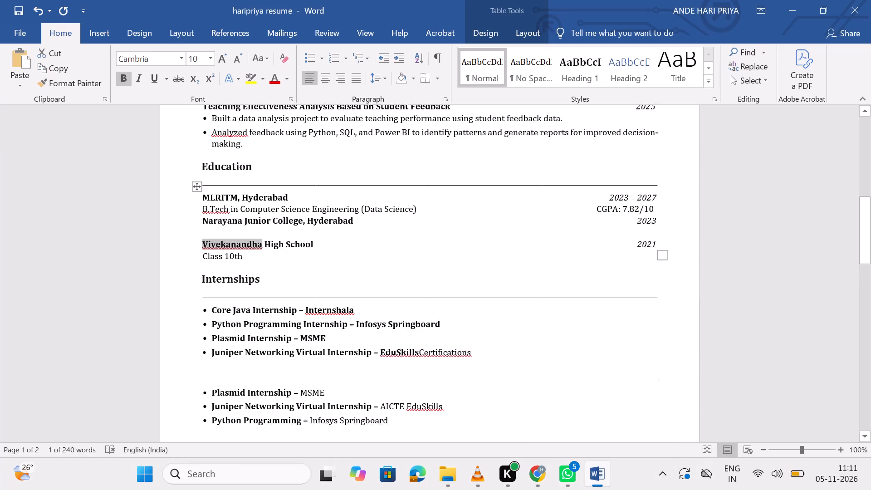
Review the Education, Projects and Internships sections of the resume document in Word.
{"action": "scroll", "coordinate": [489, 275], "scroll_direction": "up", "scroll_amount": 3}
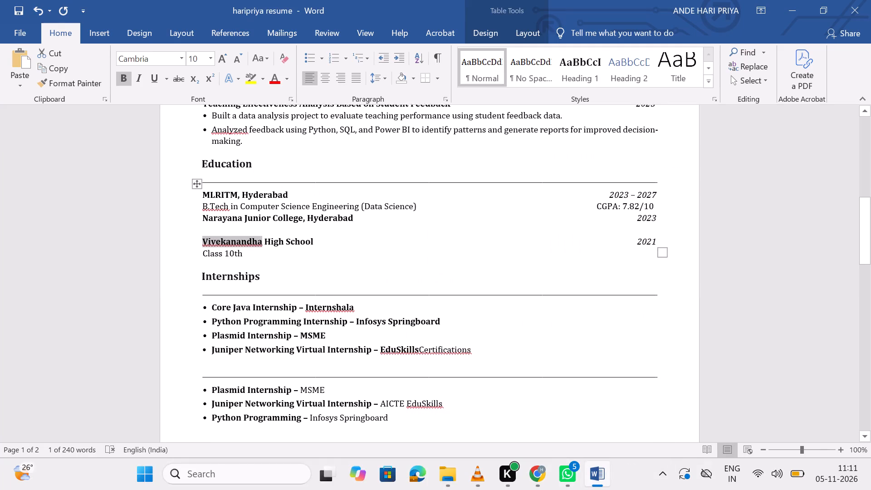
{"action": "scroll", "coordinate": [489, 275], "scroll_direction": "up", "scroll_amount": 1}
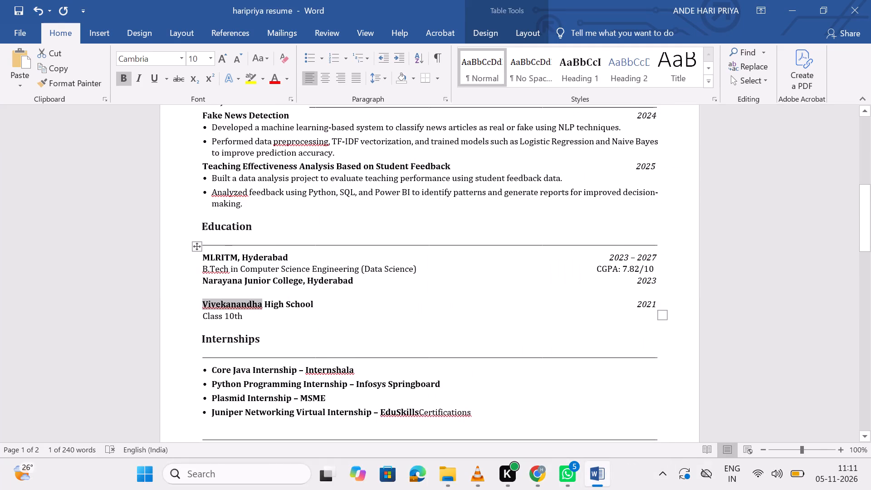
{"action": "scroll", "coordinate": [489, 275], "scroll_direction": "up", "scroll_amount": 2}
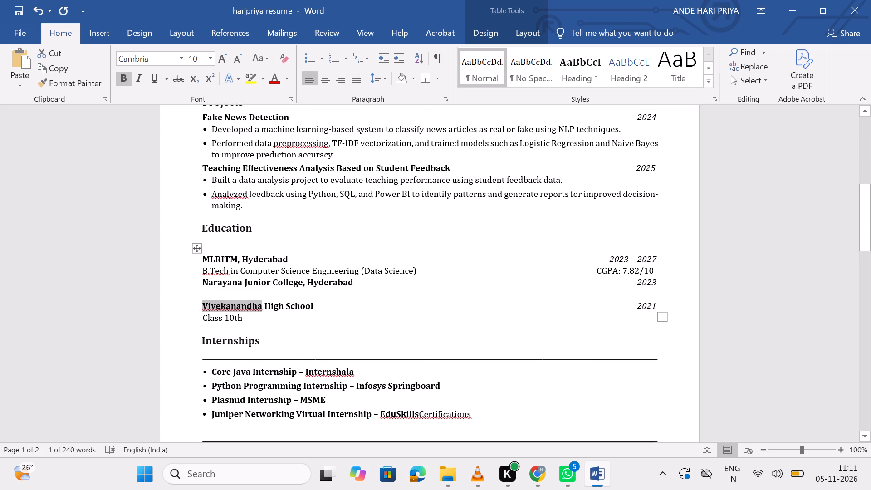
{"action": "scroll", "coordinate": [489, 275], "scroll_direction": "up", "scroll_amount": 1}
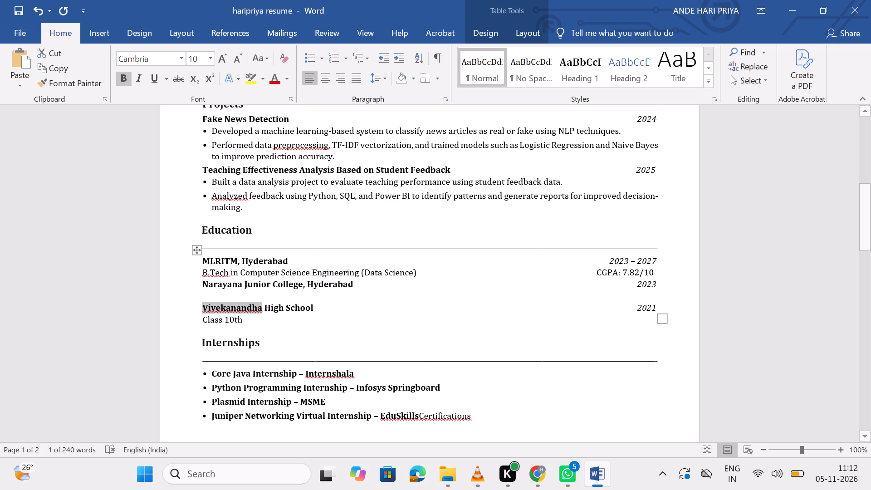
Insert an empty bullet above the Plasmid Internship entry in the list below the second divider line.
{"action": "left_click", "coordinate": [368, 330]}
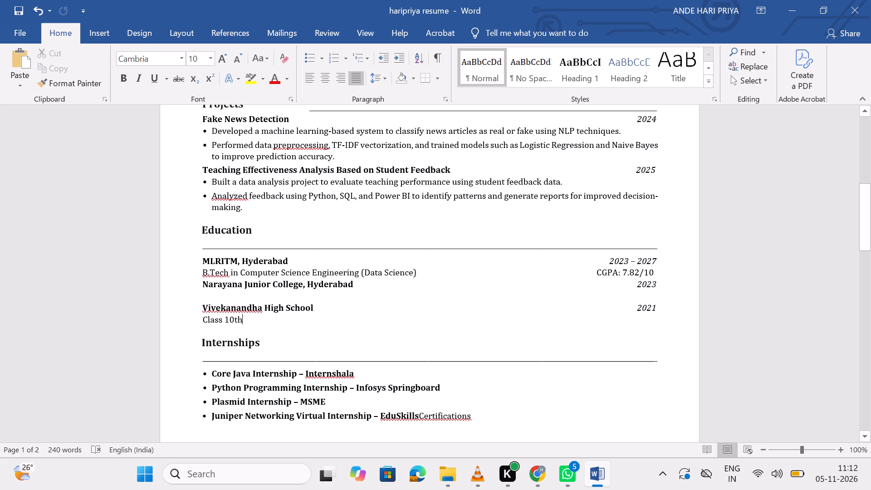
{"action": "scroll", "coordinate": [368, 330], "scroll_direction": "down", "scroll_amount": 1}
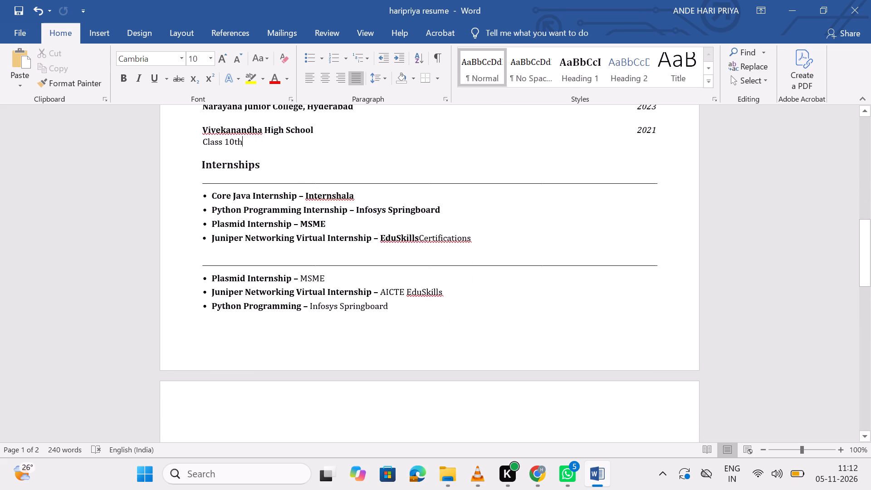
{"action": "scroll", "coordinate": [368, 330], "scroll_direction": "down", "scroll_amount": 1}
{"action": "left_click", "coordinate": [216, 270]}
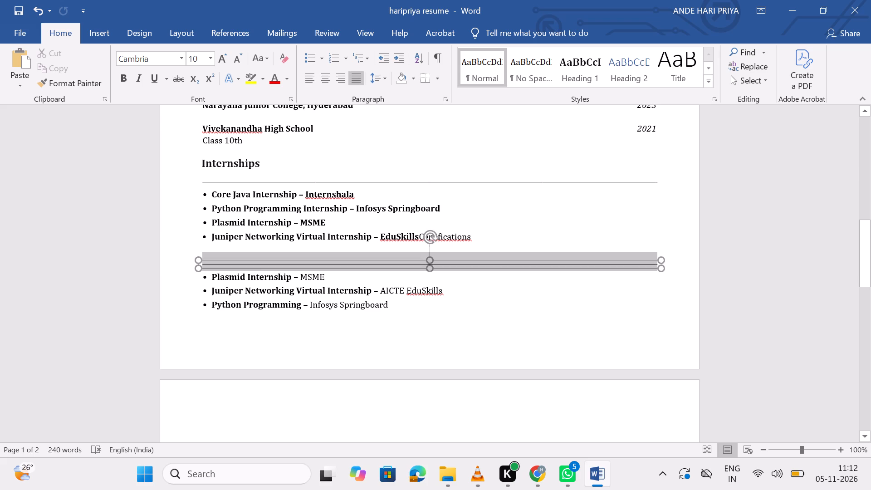
{"action": "left_click", "coordinate": [399, 274]}
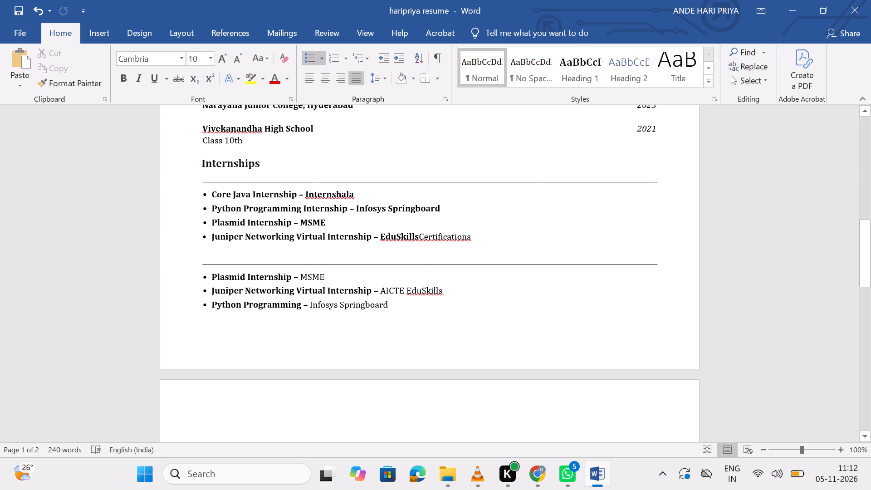
{"action": "left_click", "coordinate": [200, 274]}
{"action": "key", "text": "Return"}
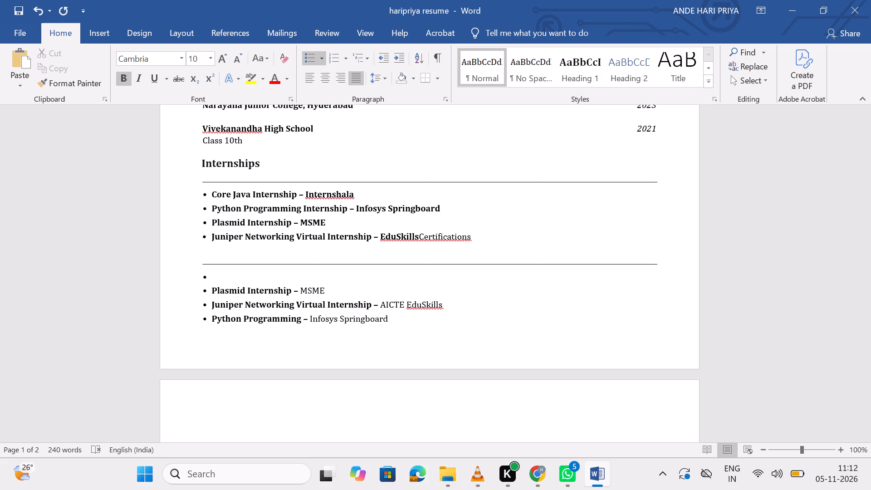
{"action": "left_click", "coordinate": [220, 272]}
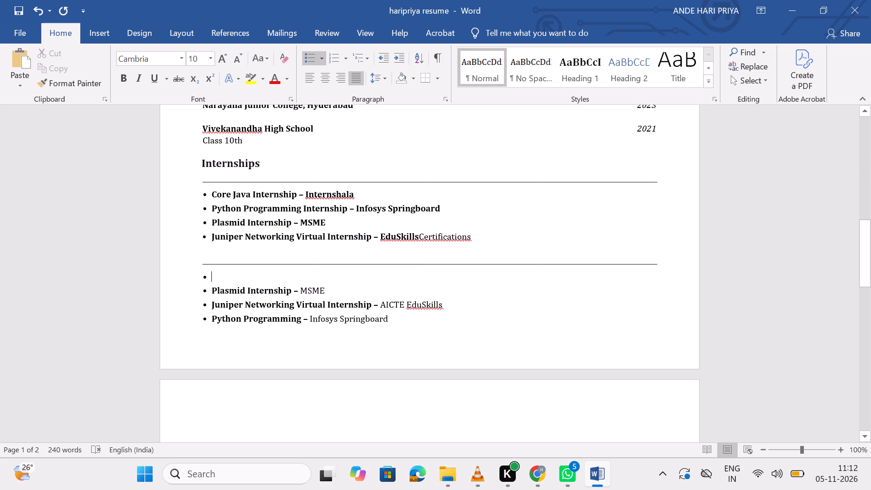
Add an unbulleted line below the Juniper Networking Virtual Internship – EduSkills bullet and enter "C" on it.
{"action": "left_click", "coordinate": [485, 239]}
{"action": "key", "text": "Return"}
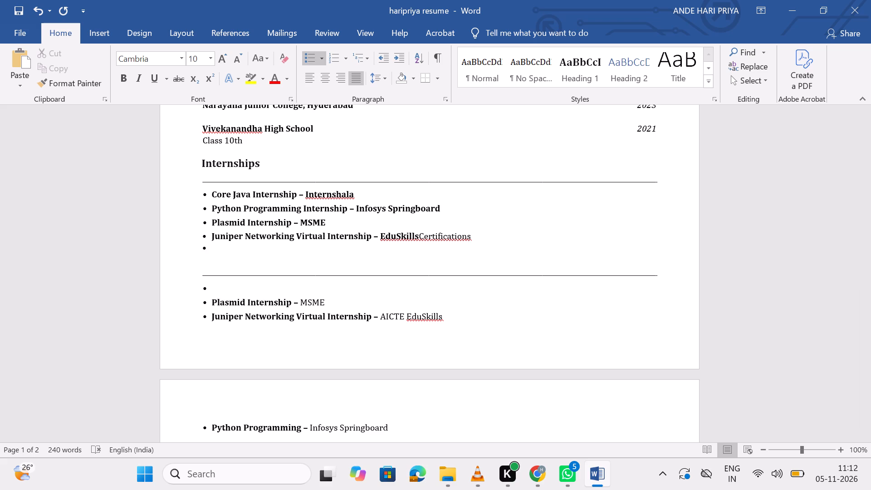
{"action": "key", "text": "BackSpace"}
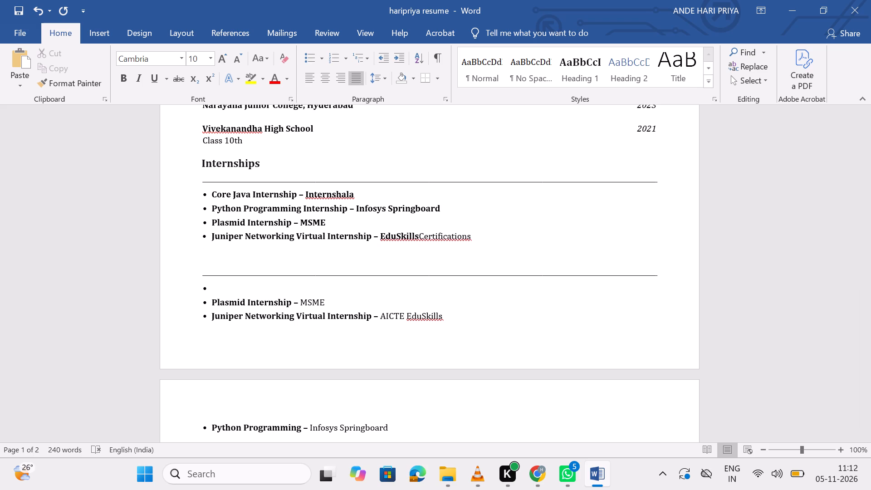
{"action": "key", "text": "Return"}
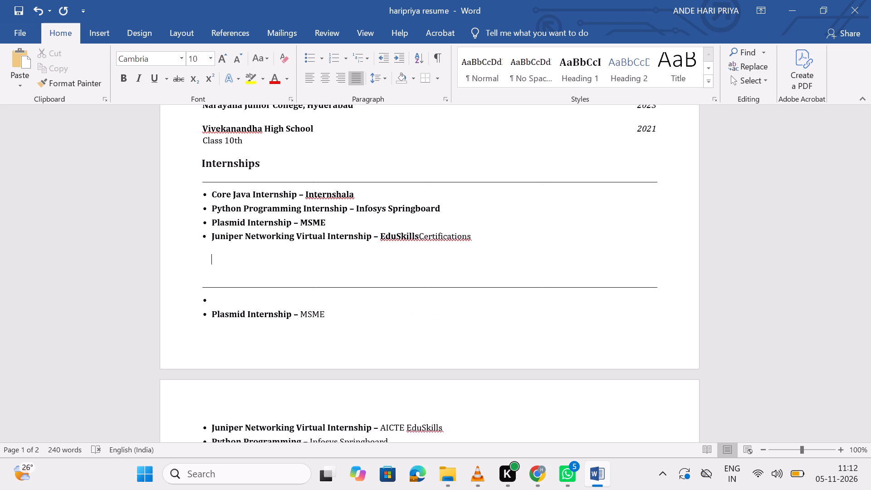
{"action": "key", "text": "c"}
Check the formatting of the Summary heading and look over the resume's sections down to Internships.
{"action": "scroll", "coordinate": [485, 239], "scroll_direction": "up", "scroll_amount": 6}
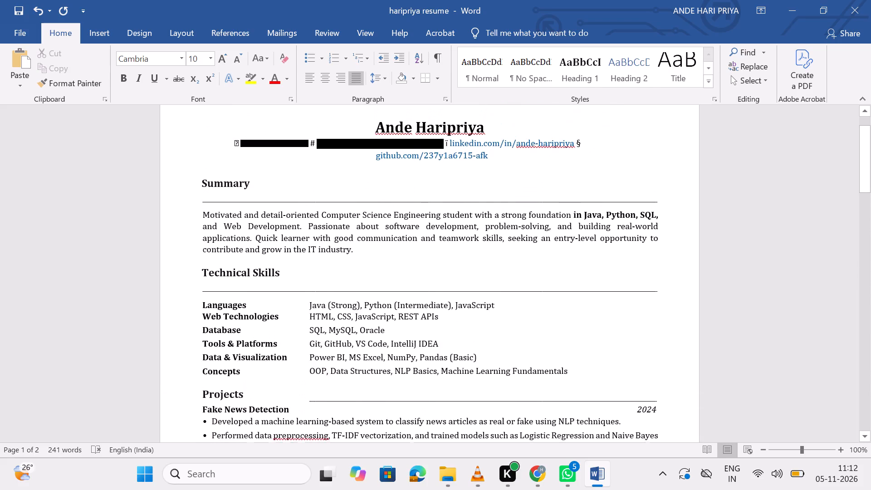
{"action": "scroll", "coordinate": [485, 239], "scroll_direction": "up", "scroll_amount": 1}
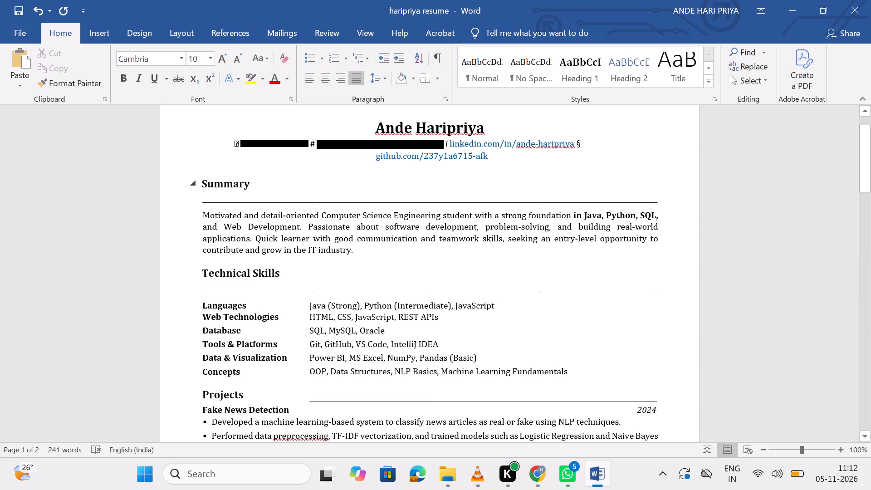
{"action": "left_click", "coordinate": [255, 182]}
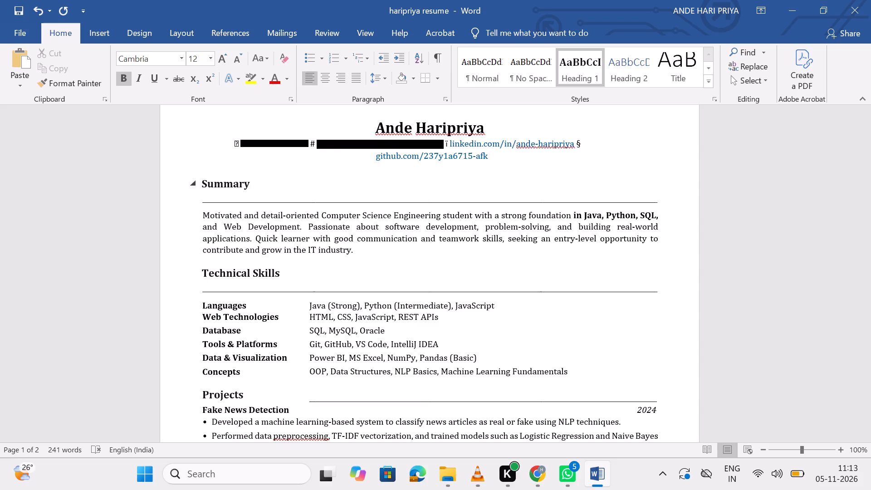
{"action": "scroll", "coordinate": [325, 285], "scroll_direction": "down", "scroll_amount": 1}
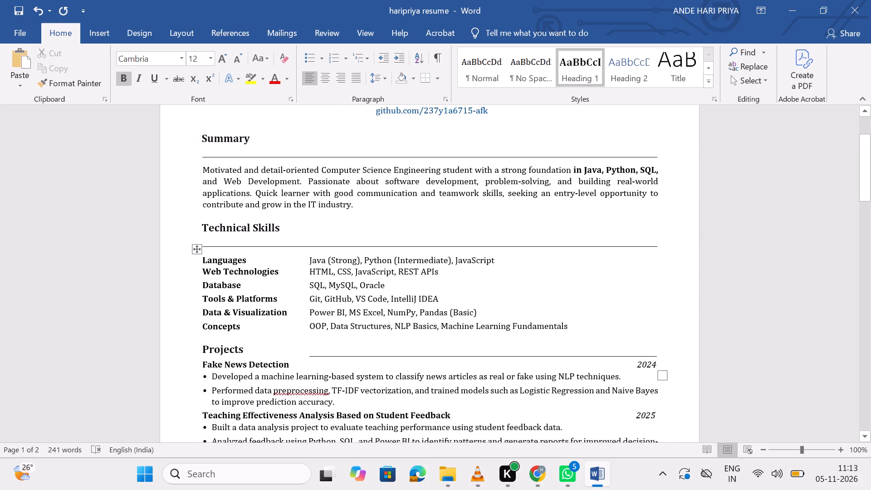
{"action": "scroll", "coordinate": [325, 285], "scroll_direction": "down", "scroll_amount": 1}
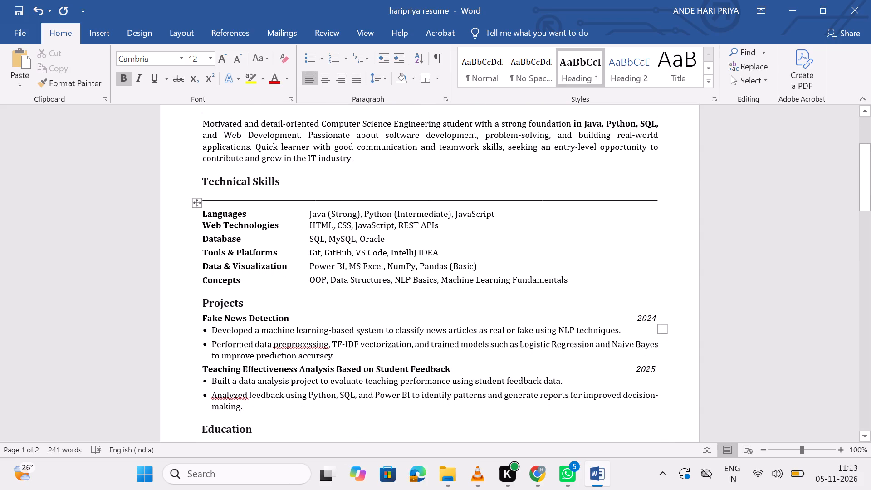
{"action": "scroll", "coordinate": [325, 285], "scroll_direction": "down", "scroll_amount": 2}
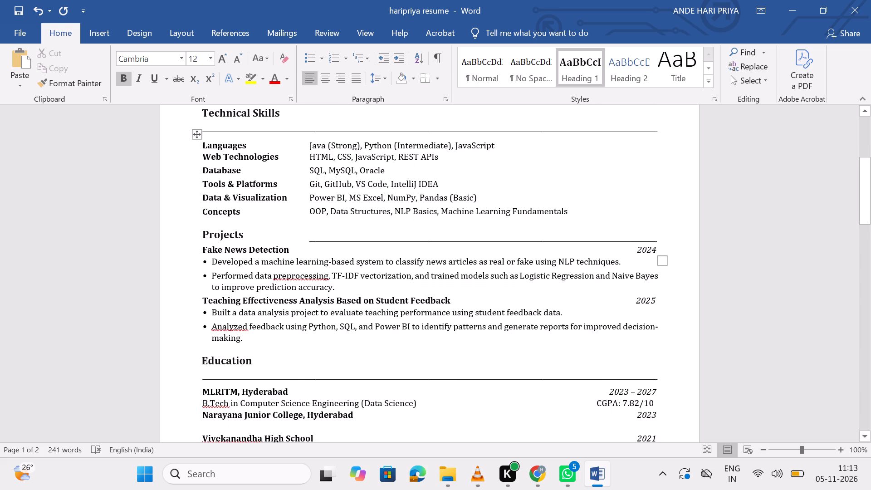
{"action": "scroll", "coordinate": [325, 285], "scroll_direction": "down", "scroll_amount": 1}
{"action": "scroll", "coordinate": [325, 285], "scroll_direction": "up", "scroll_amount": 1}
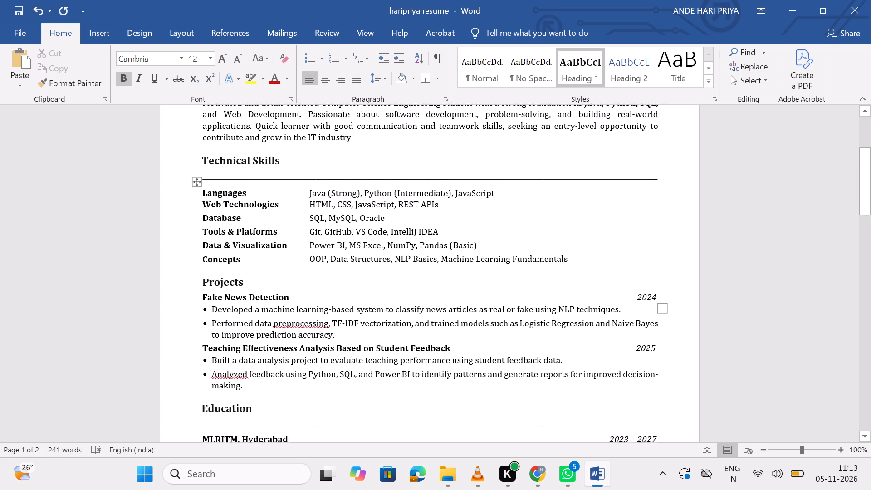
{"action": "scroll", "coordinate": [325, 285], "scroll_direction": "up", "scroll_amount": 1}
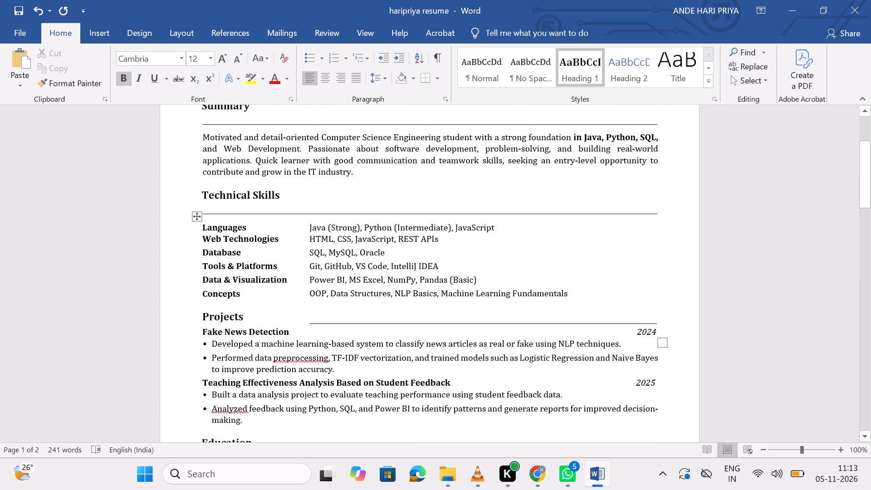
{"action": "scroll", "coordinate": [325, 285], "scroll_direction": "up", "scroll_amount": 2}
{"action": "scroll", "coordinate": [288, 256], "scroll_direction": "down", "scroll_amount": 1}
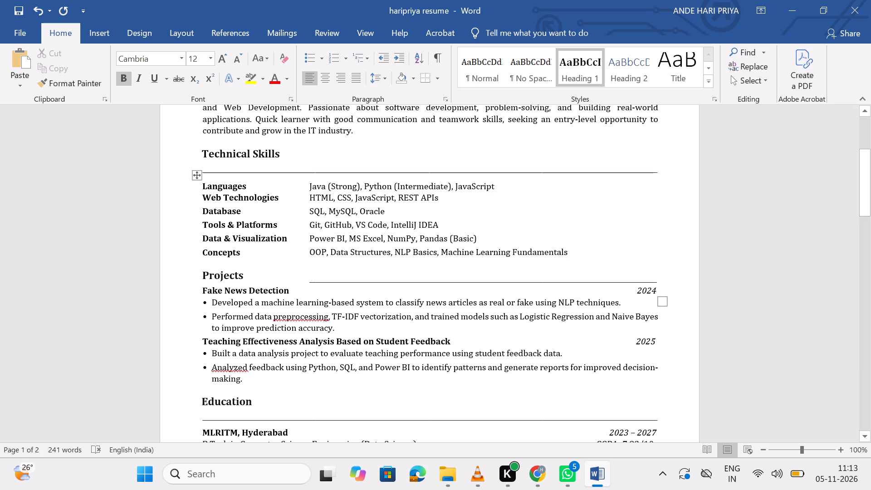
{"action": "scroll", "coordinate": [363, 342], "scroll_direction": "down", "scroll_amount": 1}
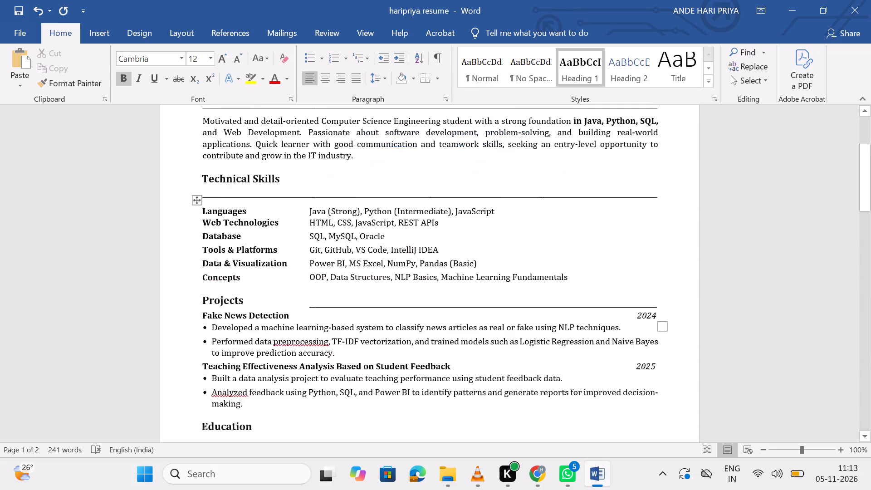
{"action": "scroll", "coordinate": [363, 342], "scroll_direction": "down", "scroll_amount": 1}
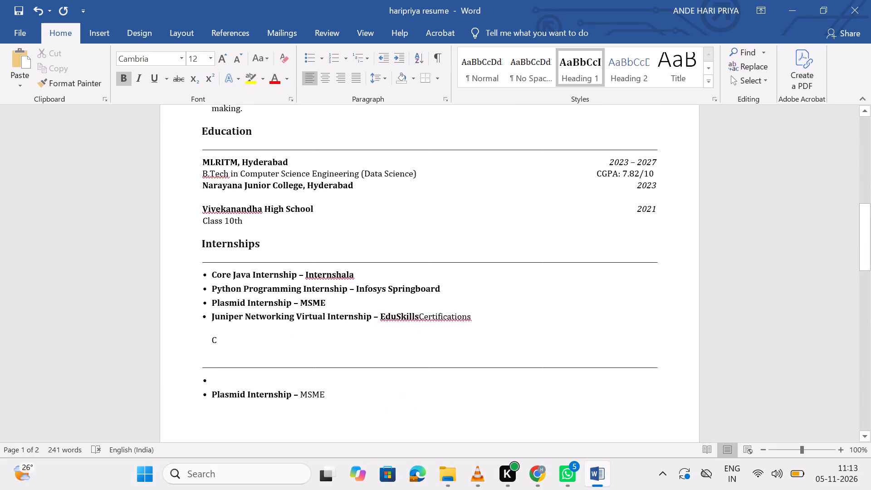
Complete the new line below the Internships list as "Certifications" and format it as 12 pt bold.
{"action": "left_click", "coordinate": [229, 340]}
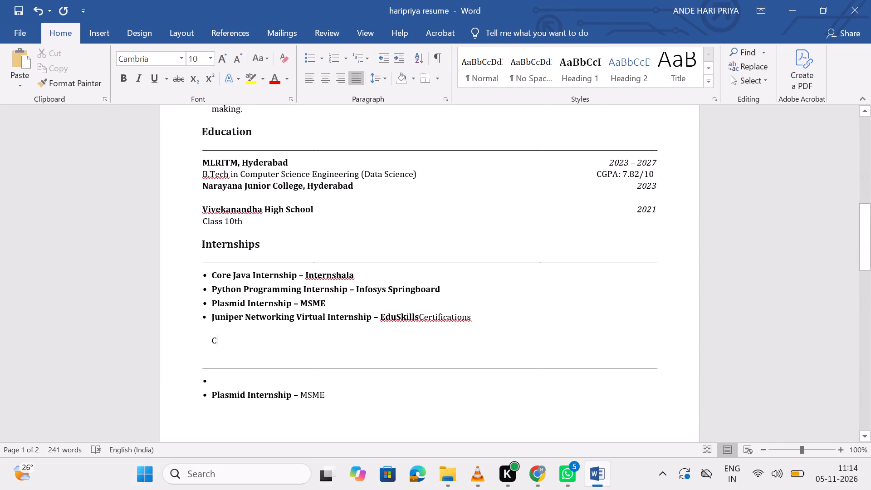
{"action": "type", "text": "ertifications"}
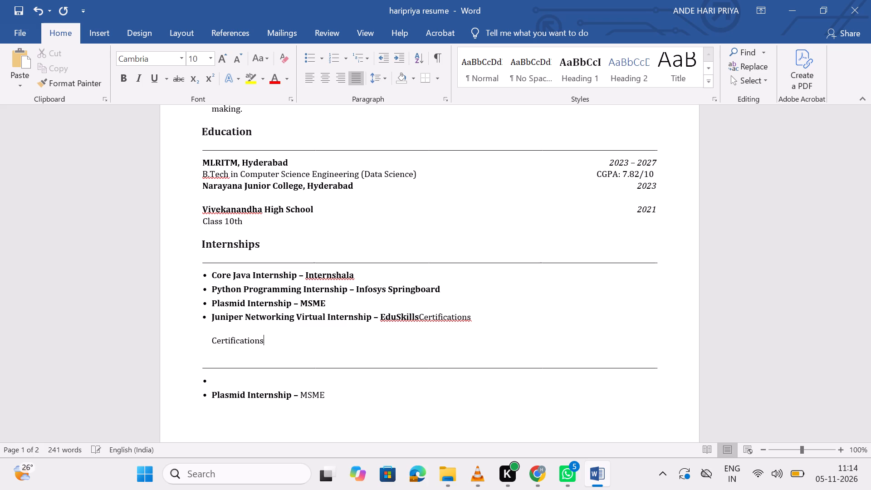
{"action": "left_click_drag", "start_coordinate": [264, 340], "coordinate": [218, 334]}
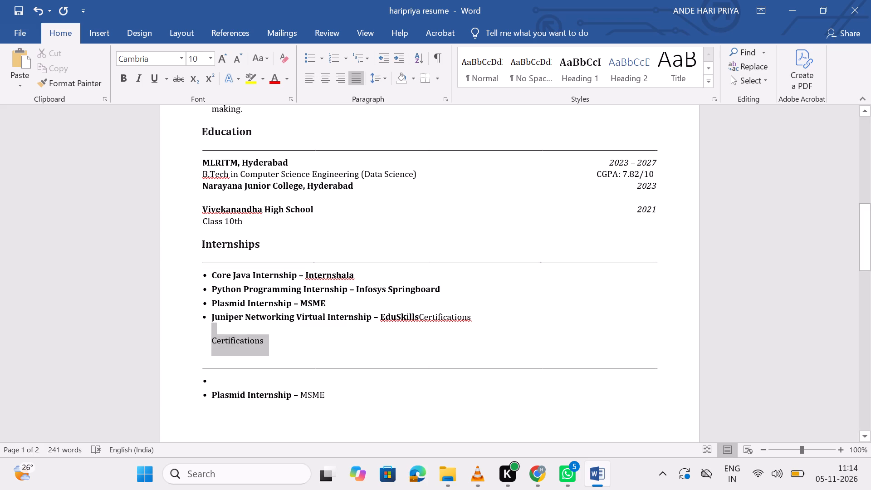
{"action": "left_click_drag", "start_coordinate": [218, 334], "coordinate": [213, 335]}
{"action": "left_click", "coordinate": [290, 293]}
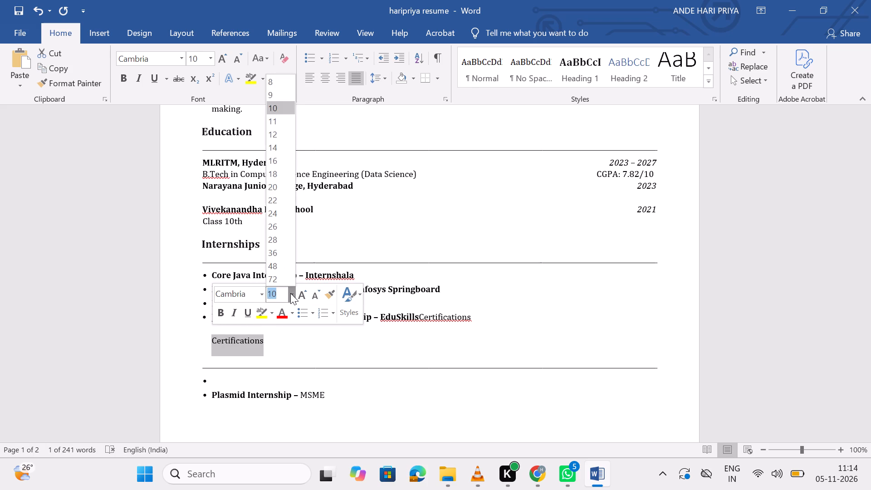
{"action": "left_click", "coordinate": [275, 137]}
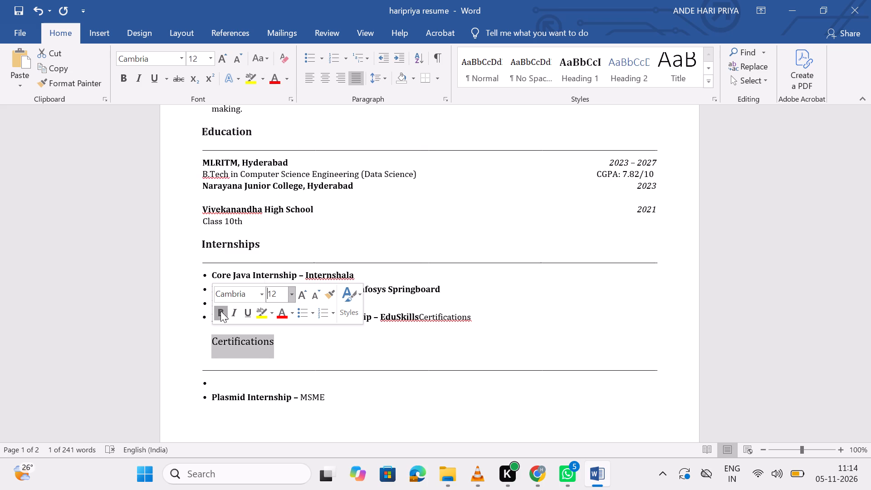
{"action": "left_click", "coordinate": [220, 311]}
{"action": "left_click", "coordinate": [291, 339]}
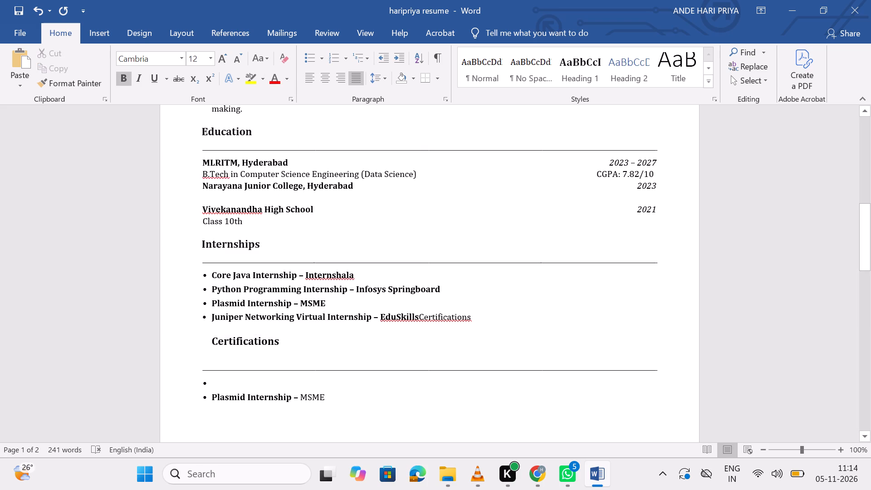
Remove the indent from the Certifications heading so it lines up with the other section headings.
{"action": "left_click", "coordinate": [210, 342]}
{"action": "key", "text": "BackSpace"}
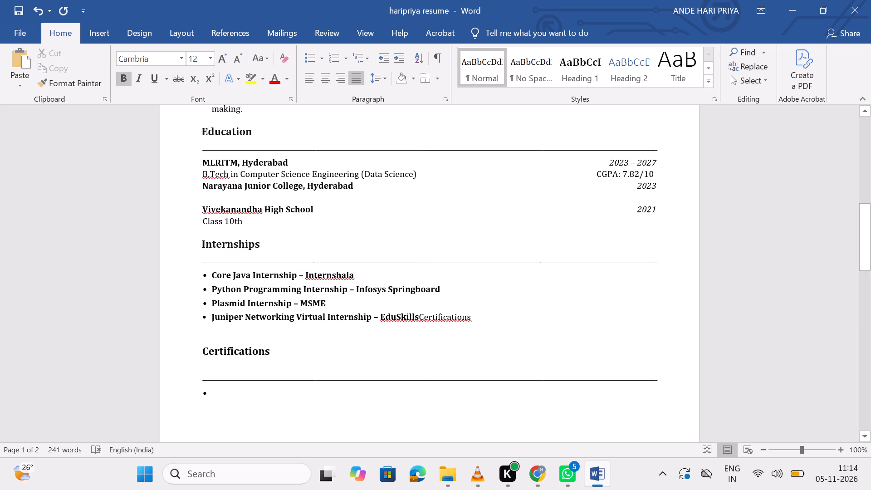
Compare the font formatting of the Certifications heading with that of the Internships heading.
{"action": "left_click_drag", "start_coordinate": [274, 354], "coordinate": [203, 356]}
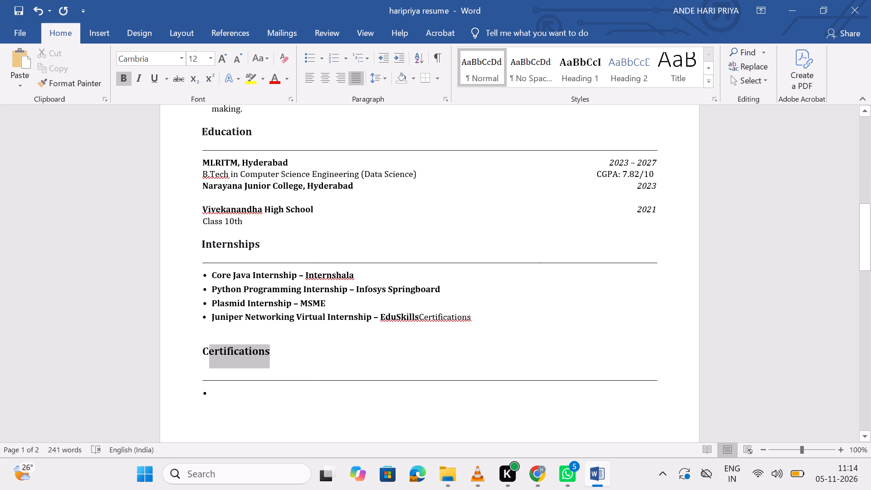
{"action": "left_click_drag", "start_coordinate": [203, 356], "coordinate": [201, 356]}
{"action": "left_click_drag", "start_coordinate": [259, 245], "coordinate": [224, 245]}
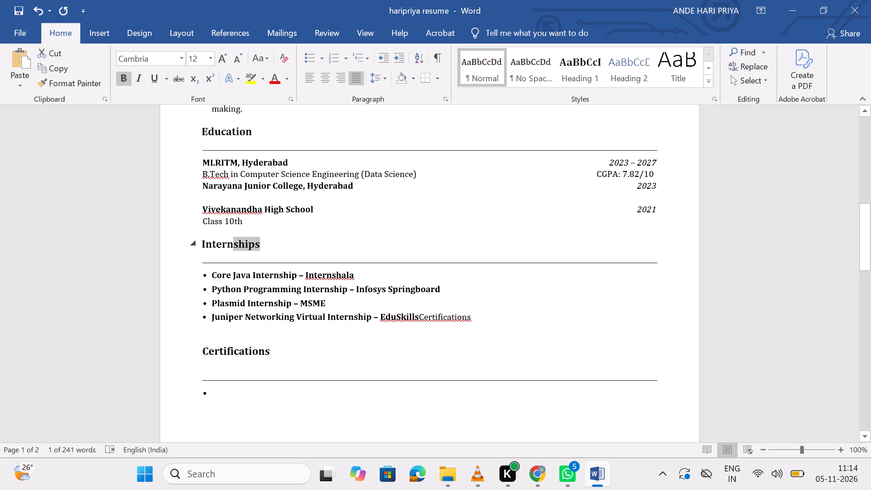
{"action": "left_click_drag", "start_coordinate": [224, 245], "coordinate": [201, 246]}
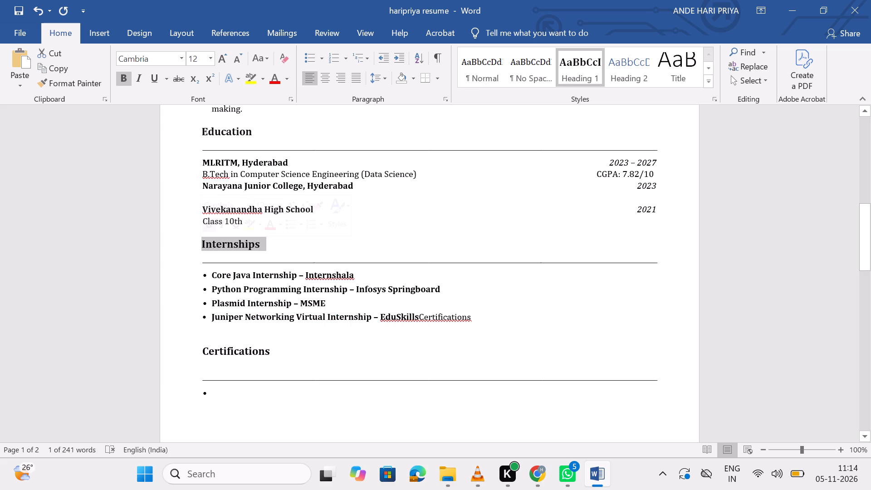
{"action": "left_click_drag", "start_coordinate": [269, 348], "coordinate": [204, 349]}
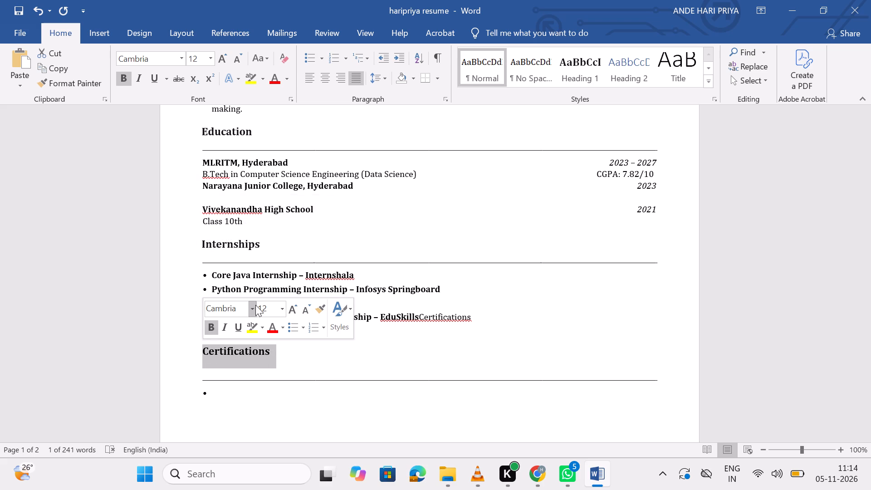
{"action": "left_click", "coordinate": [299, 358]}
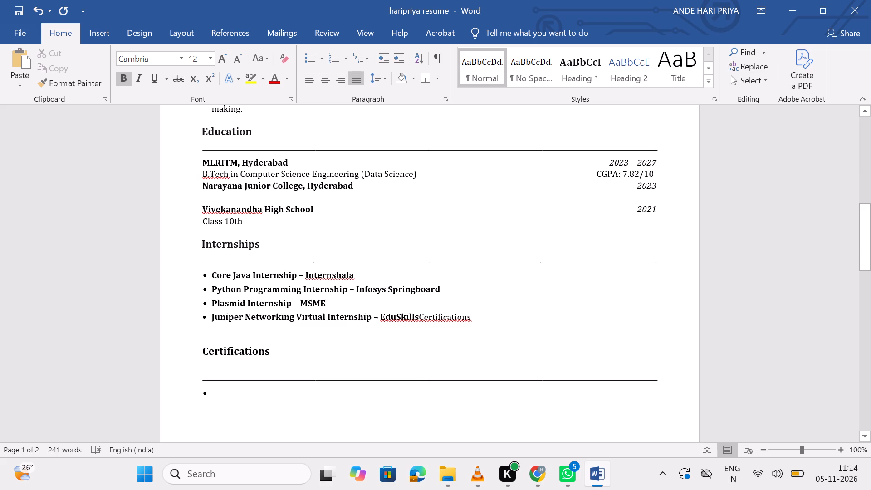
Remove the blank line above the Certifications heading.
{"action": "left_click", "coordinate": [203, 349]}
{"action": "key", "text": "BackSpace"}
{"action": "key", "text": "BackSpace"}
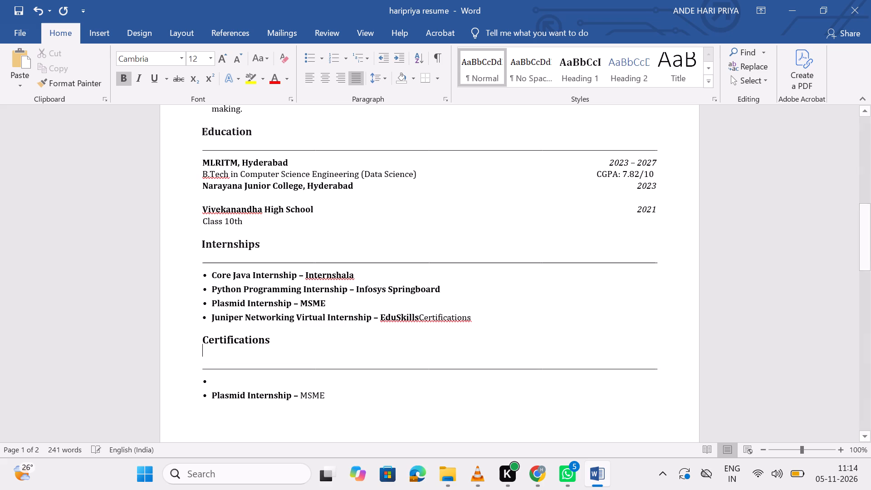
Move the Education divider line up so it sits directly beneath the Education heading.
{"action": "scroll", "coordinate": [260, 375], "scroll_direction": "down", "scroll_amount": 1}
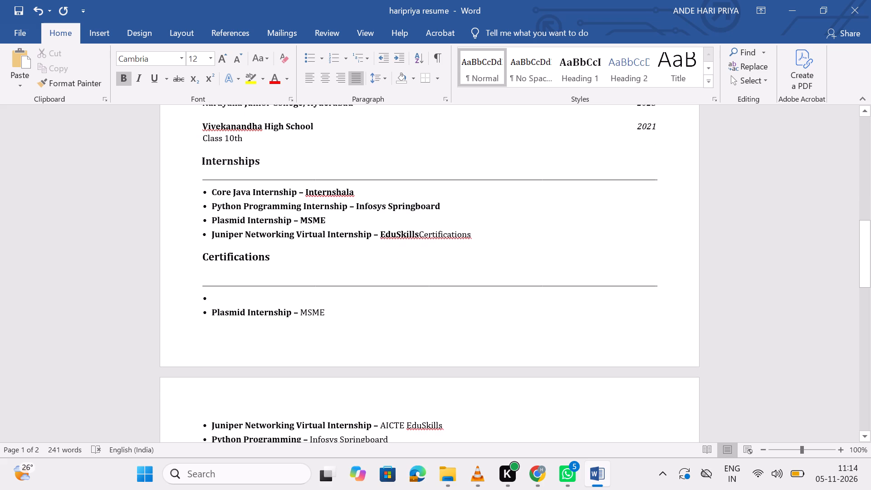
{"action": "scroll", "coordinate": [254, 389], "scroll_direction": "up", "scroll_amount": 1}
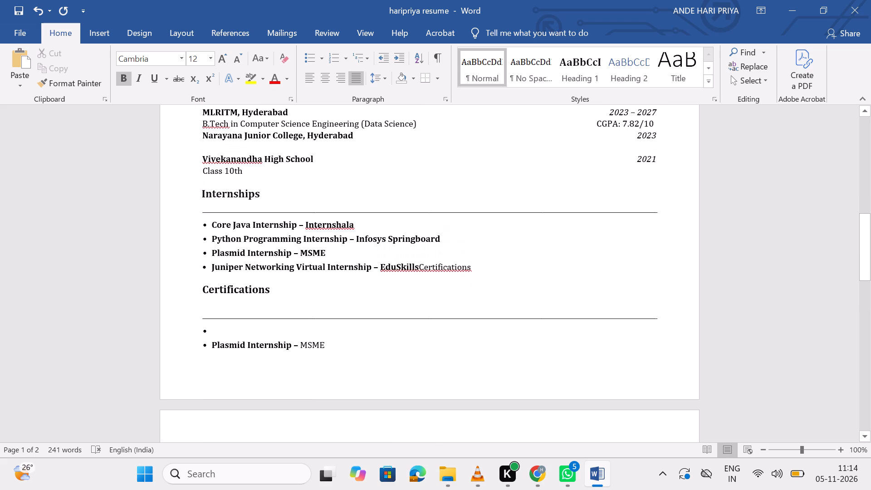
{"action": "scroll", "coordinate": [236, 332], "scroll_direction": "up", "scroll_amount": 2}
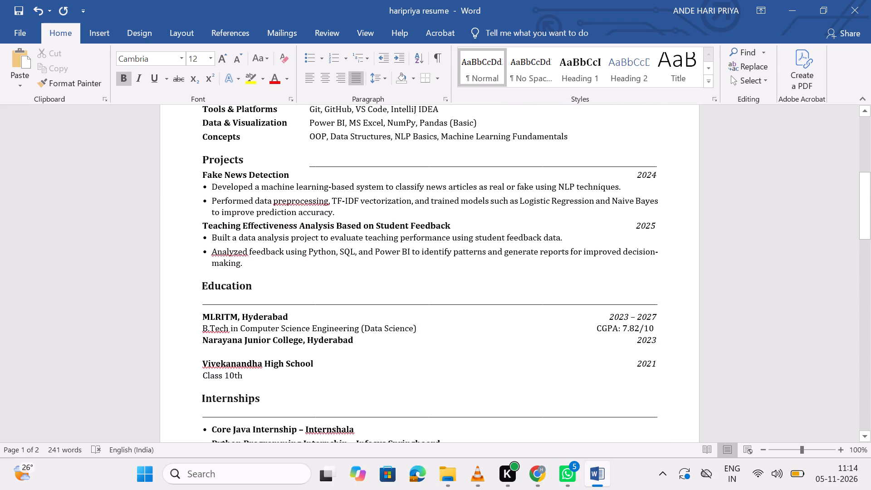
{"action": "scroll", "coordinate": [276, 245], "scroll_direction": "down", "scroll_amount": 1}
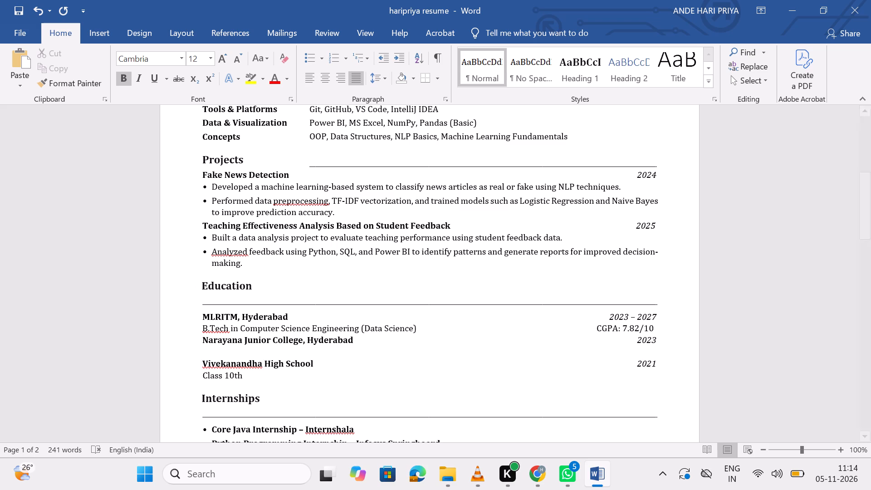
{"action": "scroll", "coordinate": [276, 245], "scroll_direction": "down", "scroll_amount": 1}
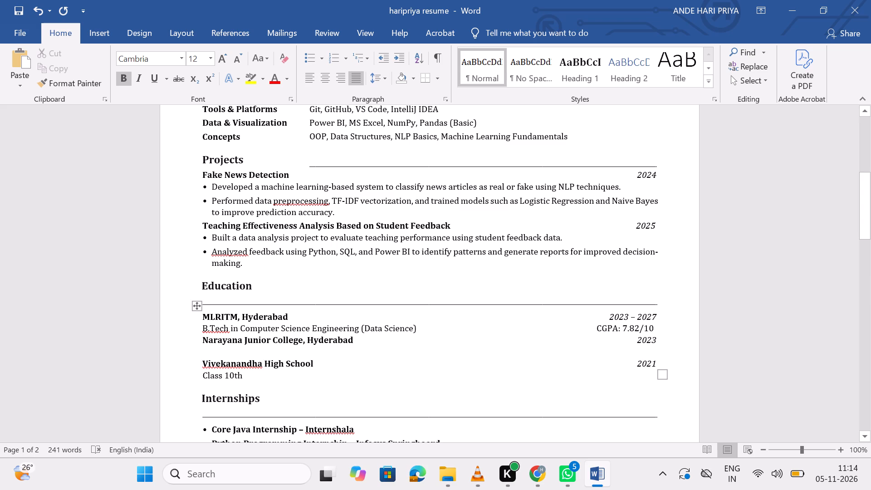
{"action": "double_click", "coordinate": [313, 304]}
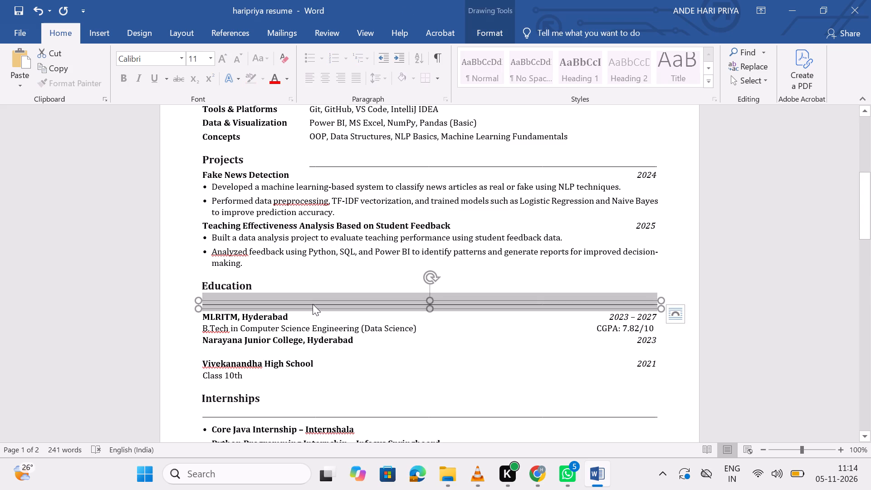
{"action": "left_click_drag", "start_coordinate": [432, 308], "coordinate": [432, 295]}
{"action": "left_click_drag", "start_coordinate": [430, 309], "coordinate": [429, 304]}
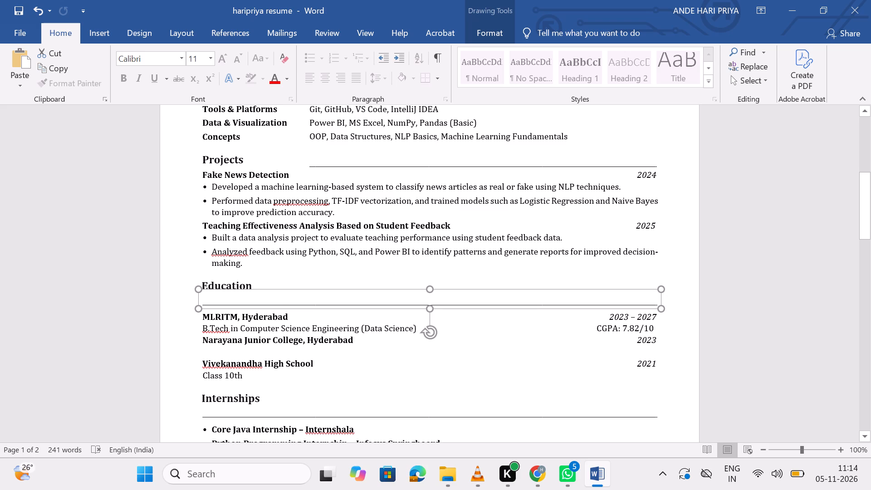
{"action": "left_click_drag", "start_coordinate": [429, 304], "coordinate": [428, 295]}
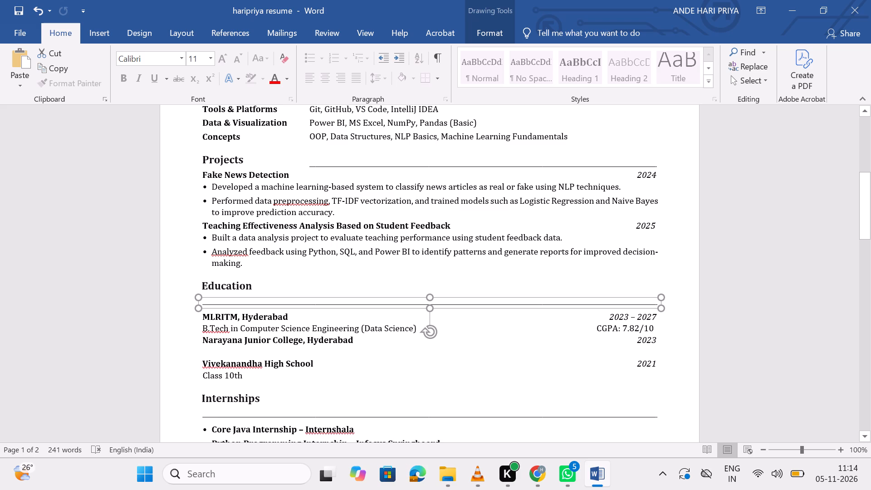
{"action": "left_click_drag", "start_coordinate": [428, 295], "coordinate": [428, 287]}
{"action": "left_click", "coordinate": [389, 276]}
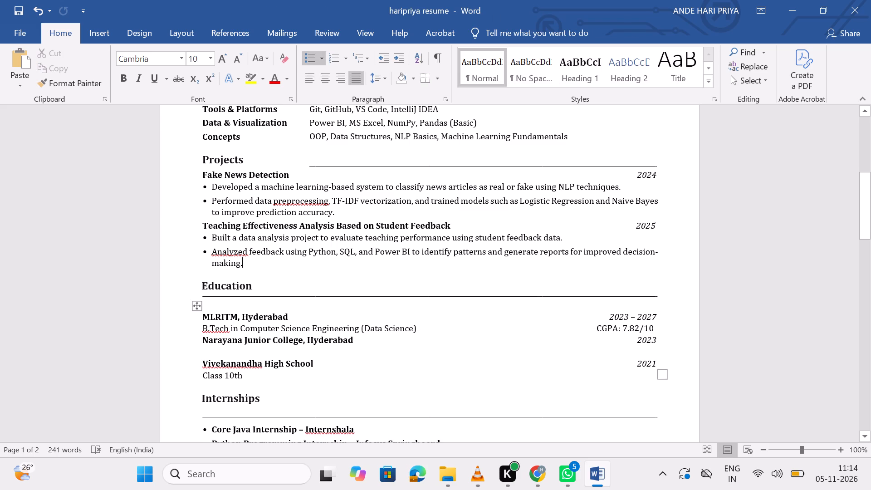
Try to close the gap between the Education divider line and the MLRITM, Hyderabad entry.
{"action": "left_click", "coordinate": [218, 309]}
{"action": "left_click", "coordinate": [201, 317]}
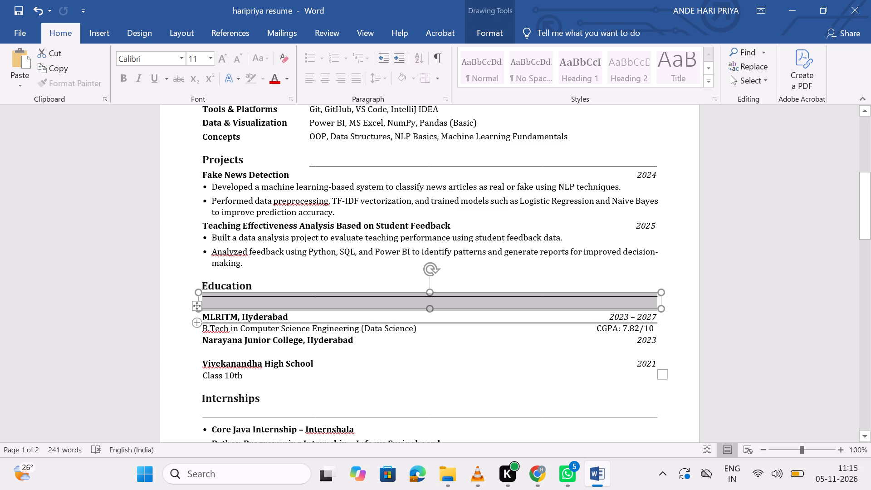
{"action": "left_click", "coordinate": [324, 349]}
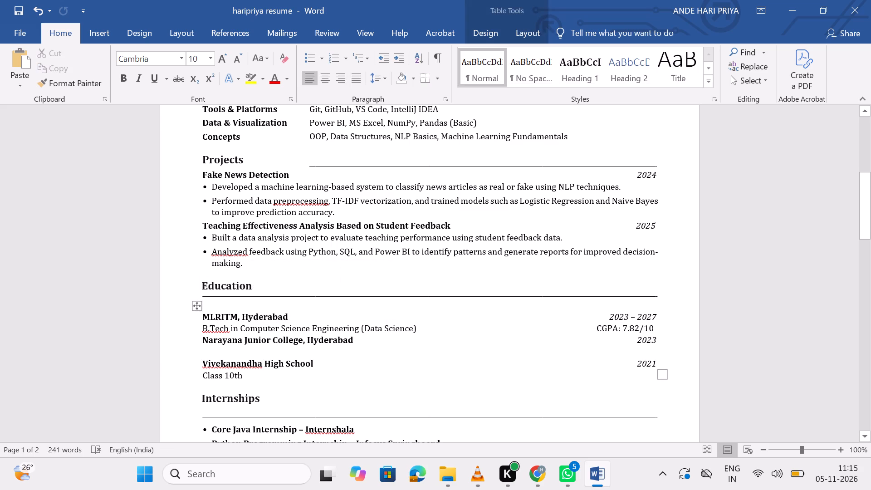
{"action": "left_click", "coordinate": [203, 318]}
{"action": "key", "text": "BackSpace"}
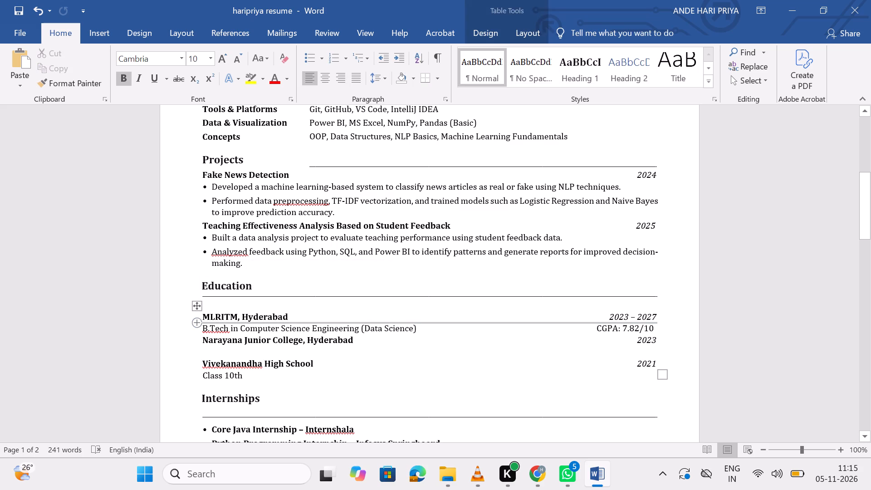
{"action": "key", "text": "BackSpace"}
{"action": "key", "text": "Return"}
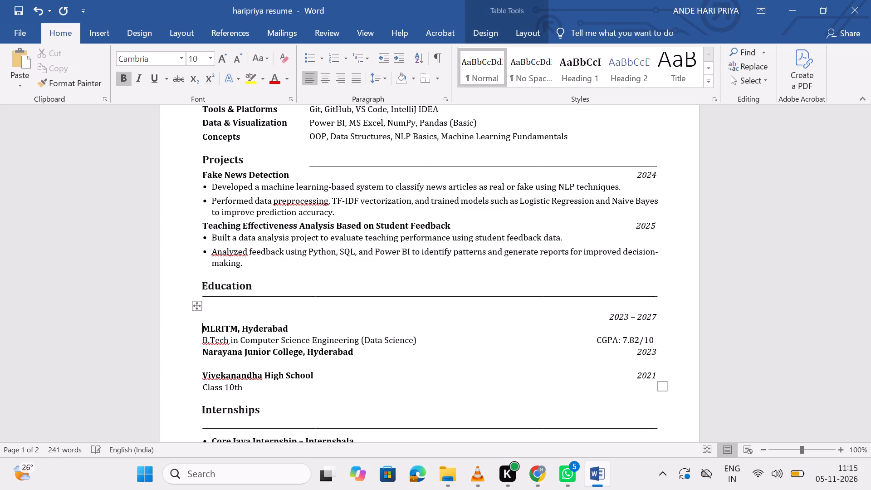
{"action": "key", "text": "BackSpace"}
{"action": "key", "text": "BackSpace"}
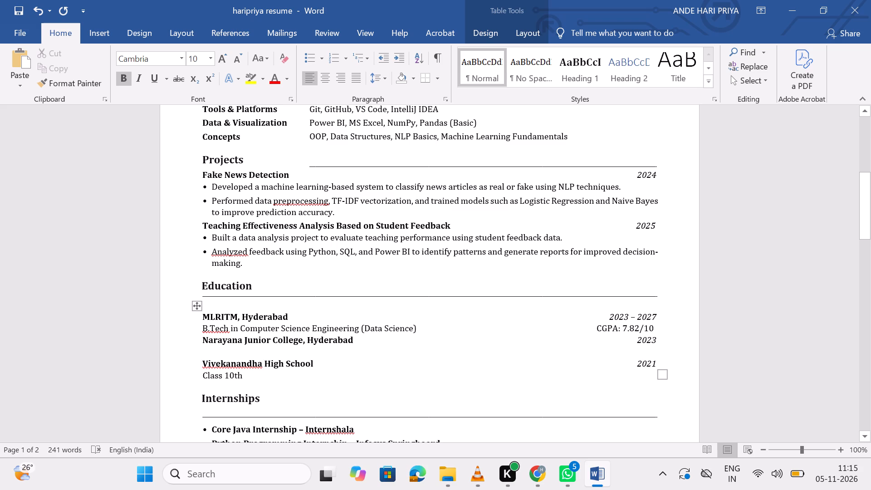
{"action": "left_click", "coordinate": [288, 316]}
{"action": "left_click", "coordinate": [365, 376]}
Stretch the divider drawing below Certifications taller so its line sits directly beneath the heading.
{"action": "scroll", "coordinate": [365, 376], "scroll_direction": "down", "scroll_amount": 1}
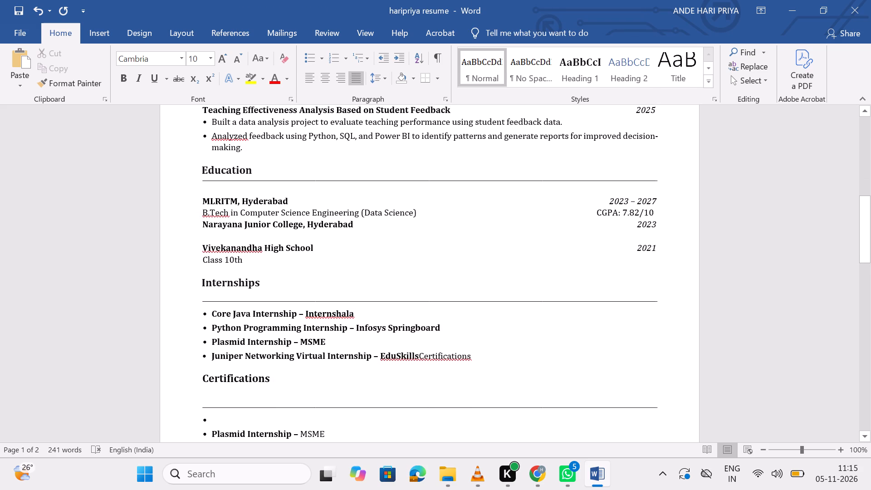
{"action": "scroll", "coordinate": [365, 376], "scroll_direction": "down", "scroll_amount": 1}
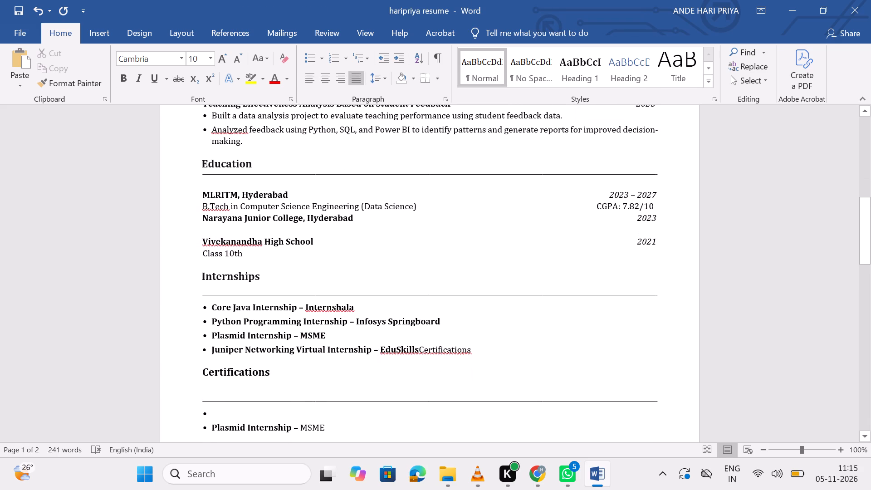
{"action": "scroll", "coordinate": [302, 420], "scroll_direction": "down", "scroll_amount": 1}
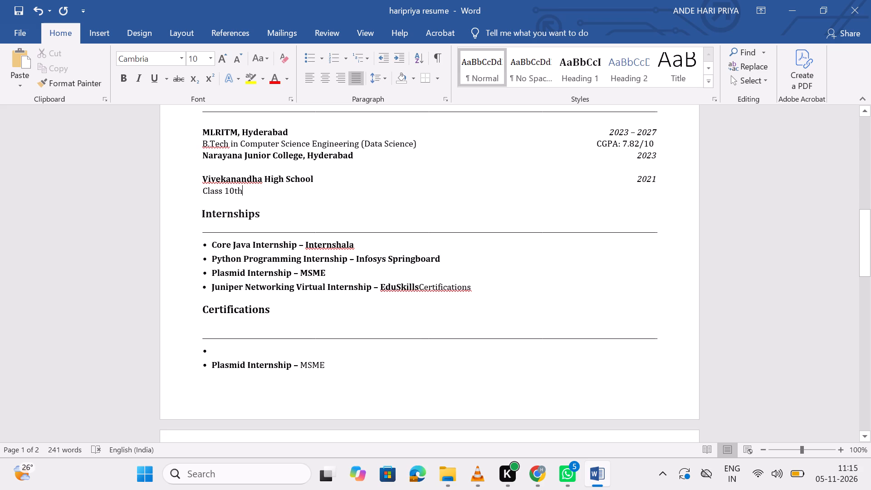
{"action": "left_click", "coordinate": [289, 336]}
{"action": "left_click_drag", "start_coordinate": [427, 343], "coordinate": [427, 342]}
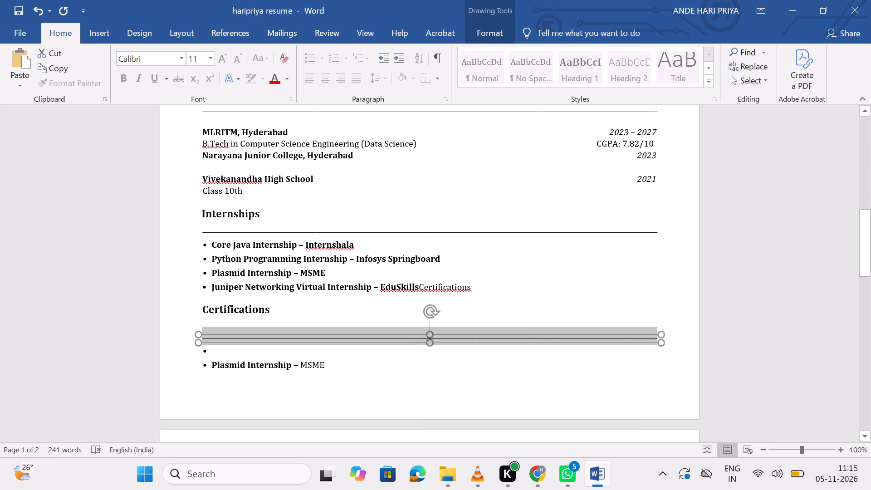
{"action": "left_click_drag", "start_coordinate": [427, 342], "coordinate": [424, 359]}
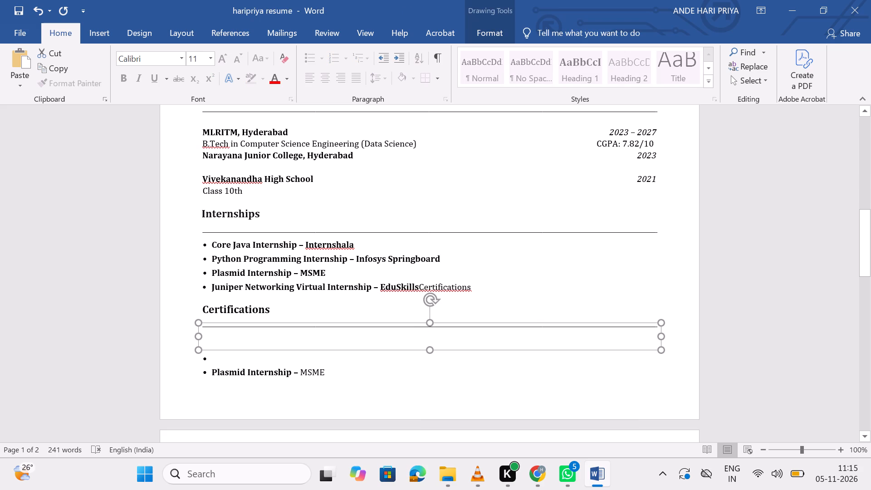
{"action": "left_click_drag", "start_coordinate": [424, 359], "coordinate": [424, 358]}
{"action": "left_click", "coordinate": [409, 377]}
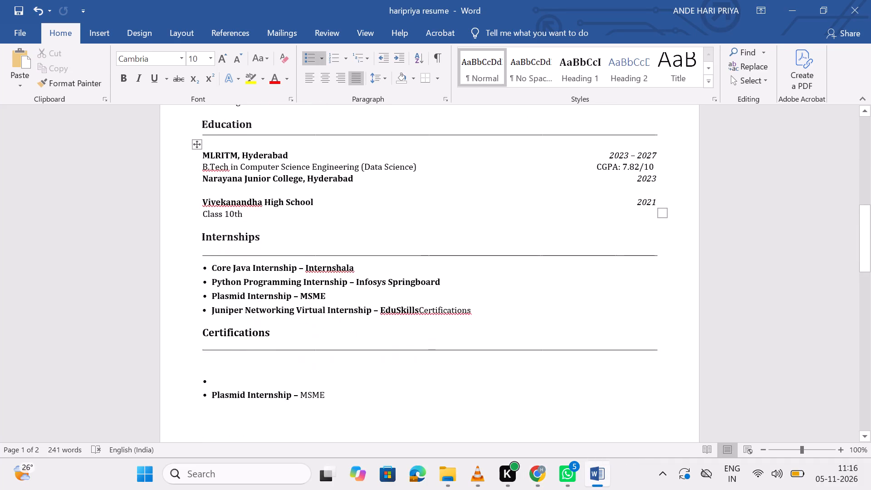
{"action": "scroll", "coordinate": [377, 331], "scroll_direction": "down", "scroll_amount": 1}
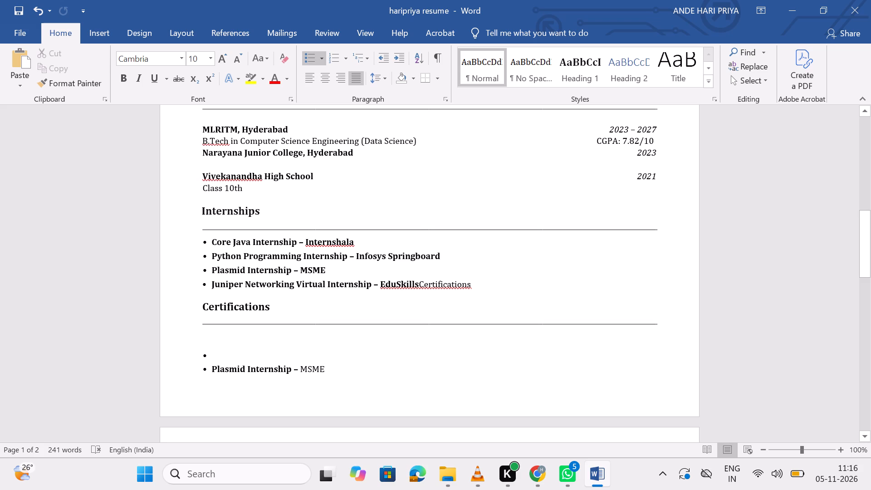
{"action": "left_click", "coordinate": [470, 284]}
{"action": "key", "text": "BackSpace"}
{"action": "key", "text": "BackSpace"}
{"action": "key", "text": "BackSpace"}
{"action": "key", "text": "BackSpace"}
{"action": "key", "text": "BackSpace"}
{"action": "key", "text": "BackSpace"}
{"action": "key", "text": "BackSpace"}
{"action": "key", "text": "BackSpace"}
{"action": "key", "text": "BackSpace"}
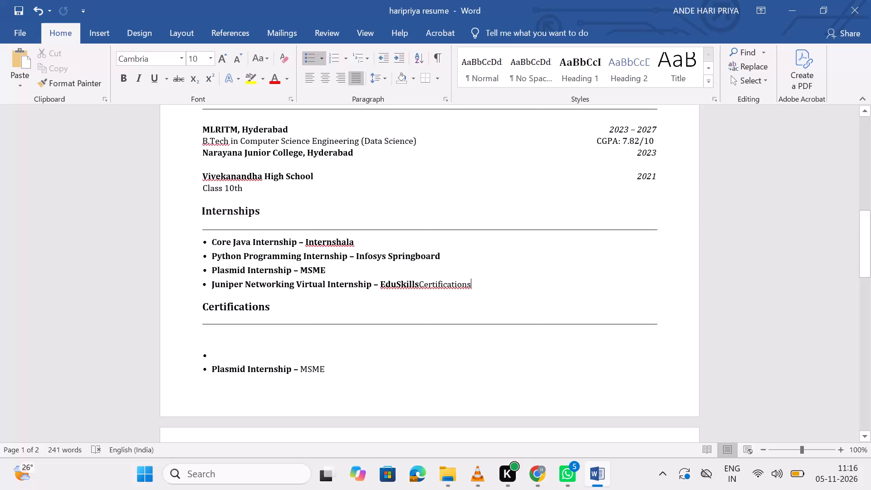
{"action": "key", "text": "BackSpace"}
{"action": "key", "text": "BackSpace"}
{"action": "key", "text": "BackSpace"}
{"action": "key", "text": "BackSpace"}
{"action": "key", "text": "BackSpace"}
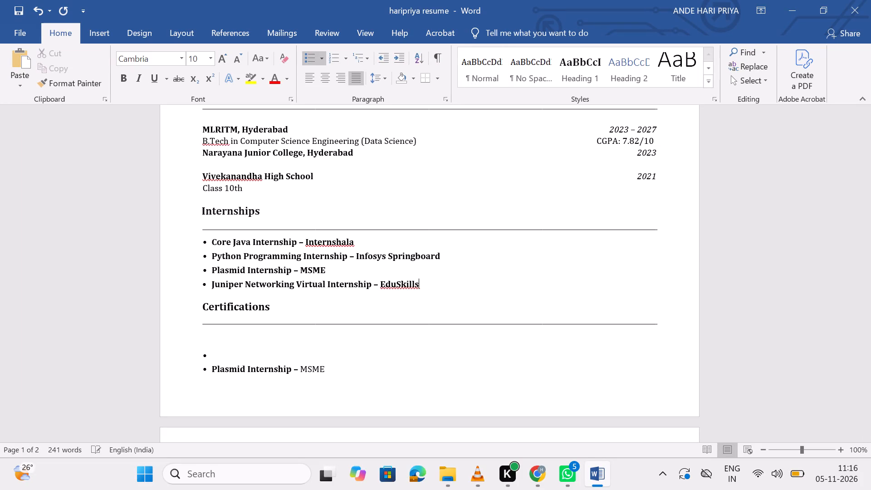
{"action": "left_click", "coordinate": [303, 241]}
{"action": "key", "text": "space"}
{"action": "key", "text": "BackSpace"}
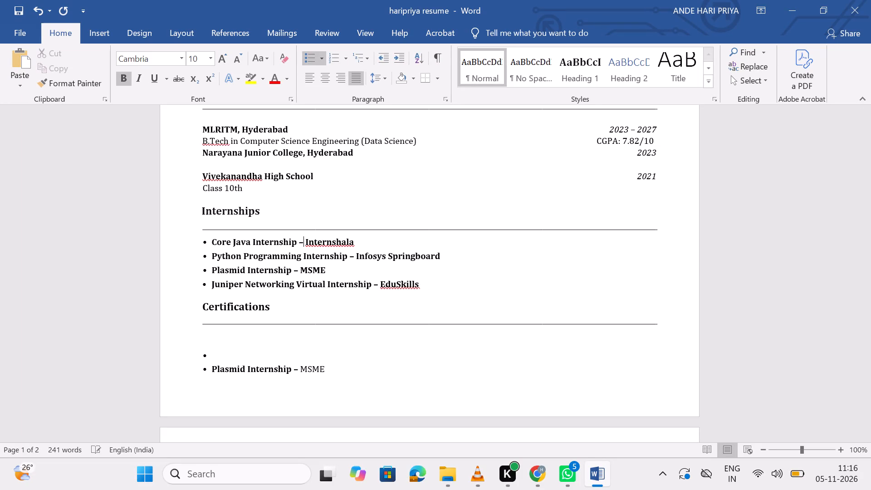
Remove the bold formatting from "– EduSkills" and "– MSME" in the Internships list.
{"action": "left_click_drag", "start_coordinate": [379, 283], "coordinate": [415, 283]}
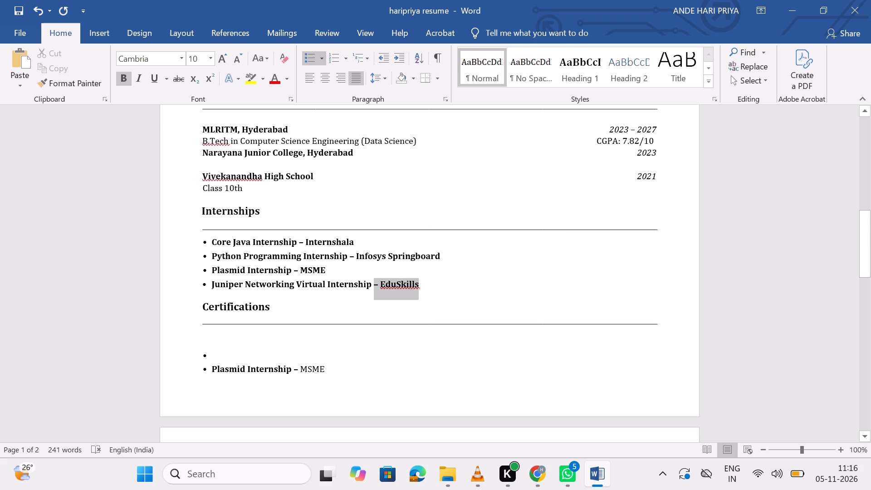
{"action": "left_click_drag", "start_coordinate": [415, 283], "coordinate": [416, 283]}
{"action": "left_click", "coordinate": [421, 253]}
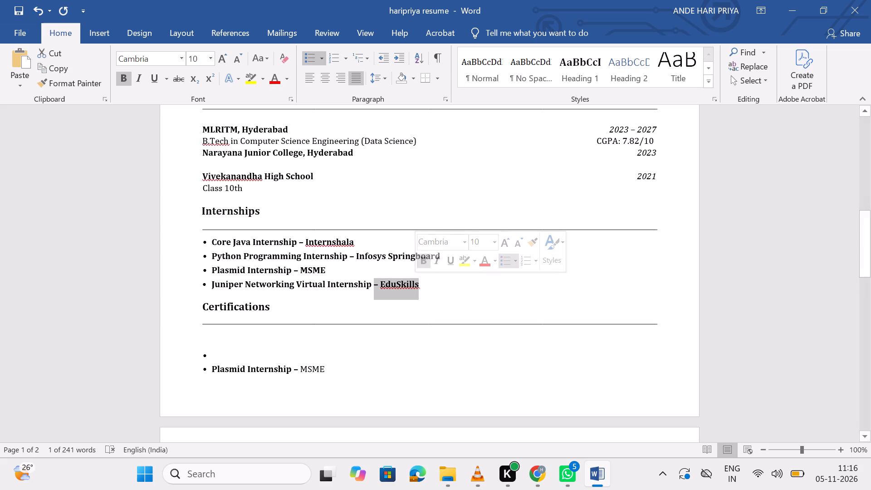
{"action": "left_click", "coordinate": [422, 260]}
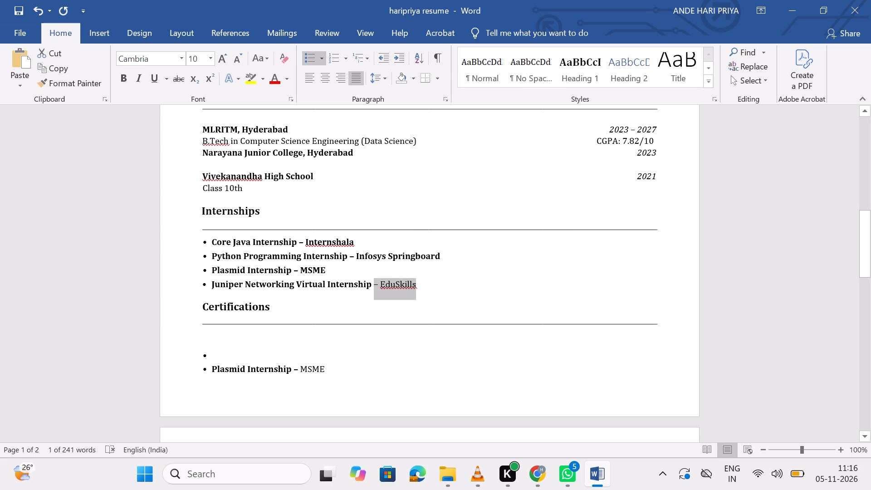
{"action": "left_click_drag", "start_coordinate": [299, 269], "coordinate": [329, 270]}
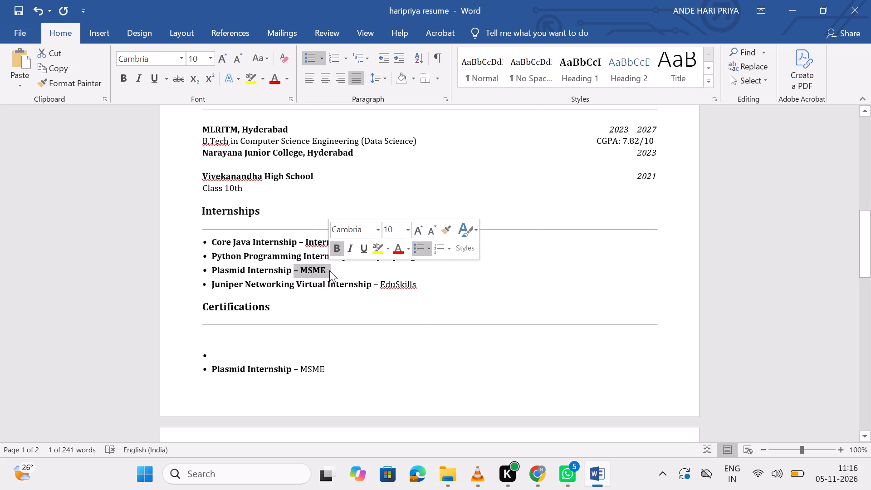
{"action": "left_click", "coordinate": [338, 250]}
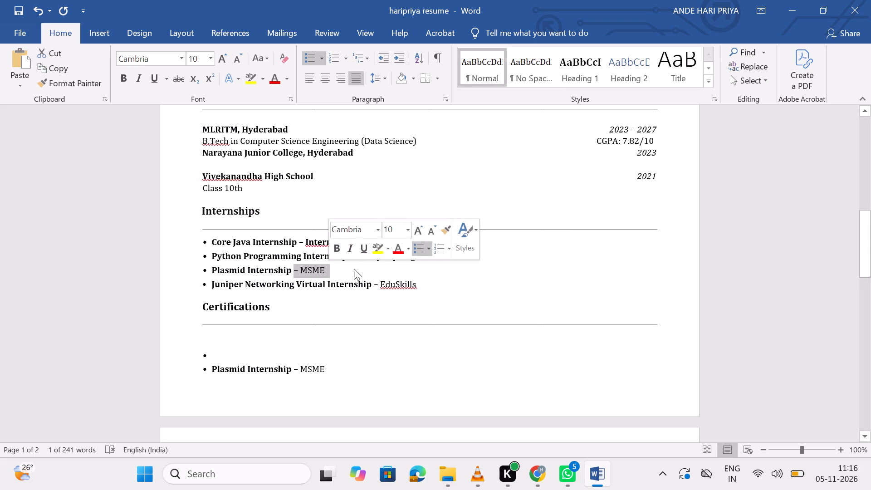
{"action": "left_click", "coordinate": [354, 269]}
Replace the dash before EduSkills in the Juniper Networking Virtual Internship entry with a wider blank gap.
{"action": "left_click", "coordinate": [381, 286]}
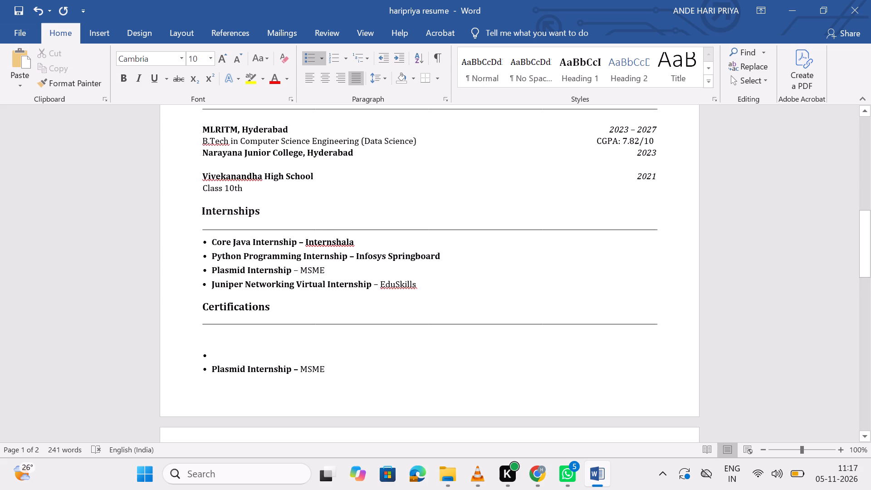
{"action": "key", "text": "space"}
{"action": "key", "text": "space"}
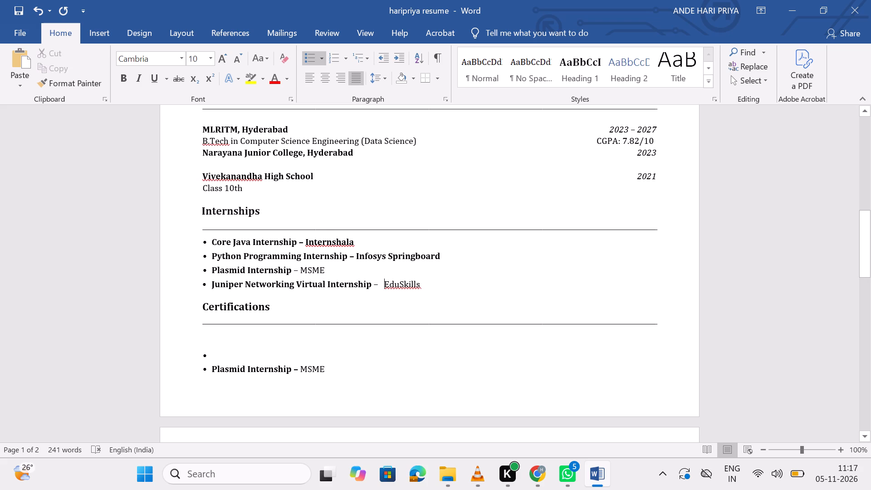
{"action": "left_click", "coordinate": [379, 284]}
{"action": "key", "text": "BackSpace"}
{"action": "key", "text": "BackSpace"}
{"action": "key", "text": "space"}
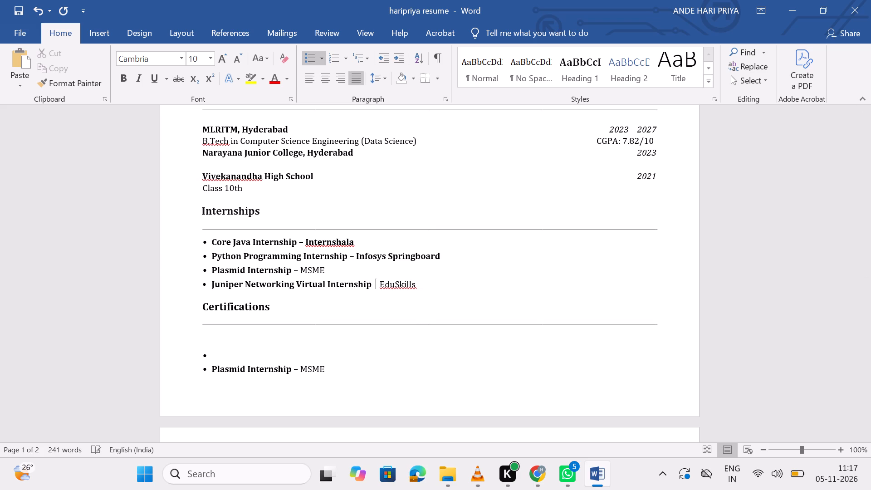
{"action": "key", "text": "space"}
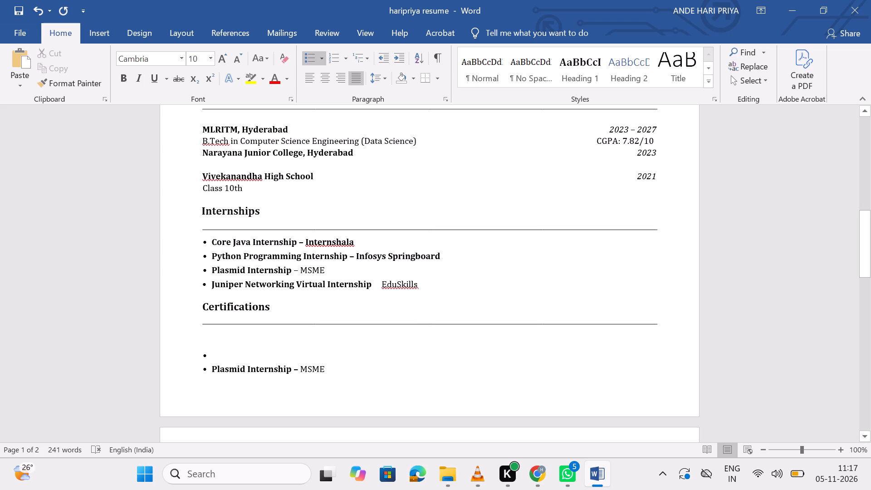
Insert spaces before MSME in the Plasmid Internship entry under Internships so it lines up with EduSkills.
{"action": "left_click", "coordinate": [298, 269]}
{"action": "key", "text": "space"}
{"action": "key", "text": "space"}
{"action": "key", "text": "space"}
{"action": "key", "text": "space"}
{"action": "key", "text": "space"}
{"action": "key", "text": "space"}
{"action": "key", "text": "space"}
{"action": "key", "text": "space"}
{"action": "key", "text": "space"}
{"action": "key", "text": "space"}
{"action": "key", "text": "space"}
{"action": "key", "text": "space"}
{"action": "key", "text": "space"}
{"action": "key", "text": "space"}
{"action": "key", "text": "space"}
{"action": "key", "text": "space"}
{"action": "key", "text": "space"}
{"action": "key", "text": "space"}
{"action": "key", "text": "space"}
{"action": "key", "text": "space"}
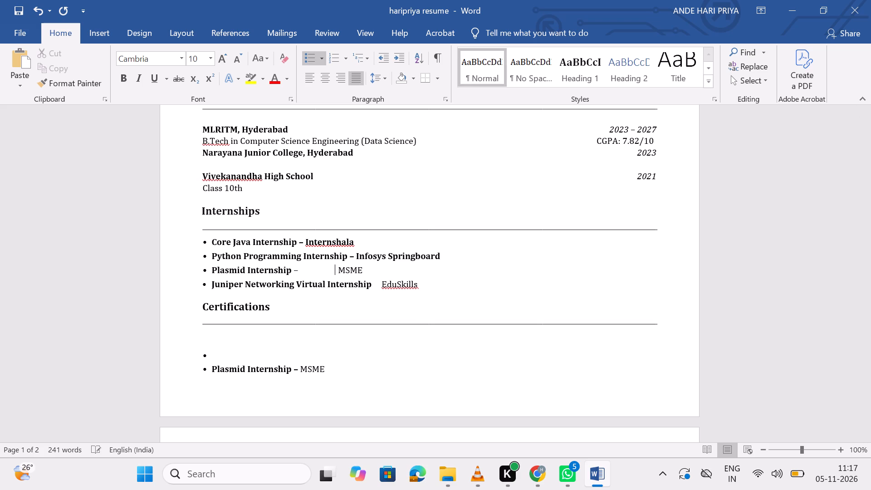
{"action": "key", "text": "space"}
{"action": "key", "text": "space"}
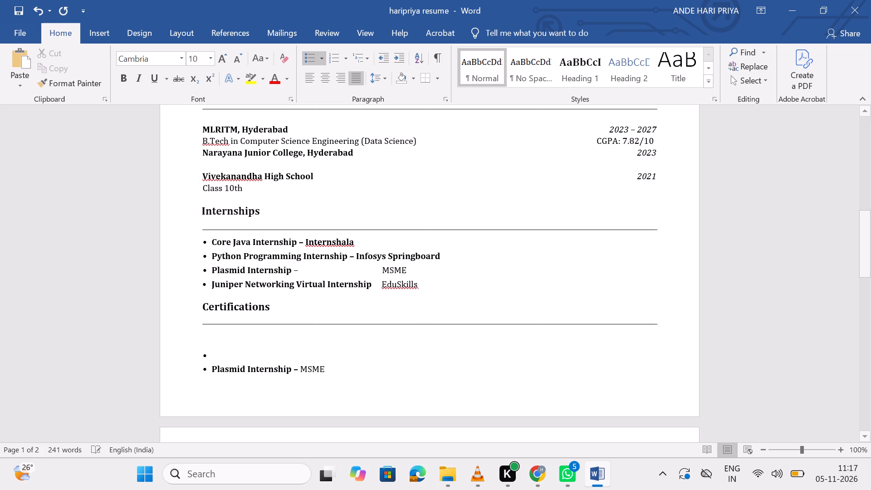
Insert spaces before Infosys Springboard in the Python Programming Internship entry so it lines up with MSME.
{"action": "left_click", "coordinate": [355, 255]}
{"action": "key", "text": "space"}
{"action": "key", "text": "space"}
{"action": "key", "text": "space"}
{"action": "key", "text": "space"}
{"action": "key", "text": "space"}
{"action": "key", "text": "space"}
{"action": "key", "text": "space"}
{"action": "key", "text": "space"}
{"action": "key", "text": "space"}
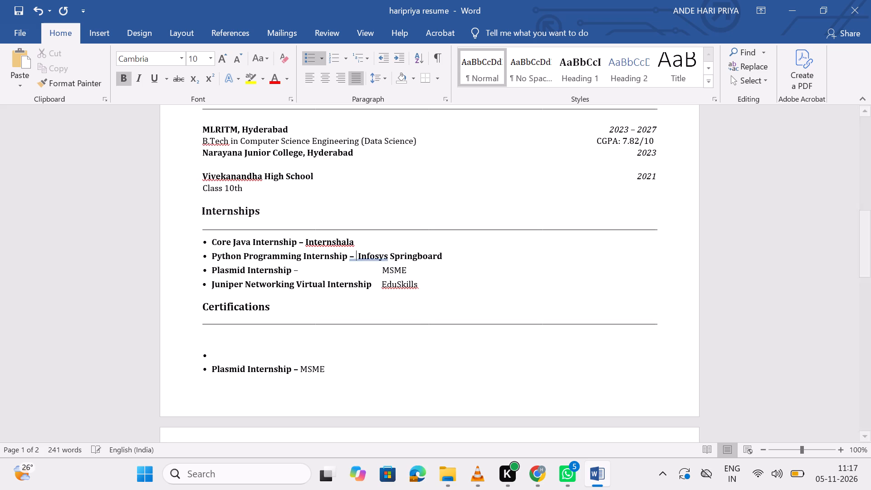
{"action": "key", "text": "space"}
{"action": "key", "text": "space"}
{"action": "key", "text": "space"}
{"action": "key", "text": "space"}
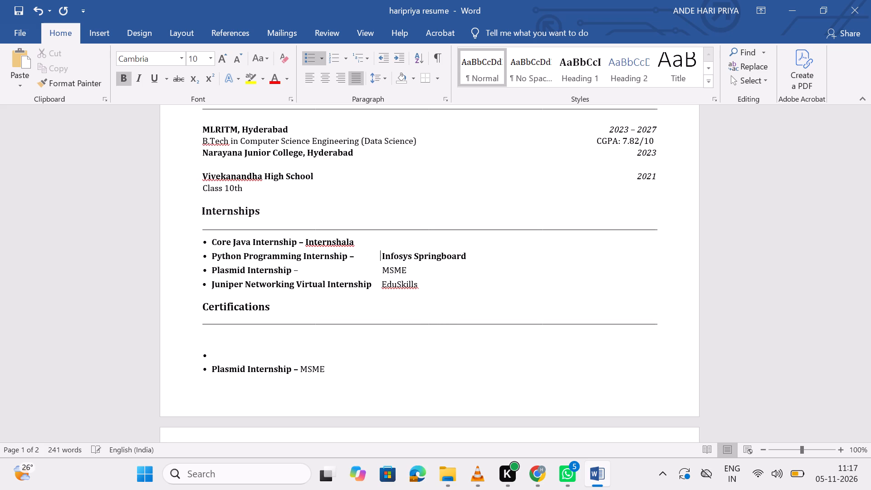
Insert spaces before Internshala in the Core Java Internship entry so it lines up with Infosys Springboard.
{"action": "left_click", "coordinate": [305, 239]}
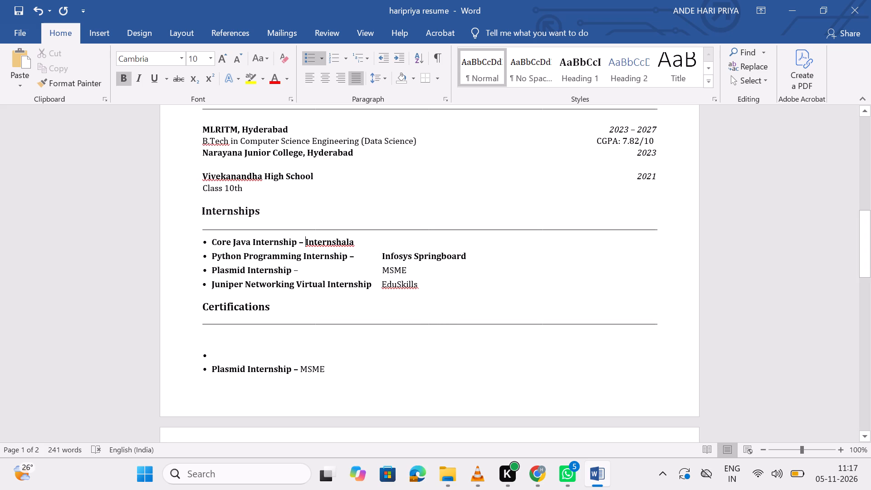
{"action": "key", "text": "space"}
{"action": "key", "text": "space"}
{"action": "key", "text": "space"}
{"action": "key", "text": "space"}
{"action": "key", "text": "space"}
{"action": "key", "text": "space"}
{"action": "key", "text": "space"}
{"action": "key", "text": "space"}
{"action": "key", "text": "space"}
{"action": "key", "text": "space"}
{"action": "key", "text": "space"}
{"action": "key", "text": "space"}
{"action": "key", "text": "space"}
{"action": "key", "text": "space"}
{"action": "key", "text": "space"}
{"action": "key", "text": "space"}
{"action": "key", "text": "space"}
{"action": "key", "text": "space"}
{"action": "key", "text": "space"}
{"action": "key", "text": "space"}
{"action": "key", "text": "space"}
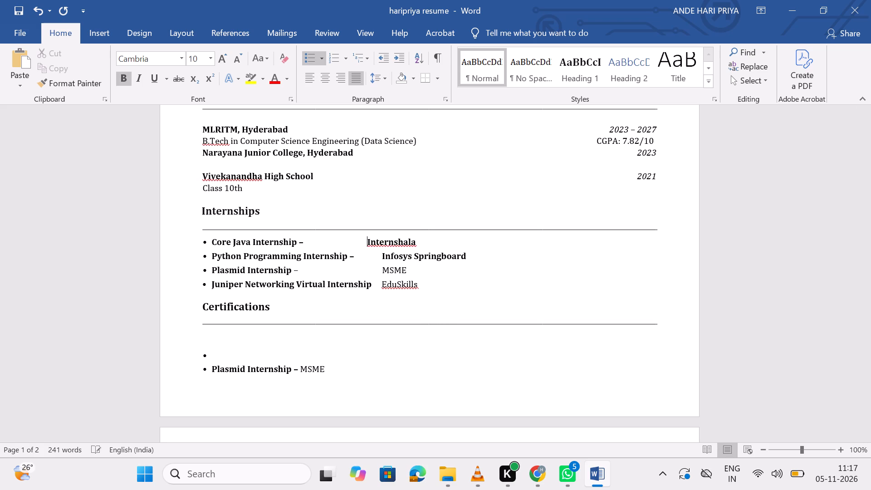
{"action": "key", "text": "space"}
{"action": "key", "text": "space"}
{"action": "key", "text": "space"}
{"action": "key", "text": "space"}
{"action": "key", "text": "space"}
{"action": "key", "text": "space"}
{"action": "key", "text": "space"}
{"action": "key", "text": "space"}
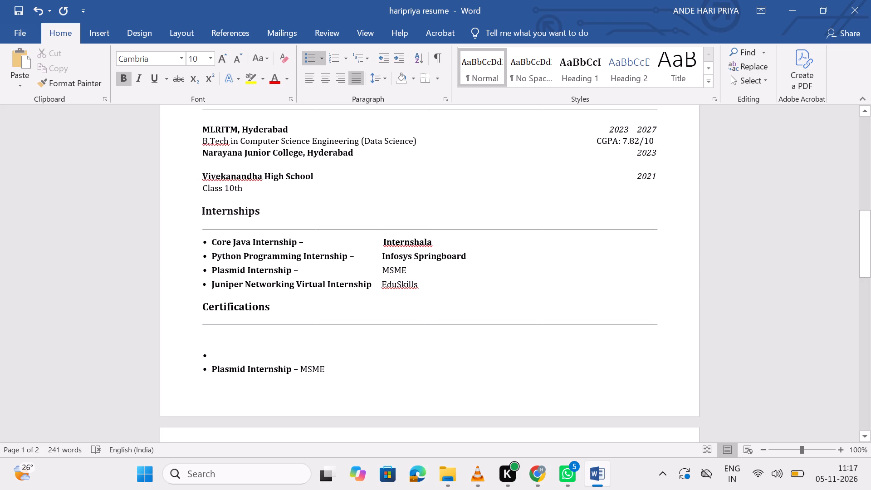
{"action": "key", "text": "BackSpace"}
{"action": "key", "text": "space"}
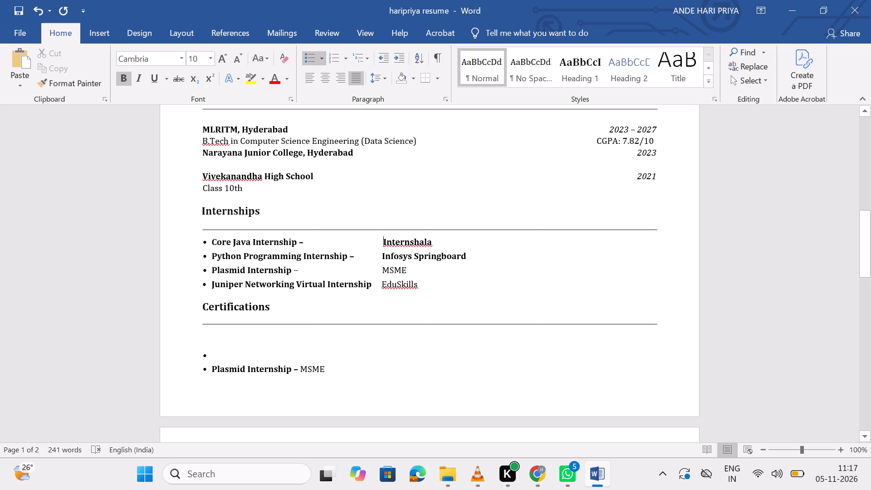
Remove the bold formatting from "– Infosys Springboard" and "Internshala" in the Internships list.
{"action": "left_click_drag", "start_coordinate": [381, 243], "coordinate": [475, 254]}
{"action": "left_click", "coordinate": [493, 264]}
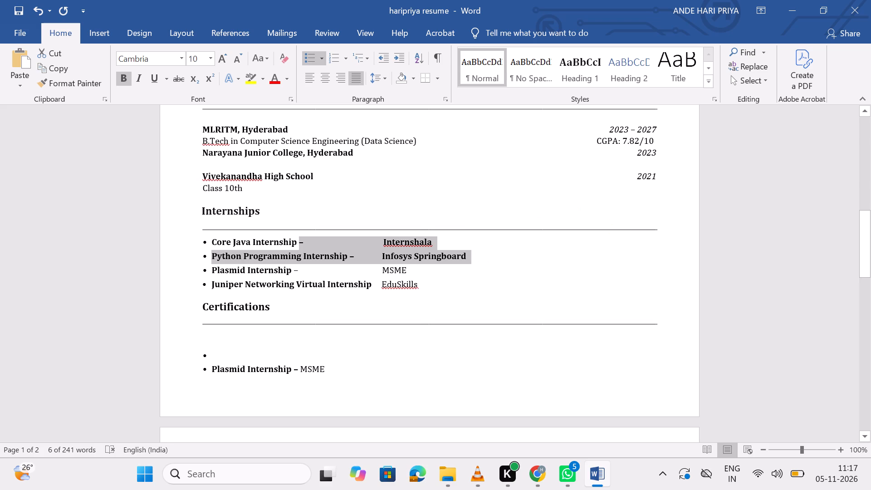
{"action": "left_click_drag", "start_coordinate": [383, 243], "coordinate": [465, 252]}
{"action": "left_click", "coordinate": [470, 287]}
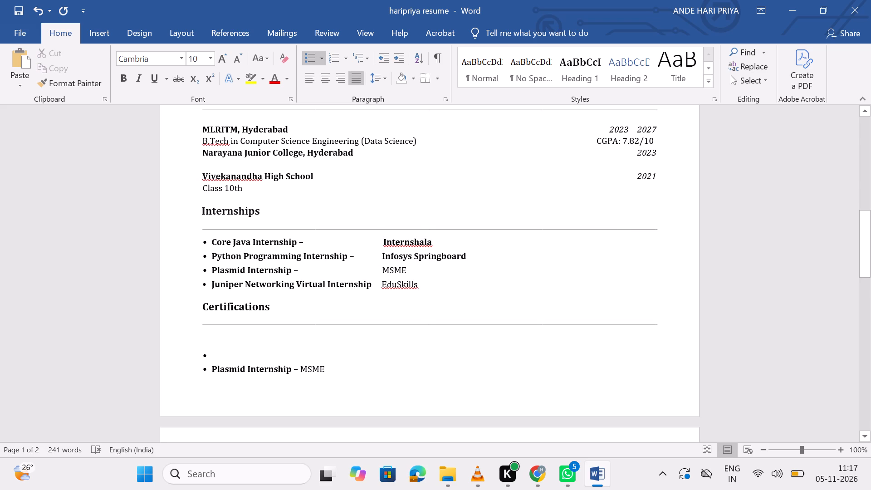
{"action": "left_click_drag", "start_coordinate": [381, 241], "coordinate": [473, 252]}
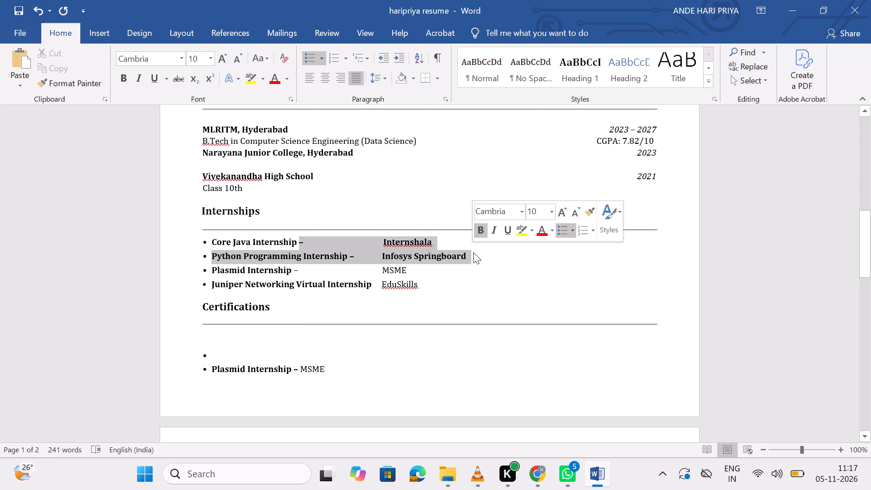
{"action": "left_click", "coordinate": [475, 269]}
{"action": "left_click_drag", "start_coordinate": [466, 257], "coordinate": [414, 256]}
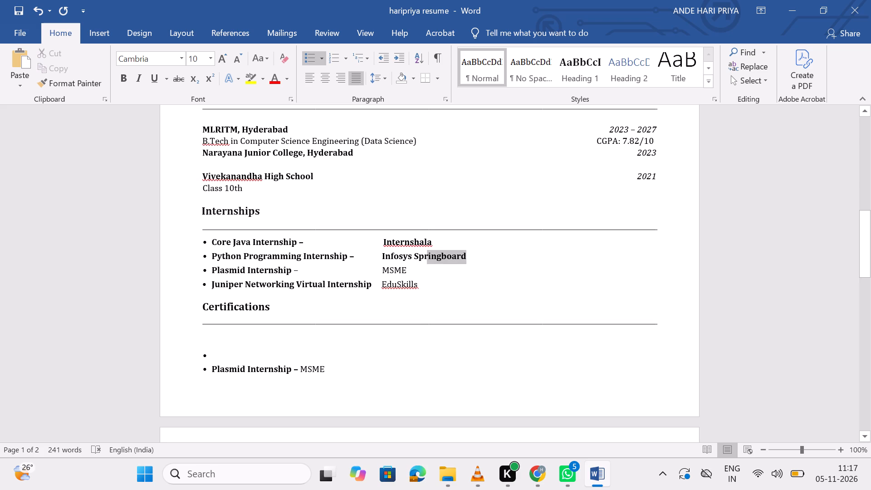
{"action": "left_click_drag", "start_coordinate": [414, 256], "coordinate": [381, 261]}
{"action": "left_click", "coordinate": [392, 236]}
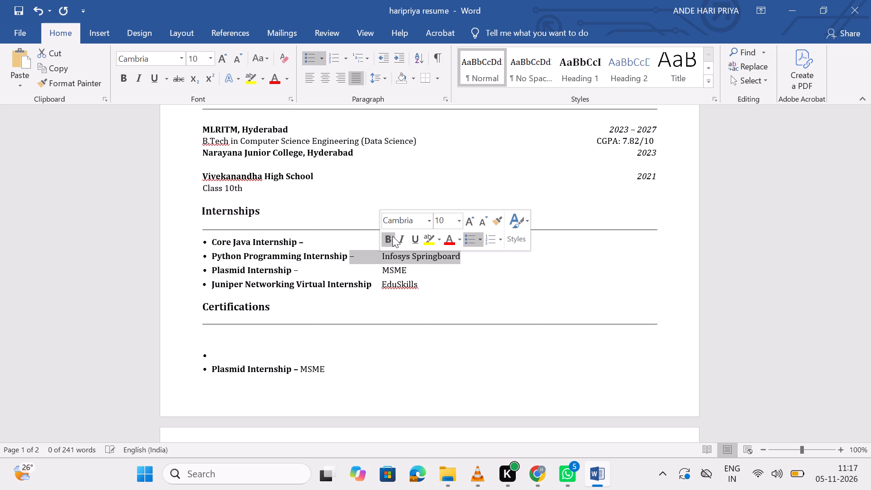
{"action": "left_click", "coordinate": [453, 286]}
{"action": "left_click_drag", "start_coordinate": [435, 240], "coordinate": [397, 242]}
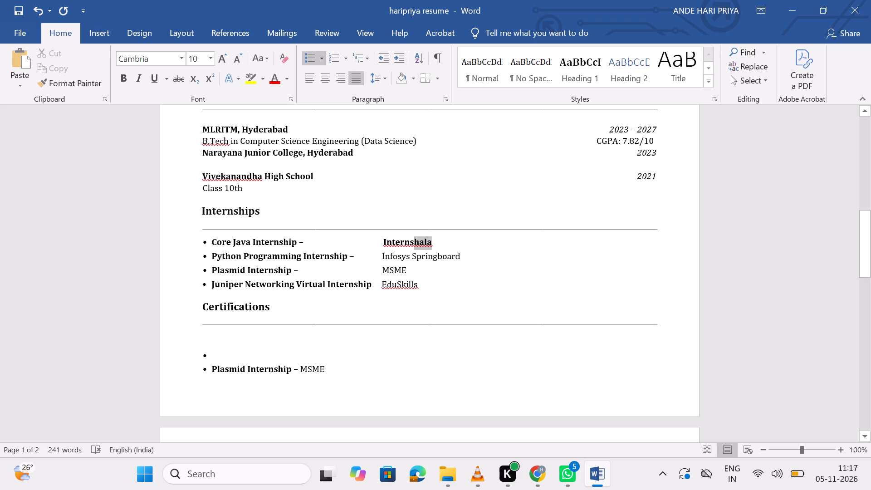
{"action": "left_click_drag", "start_coordinate": [397, 242], "coordinate": [383, 243]}
{"action": "left_click", "coordinate": [393, 219]}
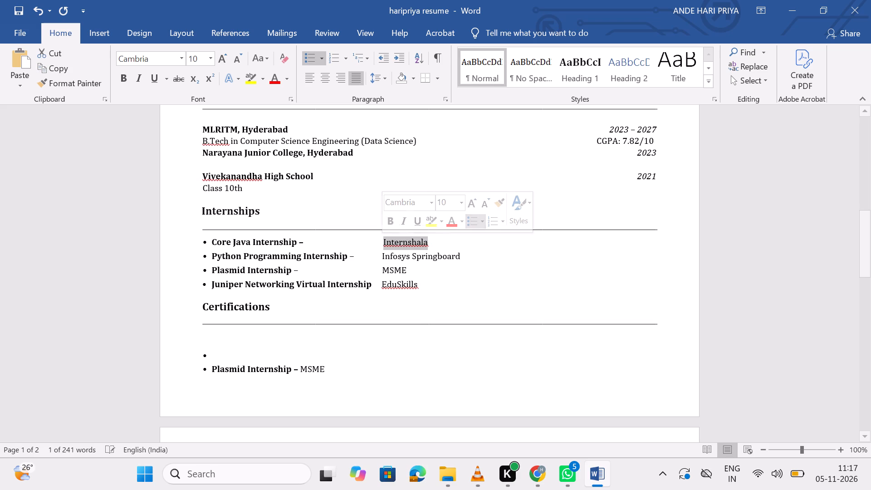
{"action": "left_click", "coordinate": [451, 294]}
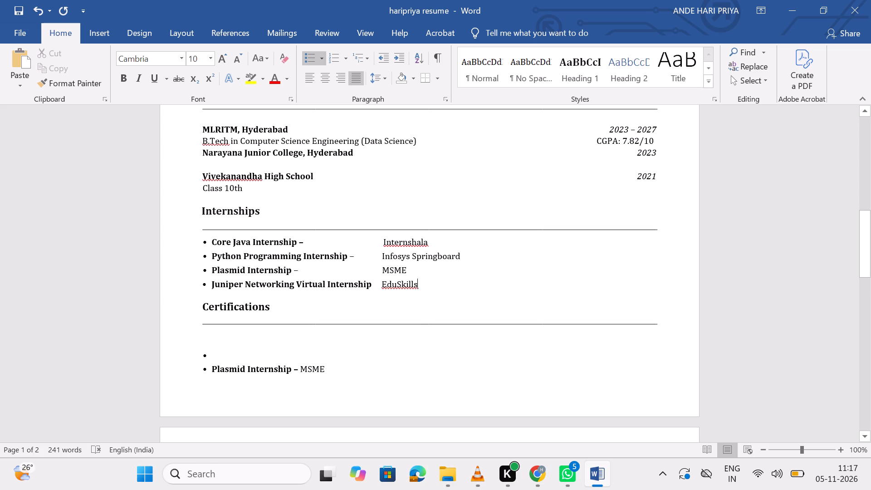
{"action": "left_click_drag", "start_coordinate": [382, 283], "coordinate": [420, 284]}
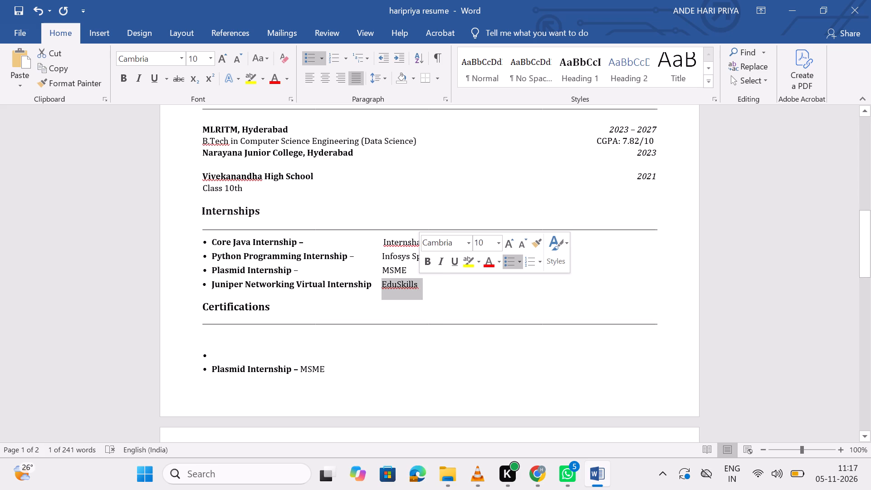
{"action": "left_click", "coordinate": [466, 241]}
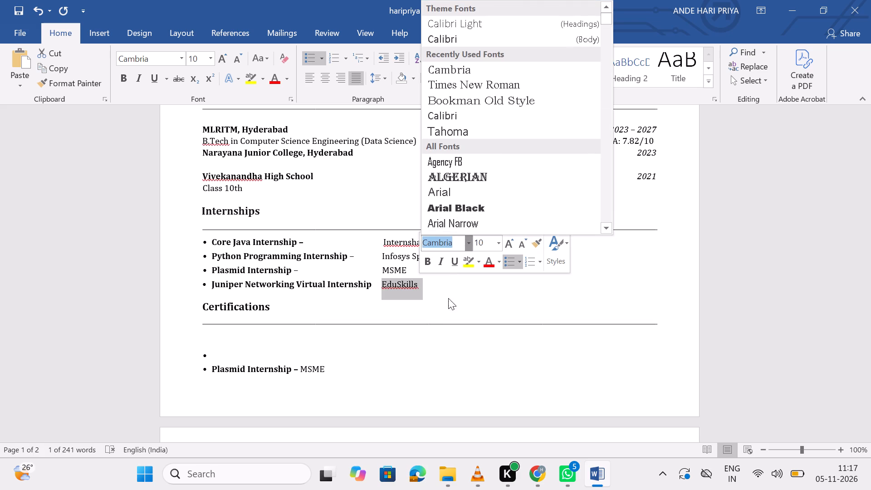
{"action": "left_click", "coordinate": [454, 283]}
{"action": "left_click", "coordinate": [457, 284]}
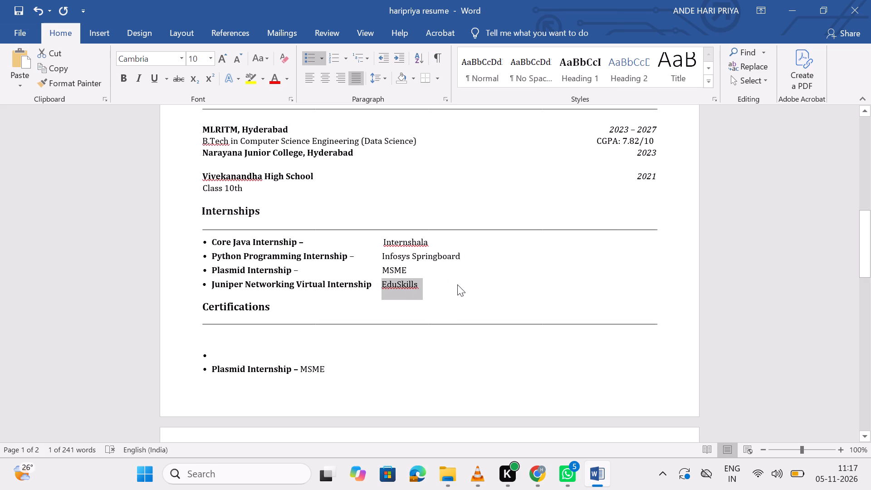
Delete the dash after Plasmid Internship and add two spaces before MSME to keep it lined up with EduSkills.
{"action": "left_click", "coordinate": [296, 269]}
{"action": "key", "text": "BackSpace"}
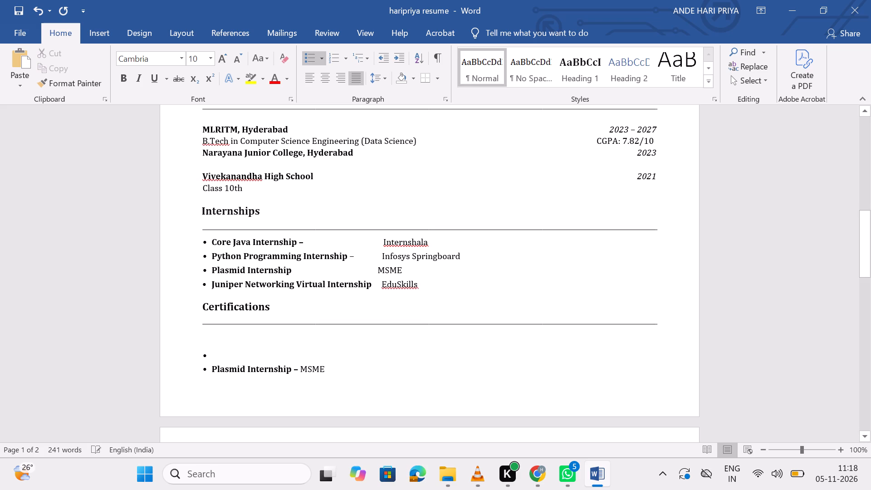
{"action": "left_click", "coordinate": [372, 272]}
{"action": "key", "text": "space"}
{"action": "key", "text": "space"}
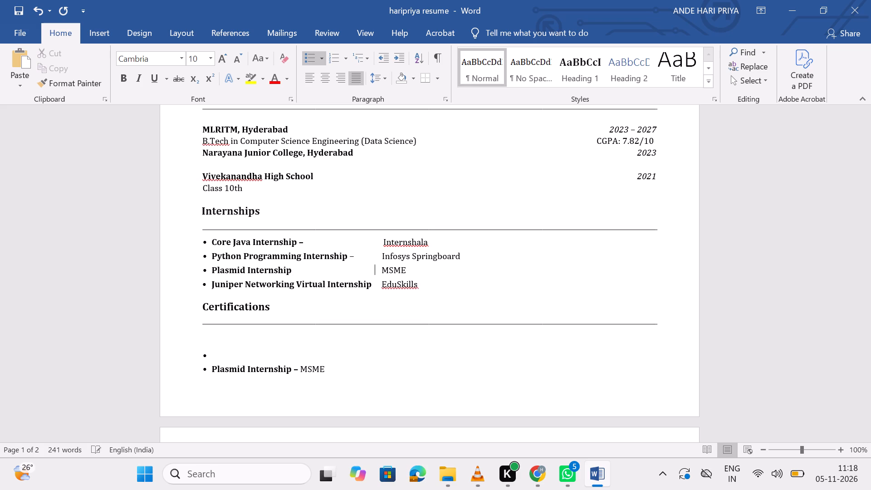
Replace the dashes after Python Programming Internship and Core Java Internship with spaces, keeping Infosys Springboard and Internshala aligned with MSME.
{"action": "left_click", "coordinate": [354, 255]}
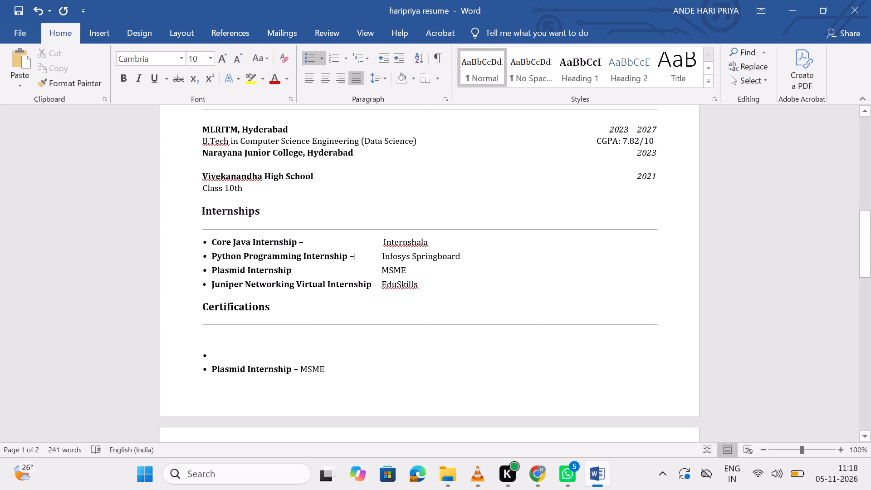
{"action": "key", "text": "BackSpace"}
{"action": "key", "text": "space"}
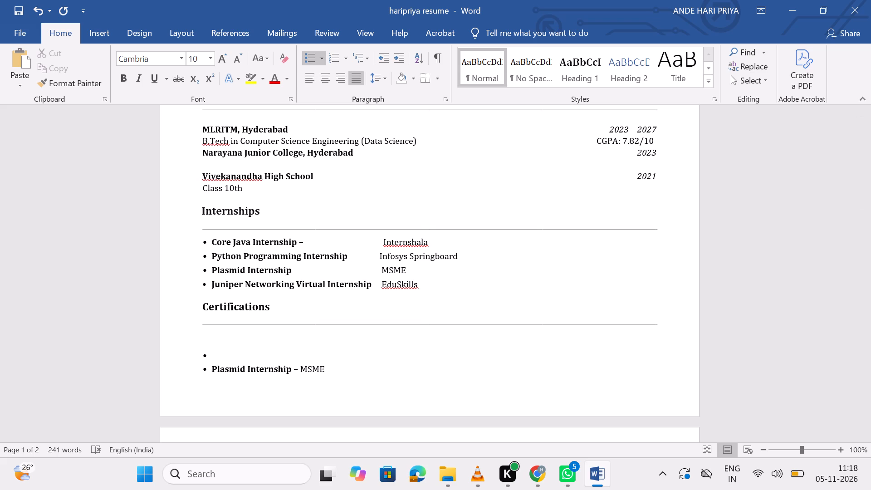
{"action": "left_click", "coordinate": [303, 244]}
{"action": "key", "text": "BackSpace"}
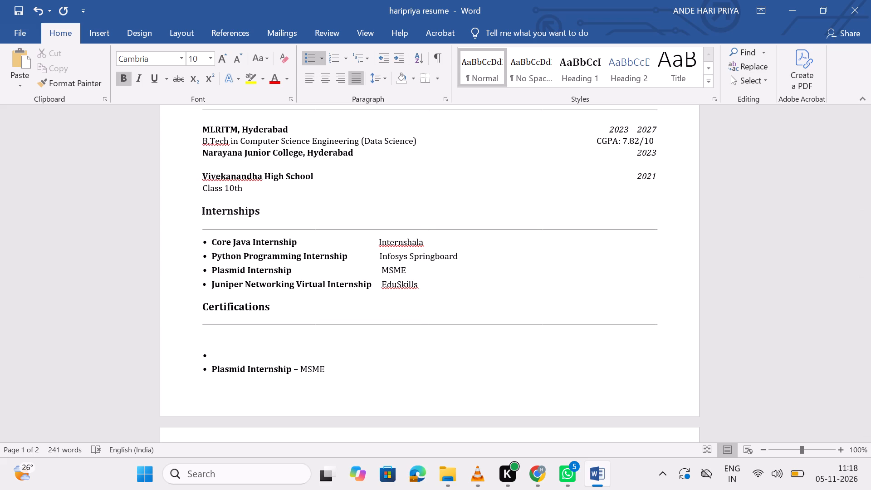
{"action": "key", "text": "space"}
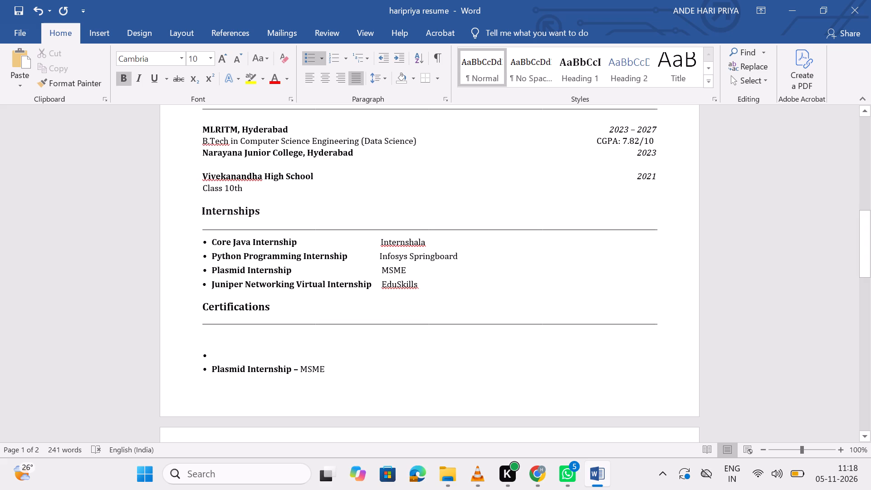
{"action": "left_click", "coordinate": [374, 255]}
{"action": "key", "text": "space"}
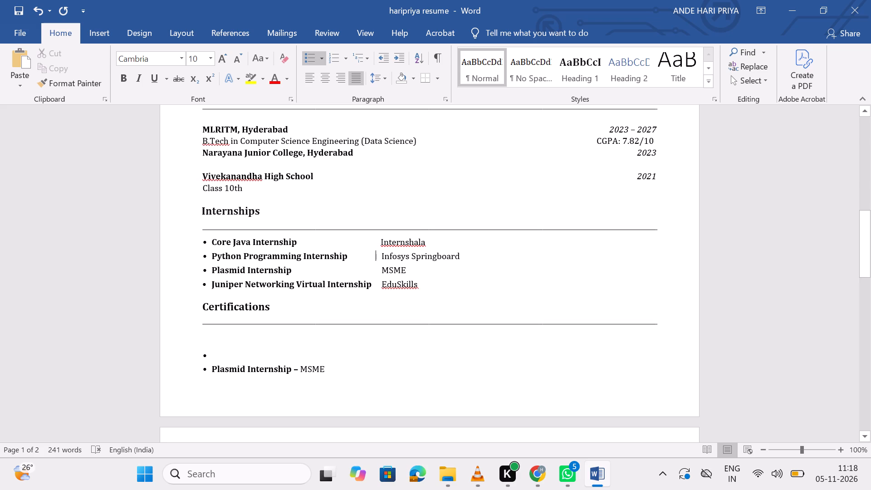
Remove the bullets from the four description lines under Fake News Detection and Teaching Effectiveness Analysis in Projects.
{"action": "scroll", "coordinate": [274, 187], "scroll_direction": "up", "scroll_amount": 2}
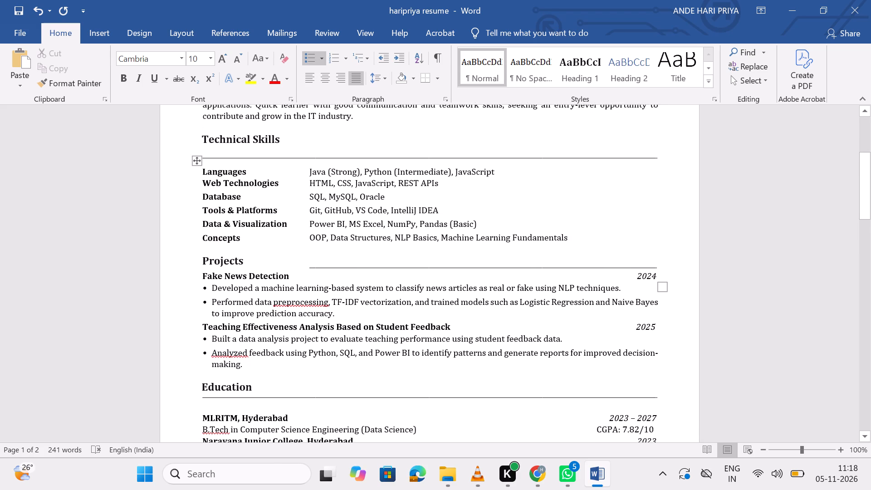
{"action": "double_click", "coordinate": [207, 291]}
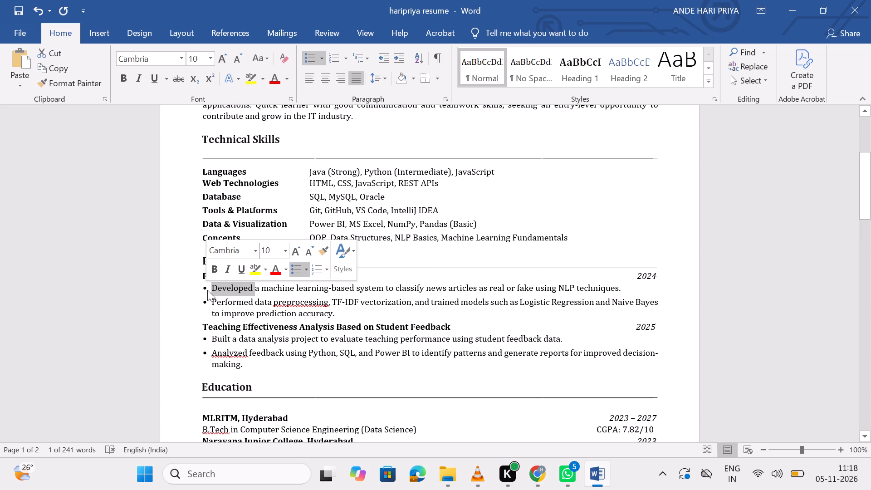
{"action": "left_click", "coordinate": [207, 288]}
{"action": "key", "text": "BackSpace"}
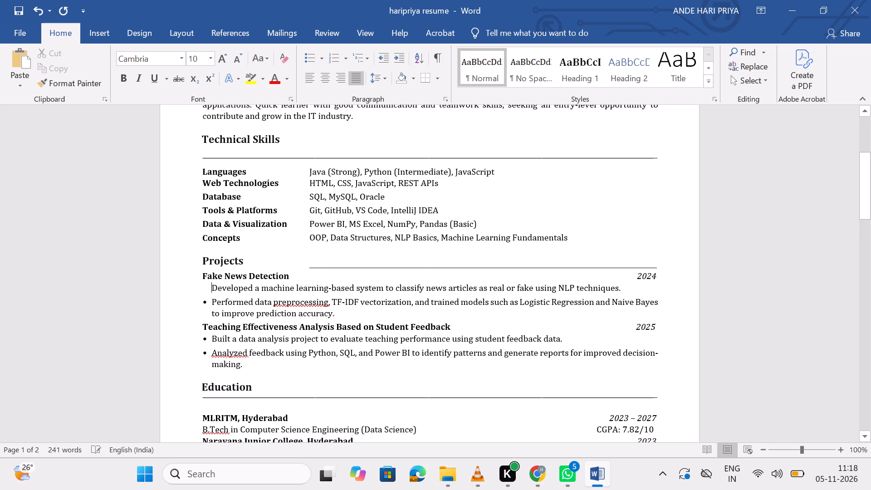
{"action": "left_click", "coordinate": [207, 300]}
{"action": "key", "text": "BackSpace"}
{"action": "left_click", "coordinate": [205, 302]}
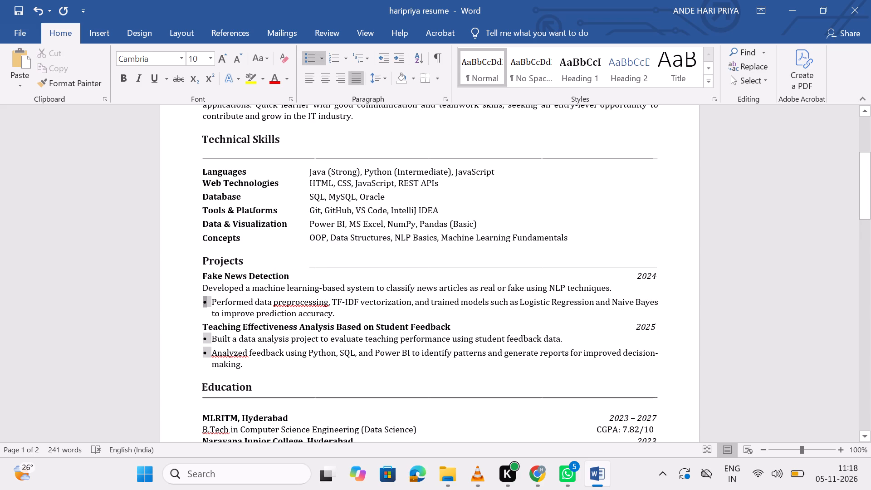
{"action": "key", "text": "BackSpace"}
{"action": "left_click", "coordinate": [208, 337]}
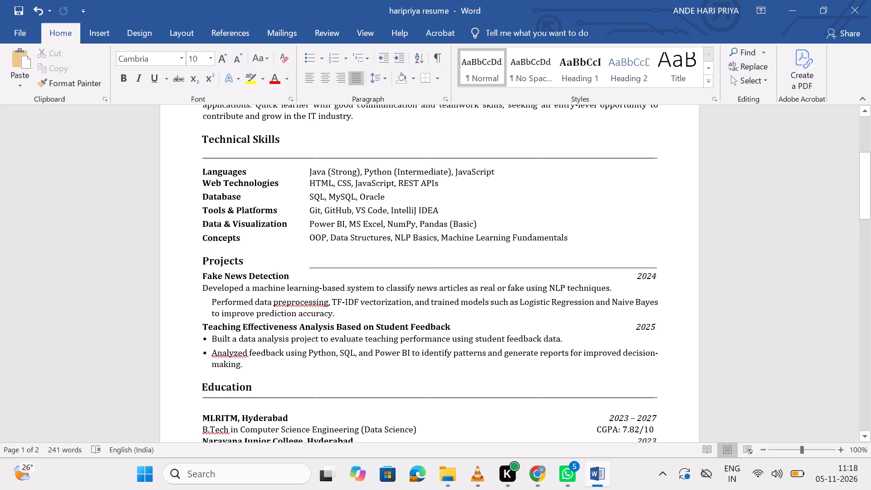
{"action": "key", "text": "BackSpace"}
{"action": "left_click", "coordinate": [206, 352]}
{"action": "key", "text": "BackSpace"}
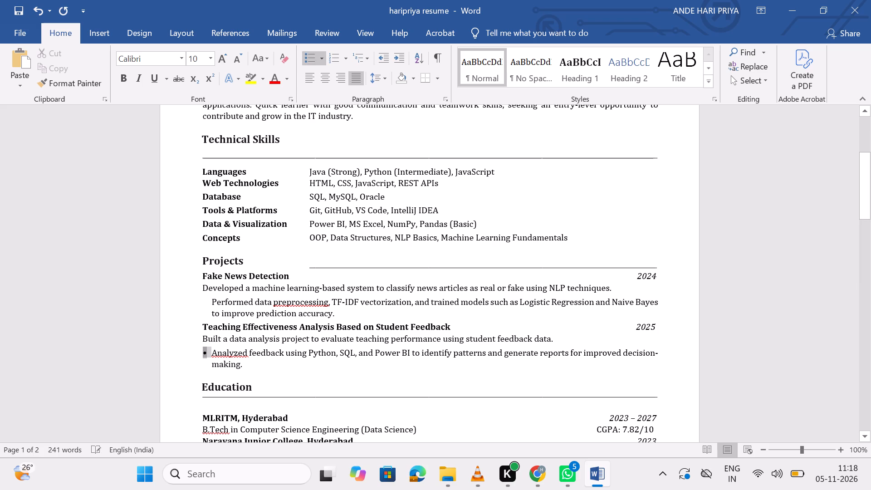
{"action": "key", "text": "BackSpace"}
Indent the "Built a data analysis project" line with five spaces to match the line below it.
{"action": "left_click", "coordinate": [201, 341]}
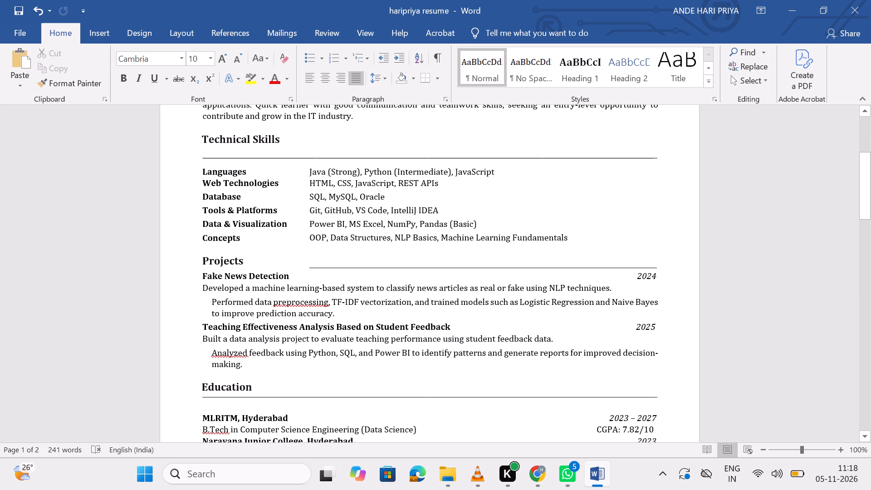
{"action": "key", "text": "space"}
{"action": "key", "text": "space"}
{"action": "key", "text": "space"}
{"action": "key", "text": "space"}
{"action": "key", "text": "space"}
{"action": "key", "text": "space"}
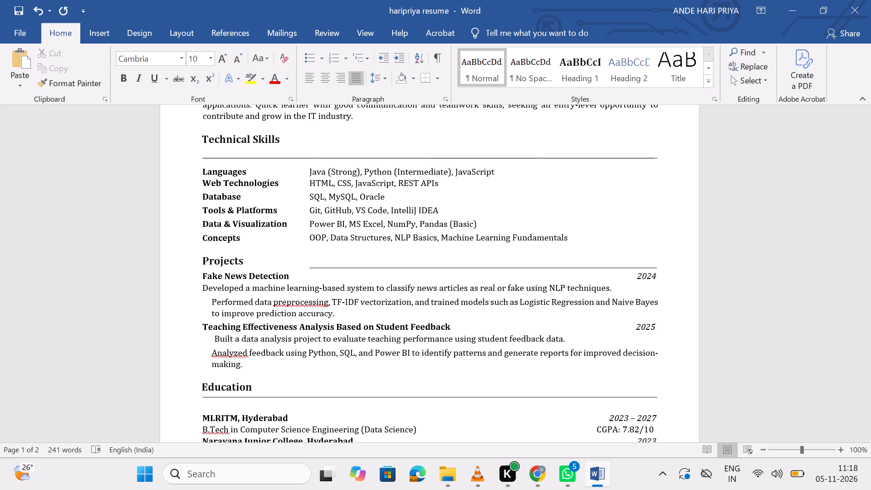
{"action": "key", "text": "BackSpace"}
Indent the "Developed a machine learning-based system" line under Fake News Detection with six spaces.
{"action": "left_click", "coordinate": [200, 283]}
{"action": "key", "text": "space"}
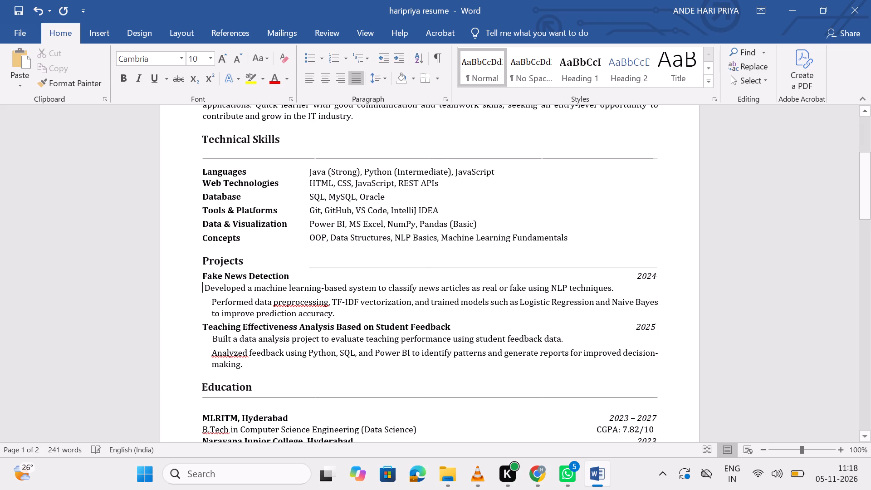
{"action": "key", "text": "space"}
{"action": "key", "text": "space"}
{"action": "key", "text": "space"}
{"action": "key", "text": "space"}
{"action": "key", "text": "space"}
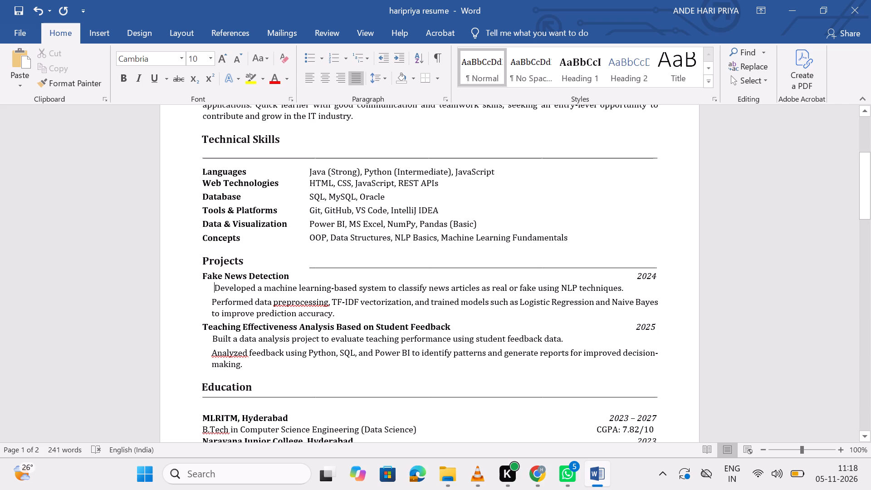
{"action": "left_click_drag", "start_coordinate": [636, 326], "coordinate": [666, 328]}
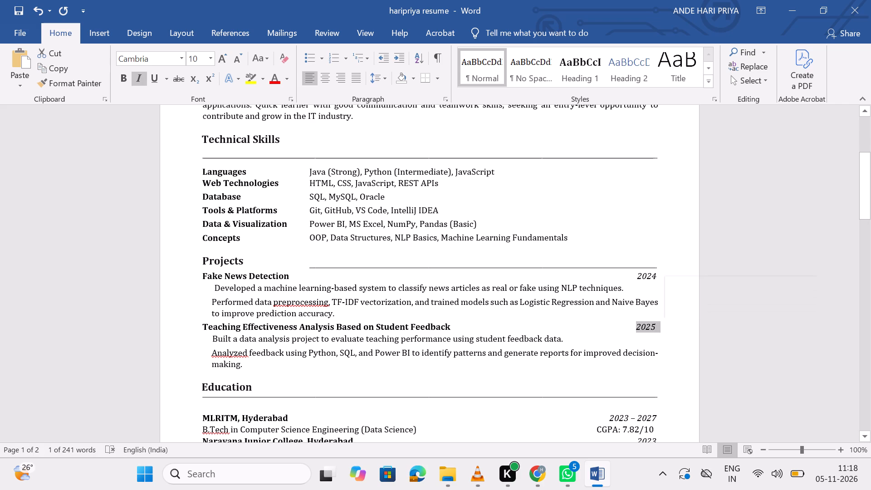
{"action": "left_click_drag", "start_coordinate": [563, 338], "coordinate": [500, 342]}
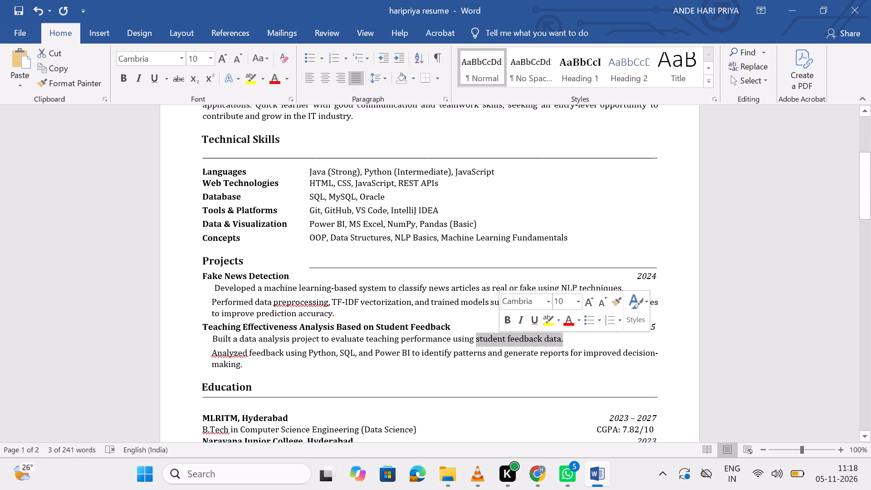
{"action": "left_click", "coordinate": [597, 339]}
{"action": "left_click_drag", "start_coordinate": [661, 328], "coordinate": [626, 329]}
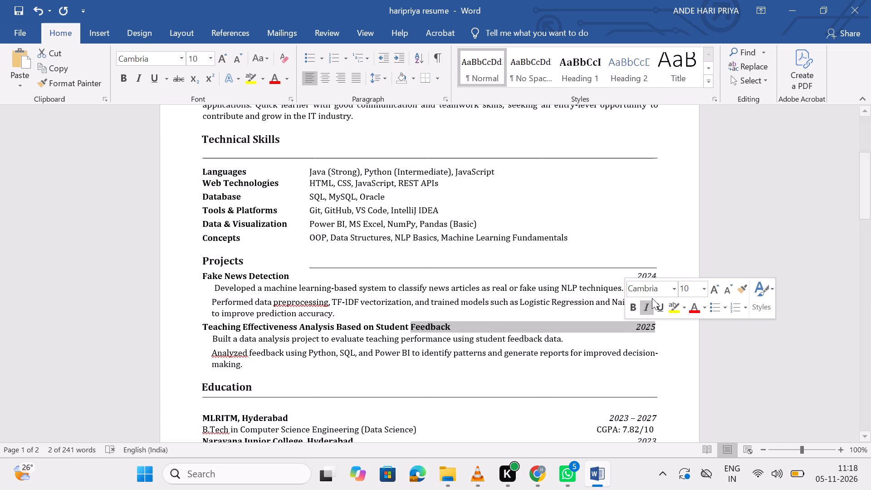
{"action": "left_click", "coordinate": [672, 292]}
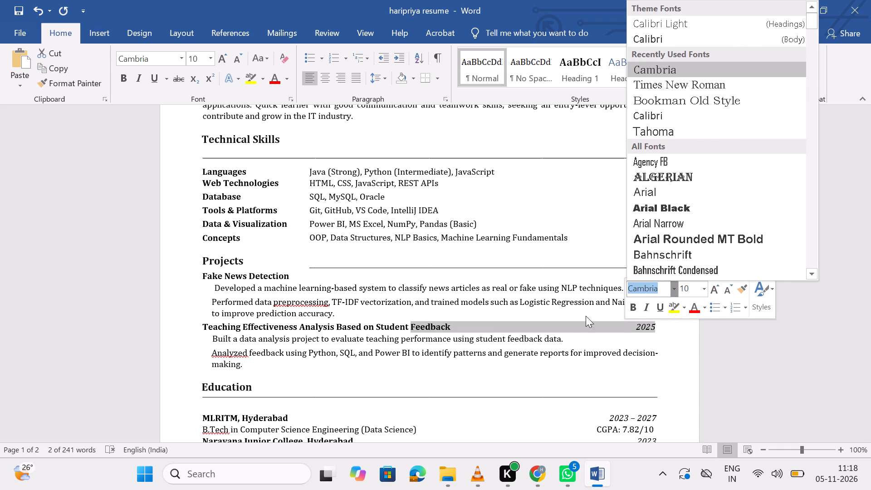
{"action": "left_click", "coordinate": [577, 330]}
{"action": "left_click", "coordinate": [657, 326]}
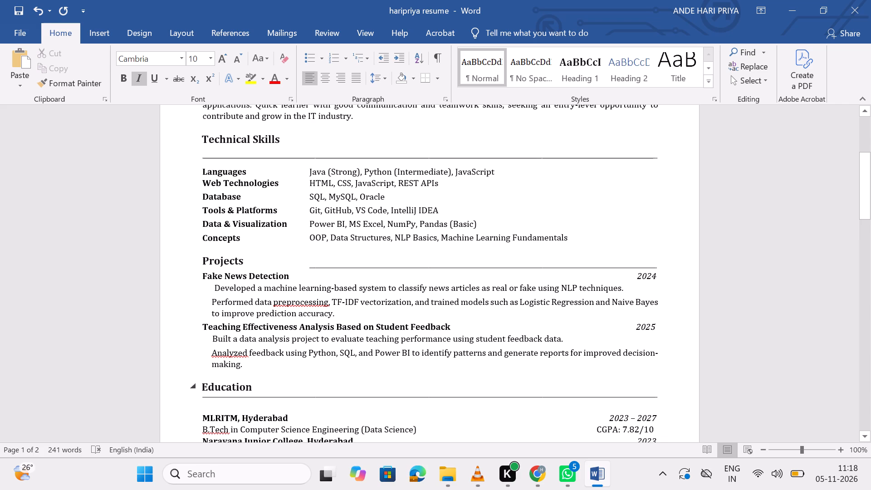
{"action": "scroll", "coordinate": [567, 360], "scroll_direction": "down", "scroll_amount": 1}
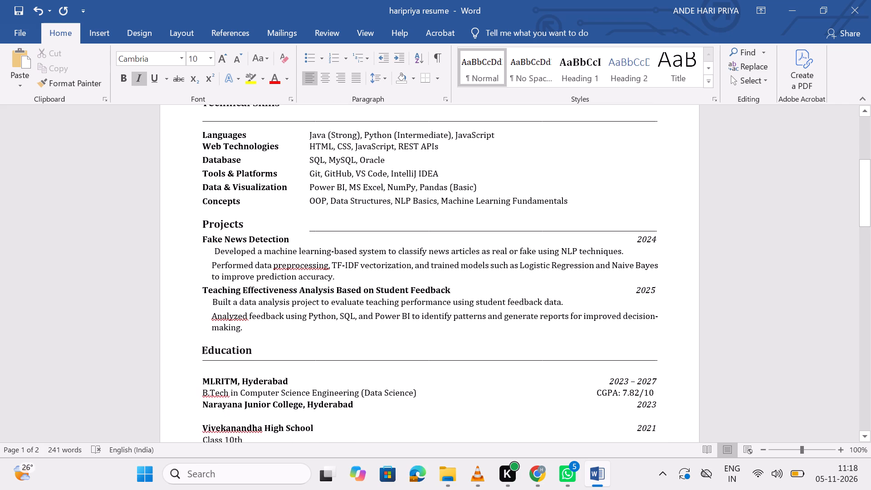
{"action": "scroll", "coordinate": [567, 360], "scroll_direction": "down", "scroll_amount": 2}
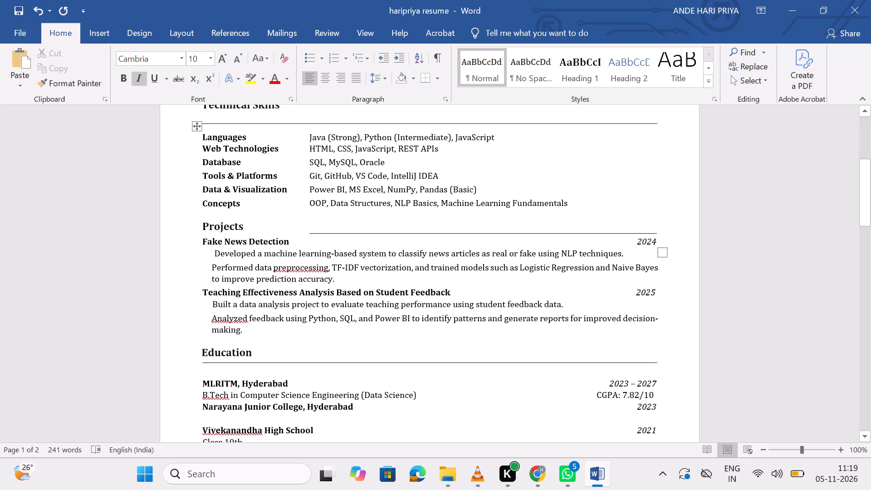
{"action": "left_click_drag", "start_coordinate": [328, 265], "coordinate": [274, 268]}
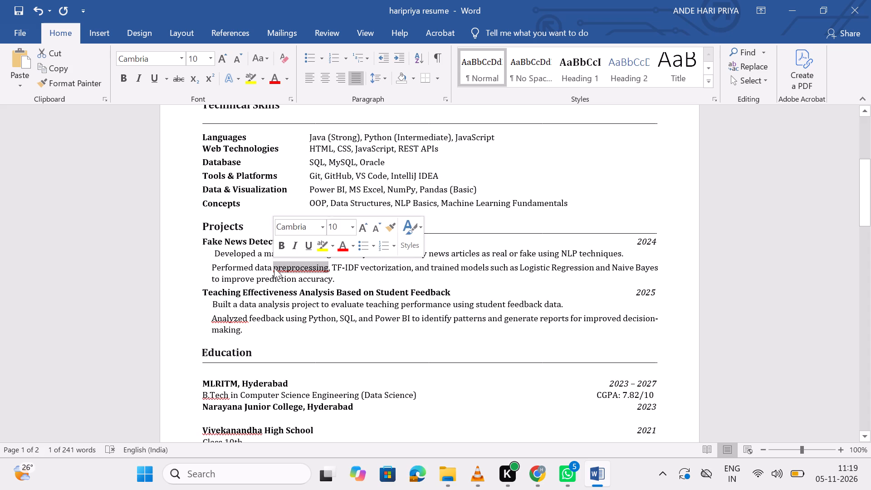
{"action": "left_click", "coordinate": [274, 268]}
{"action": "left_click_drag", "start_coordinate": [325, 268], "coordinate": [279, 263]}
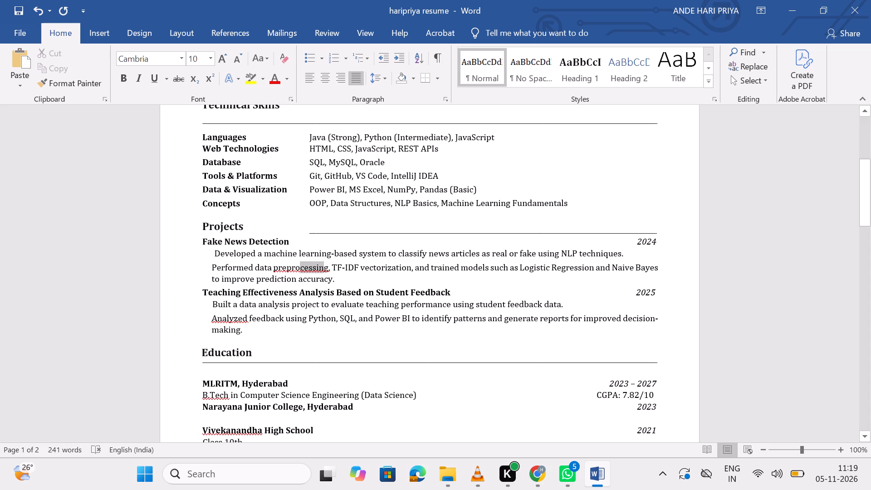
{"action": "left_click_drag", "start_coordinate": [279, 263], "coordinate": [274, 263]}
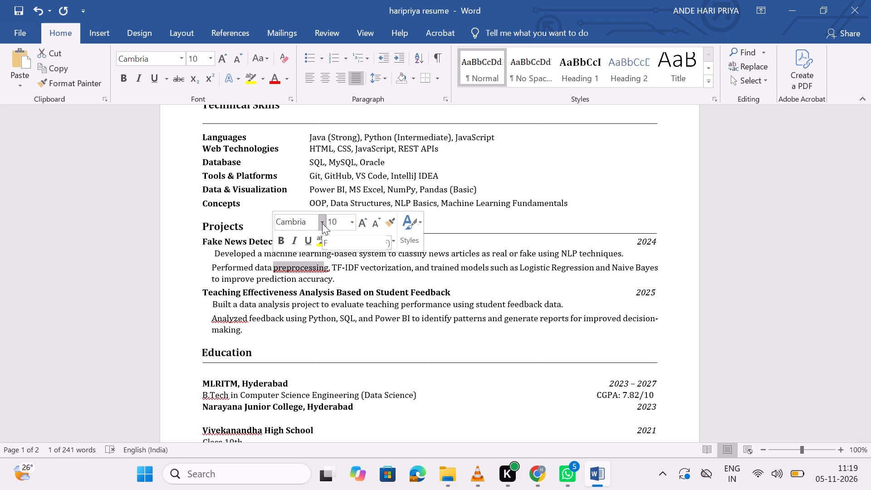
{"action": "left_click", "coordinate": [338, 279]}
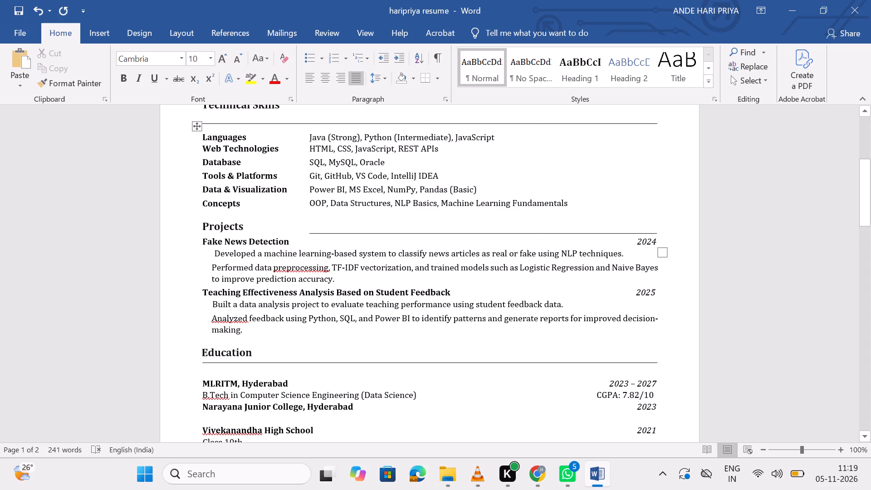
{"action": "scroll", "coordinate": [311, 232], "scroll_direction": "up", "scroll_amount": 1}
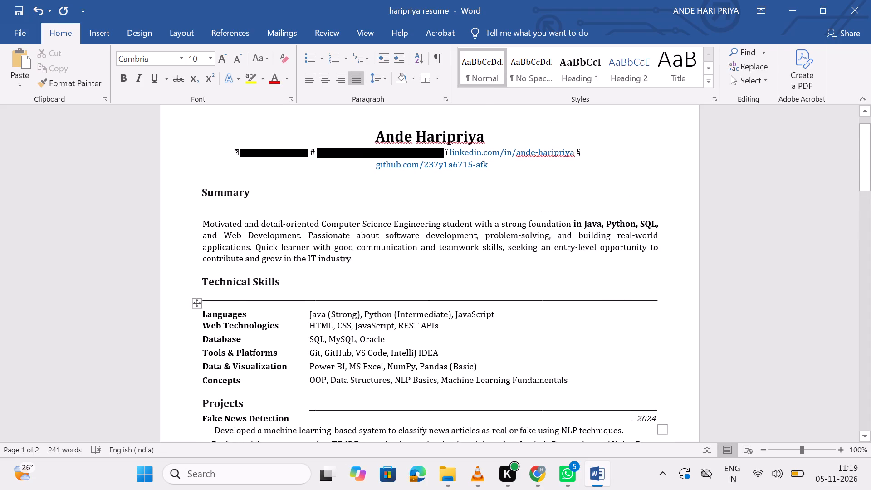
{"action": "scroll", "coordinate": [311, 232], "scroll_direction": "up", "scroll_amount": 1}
Resize the divider line object under Certifications to slightly reduce the gap above the bulleted list.
{"action": "scroll", "coordinate": [403, 344], "scroll_direction": "down", "scroll_amount": 2}
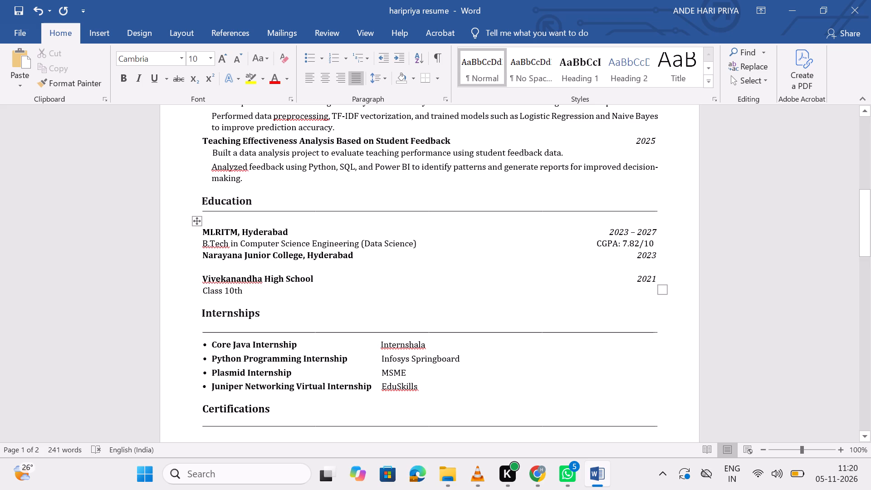
{"action": "scroll", "coordinate": [415, 328], "scroll_direction": "down", "scroll_amount": 2}
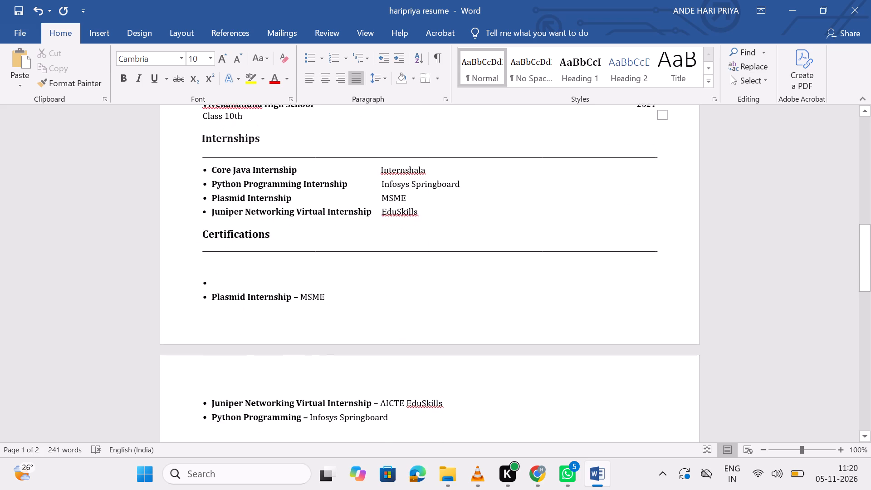
{"action": "scroll", "coordinate": [415, 328], "scroll_direction": "down", "scroll_amount": 2}
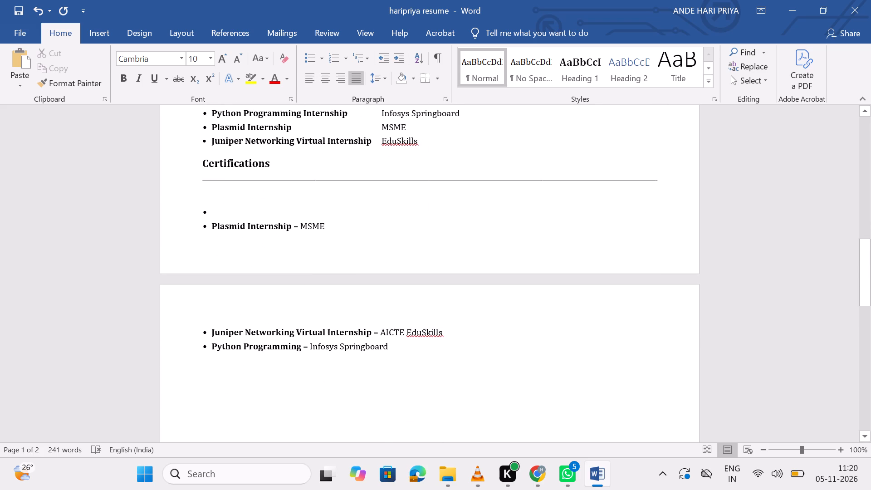
{"action": "left_click", "coordinate": [207, 191]}
{"action": "left_click", "coordinate": [252, 186]}
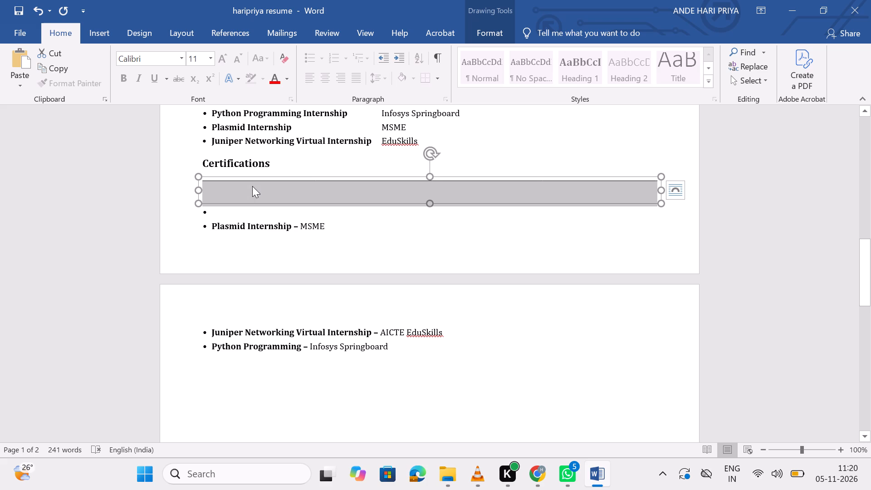
{"action": "left_click_drag", "start_coordinate": [429, 201], "coordinate": [429, 172]}
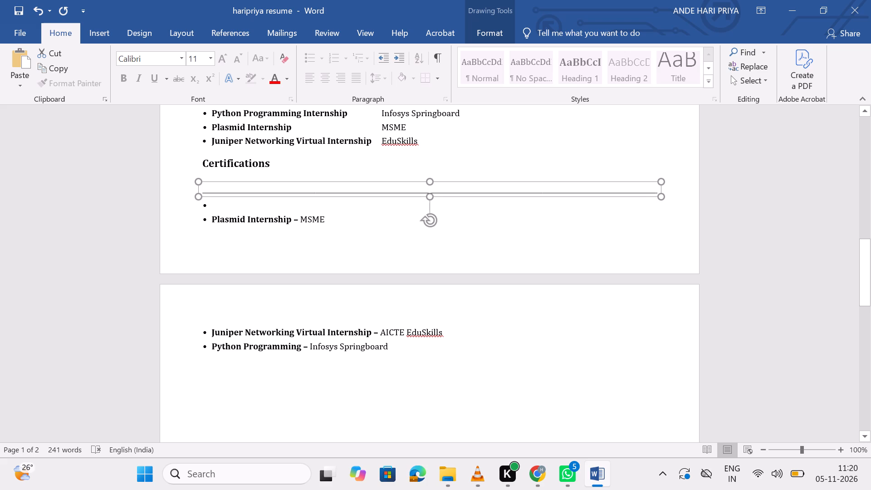
{"action": "left_click_drag", "start_coordinate": [429, 172], "coordinate": [427, 193]}
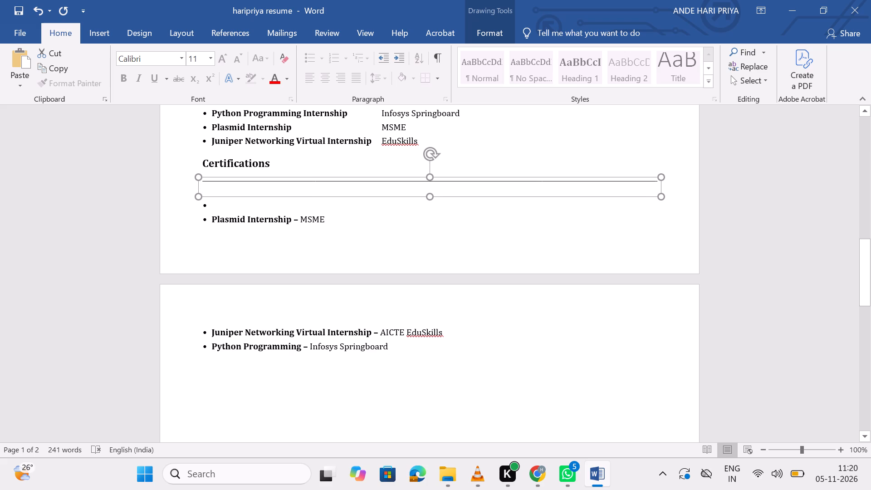
{"action": "left_click_drag", "start_coordinate": [427, 193], "coordinate": [426, 201]}
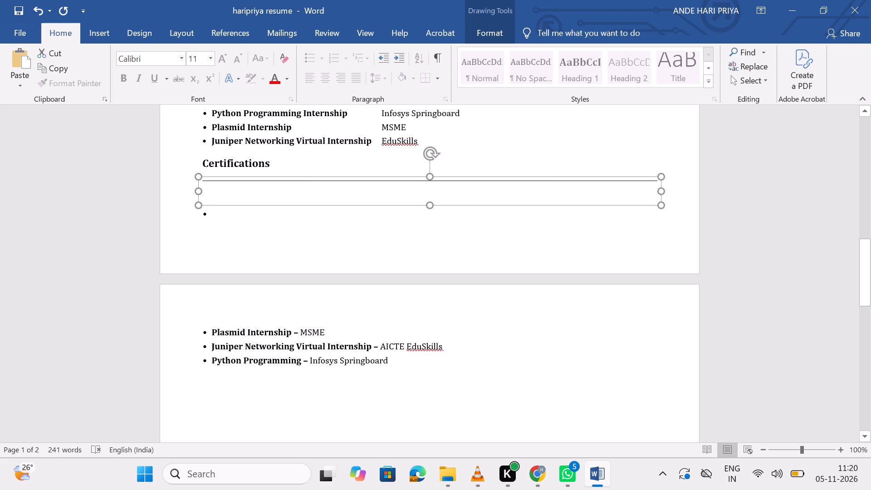
{"action": "left_click_drag", "start_coordinate": [426, 201], "coordinate": [424, 175]}
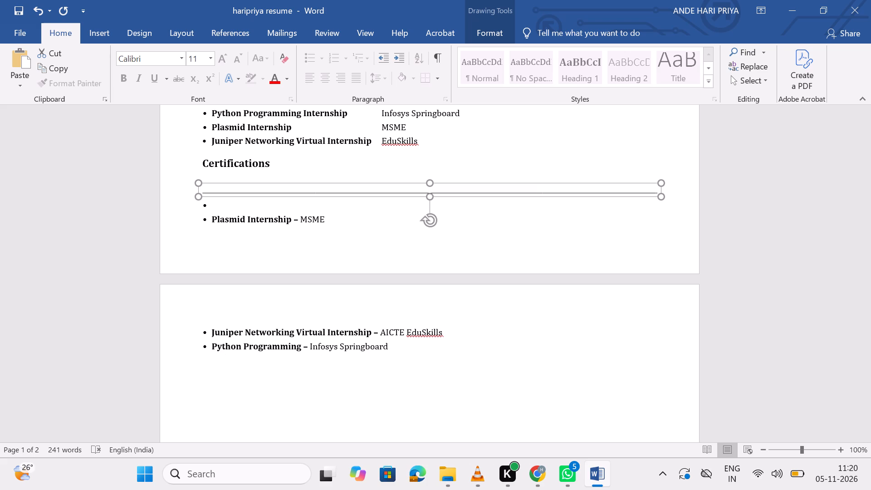
{"action": "left_click_drag", "start_coordinate": [424, 175], "coordinate": [421, 198]}
{"action": "left_click", "coordinate": [458, 229]}
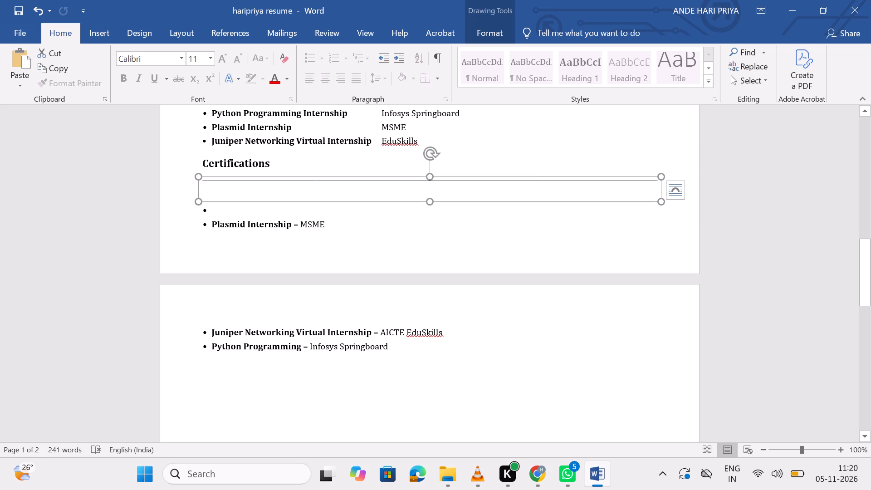
{"action": "left_click", "coordinate": [212, 191]}
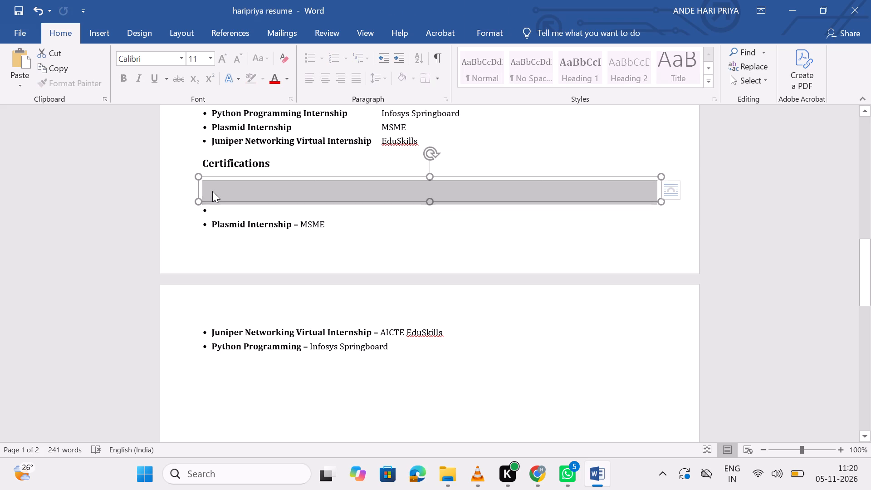
{"action": "left_click", "coordinate": [212, 191]}
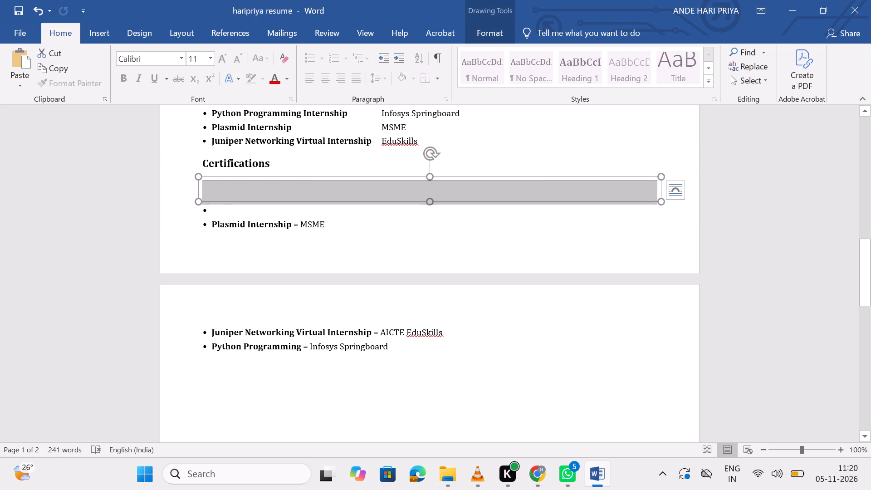
{"action": "left_click", "coordinate": [374, 240]}
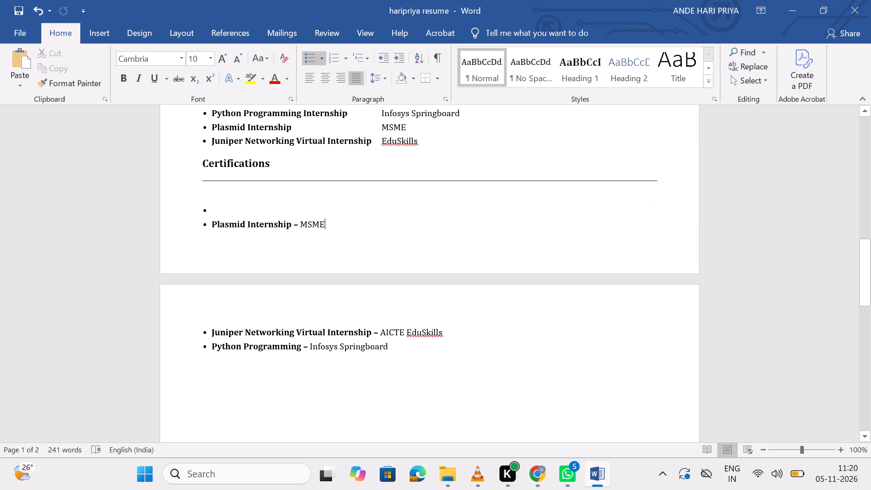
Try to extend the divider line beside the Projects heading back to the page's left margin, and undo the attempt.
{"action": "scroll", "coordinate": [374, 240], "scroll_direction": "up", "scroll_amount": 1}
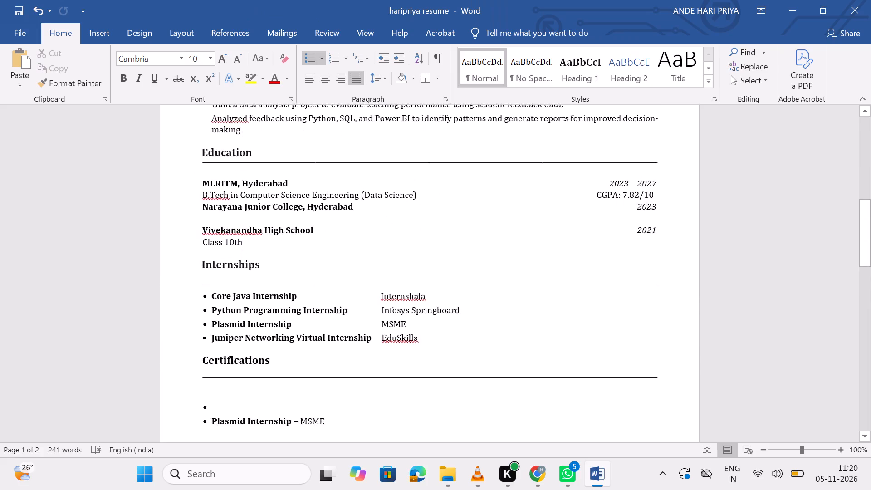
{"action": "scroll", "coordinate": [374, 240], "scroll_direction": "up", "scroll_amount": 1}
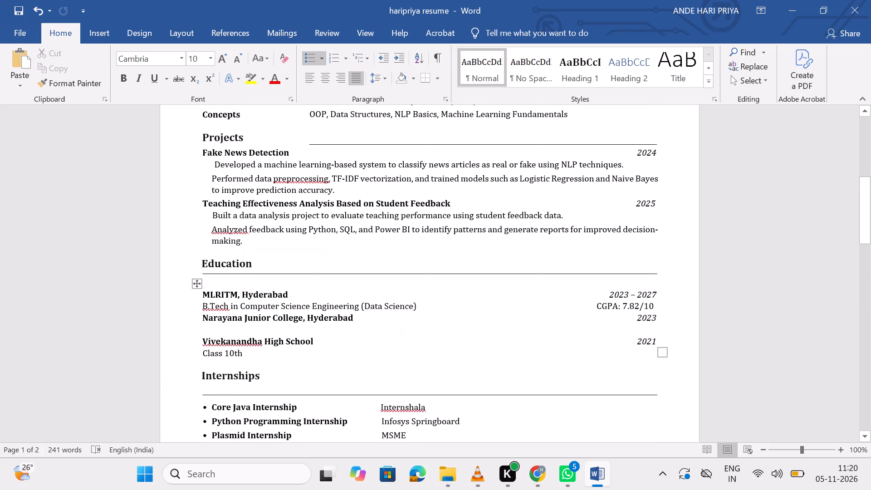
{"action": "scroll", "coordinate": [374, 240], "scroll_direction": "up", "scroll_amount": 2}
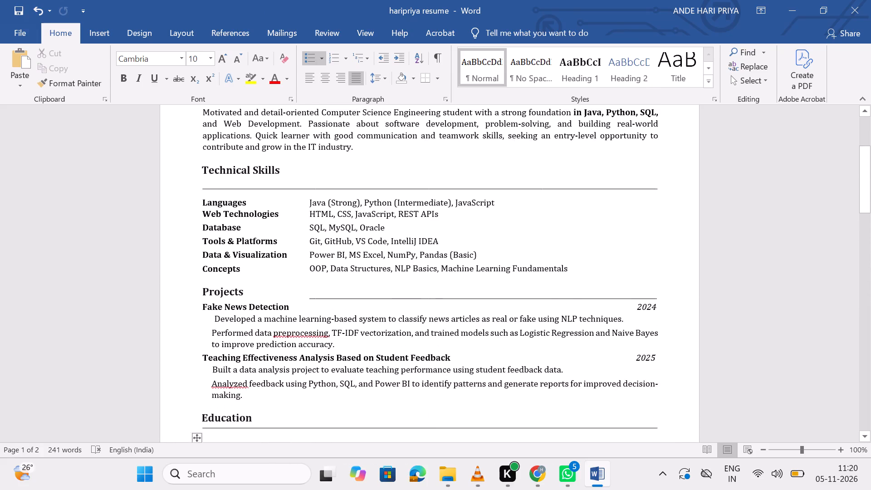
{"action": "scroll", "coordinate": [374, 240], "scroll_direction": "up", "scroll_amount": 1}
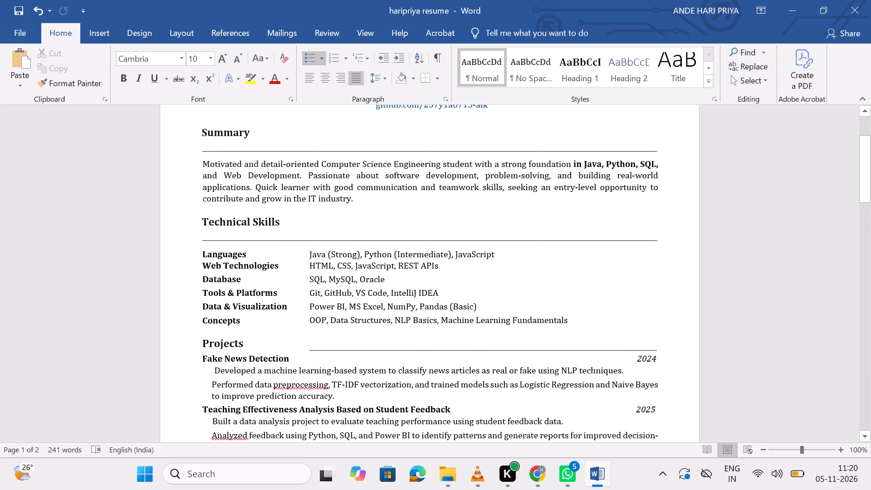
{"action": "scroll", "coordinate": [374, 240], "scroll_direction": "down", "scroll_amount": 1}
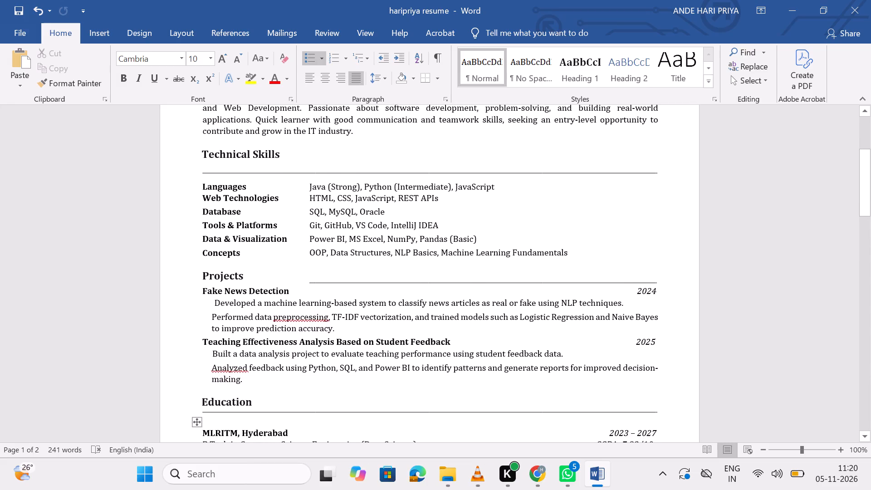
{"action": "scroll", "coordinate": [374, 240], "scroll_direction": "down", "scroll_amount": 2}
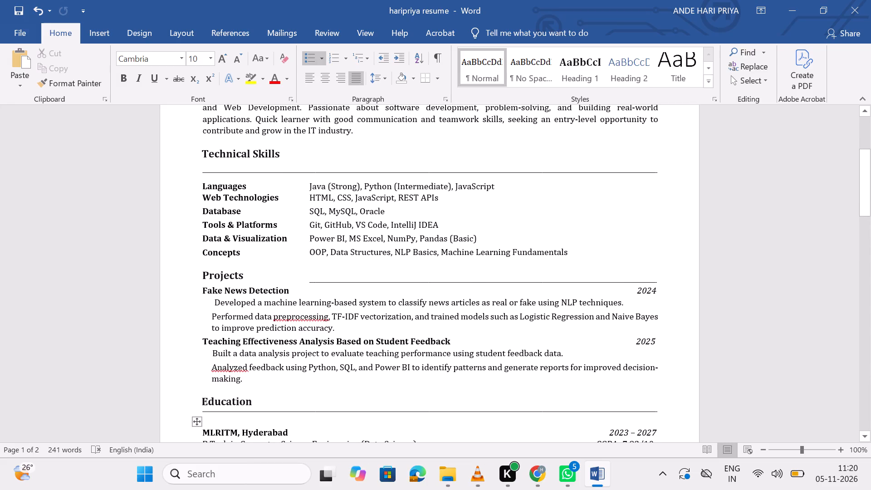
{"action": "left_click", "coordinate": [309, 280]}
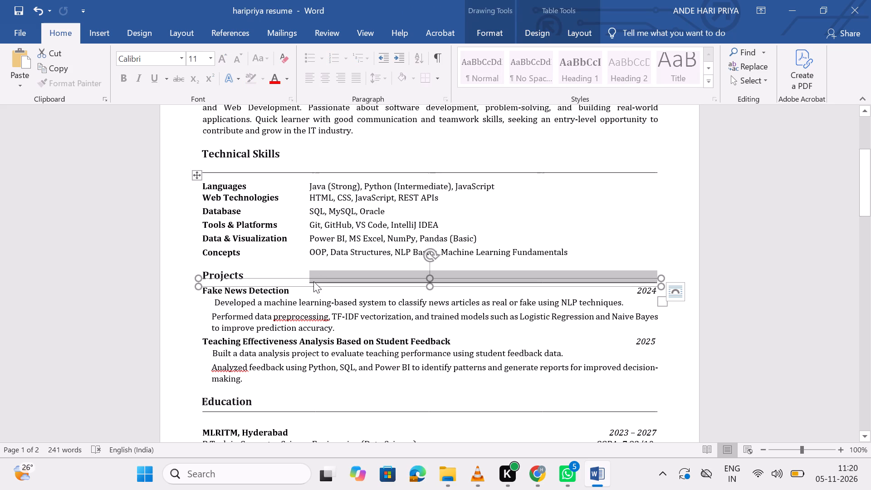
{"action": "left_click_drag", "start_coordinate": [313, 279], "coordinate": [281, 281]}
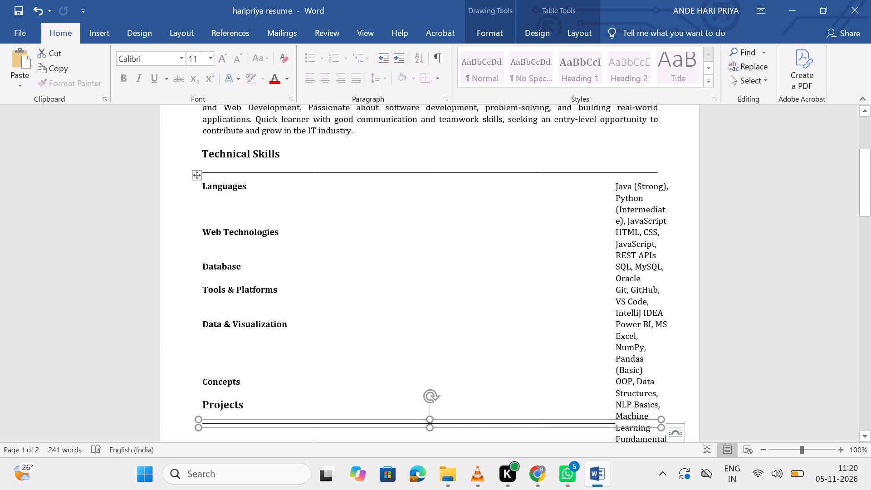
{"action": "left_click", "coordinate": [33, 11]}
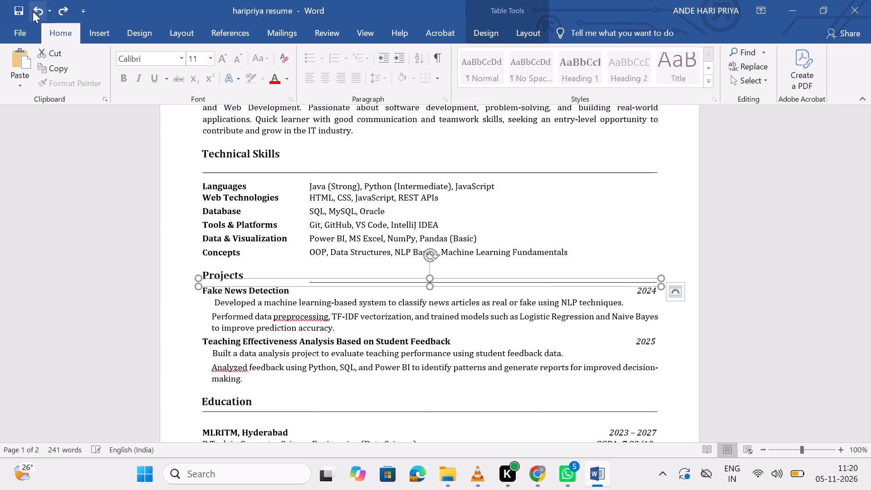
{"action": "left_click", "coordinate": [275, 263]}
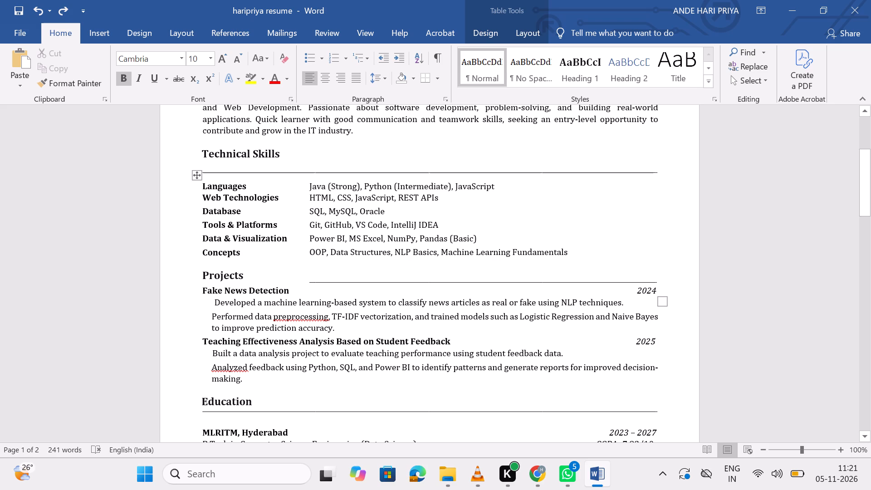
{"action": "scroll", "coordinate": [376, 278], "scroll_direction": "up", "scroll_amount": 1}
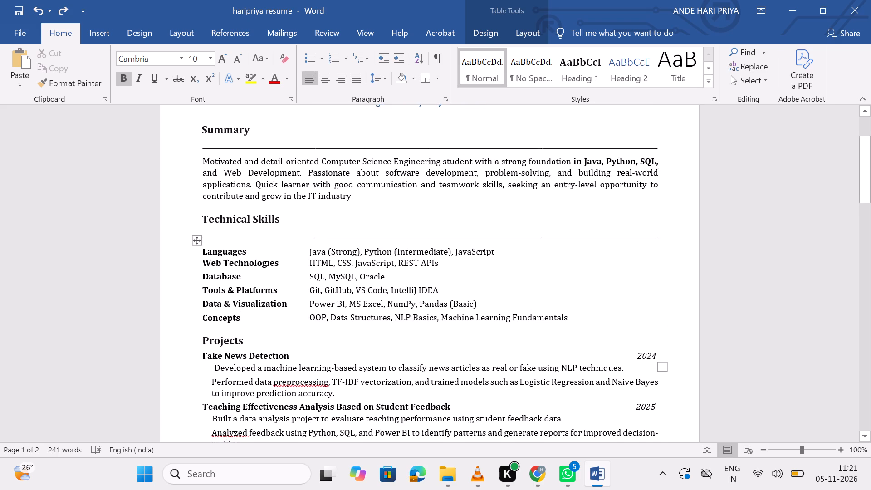
{"action": "scroll", "coordinate": [376, 278], "scroll_direction": "up", "scroll_amount": 2}
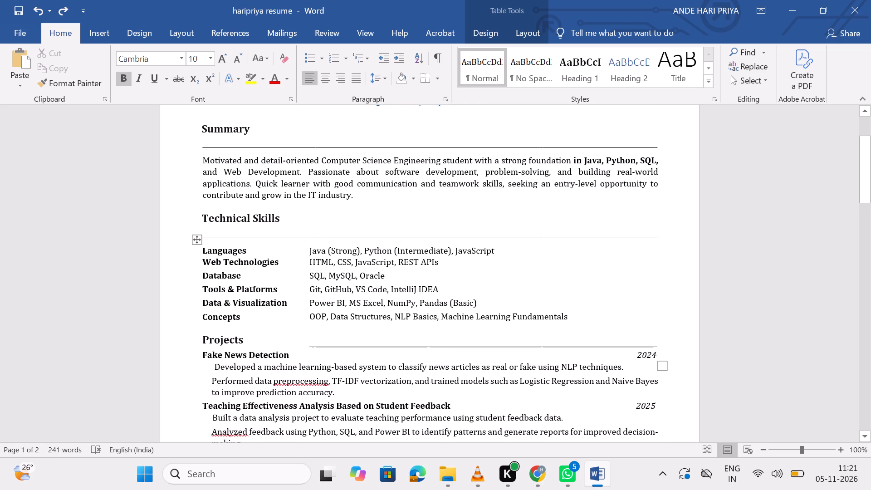
{"action": "scroll", "coordinate": [376, 278], "scroll_direction": "up", "scroll_amount": 2}
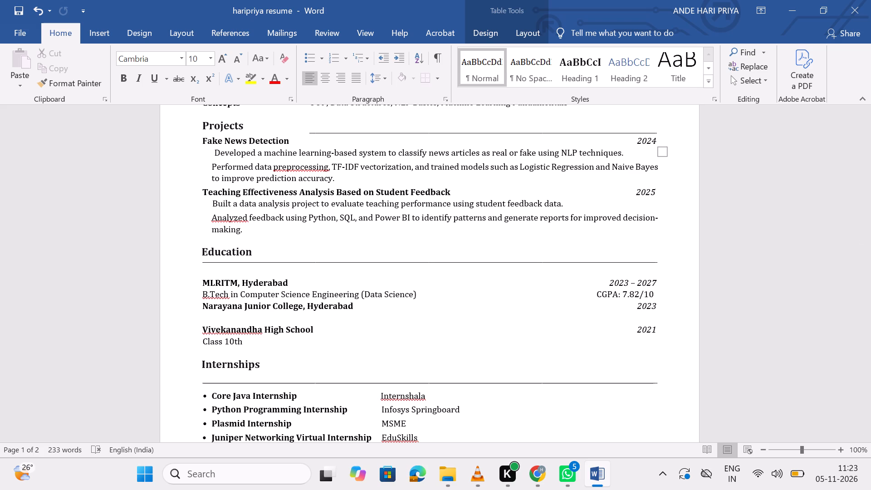
{"action": "left_click", "coordinate": [357, 308]}
{"action": "key", "text": "BackSpace"}
{"action": "key", "text": "BackSpace"}
{"action": "key", "text": "BackSpace"}
{"action": "key", "text": "BackSpace"}
{"action": "key", "text": "BackSpace"}
{"action": "key", "text": "BackSpace"}
{"action": "key", "text": "BackSpace"}
{"action": "key", "text": "BackSpace"}
{"action": "key", "text": "BackSpace"}
{"action": "key", "text": "BackSpace"}
{"action": "key", "text": "BackSpace"}
{"action": "key", "text": "BackSpace"}
{"action": "key", "text": "BackSpace"}
{"action": "key", "text": "BackSpace"}
{"action": "key", "text": "BackSpace"}
{"action": "key", "text": "BackSpace"}
{"action": "key", "text": "BackSpace"}
{"action": "key", "text": "BackSpace"}
{"action": "key", "text": "BackSpace"}
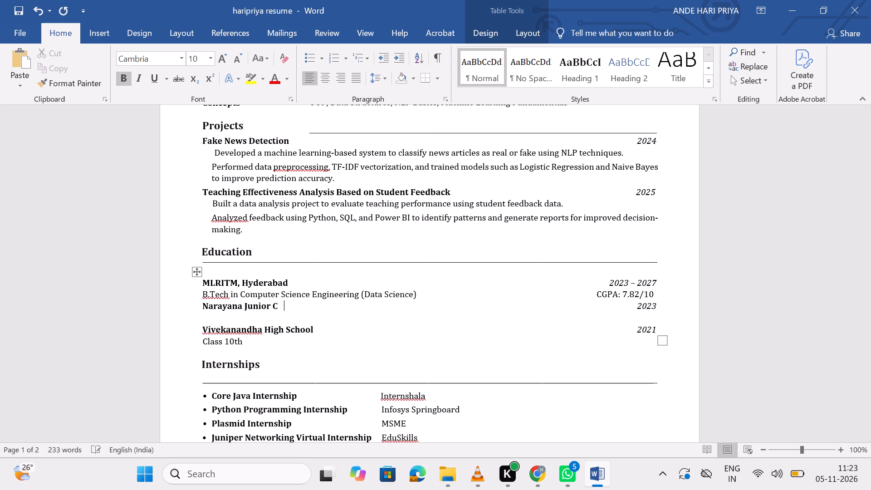
{"action": "key", "text": "BackSpace"}
{"action": "key", "text": "BackSpace"}
{"action": "key", "text": "BackSpace"}
{"action": "key", "text": "BackSpace"}
{"action": "key", "text": "BackSpace"}
{"action": "key", "text": "BackSpace"}
{"action": "key", "text": "BackSpace"}
{"action": "key", "text": "BackSpace"}
{"action": "key", "text": "BackSpace"}
{"action": "key", "text": "BackSpace"}
{"action": "key", "text": "BackSpace"}
{"action": "key", "text": "BackSpace"}
{"action": "key", "text": "BackSpace"}
{"action": "key", "text": "BackSpace"}
{"action": "key", "text": "BackSpace"}
{"action": "key", "text": "BackSpace"}
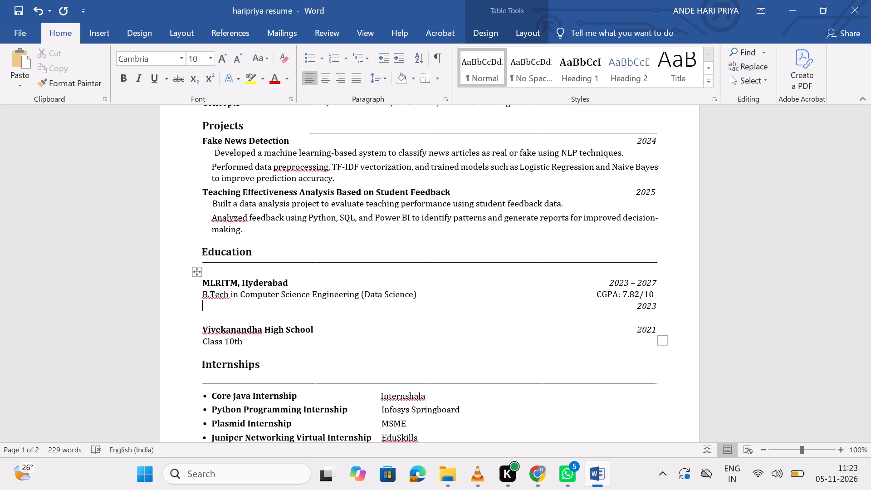
{"action": "type", "text": "ntermediate"}
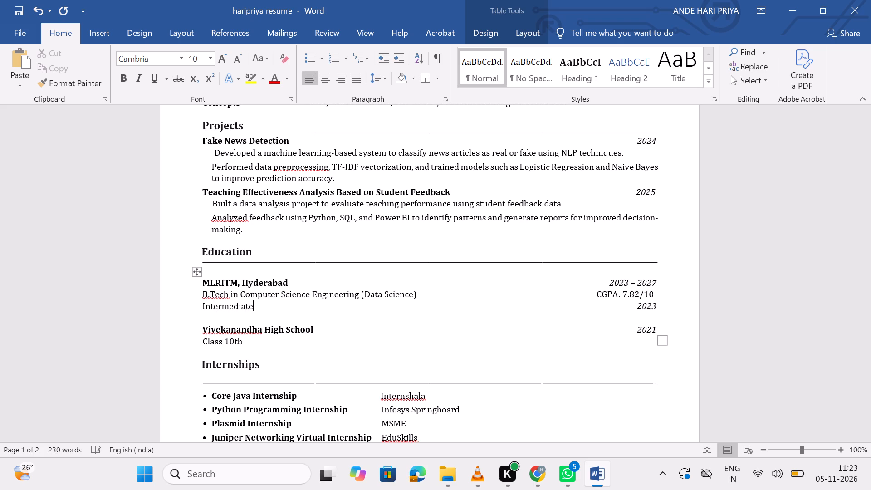
{"action": "key", "text": "space"}
{"action": "type", "text": "("}
{"action": "key", "text": "shift+parenright"}
{"action": "type", "text": ","}
{"action": "key", "text": "space"}
{"action": "type", "text": "arayana"}
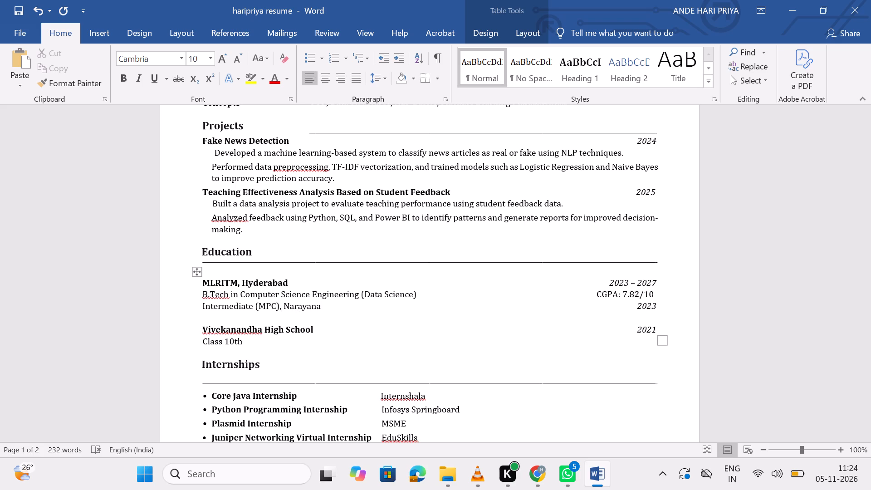
{"action": "key", "text": "space"}
{"action": "key", "text": "c"}
{"action": "type", "text": "ollage"}
{"action": "left_click", "coordinate": [217, 317]}
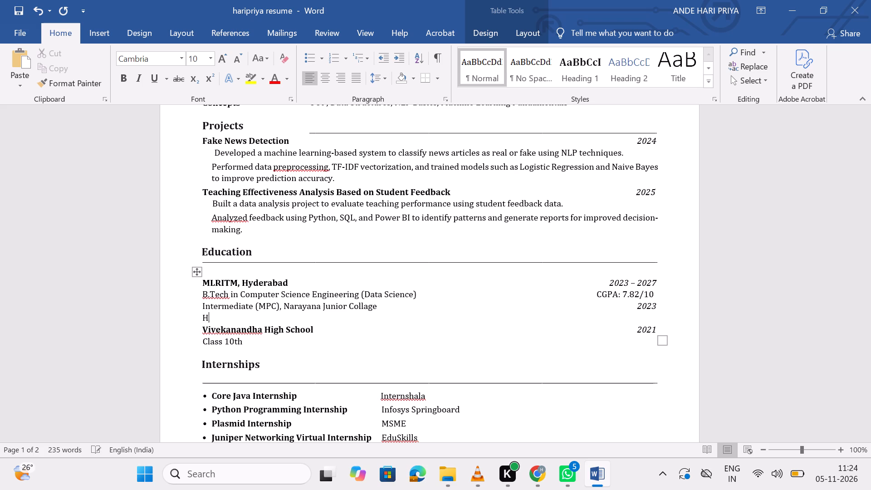
{"action": "type", "text": "yderabad"}
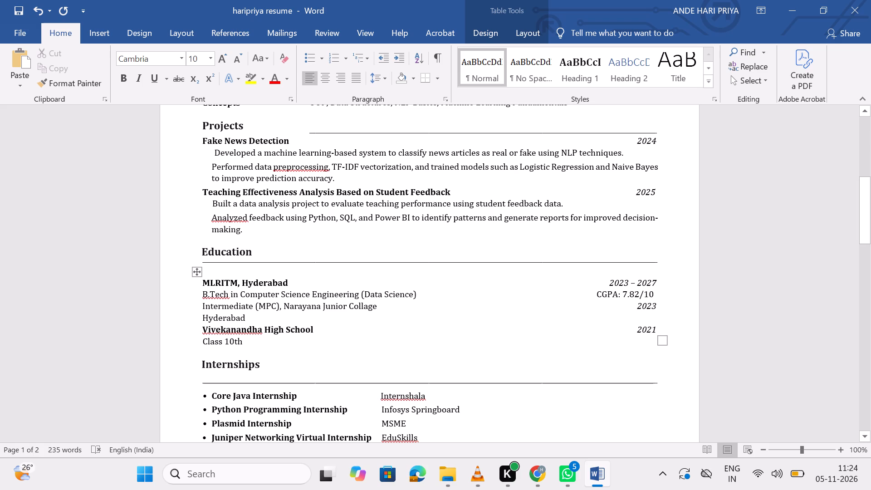
Bold "Intermediate (MPC" in the Education section's Narayana entry.
{"action": "left_click_drag", "start_coordinate": [278, 306], "coordinate": [225, 306]}
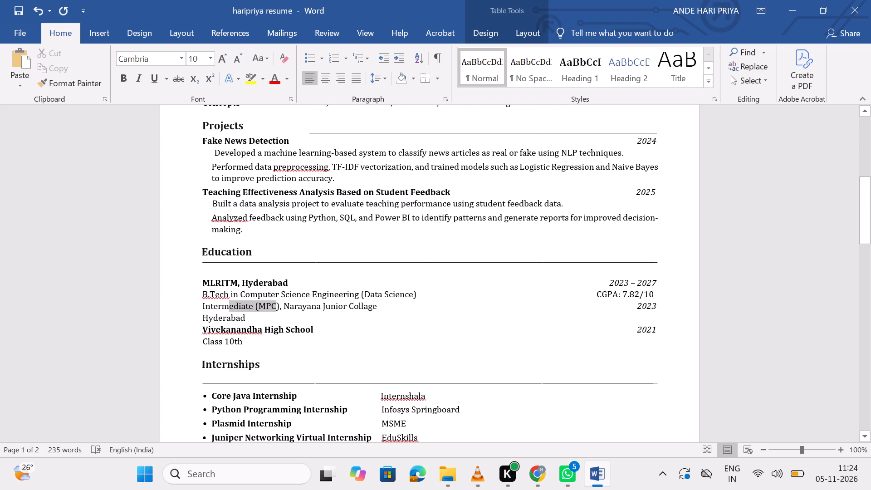
{"action": "left_click_drag", "start_coordinate": [225, 306], "coordinate": [224, 306]}
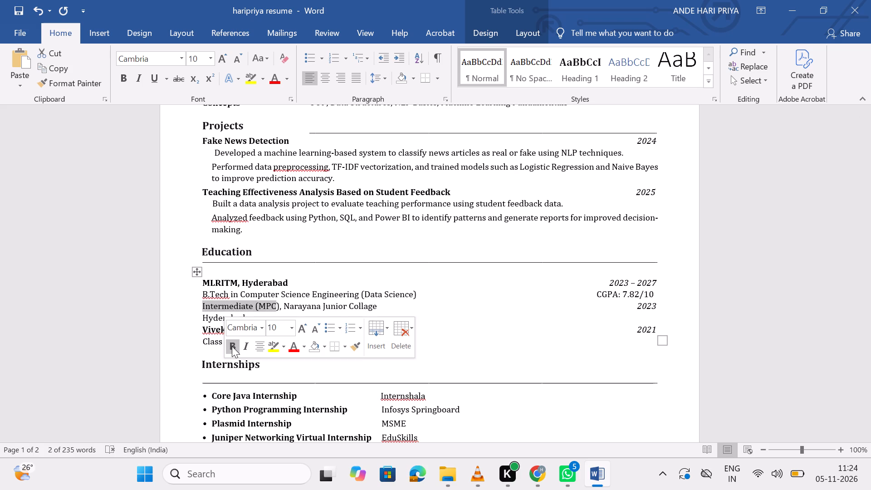
{"action": "left_click", "coordinate": [232, 346]}
{"action": "left_click", "coordinate": [440, 328]}
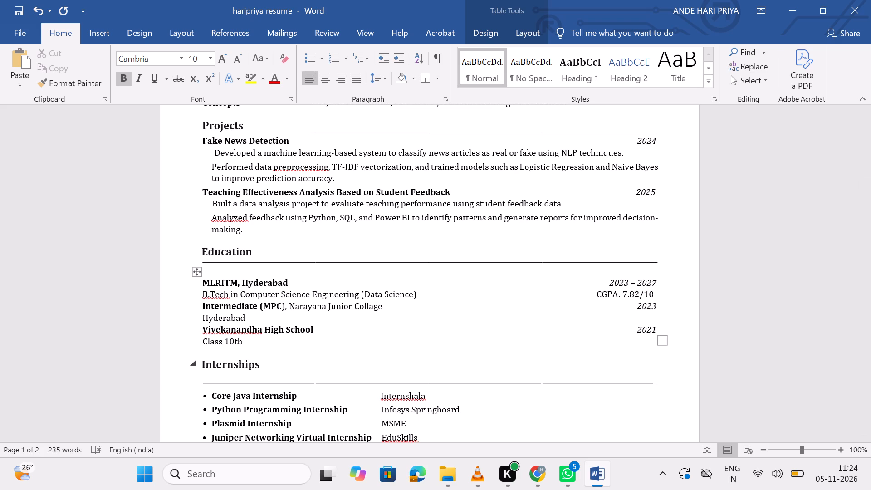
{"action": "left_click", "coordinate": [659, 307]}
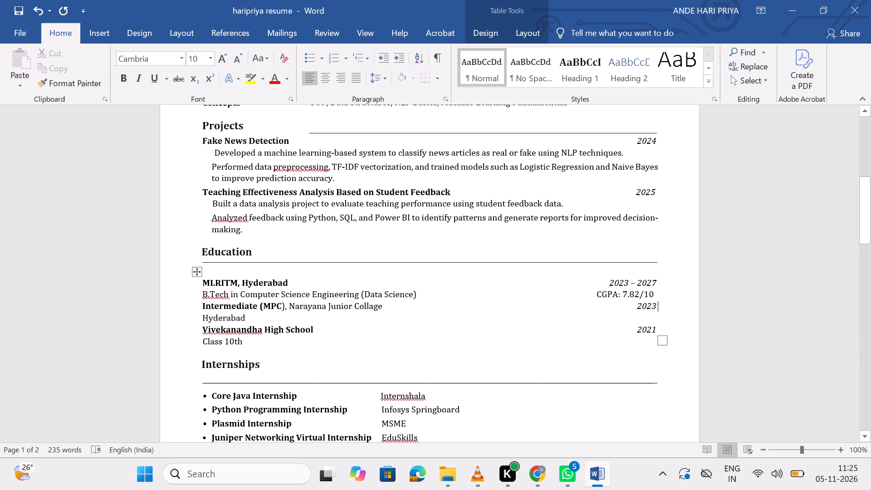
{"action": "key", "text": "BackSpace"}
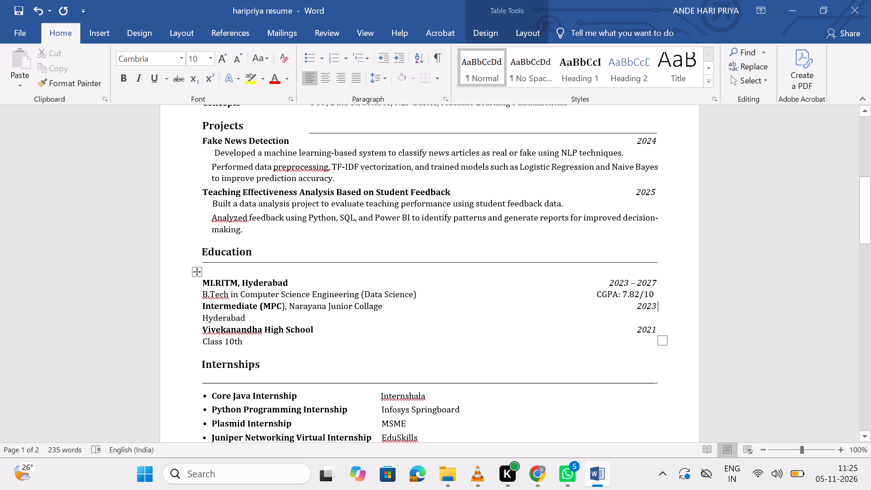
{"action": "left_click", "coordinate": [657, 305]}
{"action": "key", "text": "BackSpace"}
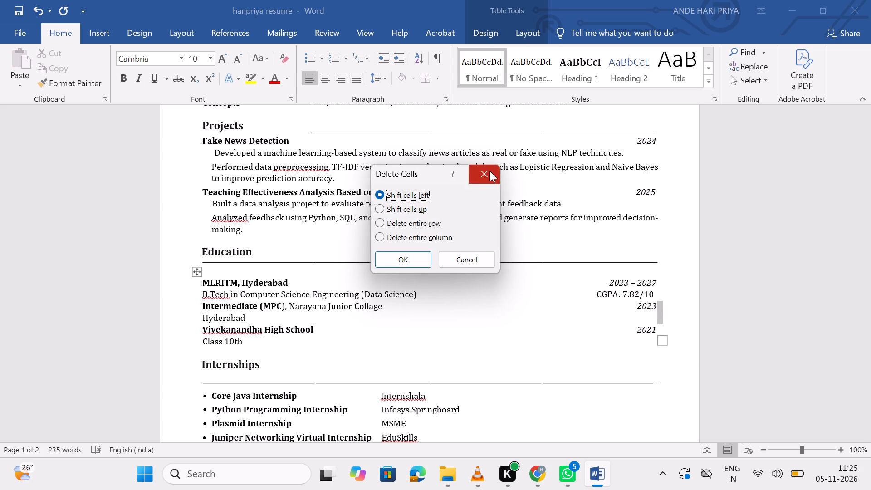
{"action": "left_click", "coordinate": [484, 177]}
Change the year of the Intermediate (MPC) entry to 2022.
{"action": "left_click", "coordinate": [653, 305]}
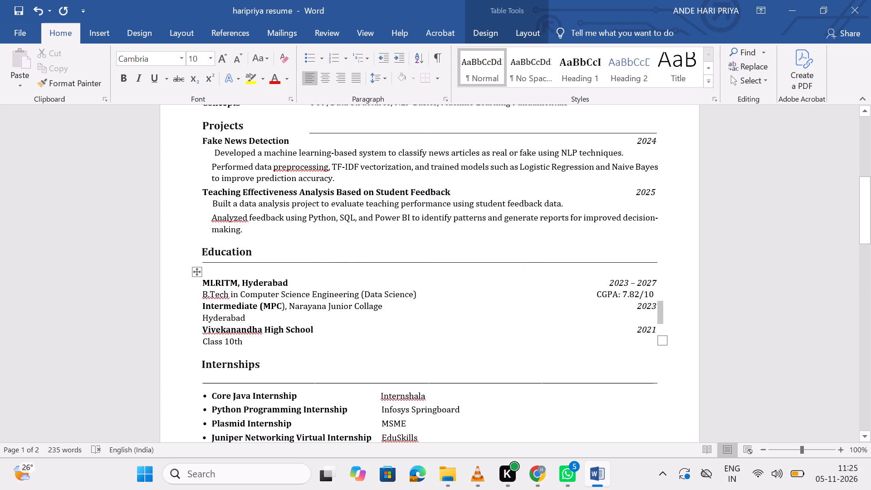
{"action": "key", "text": "BackSpace"}
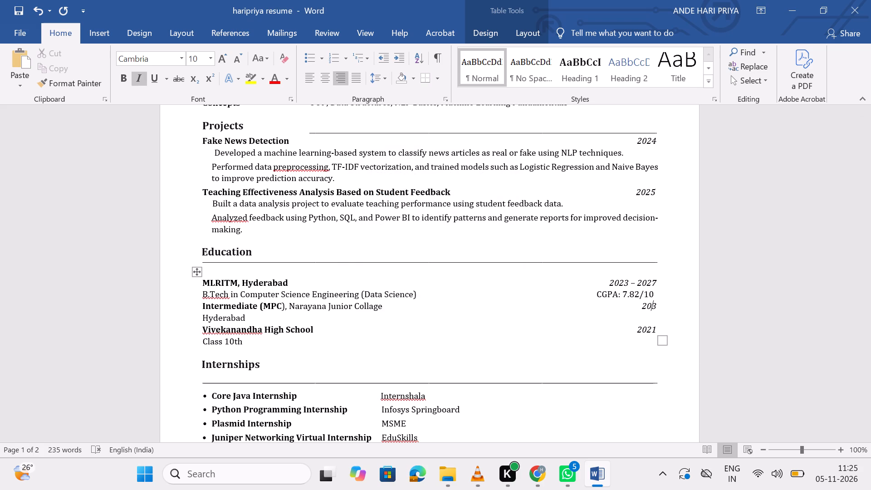
{"action": "key", "text": "Right"}
{"action": "key", "text": "BackSpace"}
{"action": "type", "text": "22"}
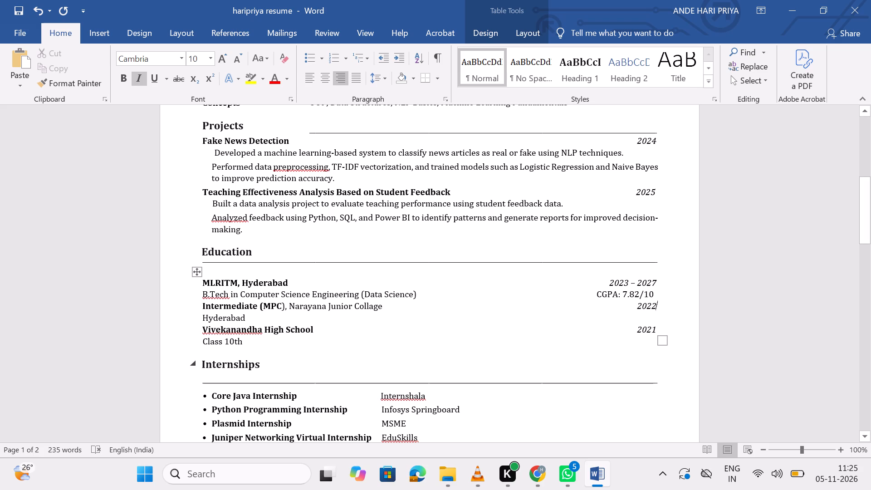
Add the score "9.5/10" on a new line under the Intermediate entry's year.
{"action": "left_click", "coordinate": [641, 318]}
{"action": "left_click", "coordinate": [656, 307]}
{"action": "key", "text": "Return"}
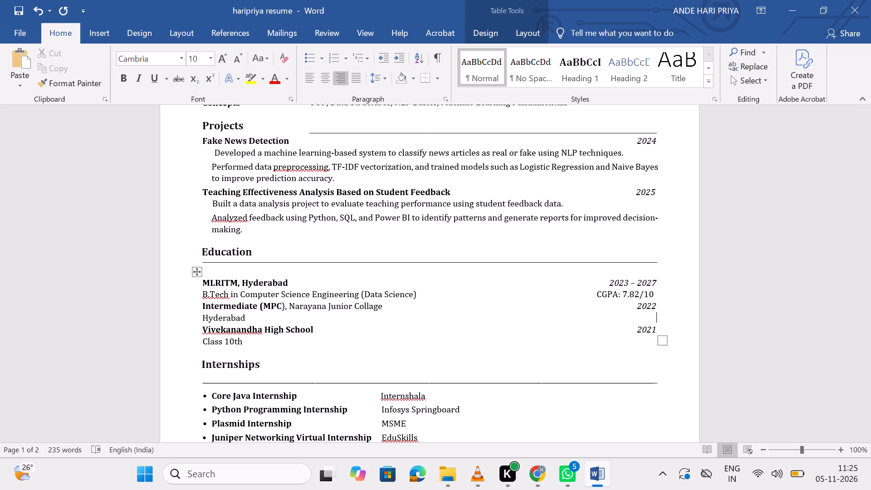
{"action": "key", "text": "9"}
{"action": "key", "text": "period"}
{"action": "key", "text": "5"}
{"action": "type", "text": "/10"}
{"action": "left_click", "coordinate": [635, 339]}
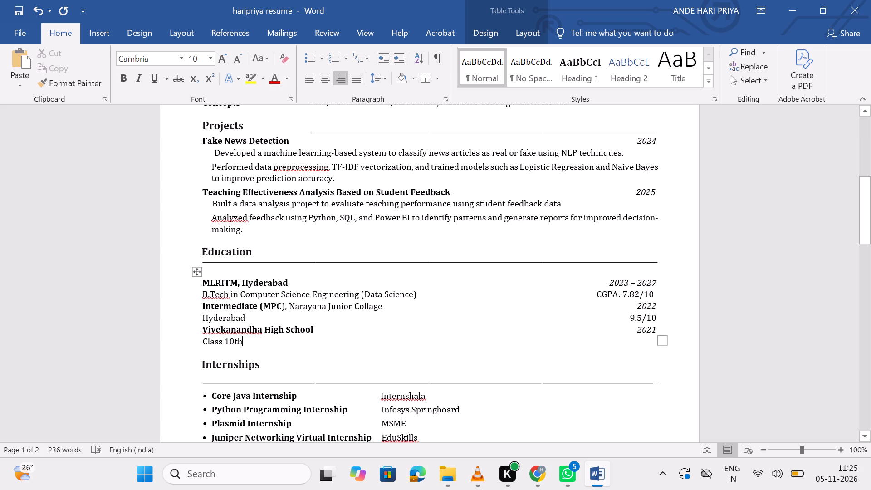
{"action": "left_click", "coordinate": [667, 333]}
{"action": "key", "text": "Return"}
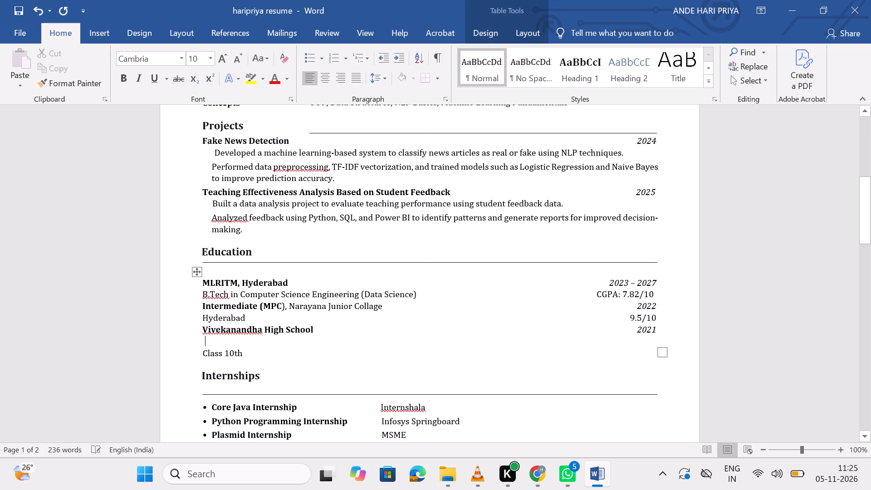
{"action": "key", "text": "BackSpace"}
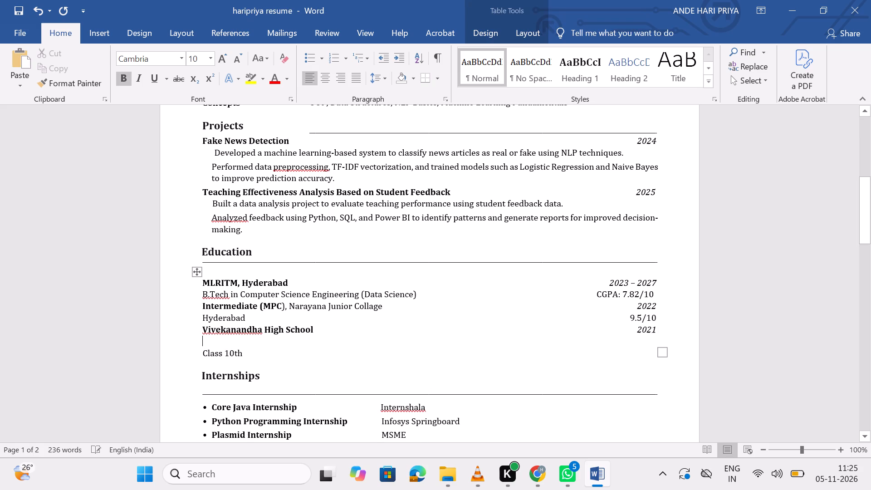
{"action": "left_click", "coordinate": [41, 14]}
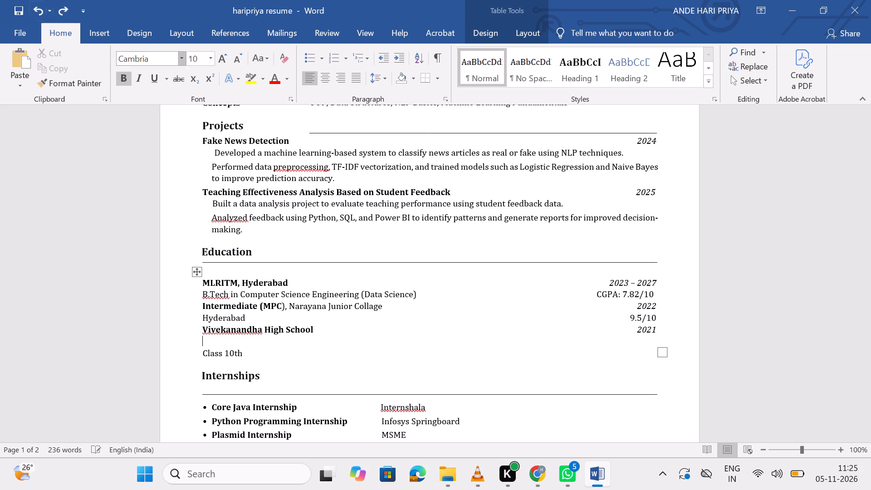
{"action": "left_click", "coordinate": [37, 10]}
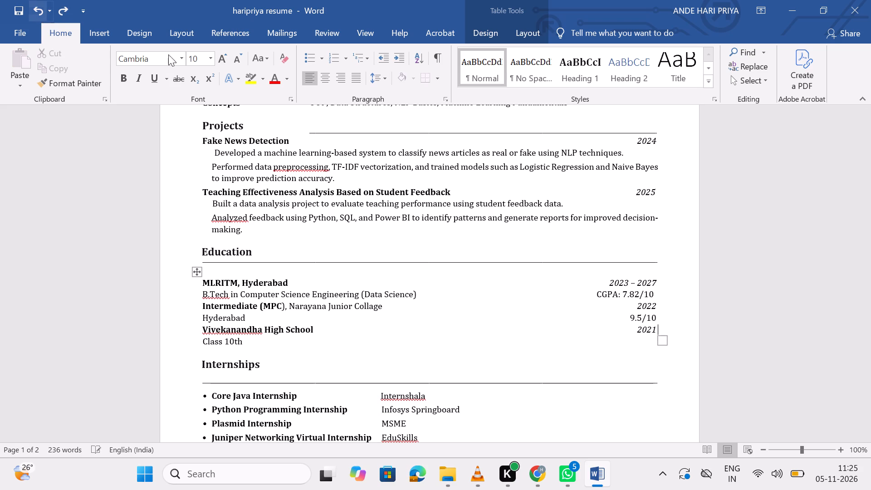
Add "CGPA: 9.7/10" to the Class 10th line in Education, spaced across the line to sit beneath the year 2021.
{"action": "left_click", "coordinate": [627, 342]}
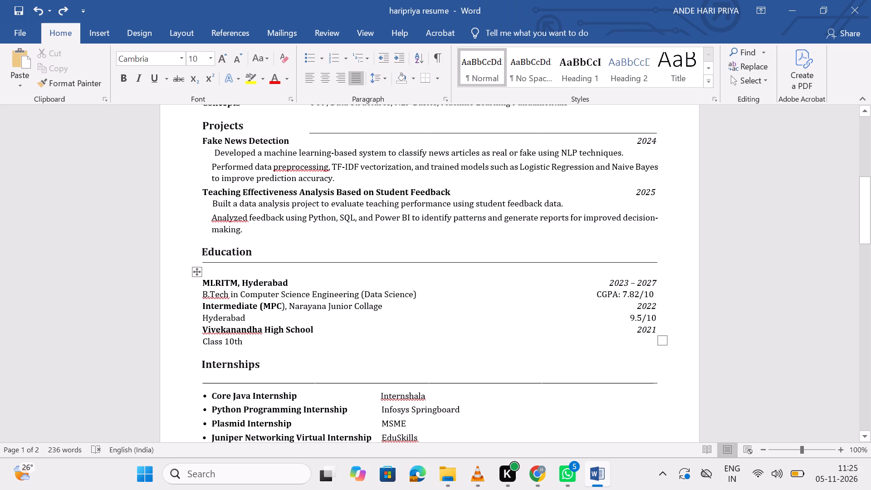
{"action": "key", "text": "space"}
{"action": "key", "text": "space"}
{"action": "key", "text": "space"}
{"action": "key", "text": "space"}
{"action": "key", "text": "space"}
{"action": "key", "text": "space"}
{"action": "key", "text": "space"}
{"action": "key", "text": "space"}
{"action": "key", "text": "space"}
{"action": "key", "text": "space"}
{"action": "key", "text": "space"}
{"action": "key", "text": "space"}
{"action": "key", "text": "space"}
{"action": "key", "text": "space"}
{"action": "key", "text": "space"}
{"action": "key", "text": "space"}
{"action": "key", "text": "space"}
{"action": "key", "text": "space"}
{"action": "key", "text": "space"}
{"action": "key", "text": "space"}
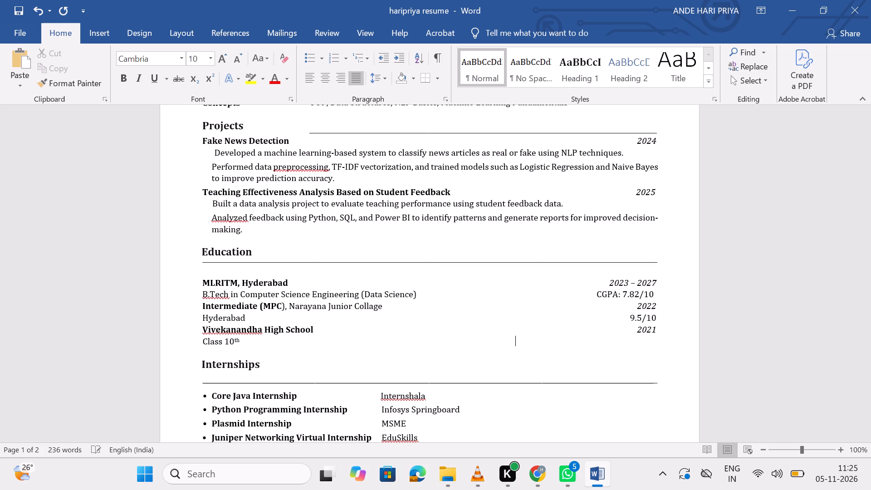
{"action": "key", "text": "space"}
{"action": "key", "text": "space"}
{"action": "key", "text": "space"}
{"action": "key", "text": "space"}
{"action": "key", "text": "space"}
{"action": "key", "text": "space"}
{"action": "key", "text": "space"}
{"action": "key", "text": "space"}
{"action": "key", "text": "space"}
{"action": "key", "text": "space"}
{"action": "key", "text": "space"}
{"action": "key", "text": "space"}
{"action": "key", "text": "space"}
{"action": "key", "text": "space"}
{"action": "key", "text": "space"}
{"action": "key", "text": "space"}
{"action": "key", "text": "space"}
{"action": "key", "text": "space"}
{"action": "key", "text": "space"}
{"action": "key", "text": "space"}
{"action": "key", "text": "space"}
{"action": "key", "text": "space"}
{"action": "key", "text": "space"}
{"action": "key", "text": "BackSpace"}
{"action": "key", "text": "c"}
{"action": "key", "text": "BackSpace"}
{"action": "type", "text": "CGPA"}
{"action": "key", "text": "shift+colon"}
{"action": "key", "text": "space"}
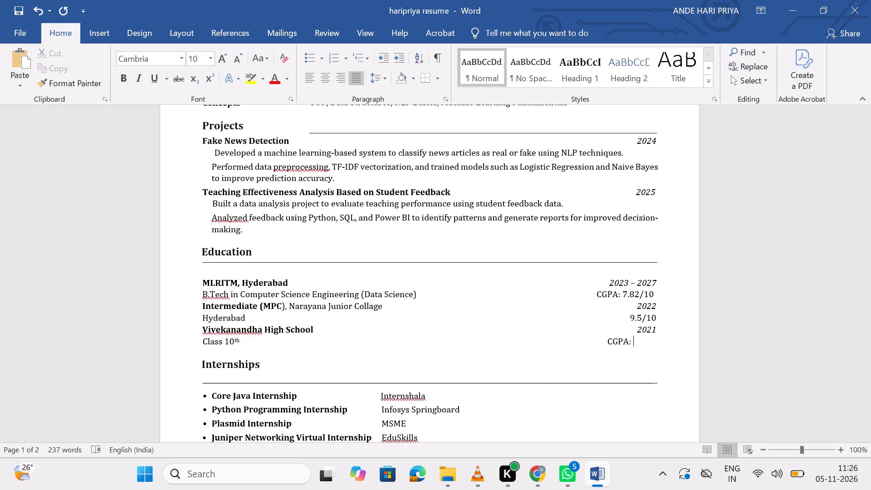
{"action": "key", "text": "1"}
{"action": "key", "text": "BackSpace"}
{"action": "key", "text": "9"}
{"action": "type", "text": "/7/10"}
{"action": "key", "text": "BackSpace"}
{"action": "key", "text": "BackSpace"}
{"action": "key", "text": "BackSpace"}
{"action": "key", "text": "BackSpace"}
{"action": "key", "text": "BackSpace"}
{"action": "type", "text": ".7/10"}
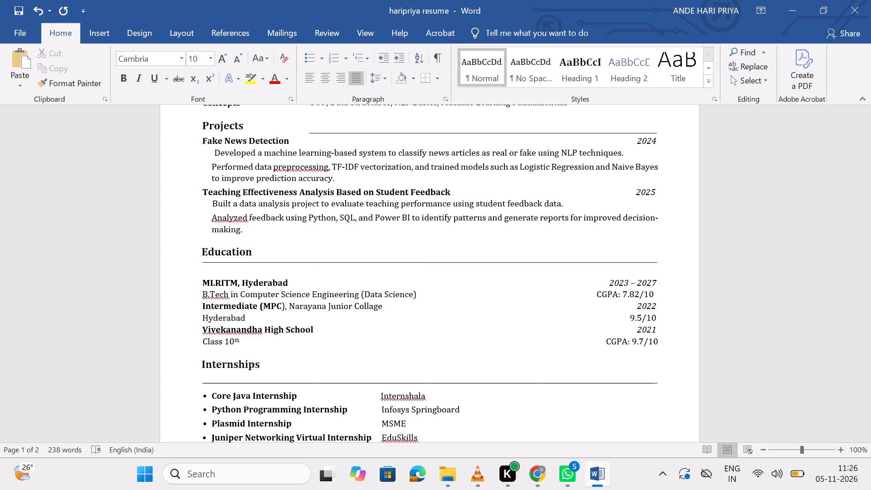
Delete a few spaces before "CGPA: 9.7/10" on the Class 10th line to shift it slightly left.
{"action": "left_click", "coordinate": [596, 336]}
{"action": "left_click", "coordinate": [605, 338]}
{"action": "key", "text": "BackSpace"}
{"action": "key", "text": "BackSpace"}
{"action": "key", "text": "BackSpace"}
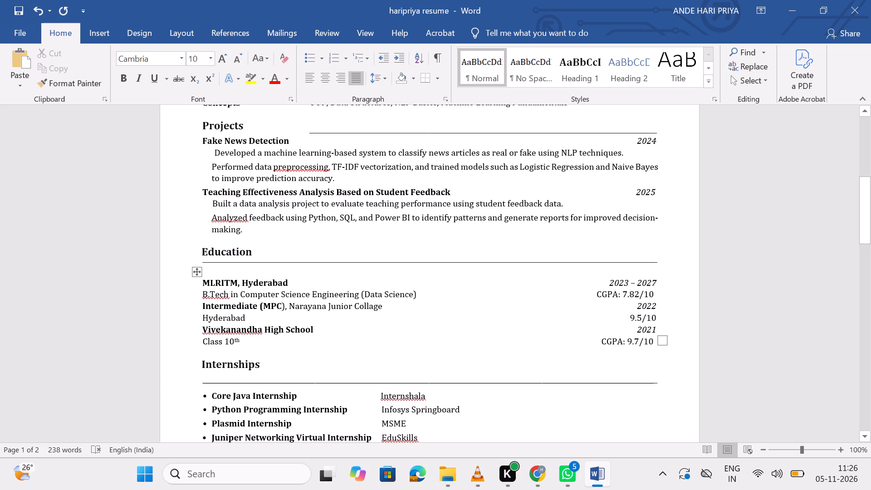
{"action": "key", "text": "BackSpace"}
Remove the bullets from the four entries in the Internships section, from Core Java Internship to Juniper Networking Virtual Internship.
{"action": "scroll", "coordinate": [332, 326], "scroll_direction": "down", "scroll_amount": 1}
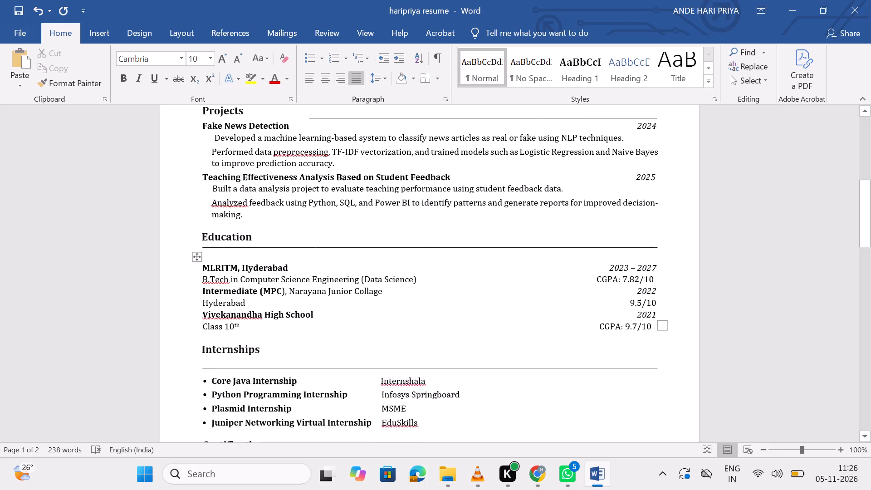
{"action": "scroll", "coordinate": [332, 326], "scroll_direction": "down", "scroll_amount": 1}
{"action": "scroll", "coordinate": [332, 326], "scroll_direction": "up", "scroll_amount": 2}
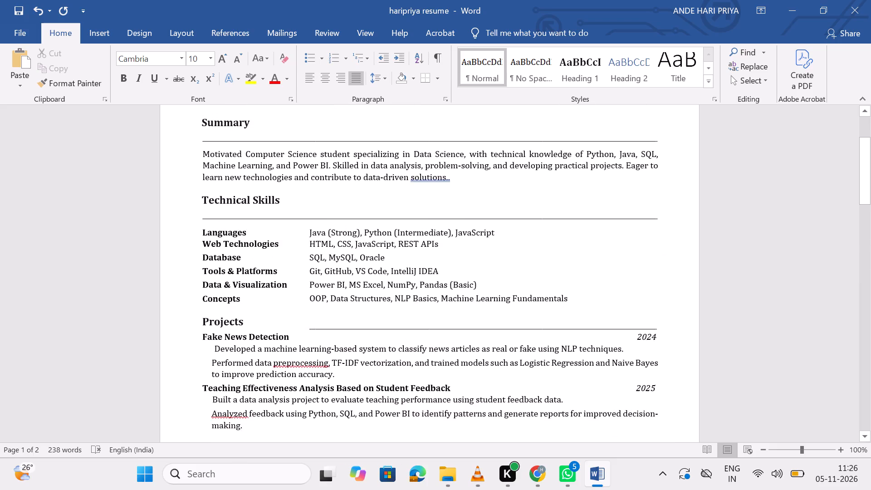
{"action": "scroll", "coordinate": [332, 326], "scroll_direction": "down", "scroll_amount": 3}
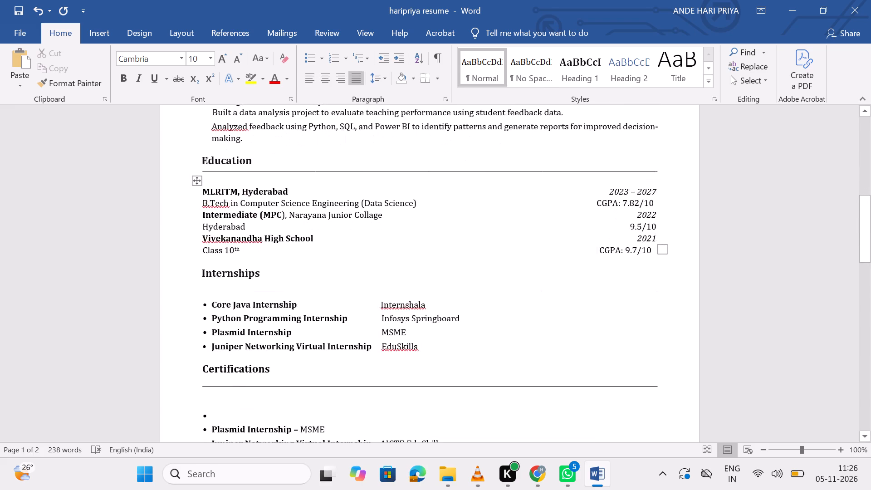
{"action": "scroll", "coordinate": [332, 326], "scroll_direction": "down", "scroll_amount": 1}
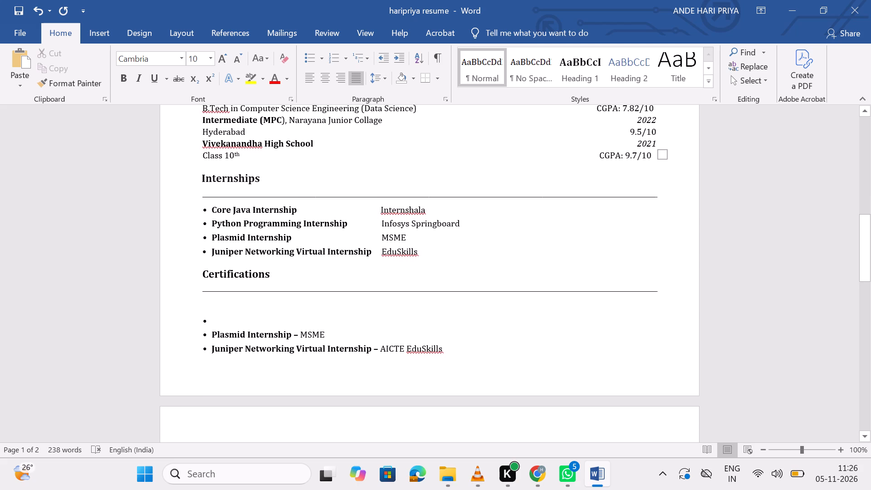
{"action": "scroll", "coordinate": [332, 326], "scroll_direction": "down", "scroll_amount": 1}
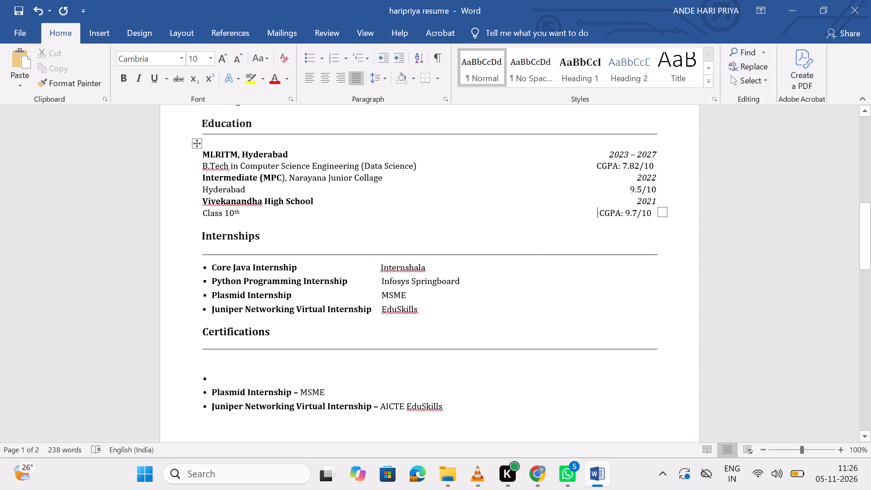
{"action": "left_click", "coordinate": [206, 265]}
{"action": "left_click", "coordinate": [206, 269]}
{"action": "left_click", "coordinate": [206, 269]}
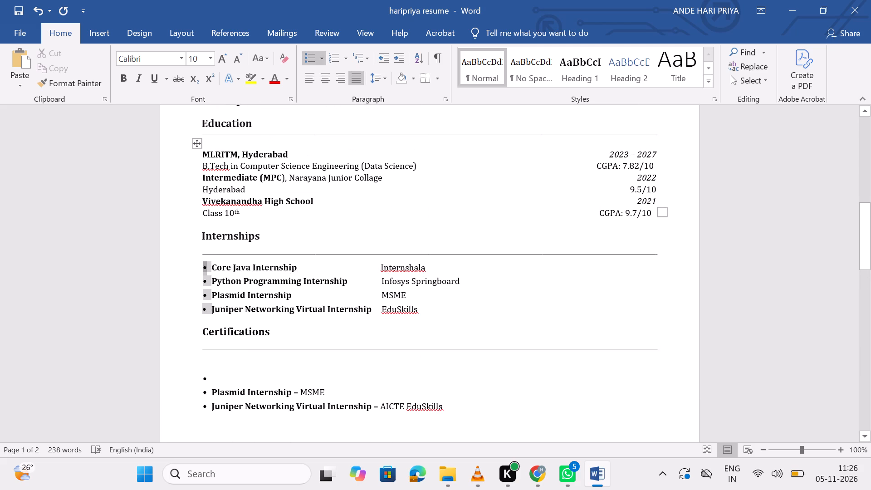
{"action": "double_click", "coordinate": [206, 269]}
{"action": "left_click", "coordinate": [207, 271]}
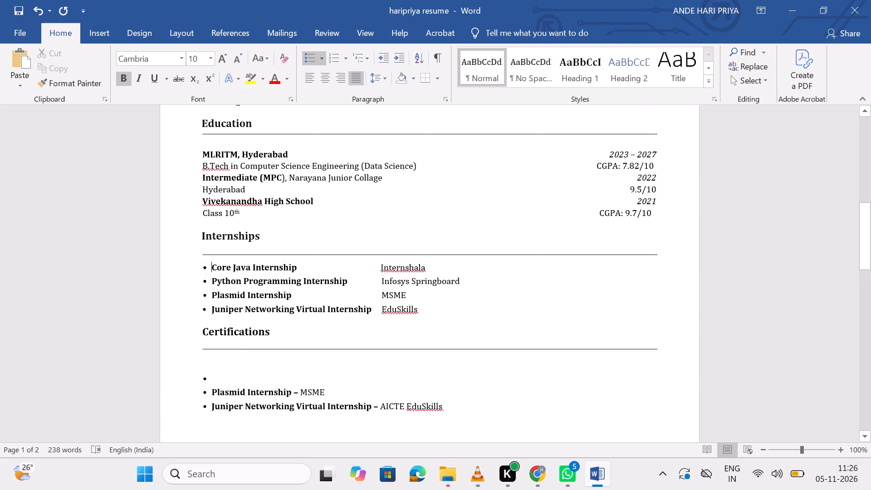
{"action": "key", "text": "BackSpace"}
{"action": "left_click", "coordinate": [204, 282]}
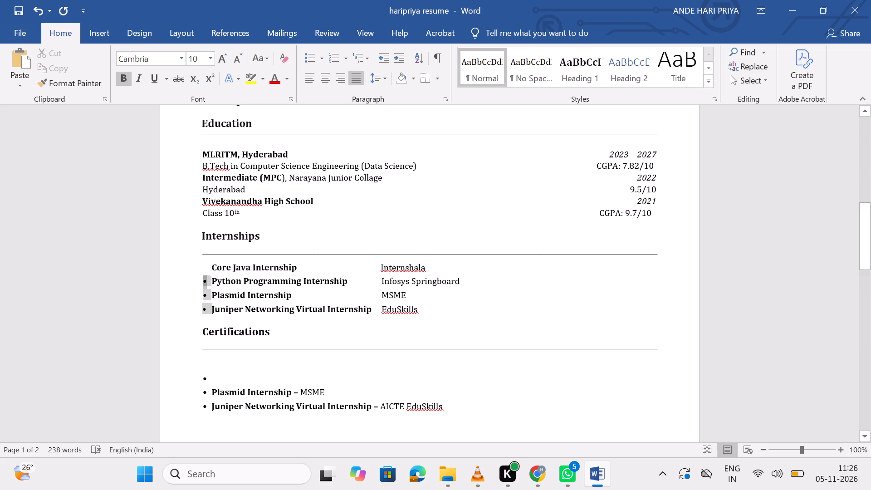
{"action": "left_click", "coordinate": [206, 282]}
{"action": "key", "text": "BackSpace"}
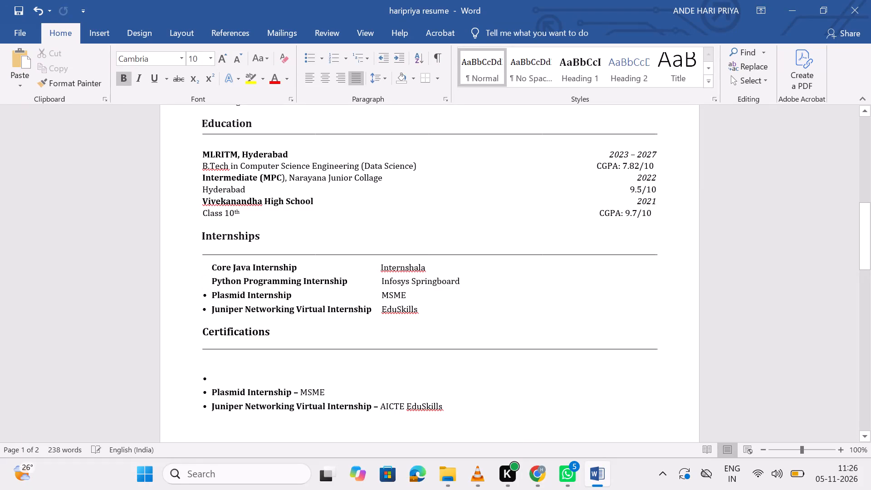
{"action": "left_click", "coordinate": [206, 297]}
{"action": "key", "text": "BackSpace"}
{"action": "left_click", "coordinate": [205, 297]}
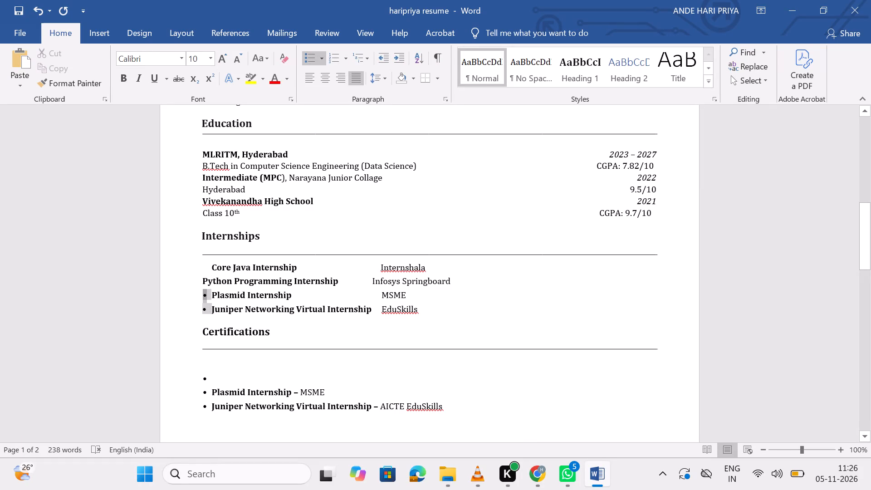
{"action": "key", "text": "BackSpace"}
{"action": "left_click", "coordinate": [206, 306]}
{"action": "key", "text": "BackSpace"}
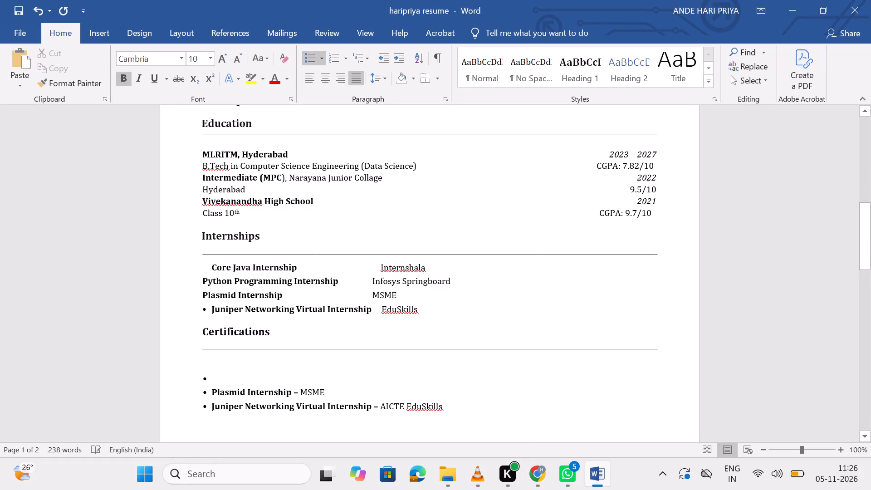
{"action": "left_click", "coordinate": [206, 306]}
{"action": "key", "text": "BackSpace"}
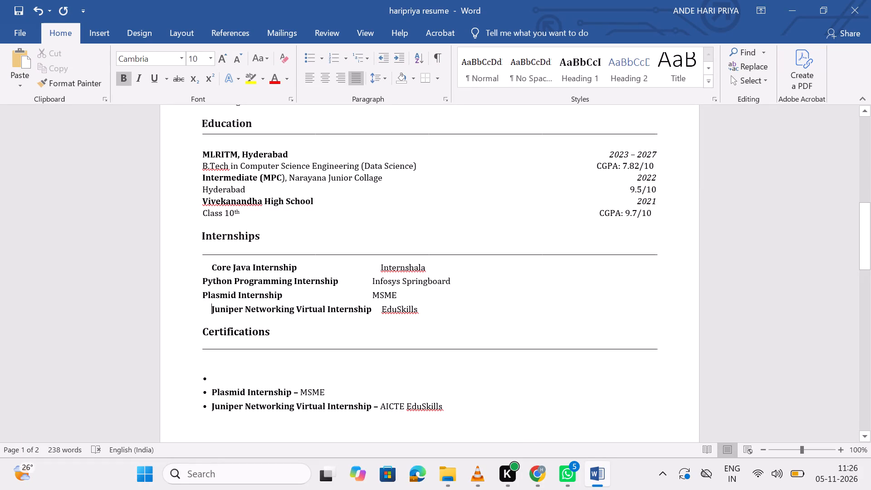
Remove the leftover indent from the Core Java and Juniper Networking Virtual Internship entries, aligning them with the other internships.
{"action": "left_click", "coordinate": [207, 268]}
{"action": "key", "text": "BackSpace"}
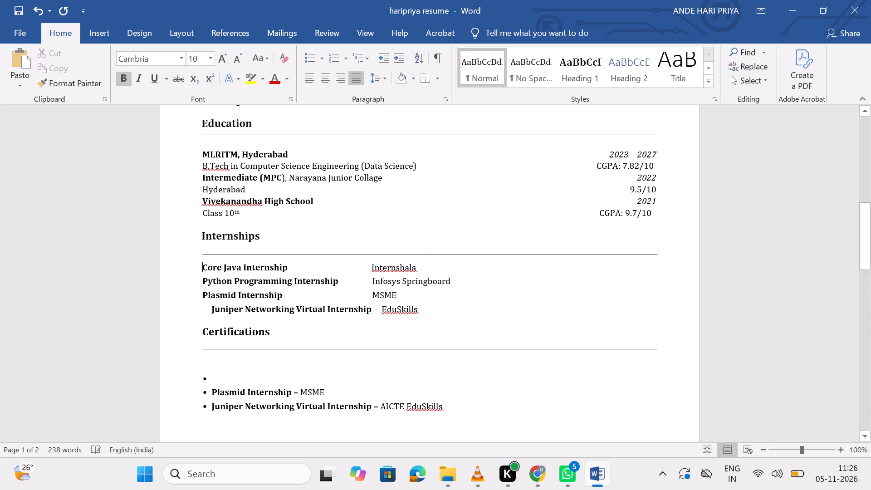
{"action": "left_click", "coordinate": [207, 309]}
{"action": "key", "text": "BackSpace"}
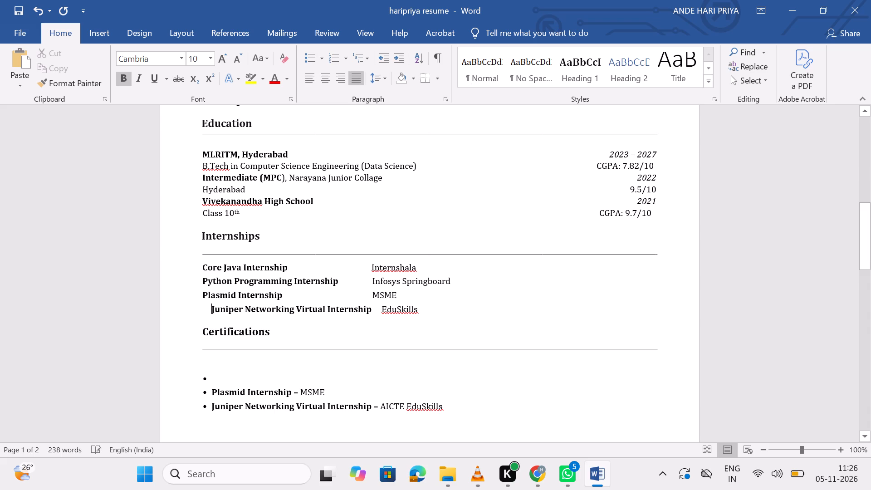
{"action": "key", "text": "BackSpace"}
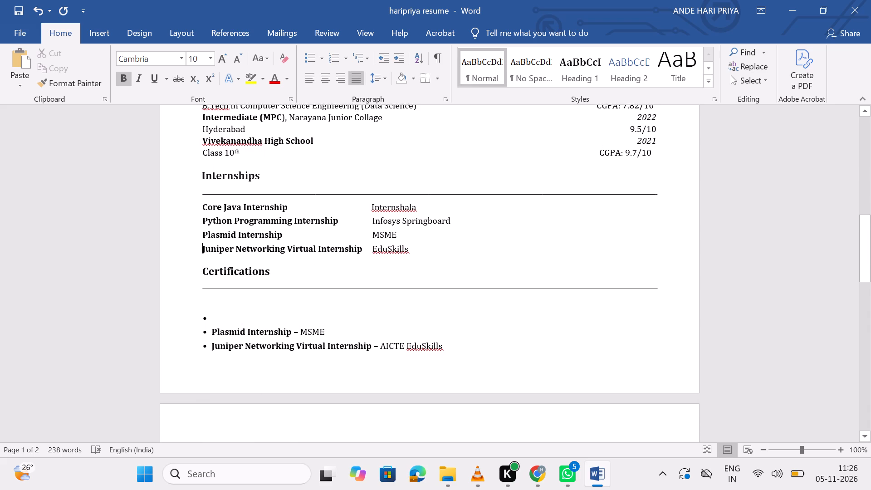
Remove the leading spaces and indent from the two description paragraphs under Fake News Detection, aligning them with the project title.
{"action": "scroll", "coordinate": [250, 314], "scroll_direction": "up", "scroll_amount": 2}
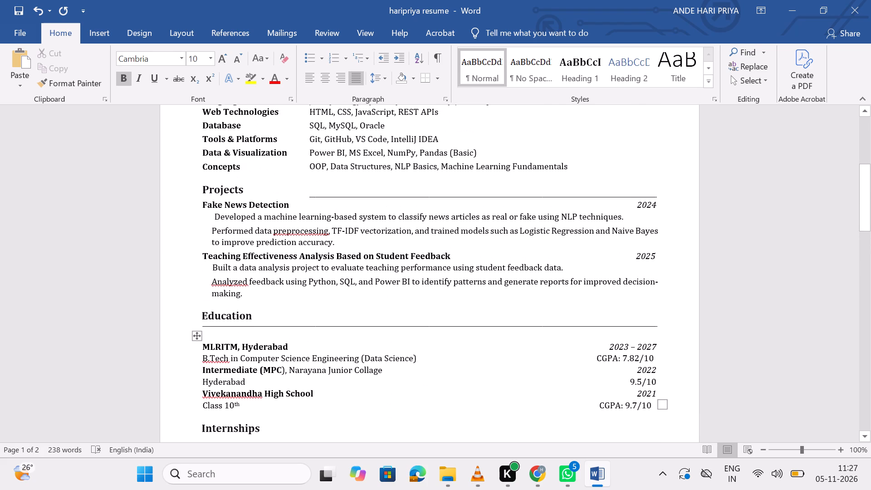
{"action": "scroll", "coordinate": [250, 314], "scroll_direction": "up", "scroll_amount": 1}
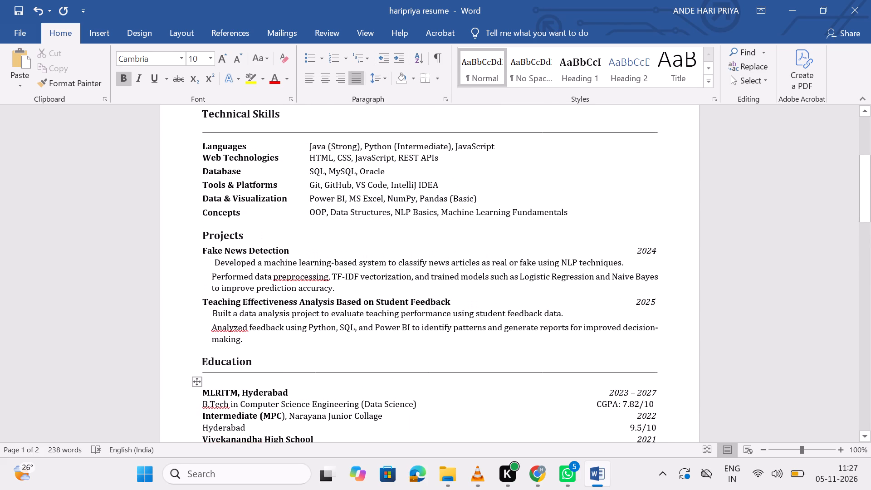
{"action": "scroll", "coordinate": [250, 314], "scroll_direction": "up", "scroll_amount": 1}
{"action": "left_click", "coordinate": [210, 265]}
{"action": "key", "text": "BackSpace"}
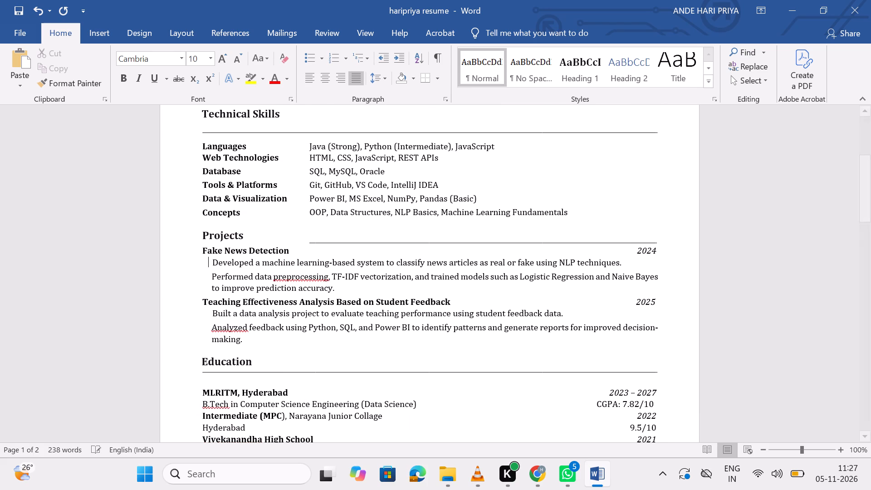
{"action": "key", "text": "BackSpace"}
{"action": "left_click", "coordinate": [210, 265]}
{"action": "key", "text": "BackSpace"}
{"action": "key", "text": "BackSpace"}
{"action": "key", "text": "BackSpace"}
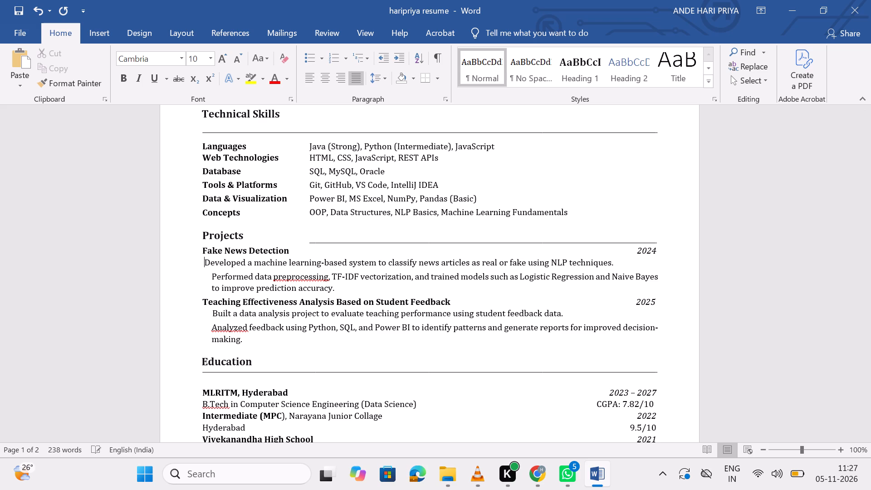
{"action": "left_click", "coordinate": [211, 275]}
{"action": "key", "text": "BackSpace"}
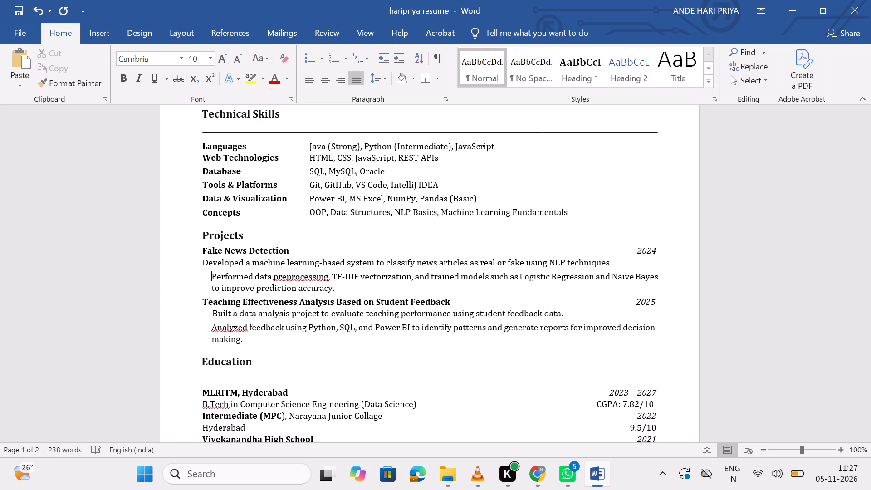
{"action": "key", "text": "BackSpace"}
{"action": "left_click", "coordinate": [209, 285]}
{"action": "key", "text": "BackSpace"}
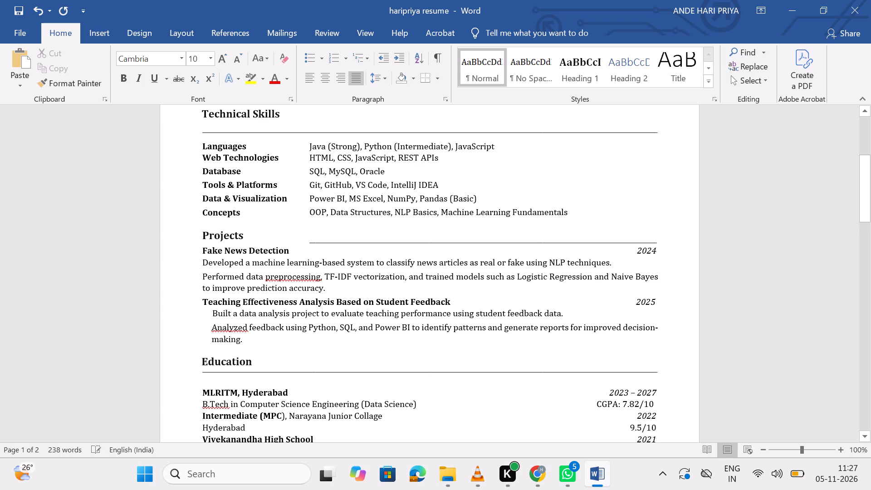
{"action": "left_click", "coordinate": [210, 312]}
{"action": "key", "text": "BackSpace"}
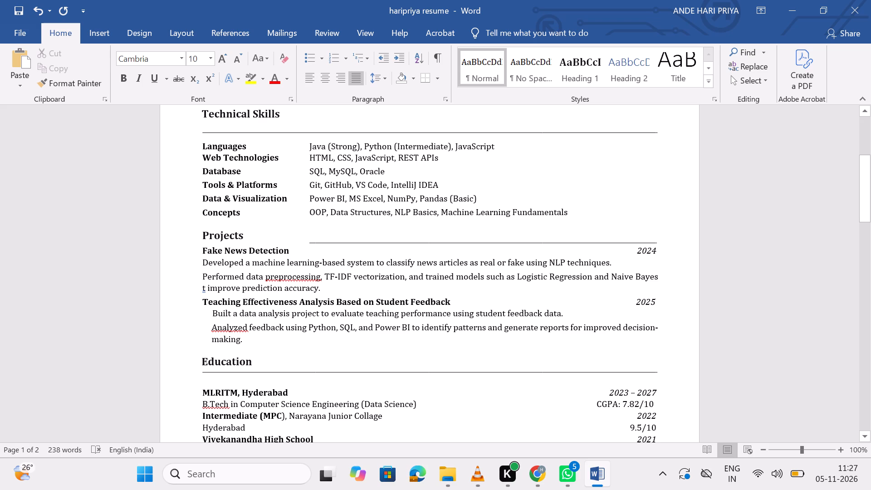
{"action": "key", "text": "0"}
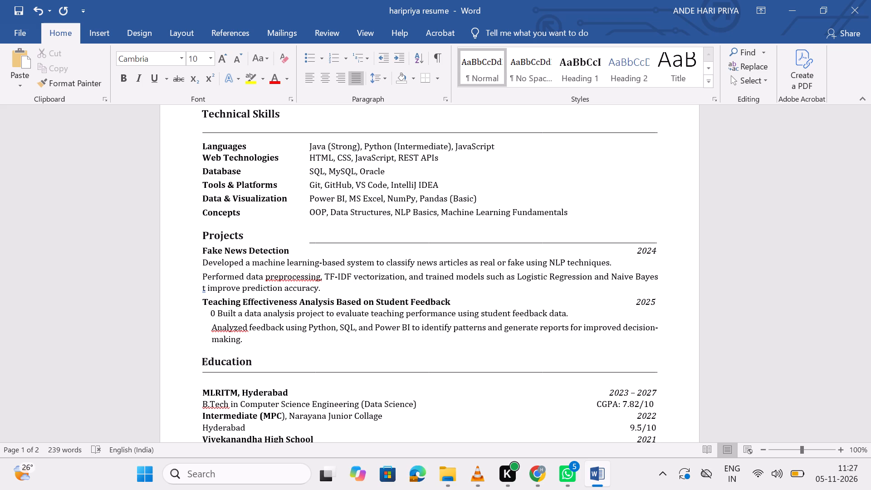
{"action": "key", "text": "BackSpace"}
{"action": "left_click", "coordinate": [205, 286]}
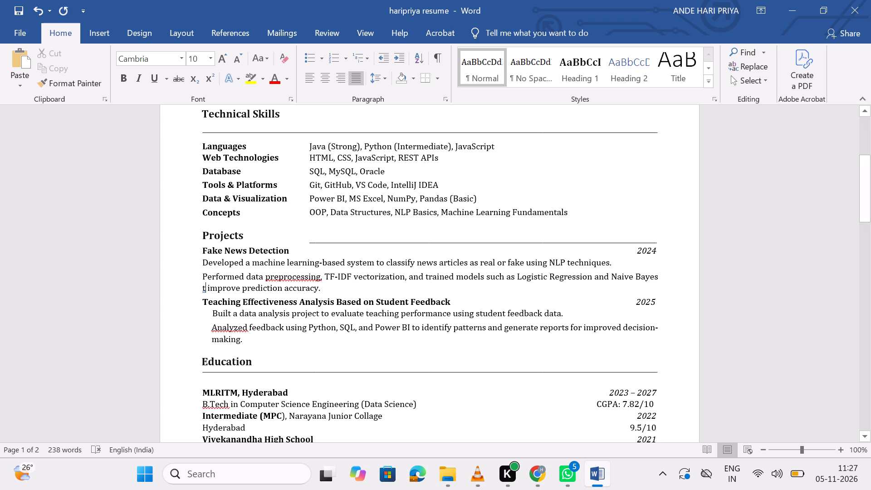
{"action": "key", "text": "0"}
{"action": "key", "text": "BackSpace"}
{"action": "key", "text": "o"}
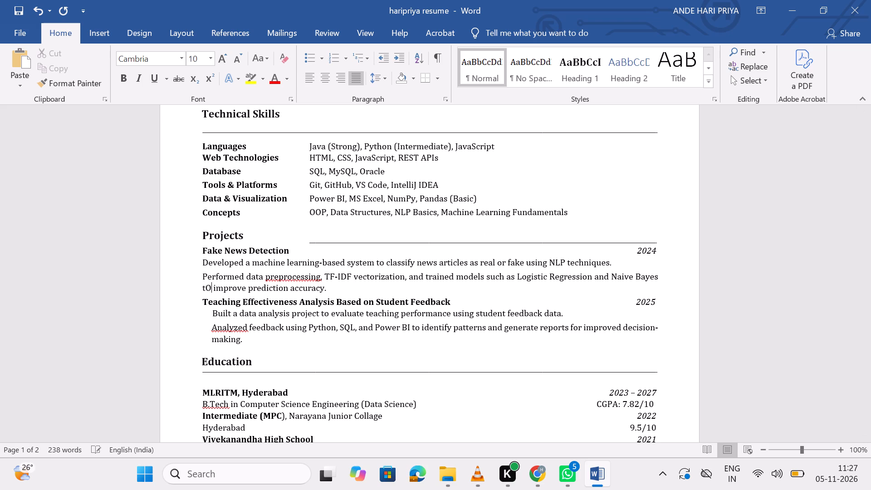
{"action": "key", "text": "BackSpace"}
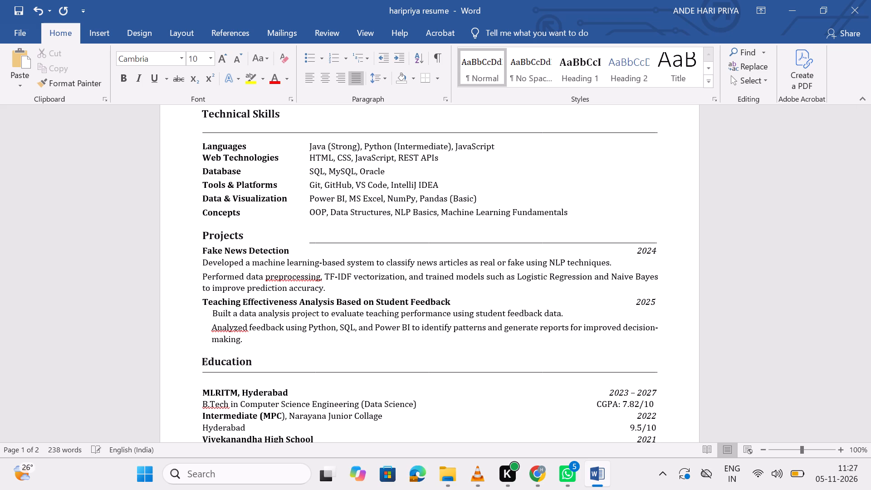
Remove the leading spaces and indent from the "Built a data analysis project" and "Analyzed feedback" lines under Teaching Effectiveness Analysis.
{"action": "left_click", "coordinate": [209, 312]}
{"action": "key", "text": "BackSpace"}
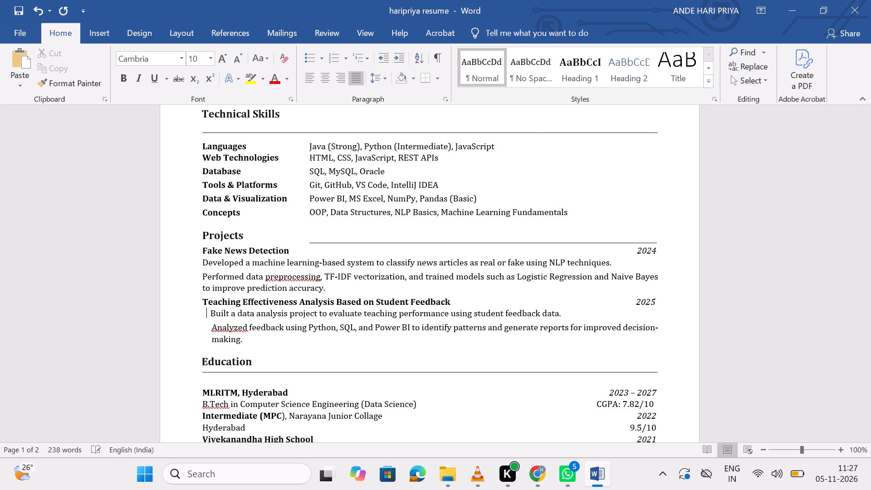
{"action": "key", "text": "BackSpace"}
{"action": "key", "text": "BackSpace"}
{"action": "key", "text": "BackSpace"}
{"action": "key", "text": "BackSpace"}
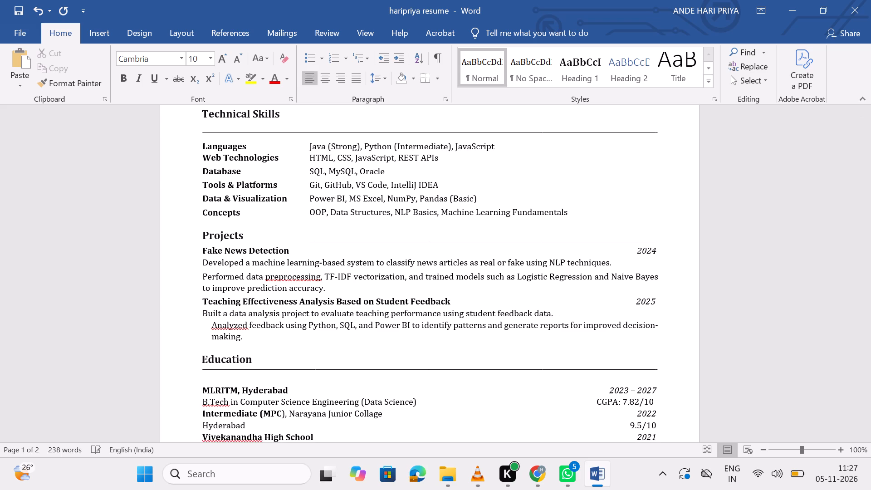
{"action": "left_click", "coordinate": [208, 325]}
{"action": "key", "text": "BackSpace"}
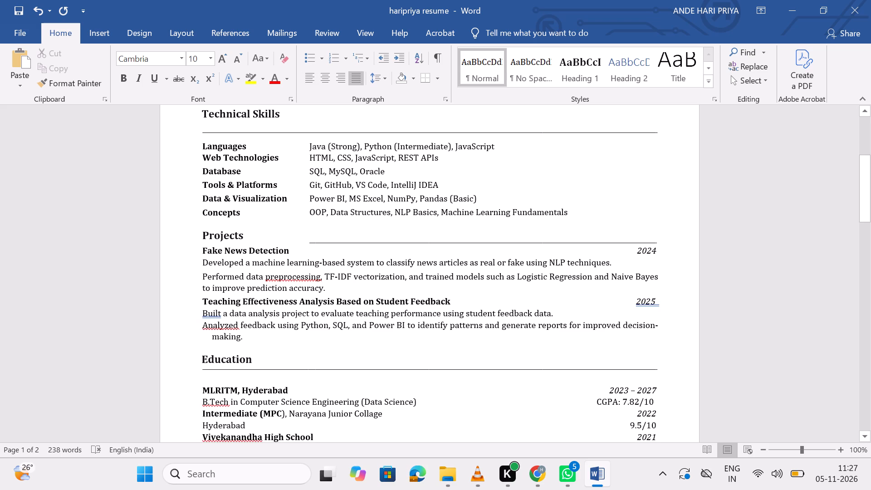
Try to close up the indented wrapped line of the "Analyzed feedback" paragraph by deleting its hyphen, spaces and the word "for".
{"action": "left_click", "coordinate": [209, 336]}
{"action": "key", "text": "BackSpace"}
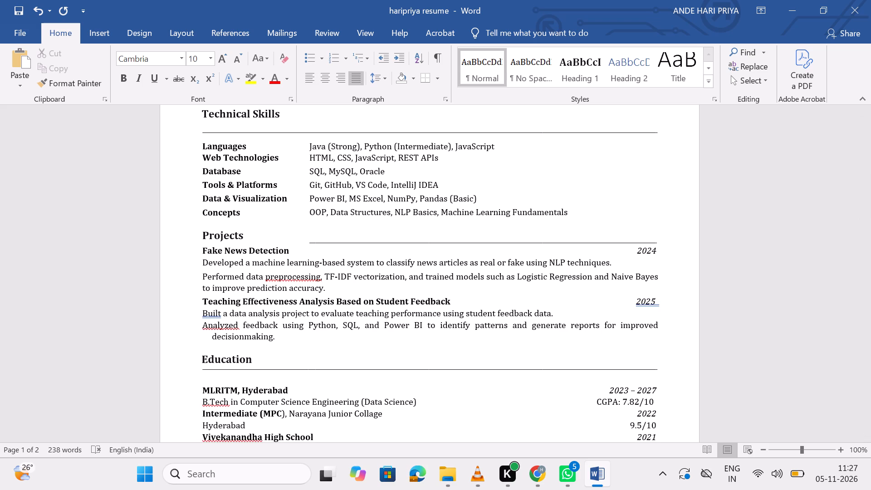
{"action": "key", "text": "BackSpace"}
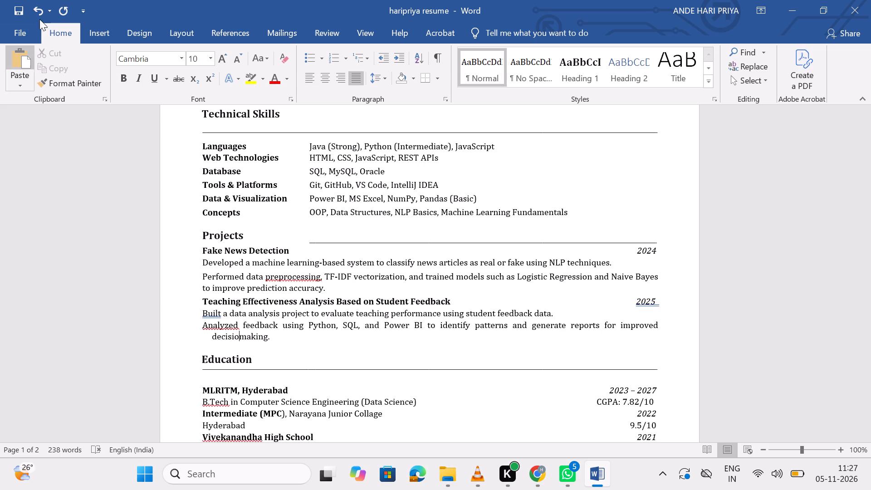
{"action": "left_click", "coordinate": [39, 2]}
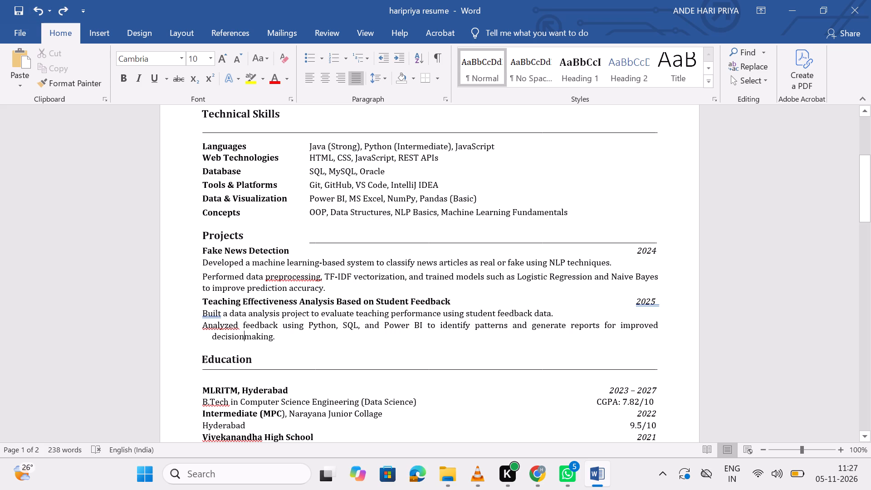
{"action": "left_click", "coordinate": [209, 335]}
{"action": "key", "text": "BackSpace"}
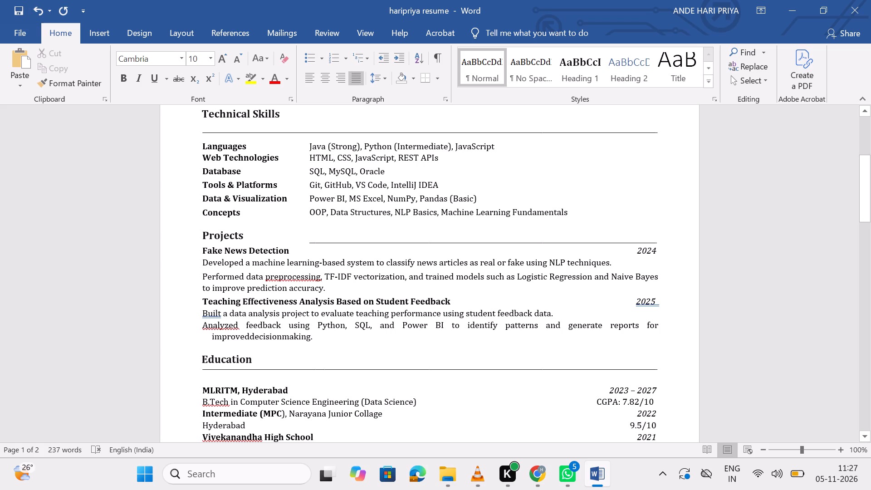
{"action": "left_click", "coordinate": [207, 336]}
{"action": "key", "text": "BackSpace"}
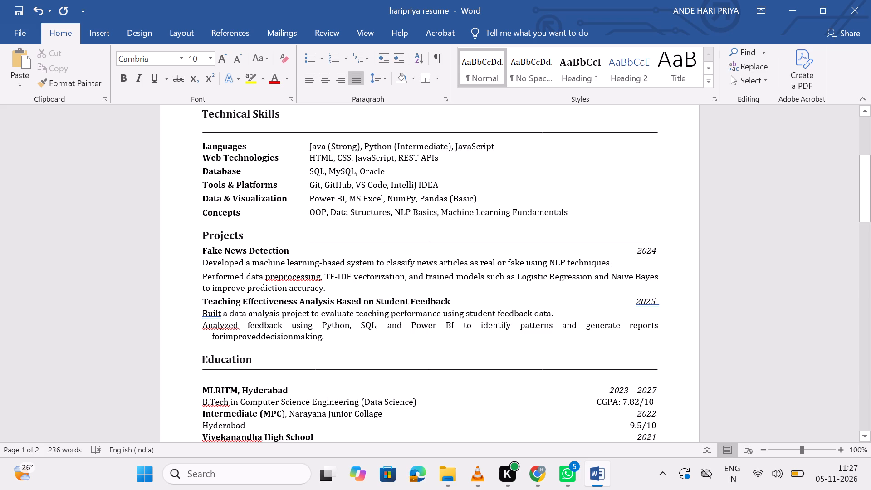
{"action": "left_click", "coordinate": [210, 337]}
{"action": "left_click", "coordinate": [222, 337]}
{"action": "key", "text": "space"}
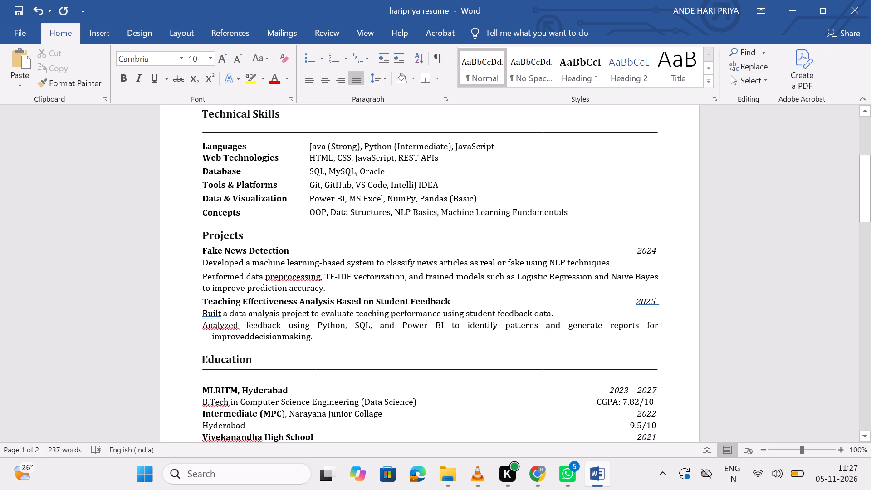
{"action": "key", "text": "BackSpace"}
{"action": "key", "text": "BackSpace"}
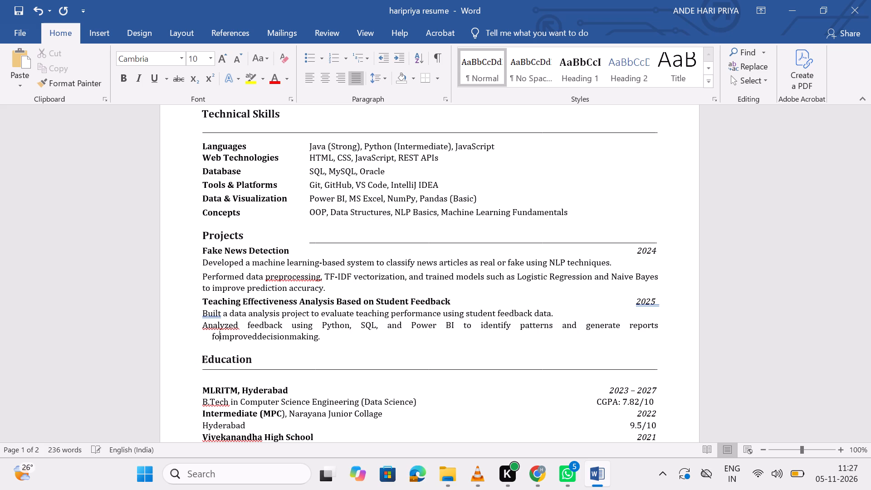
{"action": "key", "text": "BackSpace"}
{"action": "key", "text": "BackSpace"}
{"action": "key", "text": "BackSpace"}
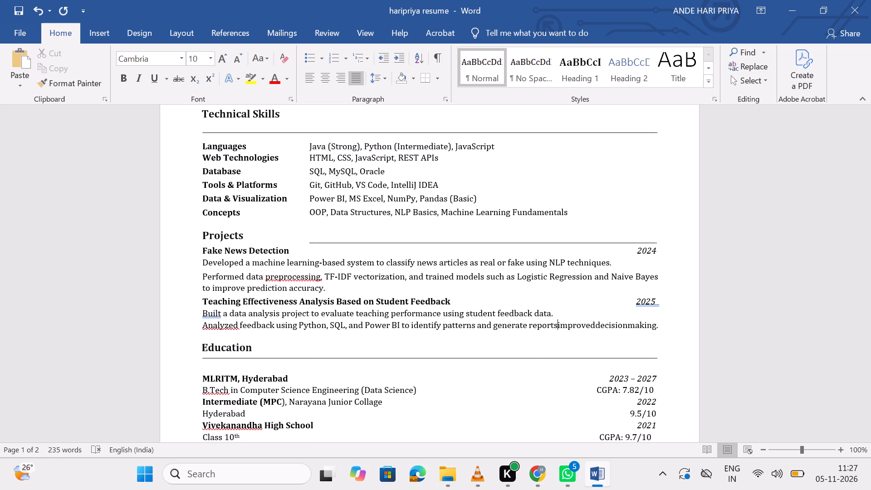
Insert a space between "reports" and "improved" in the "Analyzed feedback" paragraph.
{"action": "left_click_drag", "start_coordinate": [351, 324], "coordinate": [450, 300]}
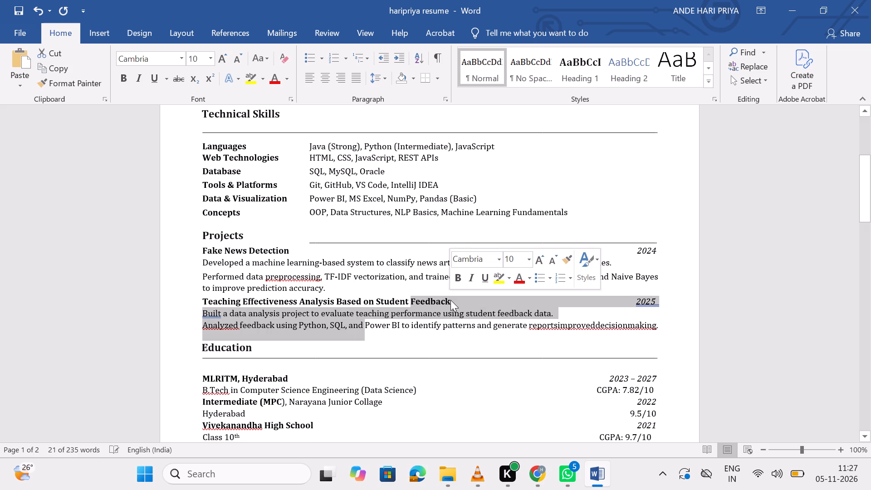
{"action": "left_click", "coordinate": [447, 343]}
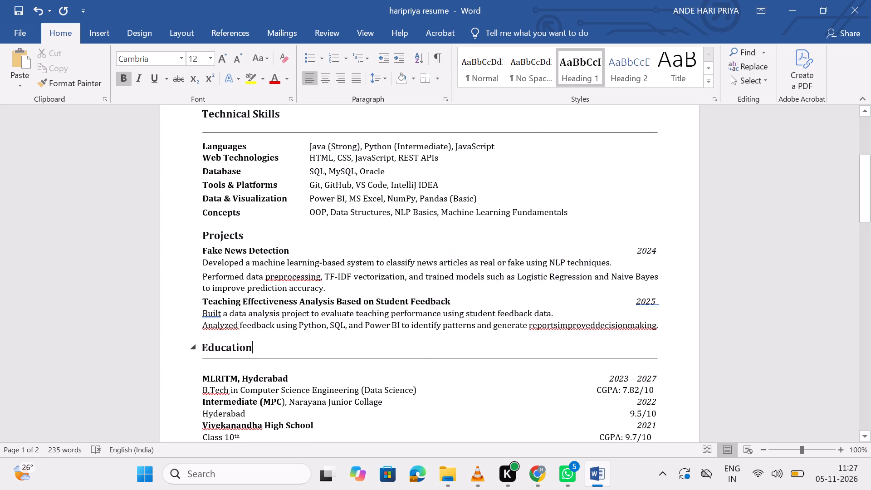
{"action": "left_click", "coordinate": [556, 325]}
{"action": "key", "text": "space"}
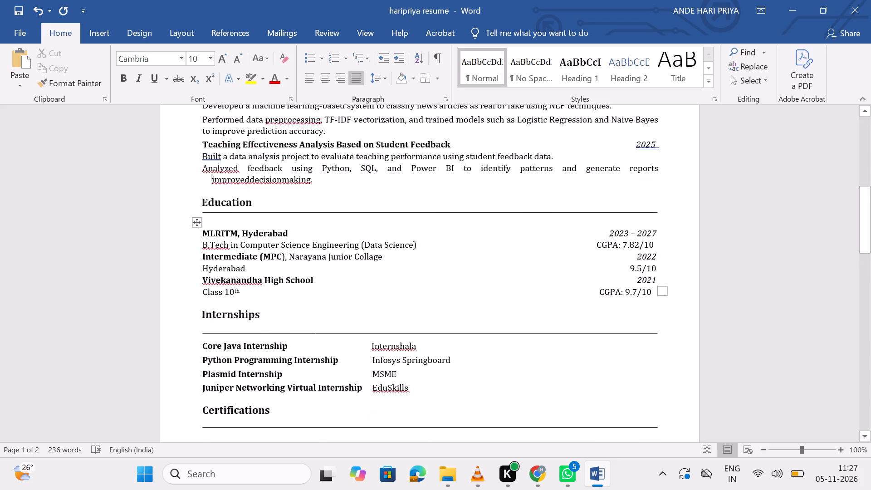
Delete the description text under the Teaching Effectiveness Analysis project, from "Built a data analysis project" through "decisionmaking".
{"action": "scroll", "coordinate": [292, 330], "scroll_direction": "down", "scroll_amount": 1}
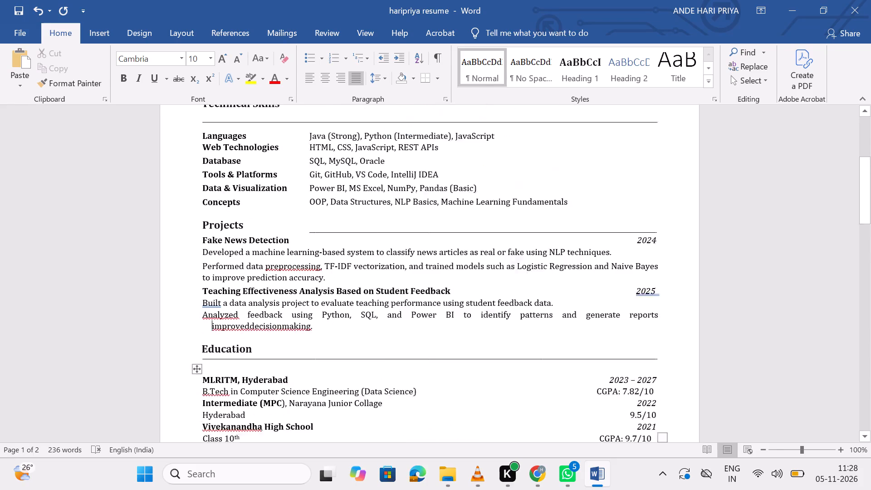
{"action": "scroll", "coordinate": [292, 330], "scroll_direction": "down", "scroll_amount": 1}
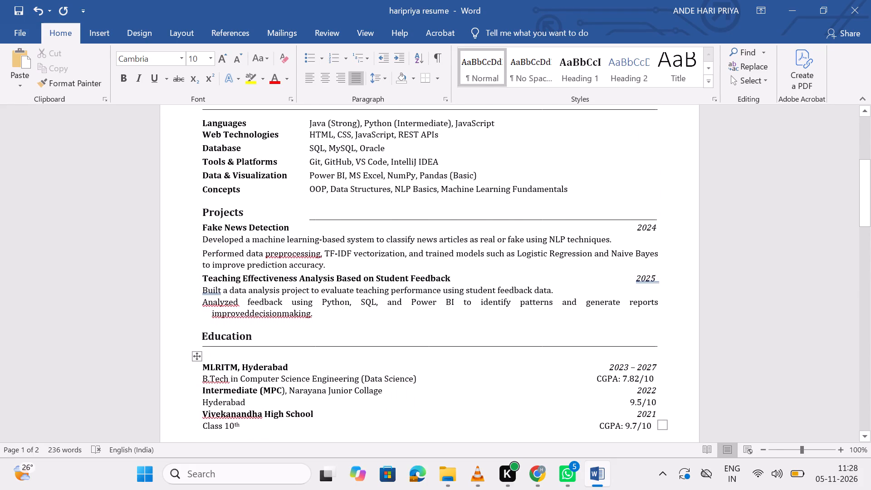
{"action": "left_click_drag", "start_coordinate": [201, 285], "coordinate": [310, 312]}
{"action": "key", "text": "BackSpace"}
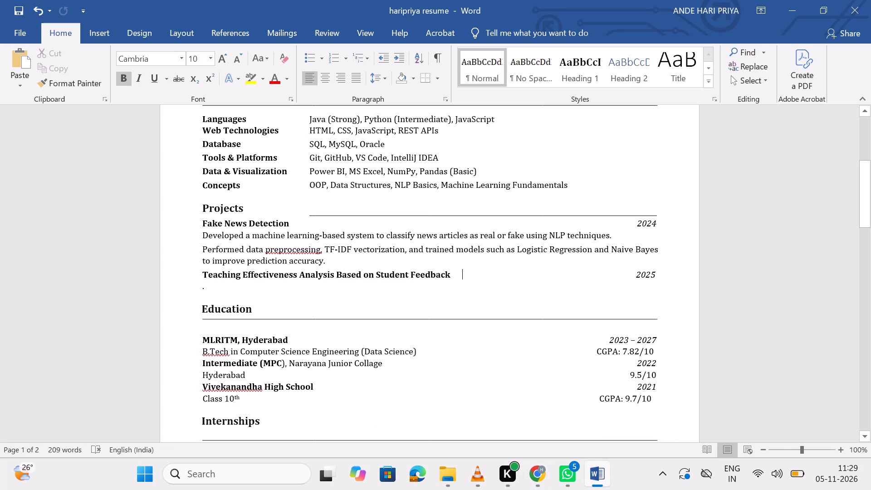
{"action": "left_click", "coordinate": [247, 289]}
{"action": "key", "text": "ctrl+v"}
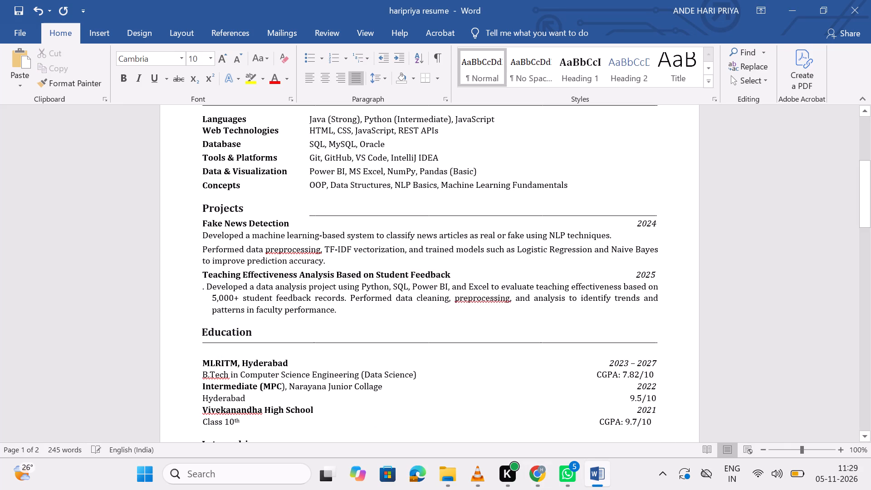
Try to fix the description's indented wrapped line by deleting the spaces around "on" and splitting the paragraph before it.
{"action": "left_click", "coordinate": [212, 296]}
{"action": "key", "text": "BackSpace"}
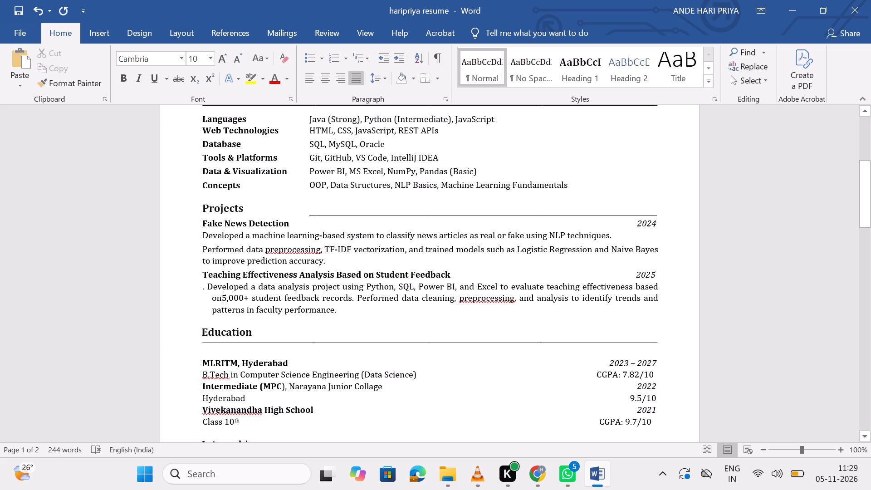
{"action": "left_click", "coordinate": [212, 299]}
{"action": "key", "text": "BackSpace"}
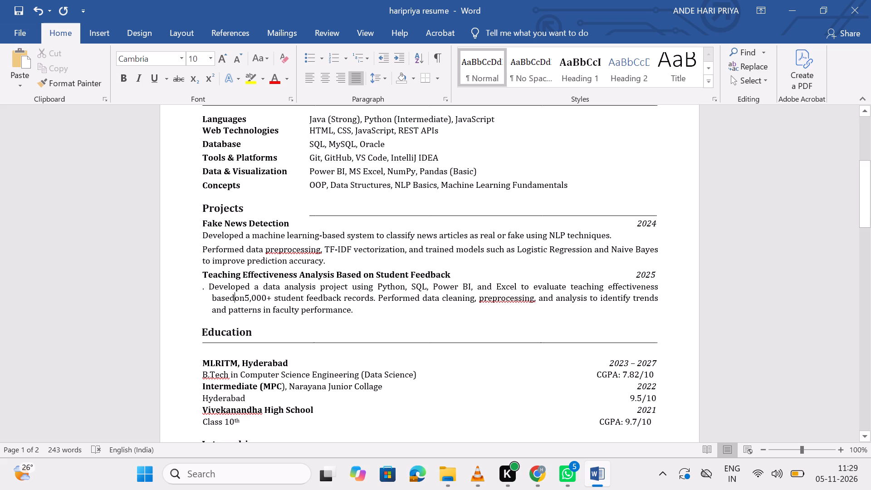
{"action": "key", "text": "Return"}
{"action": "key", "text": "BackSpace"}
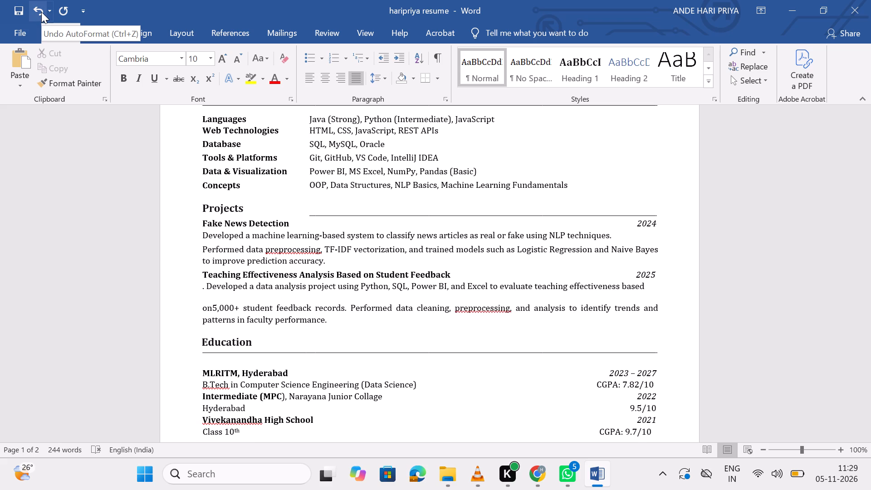
Delete the space between the leading period and "Developed" in the Teaching Effectiveness Analysis description.
{"action": "left_click", "coordinate": [206, 284]}
{"action": "key", "text": "BackSpace"}
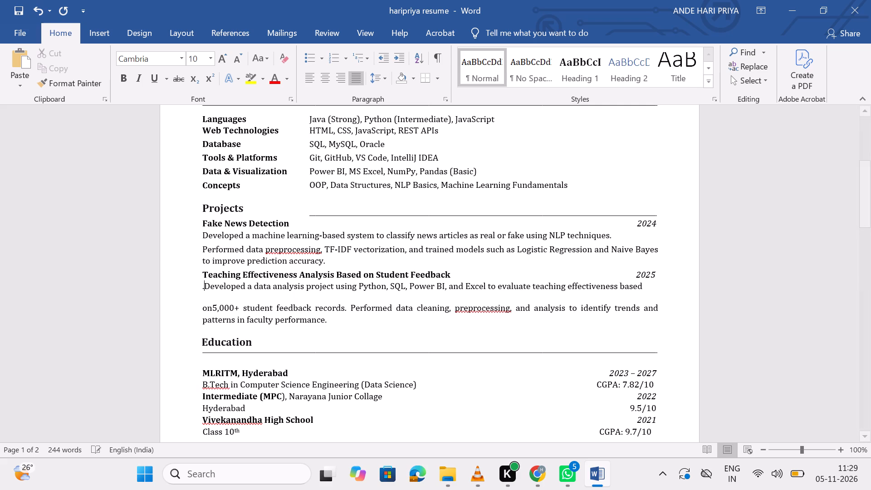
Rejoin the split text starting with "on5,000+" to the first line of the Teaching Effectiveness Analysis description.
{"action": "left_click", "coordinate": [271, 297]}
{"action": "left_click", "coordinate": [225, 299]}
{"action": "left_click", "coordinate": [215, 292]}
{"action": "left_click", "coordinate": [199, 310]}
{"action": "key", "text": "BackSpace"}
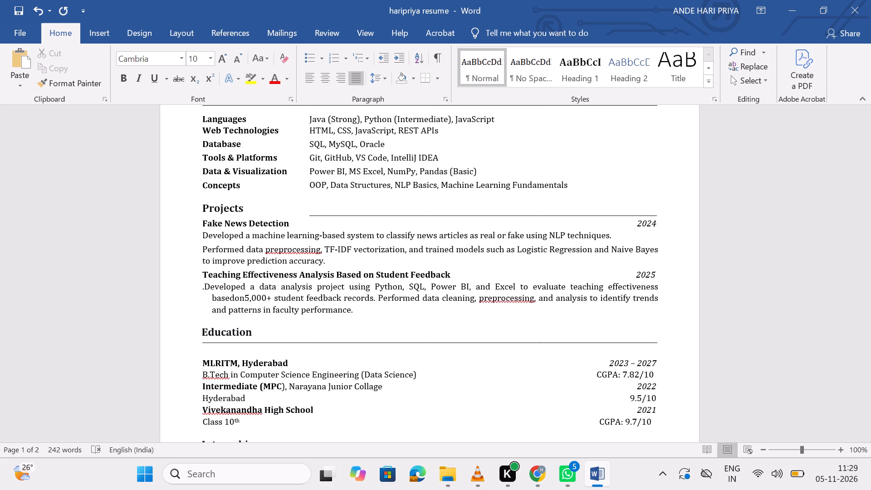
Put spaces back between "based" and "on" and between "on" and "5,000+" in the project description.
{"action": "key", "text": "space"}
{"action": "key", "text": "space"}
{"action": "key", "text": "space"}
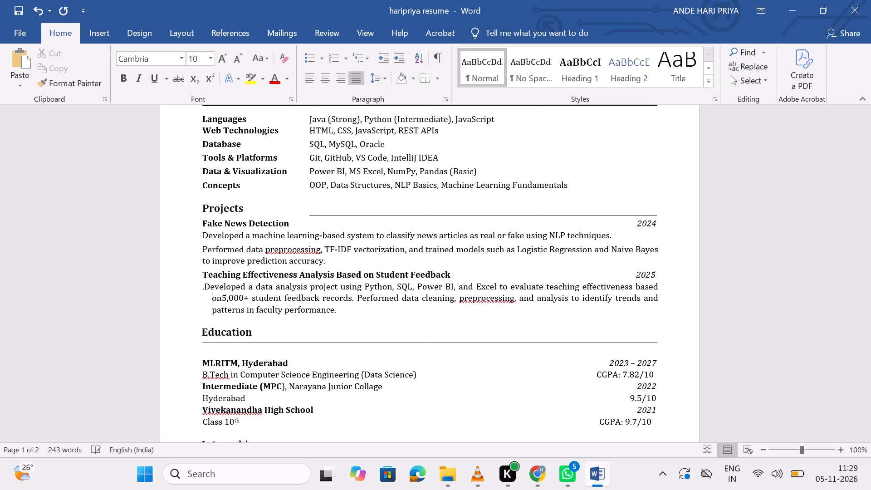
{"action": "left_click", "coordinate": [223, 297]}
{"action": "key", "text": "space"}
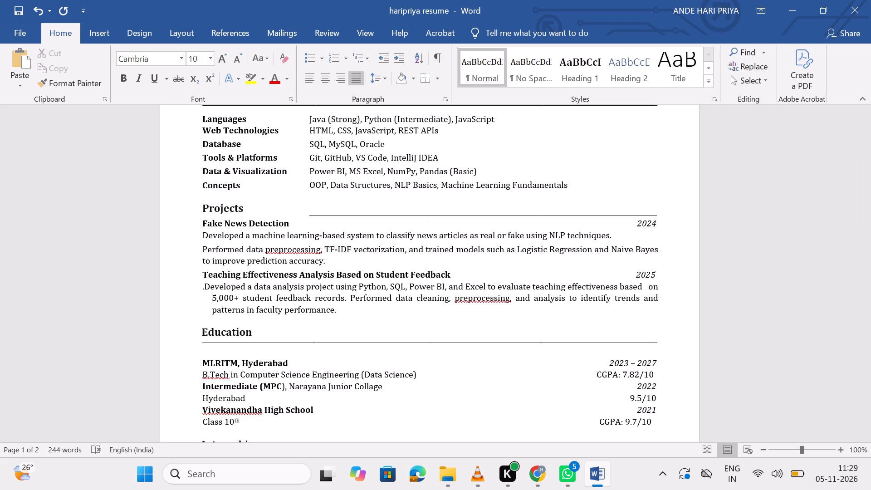
Copy the "Python Programming – Infosys Springboard" entry from page 2 into the empty first bullet under Certifications.
{"action": "scroll", "coordinate": [172, 300], "scroll_direction": "up", "scroll_amount": 1}
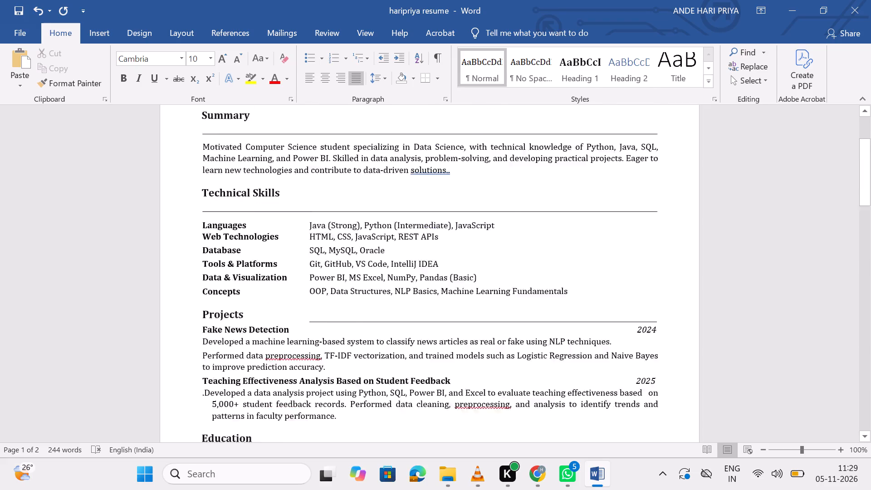
{"action": "scroll", "coordinate": [172, 300], "scroll_direction": "up", "scroll_amount": 1}
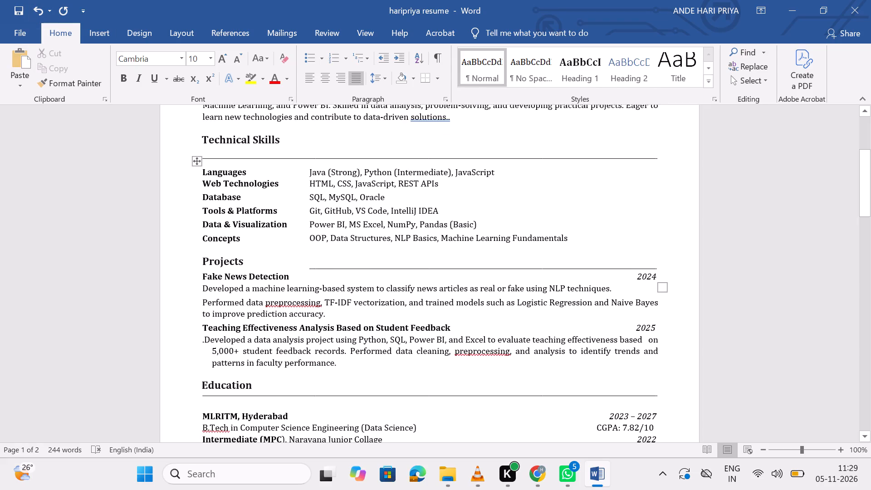
{"action": "scroll", "coordinate": [274, 297], "scroll_direction": "down", "scroll_amount": 2}
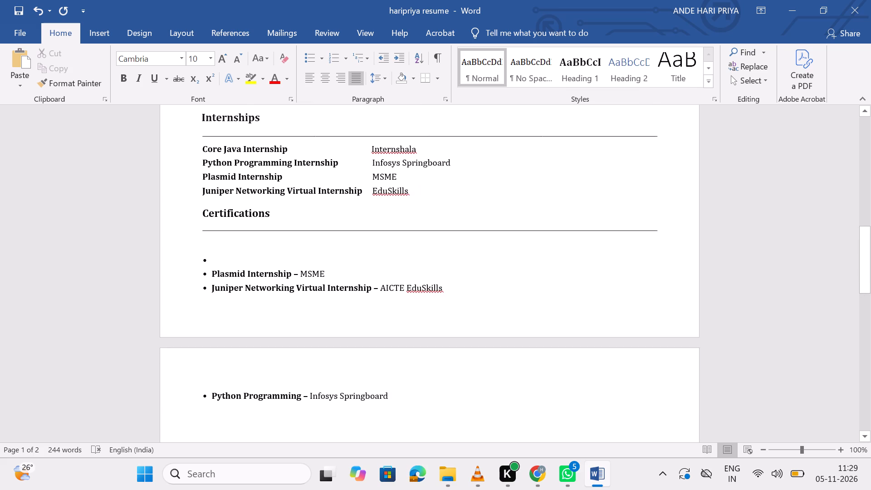
{"action": "scroll", "coordinate": [274, 297], "scroll_direction": "down", "scroll_amount": 2}
{"action": "left_click", "coordinate": [222, 246]}
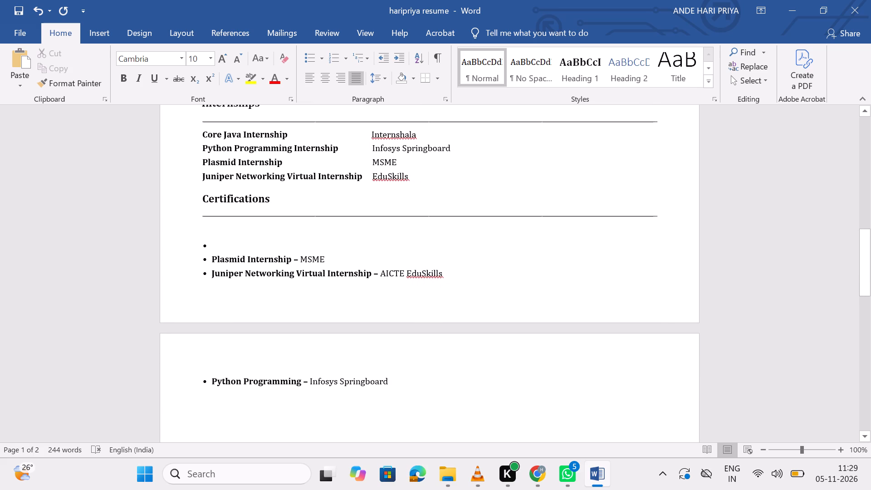
{"action": "left_click", "coordinate": [222, 246]}
{"action": "scroll", "coordinate": [222, 246], "scroll_direction": "up", "scroll_amount": 1}
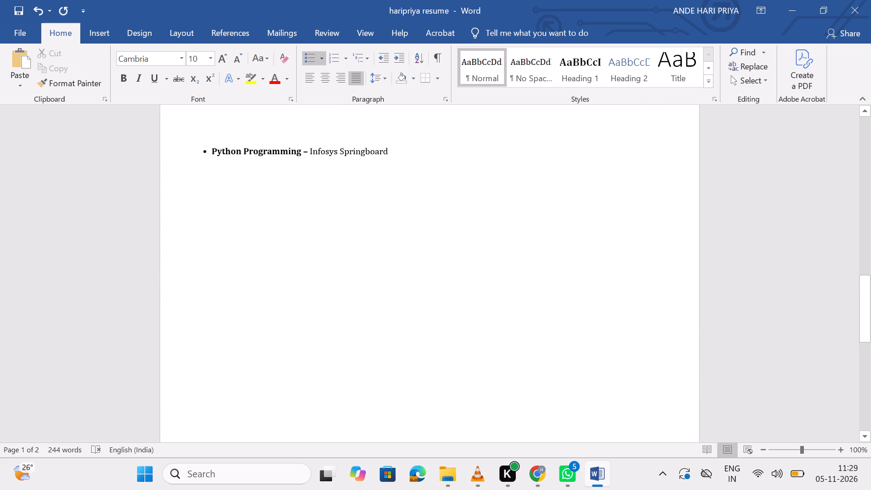
{"action": "scroll", "coordinate": [222, 246], "scroll_direction": "up", "scroll_amount": 1}
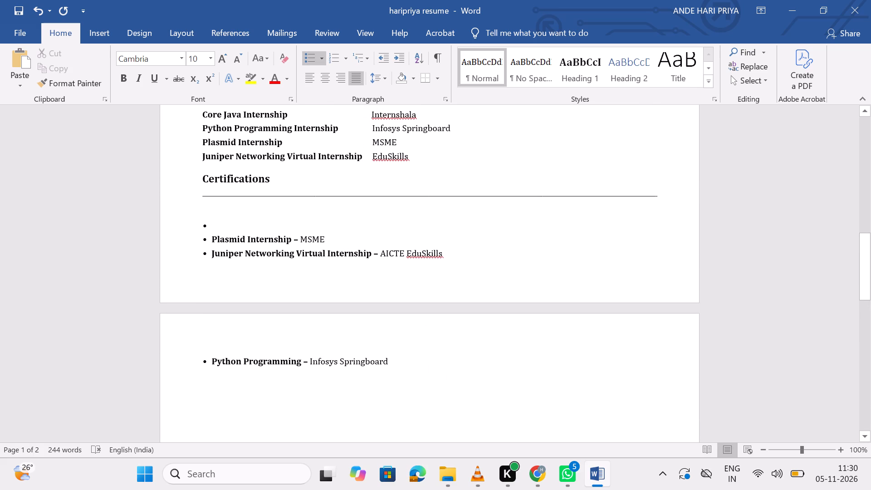
{"action": "left_click_drag", "start_coordinate": [213, 361], "coordinate": [381, 370]}
{"action": "key", "text": "ctrl+c"}
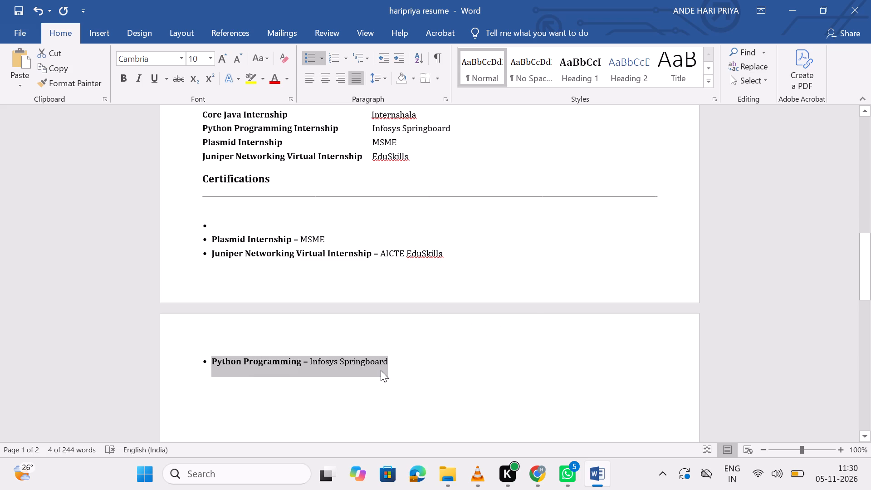
{"action": "left_click", "coordinate": [217, 216]}
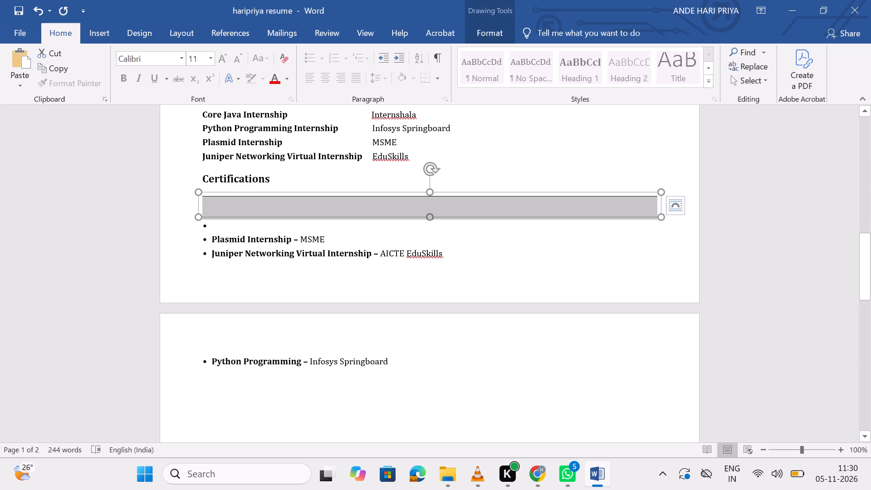
{"action": "left_click", "coordinate": [225, 228]}
{"action": "key", "text": "ctrl+v"}
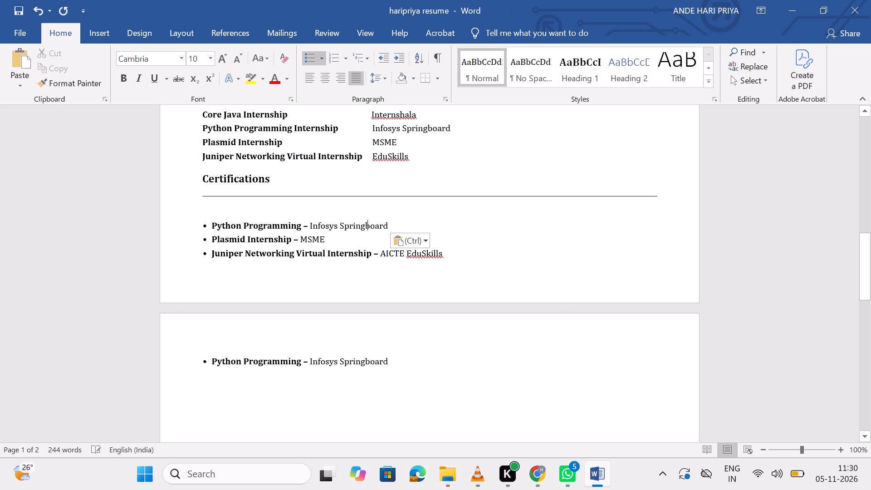
Remove the bullets from the Python Programming, Plasmid Internship and Juniper Networking Virtual Internship entries under Certifications.
{"action": "left_click", "coordinate": [207, 226]}
{"action": "key", "text": "BackSpace"}
{"action": "left_click", "coordinate": [209, 242]}
{"action": "key", "text": "BackSpace"}
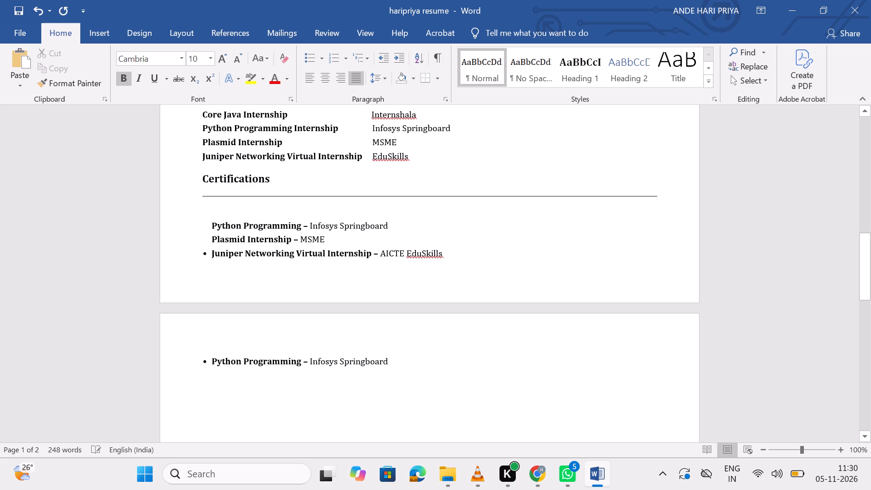
{"action": "left_click", "coordinate": [206, 258]}
{"action": "key", "text": "BackSpace"}
Delete the duplicate bulleted "Python Programming – Infosys Springboard" entry on page 2.
{"action": "left_click", "coordinate": [210, 363]}
{"action": "left_click_drag", "start_coordinate": [394, 363], "coordinate": [191, 361]}
{"action": "key", "text": "BackSpace"}
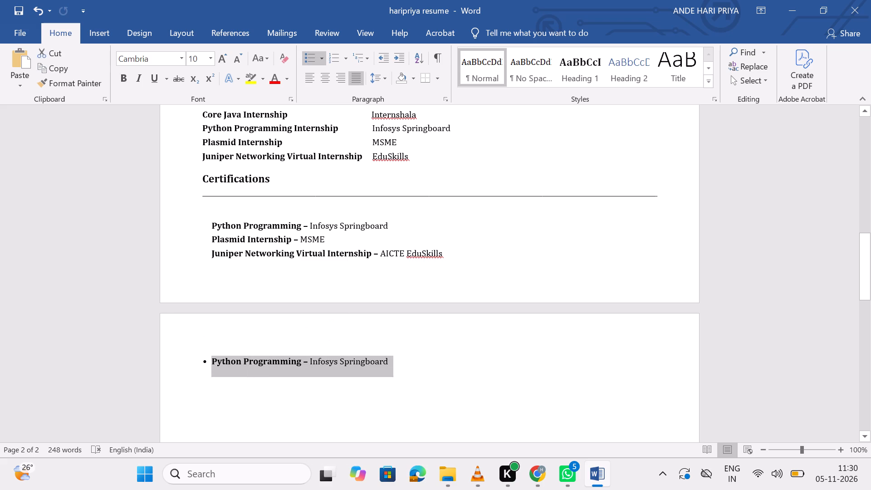
Remove the indentation from the three Certifications entries so they line up with the section heading.
{"action": "scroll", "coordinate": [224, 299], "scroll_direction": "up", "scroll_amount": 1}
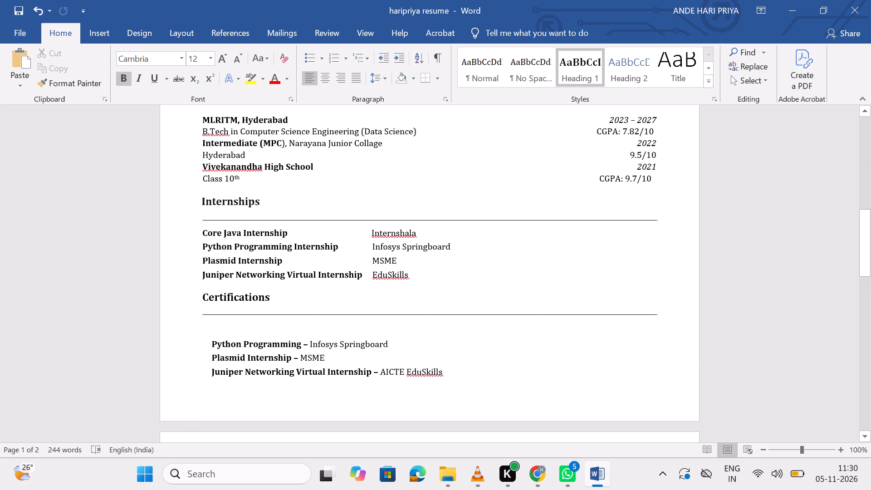
{"action": "left_click", "coordinate": [206, 346]}
{"action": "key", "text": "BackSpace"}
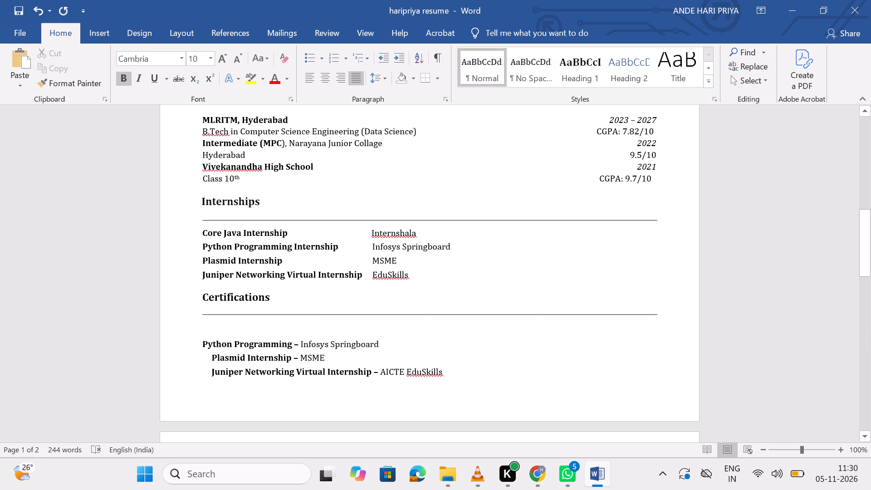
{"action": "left_click", "coordinate": [206, 358]}
{"action": "key", "text": "BackSpace"}
{"action": "key", "text": "BackSpace"}
{"action": "left_click", "coordinate": [206, 371]}
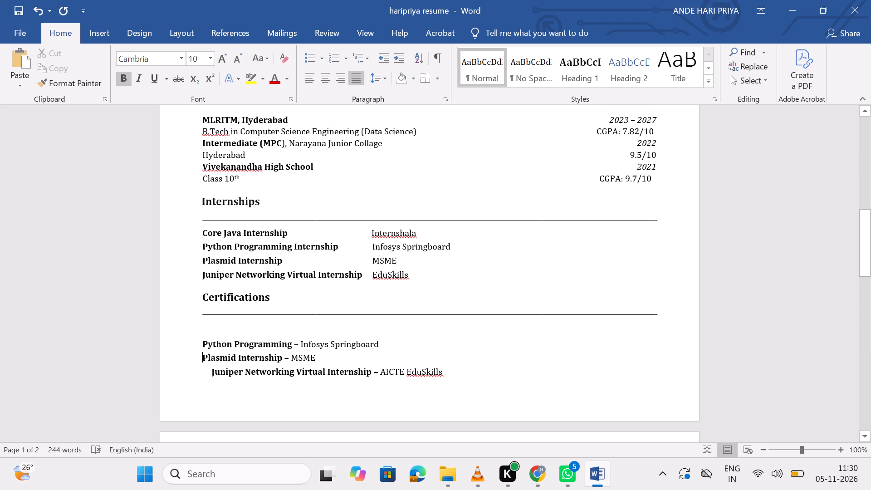
{"action": "key", "text": "BackSpace"}
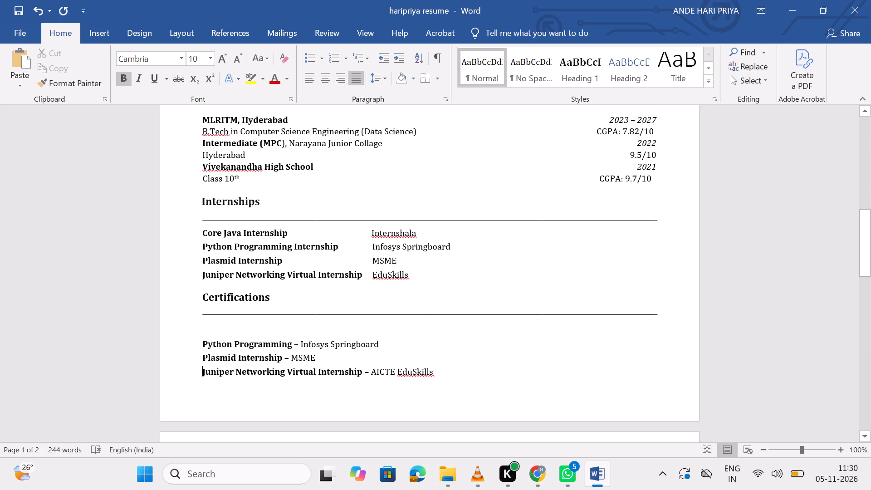
Replace the dash after "Python Programming" under Certifications with spaces, moving "Infosys Springboard" into a second column like the Internships section.
{"action": "left_click", "coordinate": [297, 343]}
{"action": "left_click", "coordinate": [297, 343]}
{"action": "key", "text": "BackSpace"}
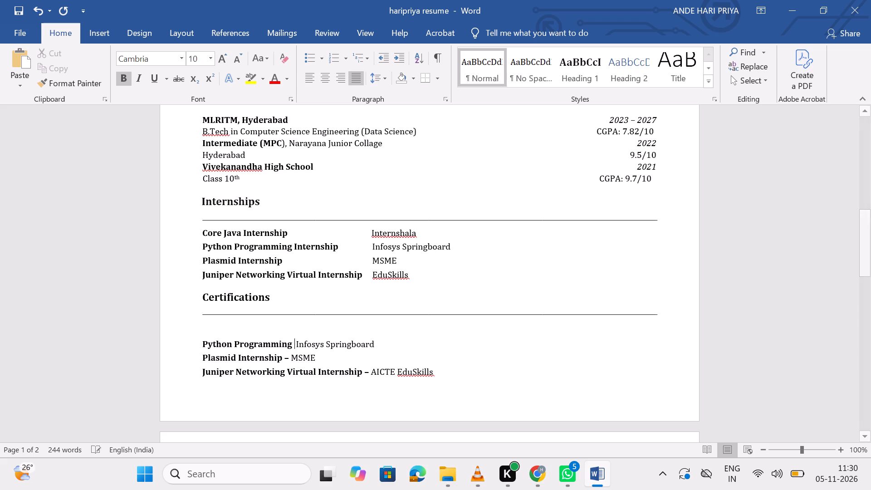
{"action": "key", "text": "space"}
{"action": "key", "text": "space"}
{"action": "key", "text": "space"}
{"action": "key", "text": "space"}
{"action": "key", "text": "space"}
{"action": "key", "text": "space"}
{"action": "key", "text": "space"}
{"action": "key", "text": "space"}
{"action": "key", "text": "space"}
{"action": "key", "text": "space"}
{"action": "key", "text": "space"}
{"action": "key", "text": "space"}
{"action": "key", "text": "space"}
{"action": "key", "text": "space"}
{"action": "key", "text": "space"}
{"action": "key", "text": "space"}
{"action": "key", "text": "space"}
{"action": "key", "text": "space"}
{"action": "key", "text": "space"}
{"action": "key", "text": "space"}
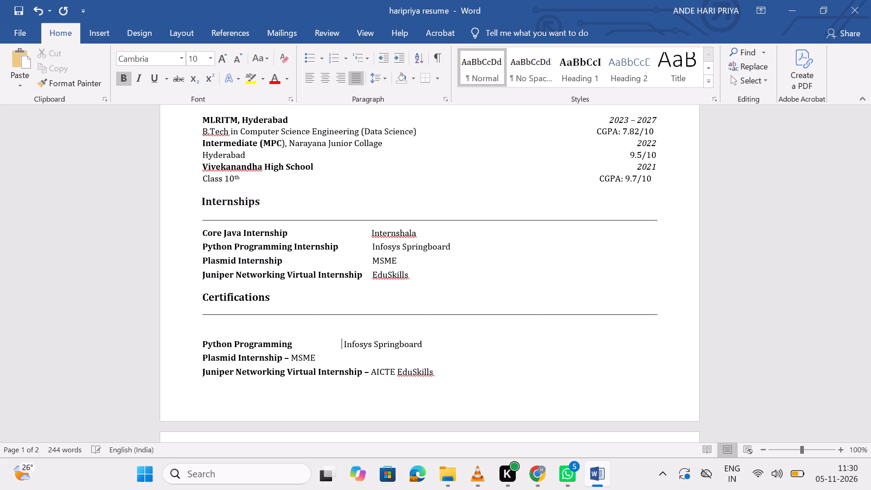
{"action": "key", "text": "space"}
{"action": "key", "text": "space"}
{"action": "key", "text": "space"}
{"action": "key", "text": "space"}
{"action": "key", "text": "space"}
{"action": "key", "text": "space"}
{"action": "key", "text": "space"}
{"action": "key", "text": "space"}
{"action": "key", "text": "space"}
{"action": "key", "text": "space"}
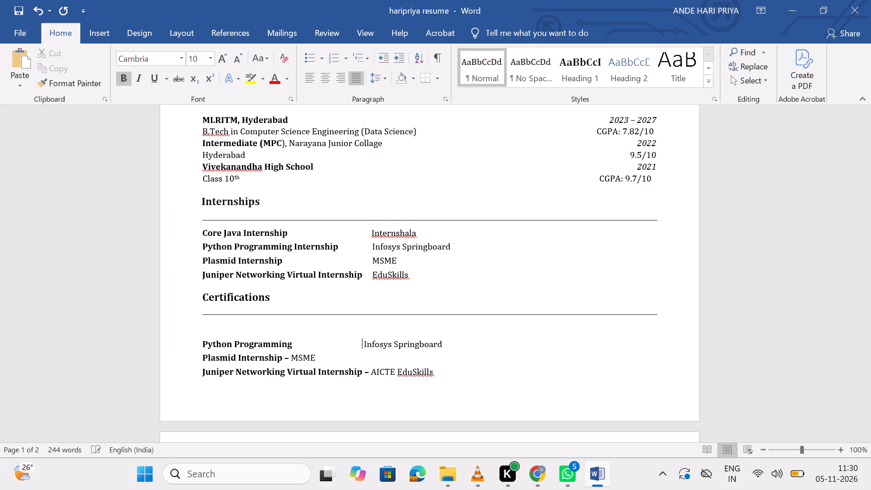
{"action": "key", "text": "space"}
{"action": "key", "text": "space"}
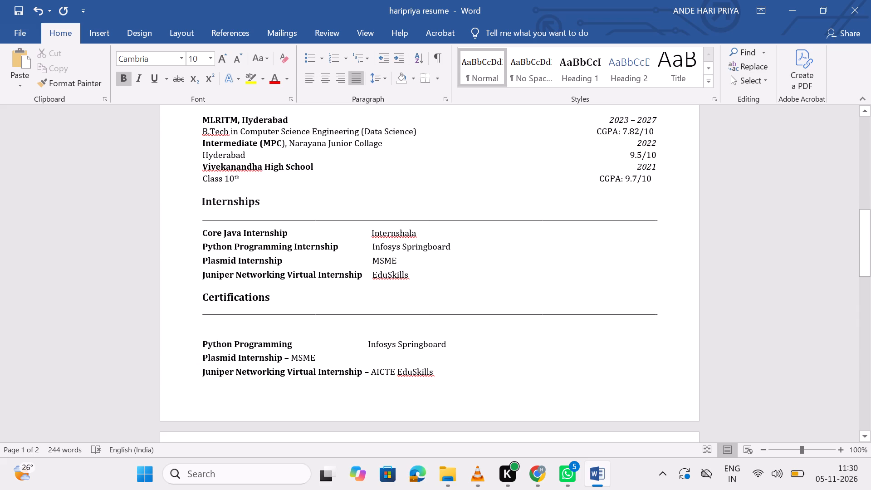
Add spaces after "Plasmid Internship –" under Certifications to align "MSME" beneath "Infosys Springboard".
{"action": "left_click", "coordinate": [288, 357]}
{"action": "key", "text": "space"}
{"action": "key", "text": "space"}
{"action": "key", "text": "space"}
{"action": "key", "text": "space"}
{"action": "key", "text": "space"}
{"action": "key", "text": "space"}
{"action": "key", "text": "space"}
{"action": "key", "text": "space"}
{"action": "key", "text": "space"}
{"action": "key", "text": "space"}
{"action": "key", "text": "space"}
{"action": "key", "text": "space"}
{"action": "key", "text": "space"}
{"action": "key", "text": "space"}
{"action": "key", "text": "space"}
{"action": "key", "text": "space"}
{"action": "key", "text": "space"}
{"action": "key", "text": "space"}
{"action": "key", "text": "space"}
{"action": "key", "text": "space"}
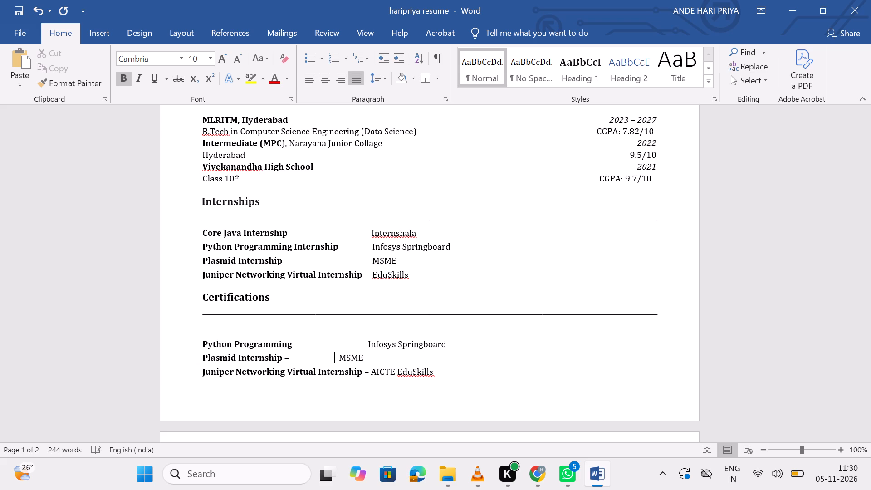
{"action": "key", "text": "BackSpace"}
Replace the dash after "Juniper Networking Virtual Internship" under Certifications with spaces, keeping "AICTE EduSkills" aligned with the second column.
{"action": "left_click", "coordinate": [369, 371]}
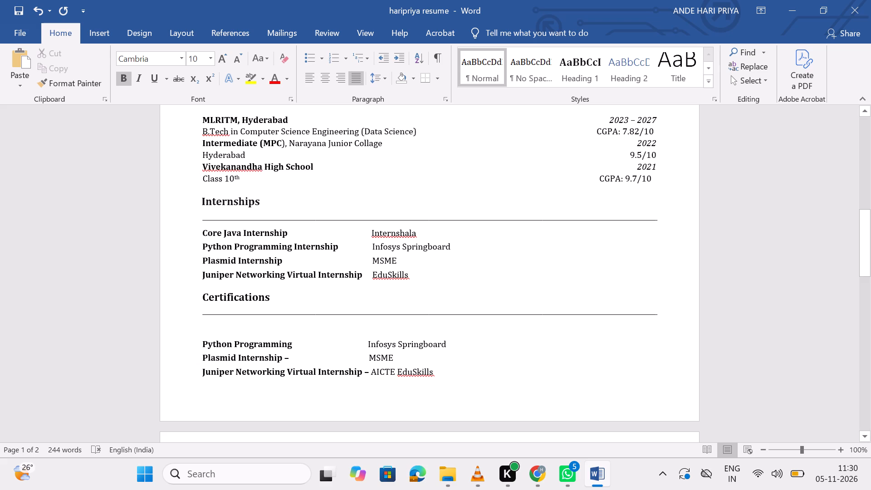
{"action": "key", "text": "BackSpace"}
{"action": "key", "text": "space"}
{"action": "key", "text": "space"}
Bold "Python, Java, SQL" in the Summary paragraph.
{"action": "scroll", "coordinate": [348, 306], "scroll_direction": "up", "scroll_amount": 1}
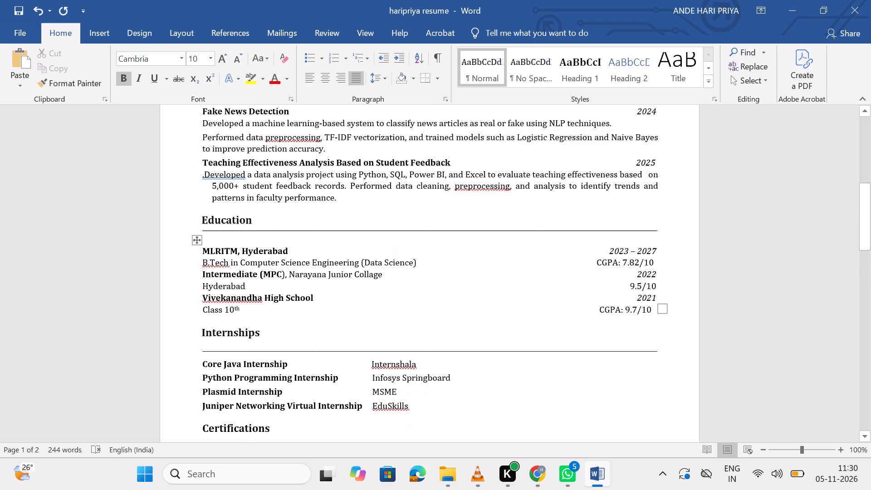
{"action": "scroll", "coordinate": [348, 306], "scroll_direction": "up", "scroll_amount": 4}
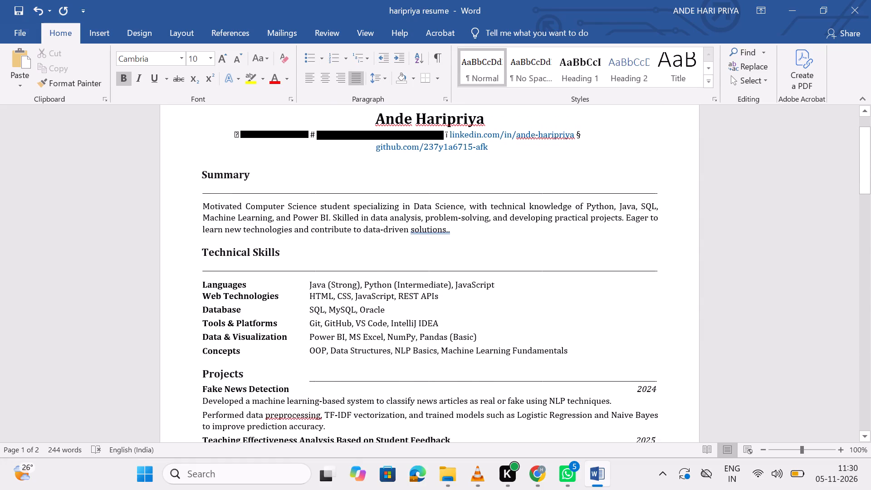
{"action": "scroll", "coordinate": [348, 306], "scroll_direction": "up", "scroll_amount": 1}
{"action": "left_click_drag", "start_coordinate": [586, 206], "coordinate": [641, 203]}
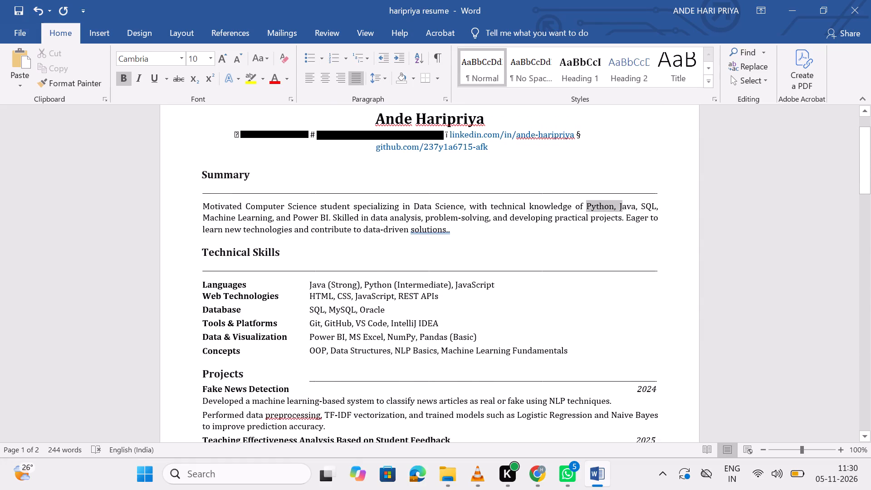
{"action": "left_click_drag", "start_coordinate": [641, 203], "coordinate": [654, 205]}
{"action": "left_click", "coordinate": [661, 181]}
{"action": "left_click", "coordinate": [596, 272]}
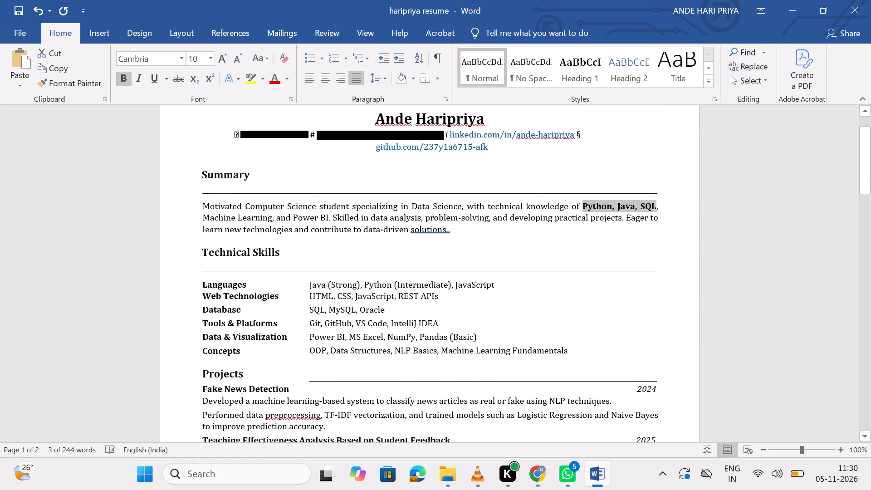
{"action": "left_click", "coordinate": [562, 241]}
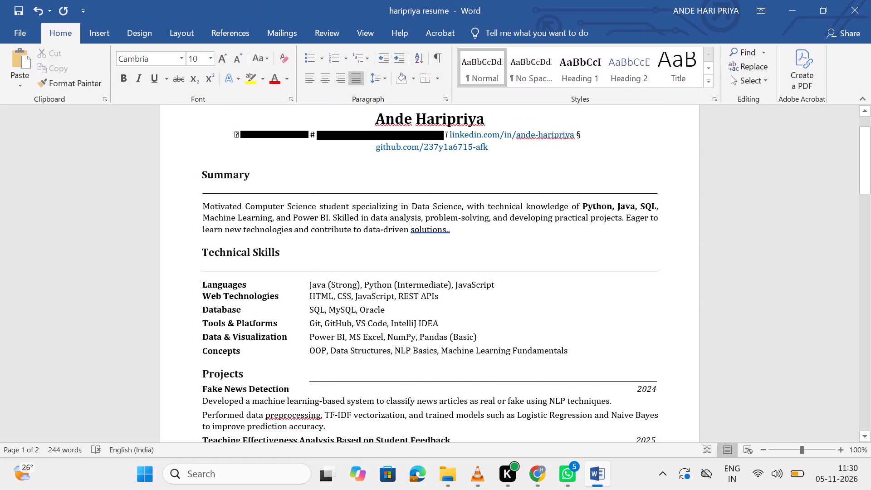
Add "SSC," before "Vivekanandha High School" in the Education section, leaving only one leading space.
{"action": "scroll", "coordinate": [474, 341], "scroll_direction": "down", "scroll_amount": 3}
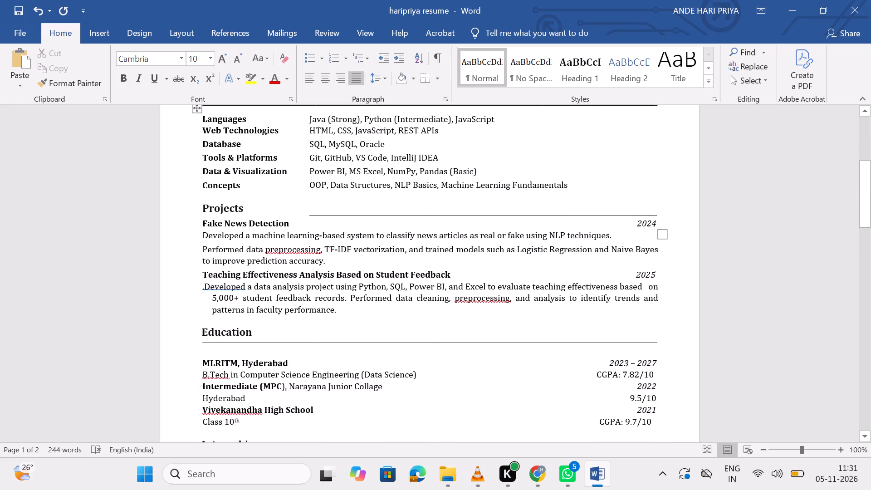
{"action": "scroll", "coordinate": [474, 341], "scroll_direction": "down", "scroll_amount": 3}
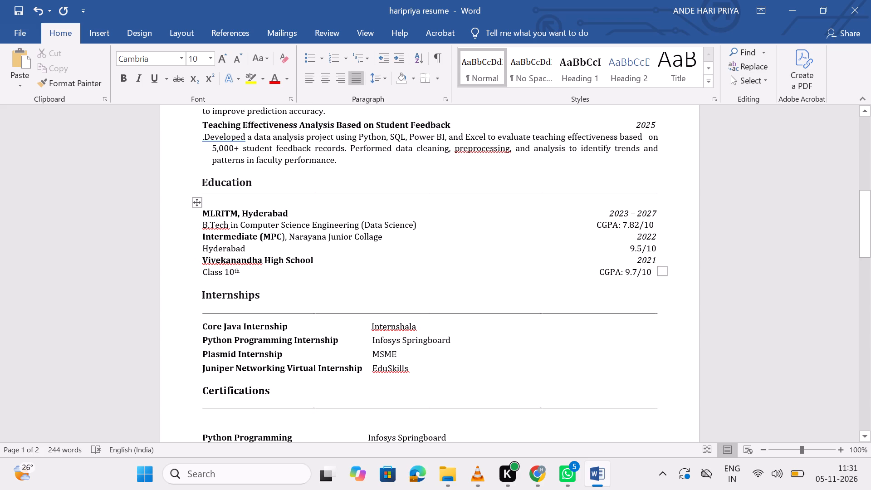
{"action": "left_click", "coordinate": [203, 260]}
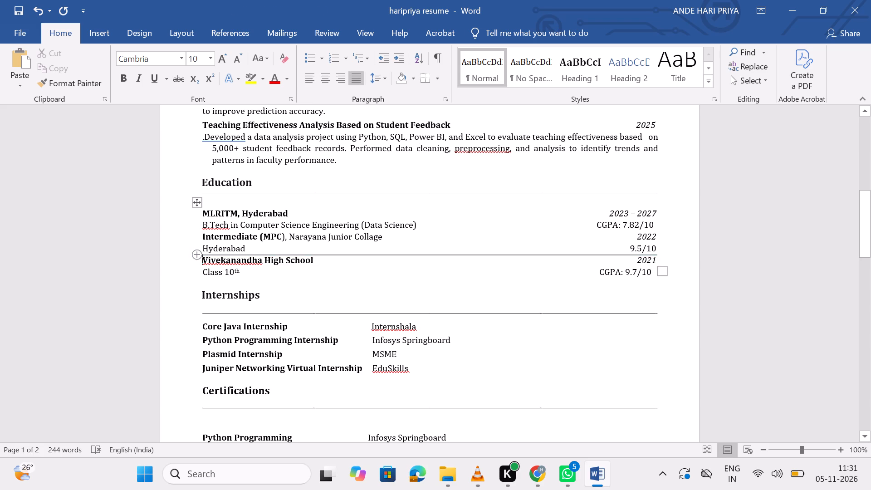
{"action": "key", "text": "space"}
{"action": "key", "text": "space"}
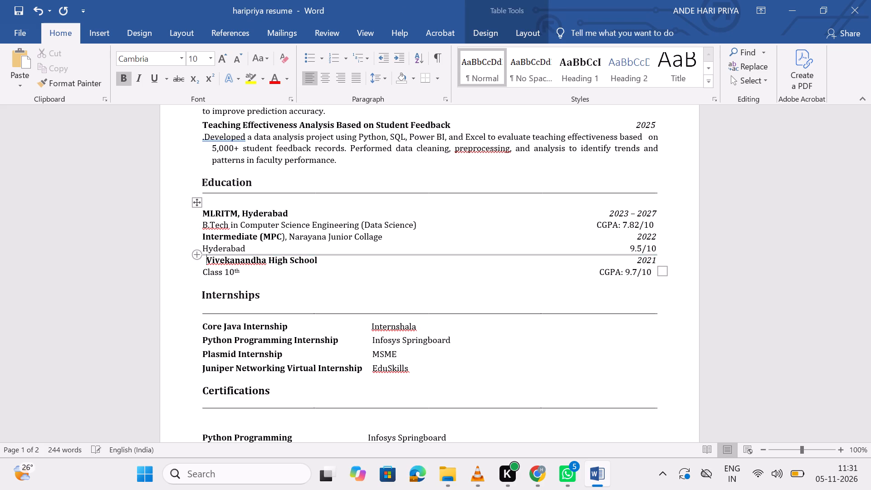
{"action": "type", "text": "SSC"}
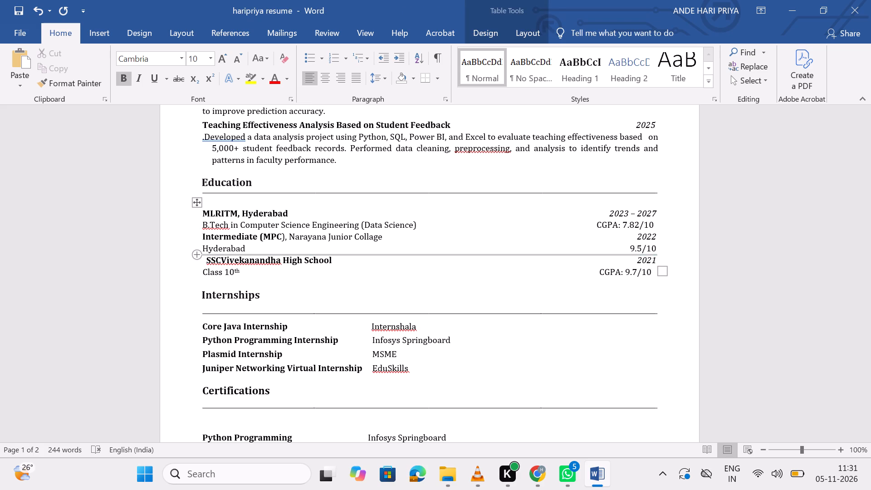
{"action": "type", "text": ","}
{"action": "key", "text": "space"}
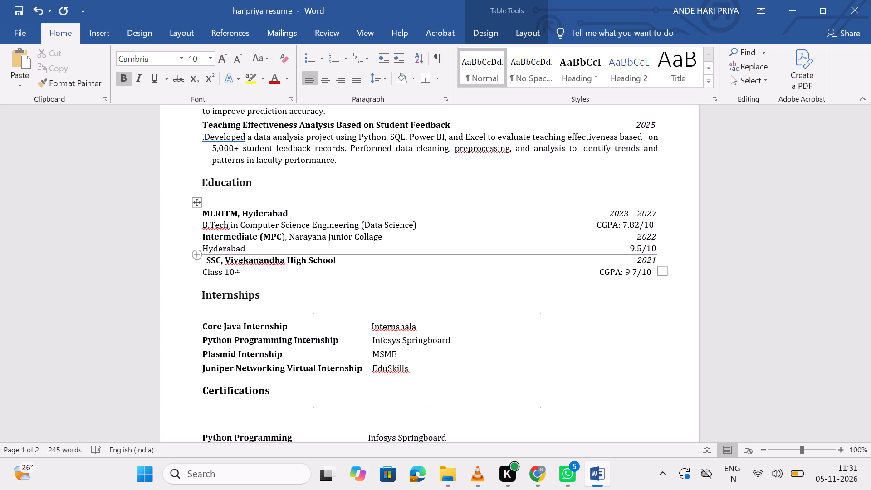
{"action": "left_click", "coordinate": [276, 277]}
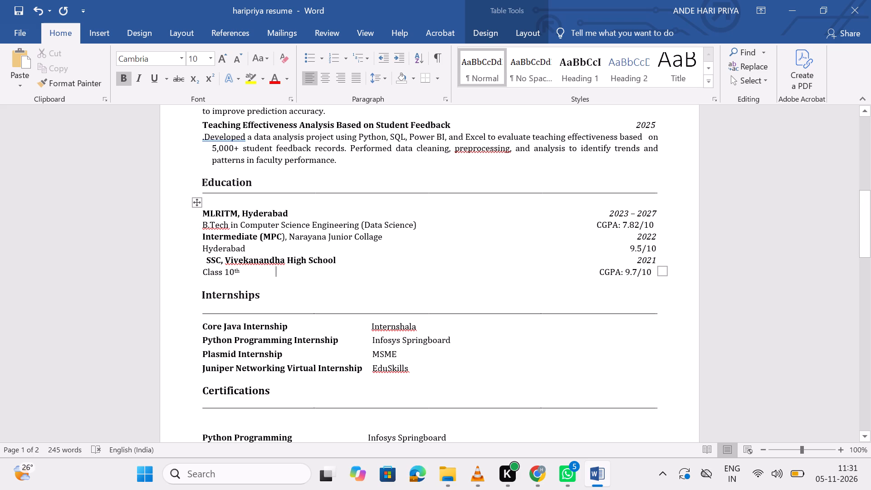
{"action": "left_click", "coordinate": [205, 260]}
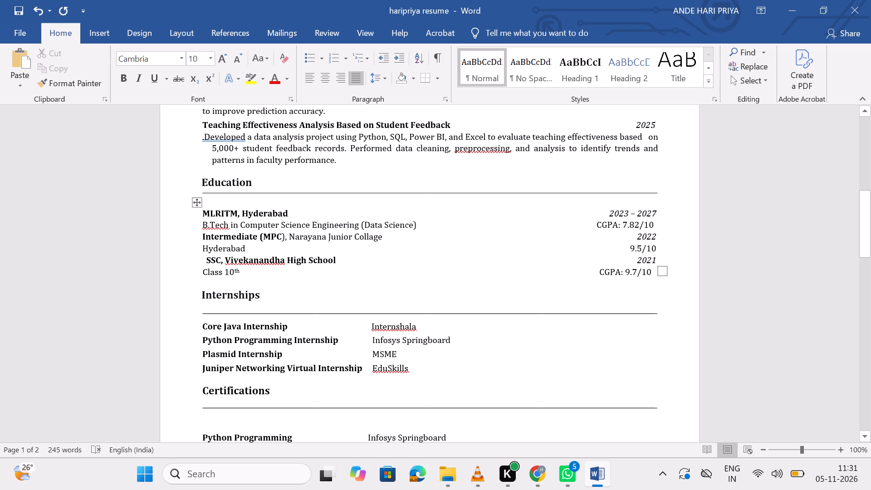
{"action": "key", "text": "BackSpace"}
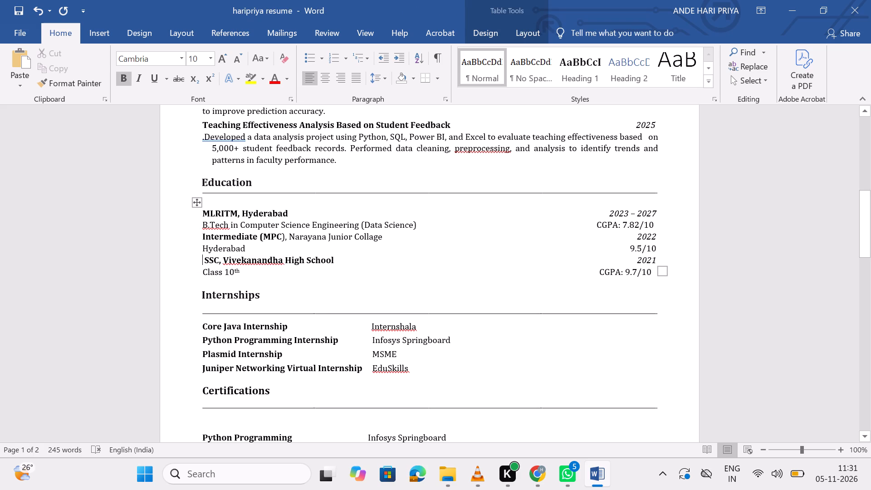
Replace "Class 10th" below the Vivekanandha High School entry with "Hyderabad".
{"action": "left_click", "coordinate": [241, 273]}
{"action": "key", "text": "BackSpace"}
{"action": "key", "text": "BackSpace"}
{"action": "key", "text": "BackSpace"}
{"action": "key", "text": "BackSpace"}
{"action": "key", "text": "BackSpace"}
{"action": "key", "text": "BackSpace"}
{"action": "key", "text": "BackSpace"}
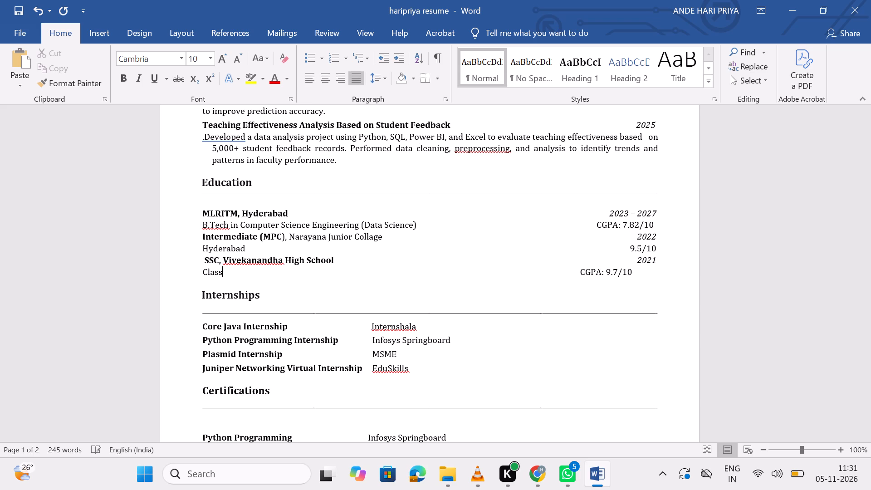
{"action": "key", "text": "BackSpace"}
{"action": "key", "text": "BackSpace"}
{"action": "key", "text": "BackSpace"}
{"action": "key", "text": "BackSpace"}
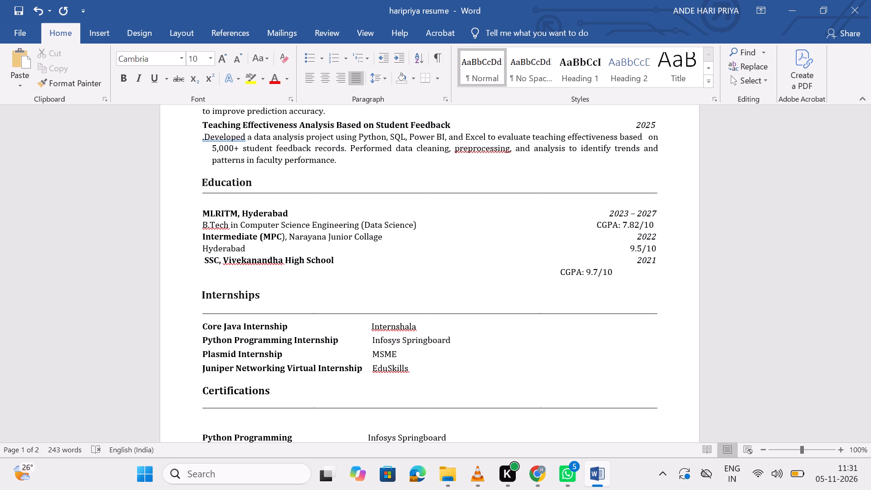
{"action": "key", "text": "h"}
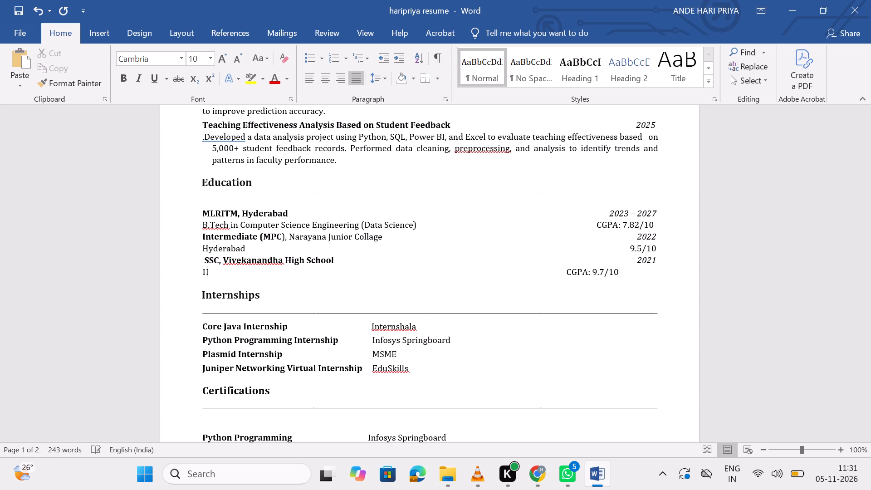
{"action": "type", "text": "yderabad"}
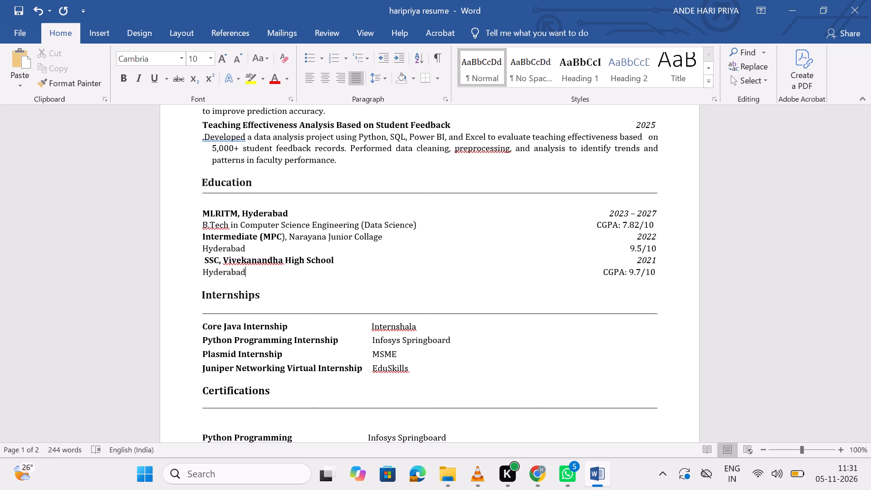
{"action": "left_click", "coordinate": [292, 279]}
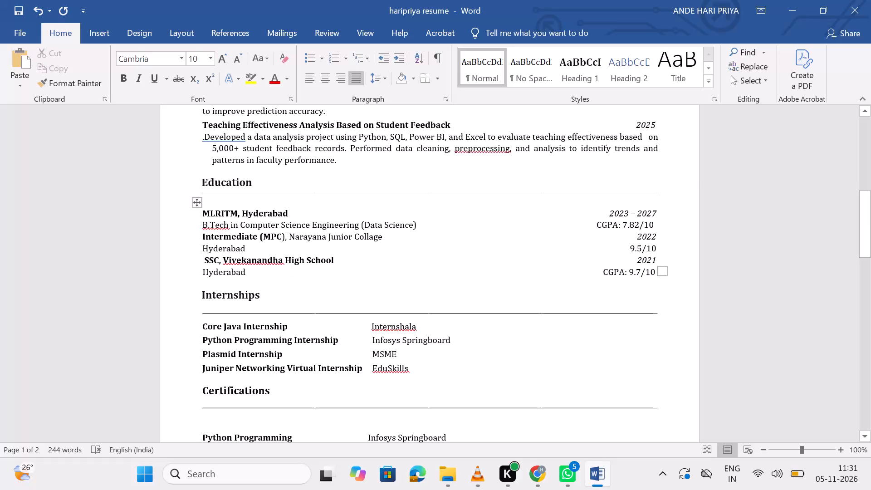
Set the spell checker to ignore all occurrences of "B.Tech" and "Vivekanandha" in the Education section.
{"action": "left_click_drag", "start_coordinate": [228, 226], "coordinate": [202, 227]}
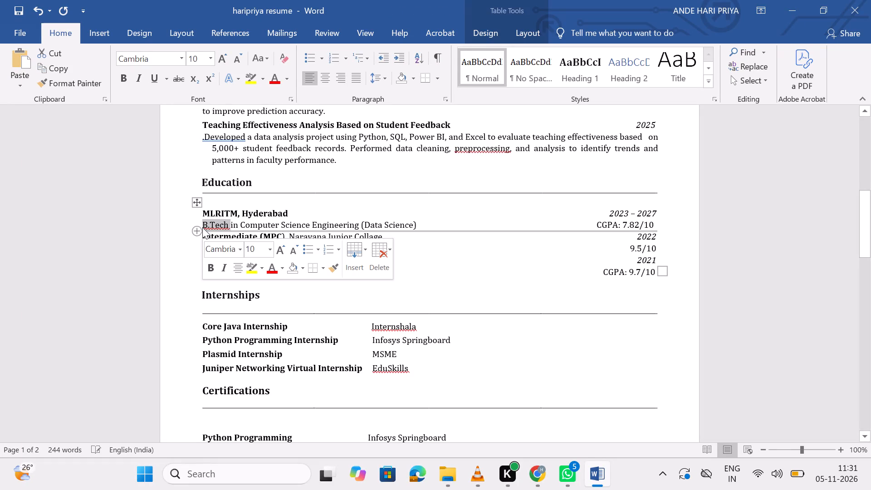
{"action": "right_click", "coordinate": [202, 227]}
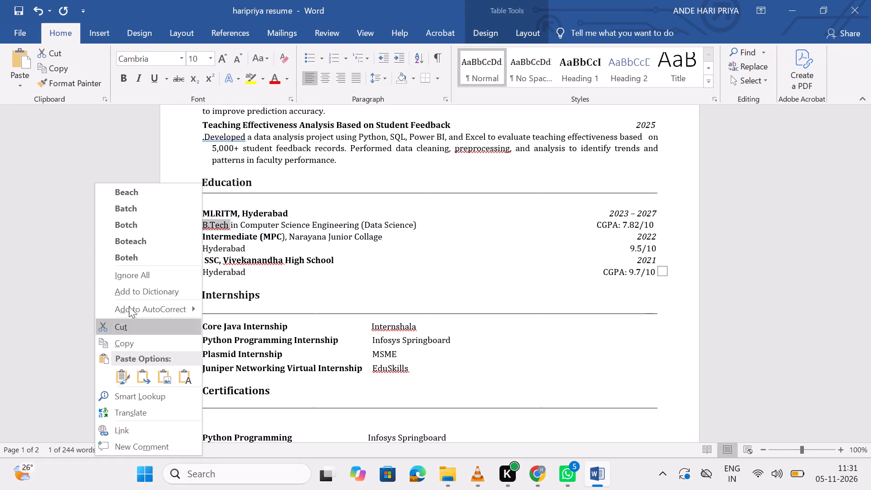
{"action": "left_click", "coordinate": [133, 280]}
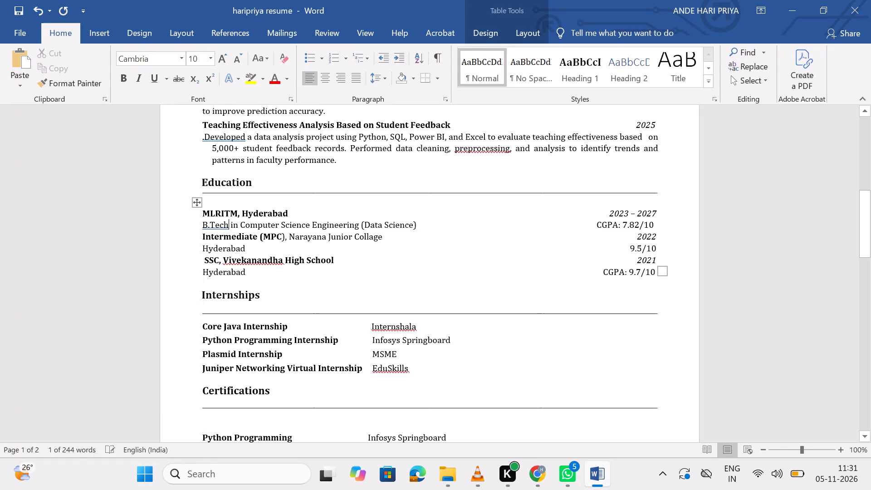
{"action": "left_click_drag", "start_coordinate": [281, 261], "coordinate": [232, 263]}
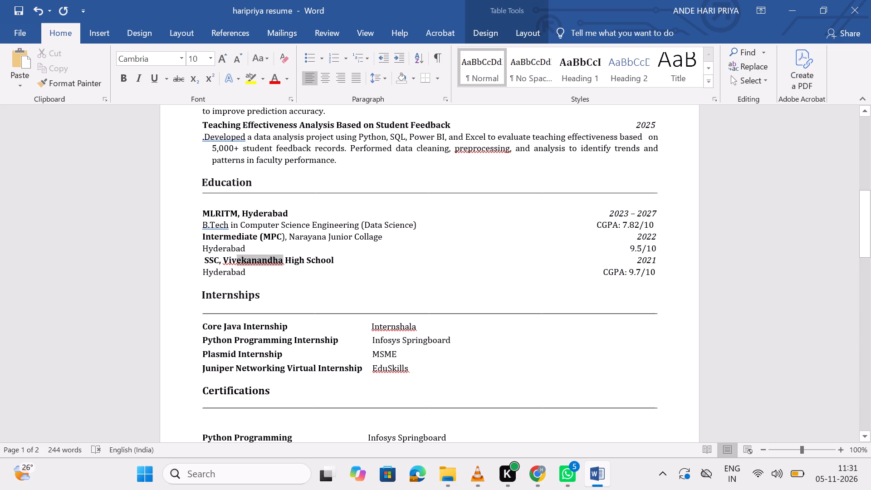
{"action": "left_click_drag", "start_coordinate": [232, 263], "coordinate": [224, 262]}
{"action": "right_click", "coordinate": [224, 262]}
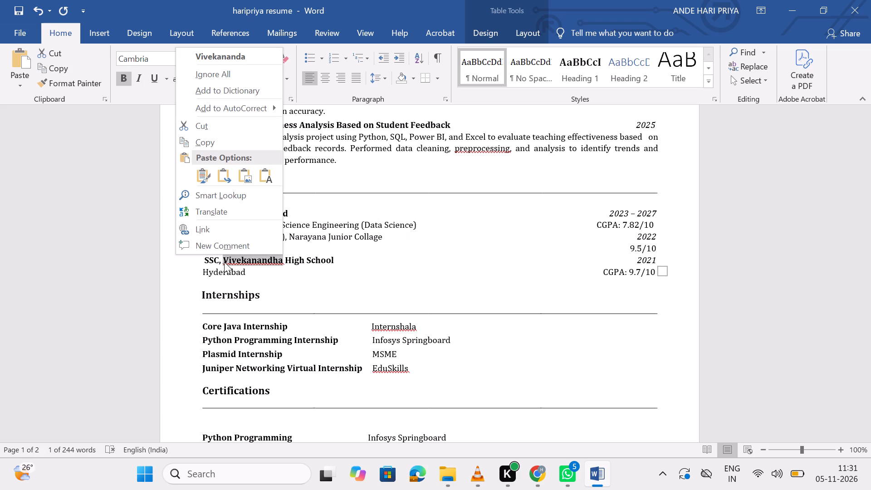
{"action": "left_click", "coordinate": [217, 75]}
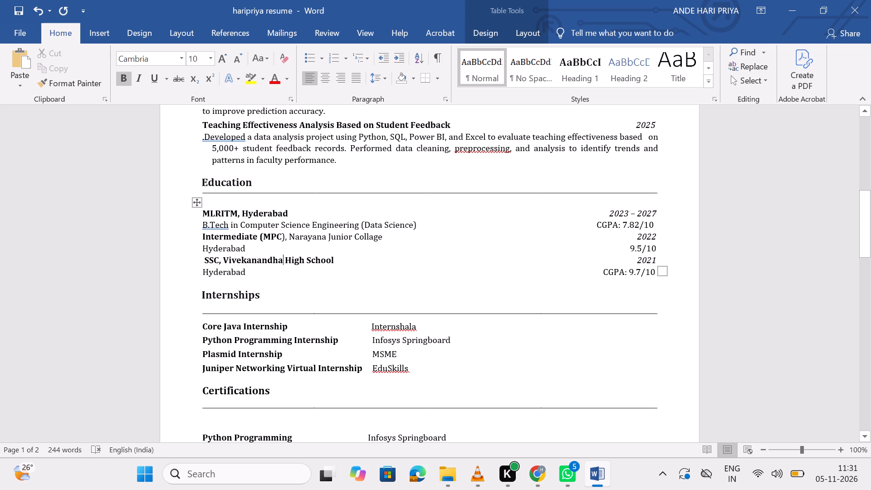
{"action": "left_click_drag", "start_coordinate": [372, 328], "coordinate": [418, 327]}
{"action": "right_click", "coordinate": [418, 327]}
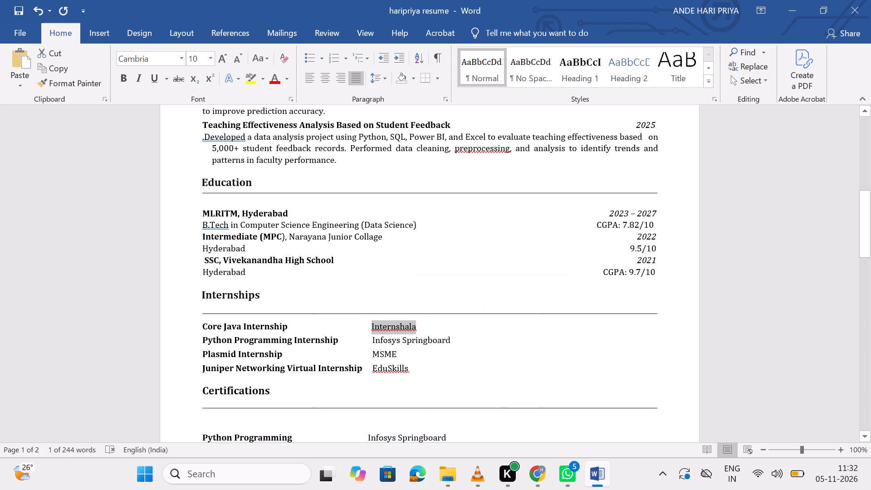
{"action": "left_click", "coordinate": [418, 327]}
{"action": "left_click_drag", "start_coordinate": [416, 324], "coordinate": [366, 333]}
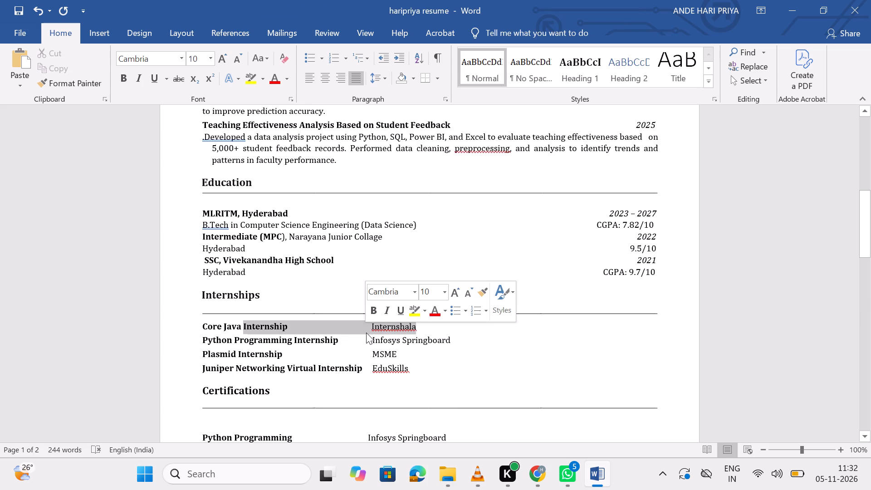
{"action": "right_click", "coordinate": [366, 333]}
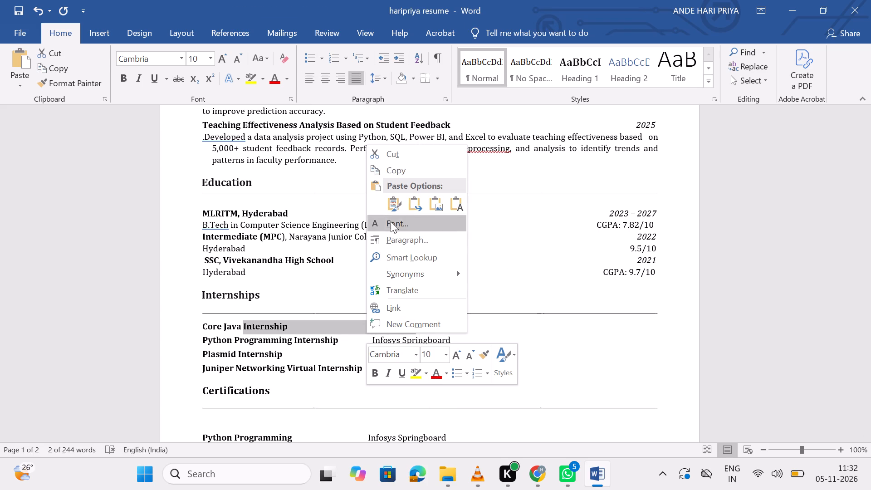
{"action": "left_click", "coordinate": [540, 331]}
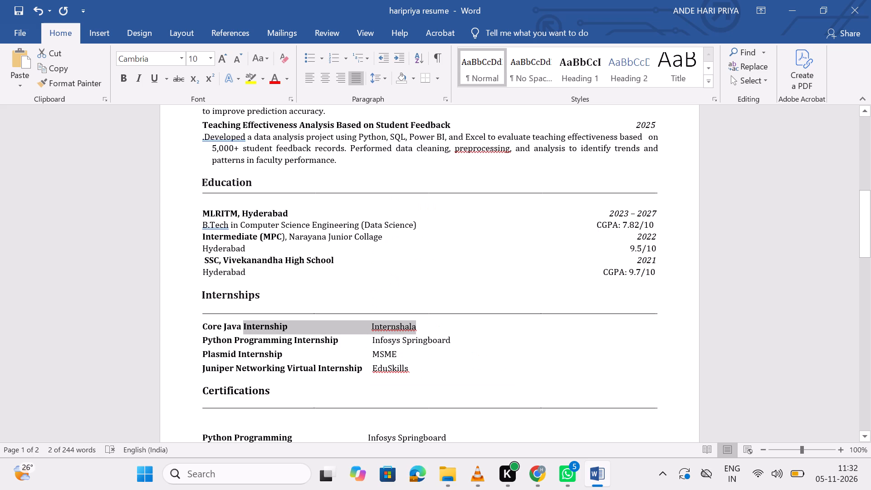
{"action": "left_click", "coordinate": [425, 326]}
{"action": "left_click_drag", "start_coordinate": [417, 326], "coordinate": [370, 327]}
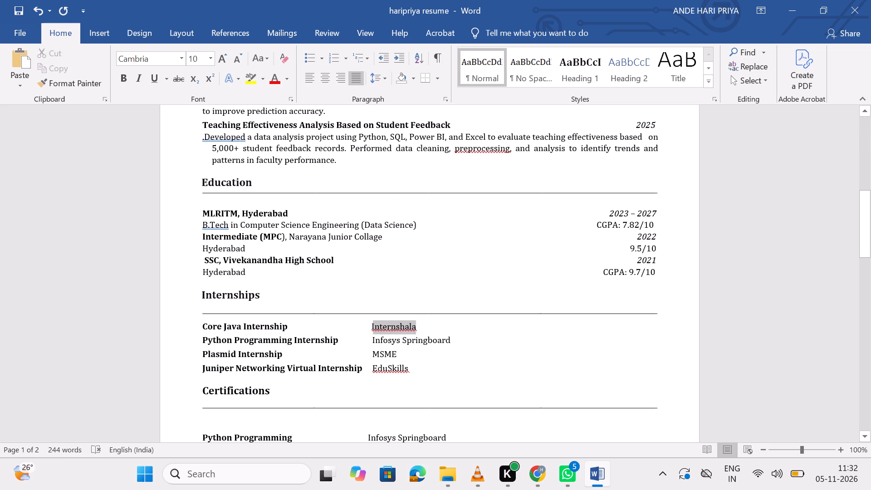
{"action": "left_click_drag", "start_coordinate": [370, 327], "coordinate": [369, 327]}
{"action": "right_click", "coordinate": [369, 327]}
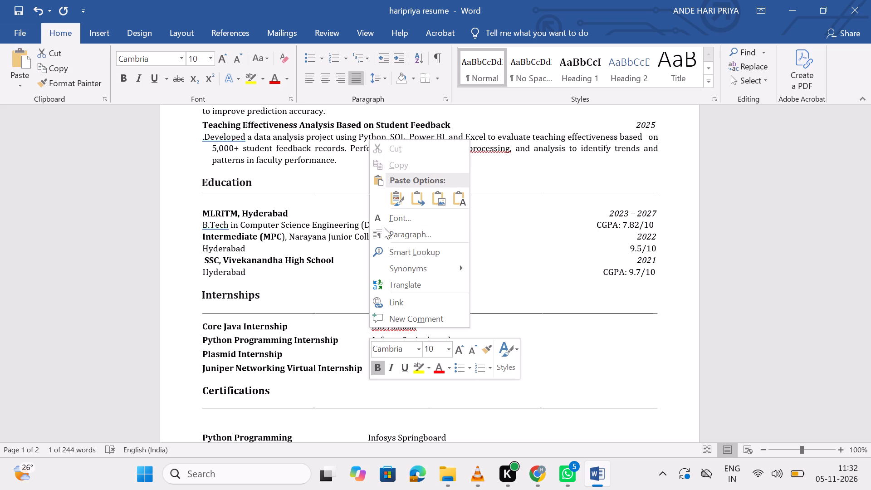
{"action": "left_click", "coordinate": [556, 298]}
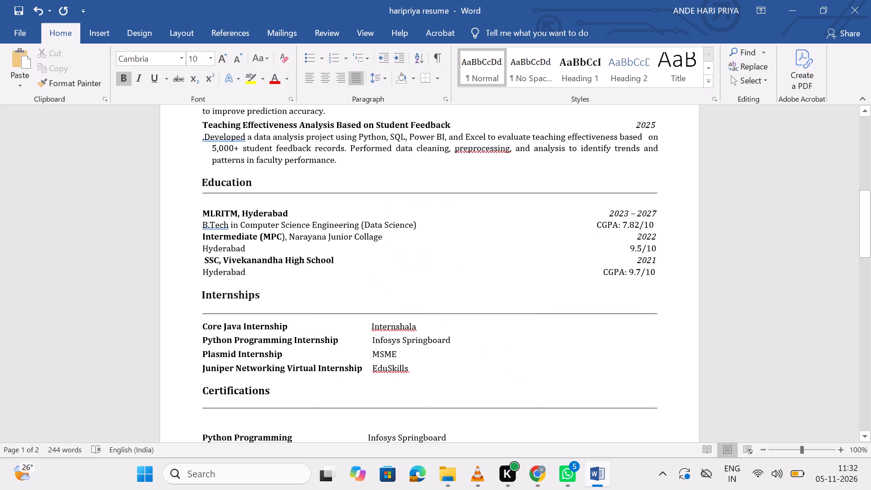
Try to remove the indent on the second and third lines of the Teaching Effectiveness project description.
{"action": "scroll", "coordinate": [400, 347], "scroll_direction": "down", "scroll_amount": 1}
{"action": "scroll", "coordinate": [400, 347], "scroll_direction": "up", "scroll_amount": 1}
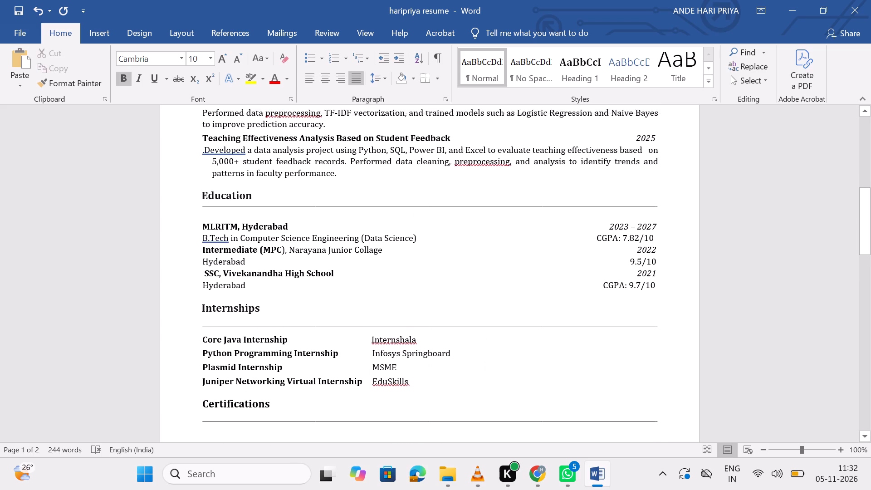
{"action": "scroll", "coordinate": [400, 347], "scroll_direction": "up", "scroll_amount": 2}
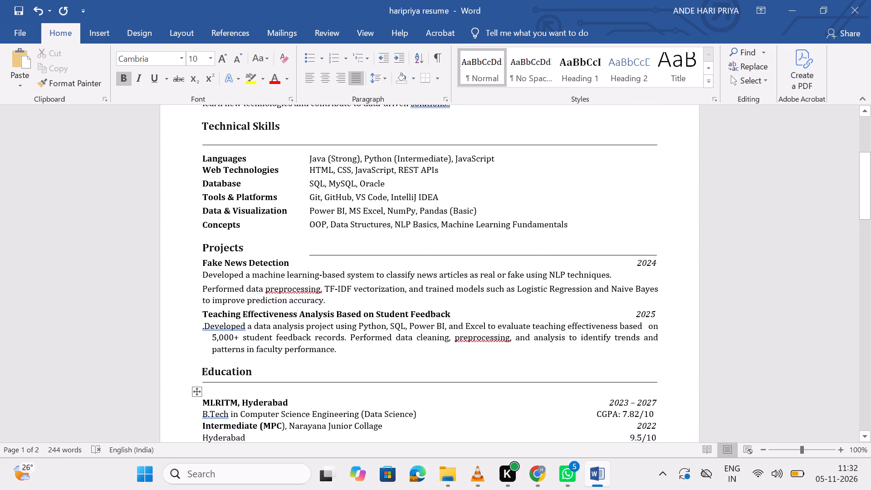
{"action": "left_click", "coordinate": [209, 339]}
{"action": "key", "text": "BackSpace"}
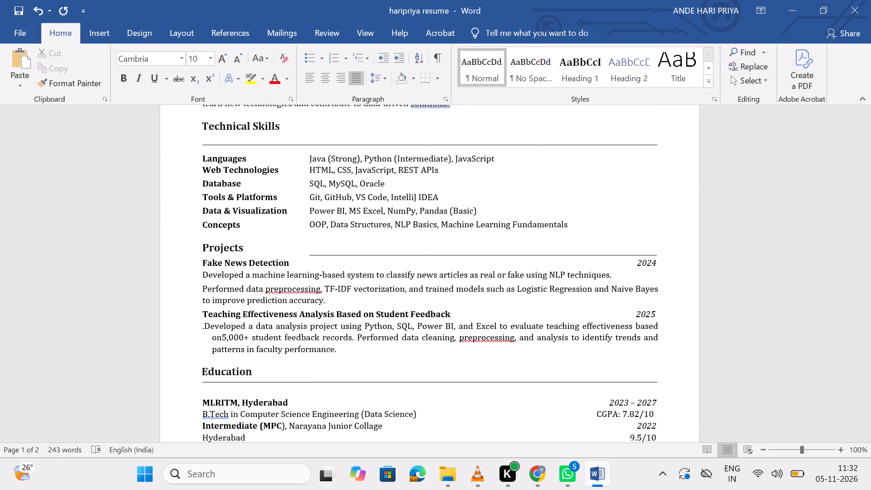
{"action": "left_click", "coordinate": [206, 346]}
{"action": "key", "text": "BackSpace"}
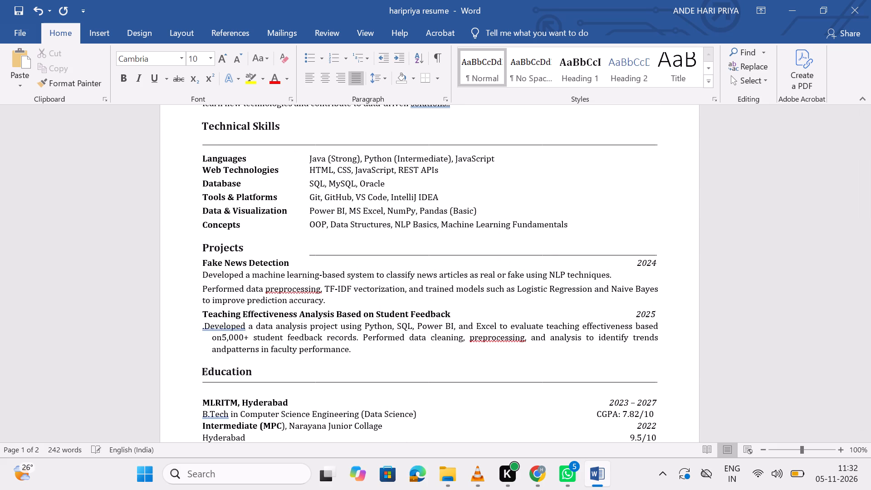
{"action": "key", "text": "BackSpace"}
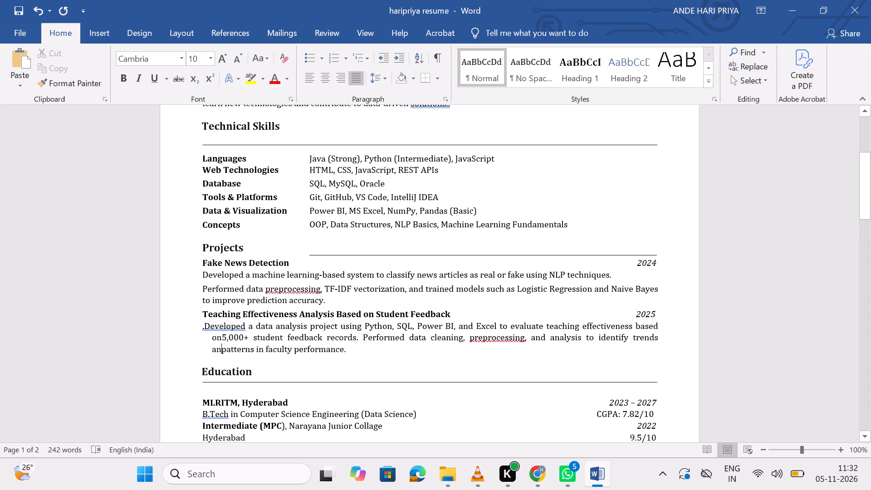
Review the layout of the Projects, Education, Internships and Certifications sections down to the end of the first page.
{"action": "scroll", "coordinate": [205, 326], "scroll_direction": "down", "scroll_amount": 1}
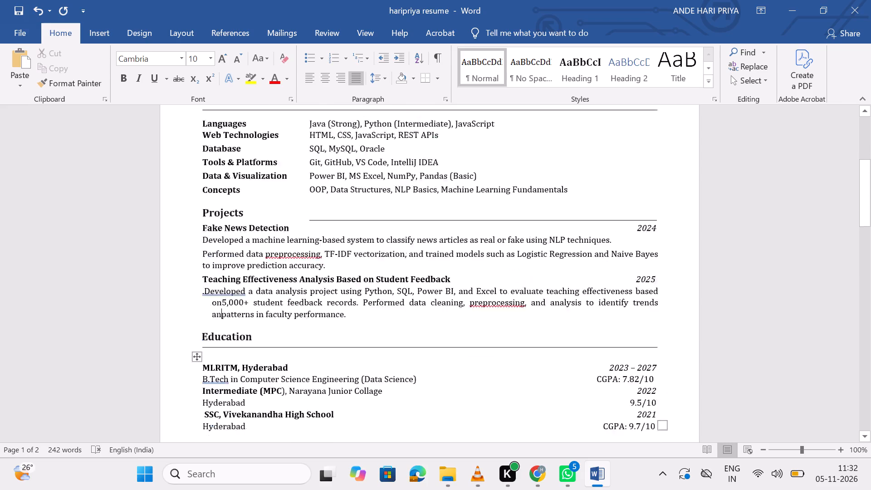
{"action": "scroll", "coordinate": [205, 326], "scroll_direction": "down", "scroll_amount": 2}
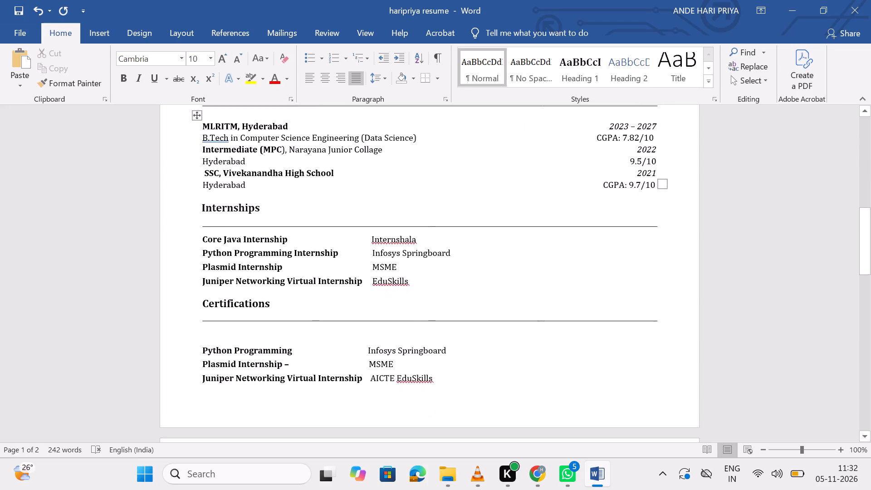
{"action": "scroll", "coordinate": [205, 326], "scroll_direction": "down", "scroll_amount": 1}
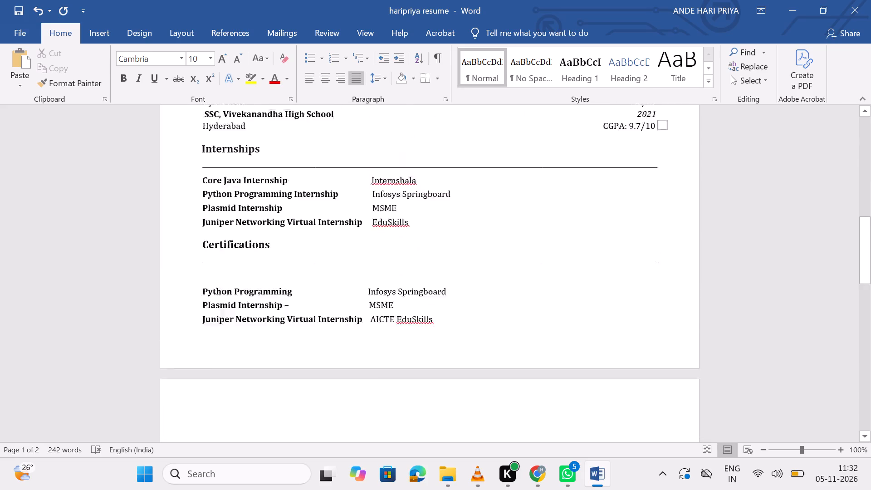
{"action": "scroll", "coordinate": [205, 326], "scroll_direction": "down", "scroll_amount": 2}
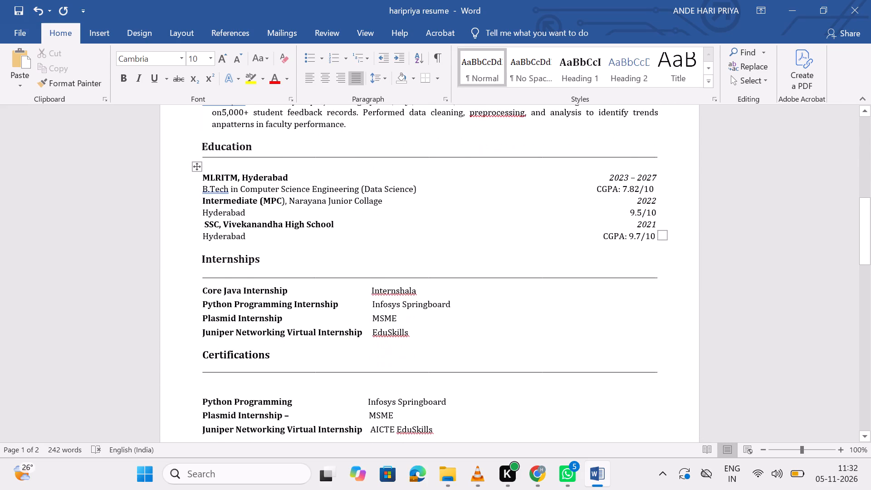
{"action": "scroll", "coordinate": [205, 326], "scroll_direction": "up", "scroll_amount": 1}
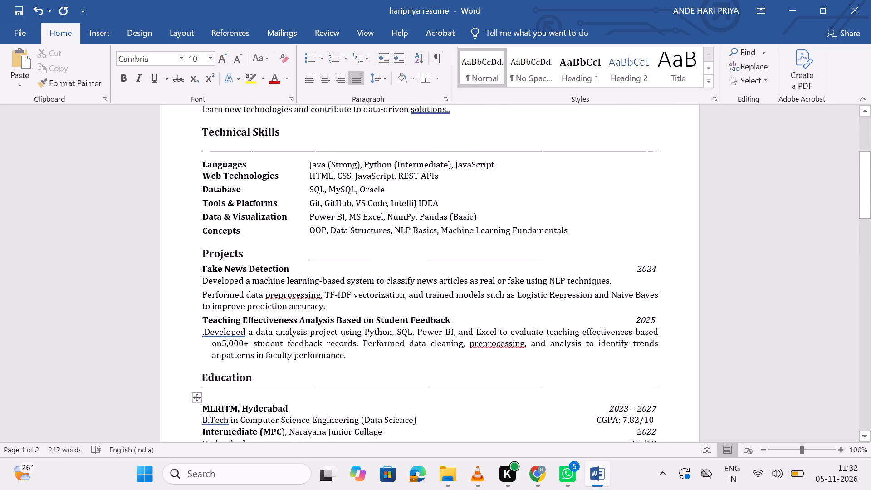
{"action": "scroll", "coordinate": [205, 326], "scroll_direction": "up", "scroll_amount": 1}
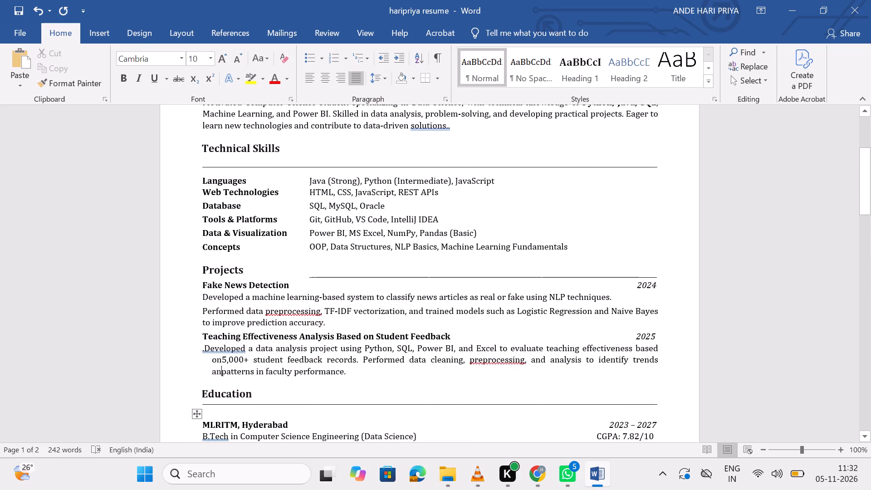
{"action": "left_click_drag", "start_coordinate": [200, 347], "coordinate": [352, 376]}
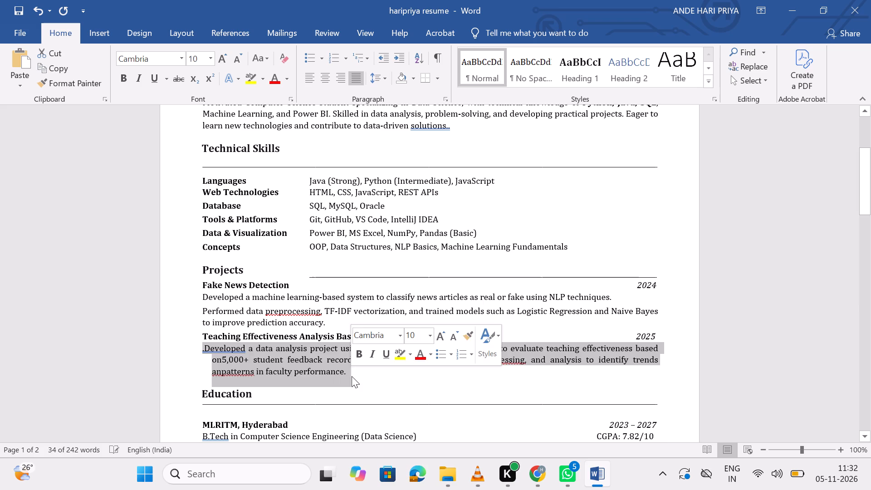
{"action": "key", "text": "BackSpace"}
{"action": "left_click", "coordinate": [473, 327]}
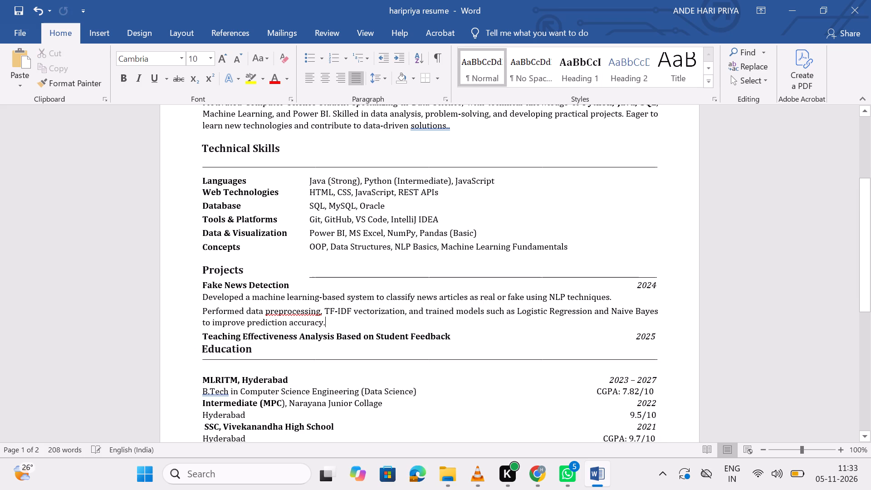
{"action": "left_click", "coordinate": [464, 336]}
{"action": "key", "text": "Return"}
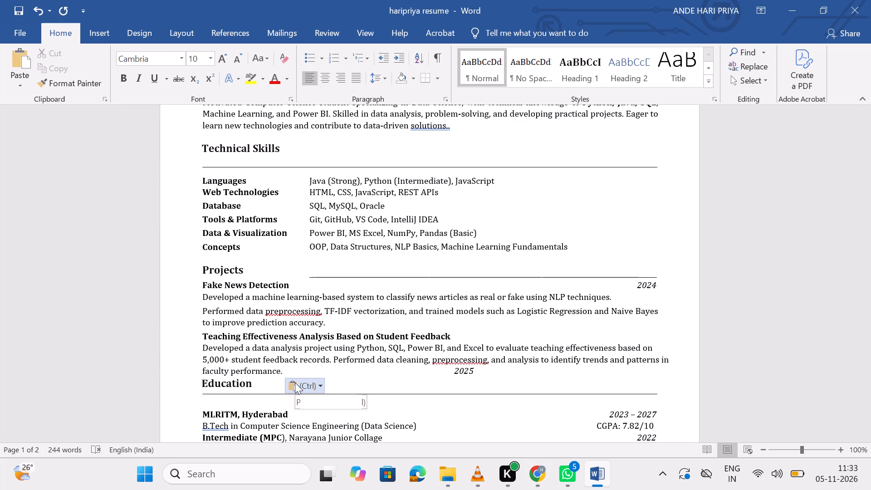
Put the Teaching Effectiveness project's 2025 date on its own line below the description and shift it across to align with the other dates.
{"action": "key", "text": "Return"}
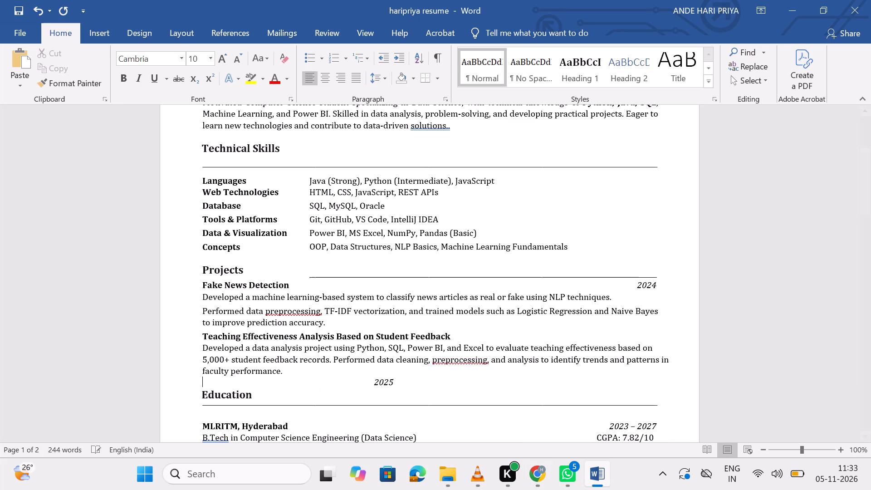
{"action": "scroll", "coordinate": [284, 368], "scroll_direction": "up", "scroll_amount": 1}
{"action": "scroll", "coordinate": [284, 368], "scroll_direction": "down", "scroll_amount": 1}
{"action": "scroll", "coordinate": [284, 368], "scroll_direction": "up", "scroll_amount": 1}
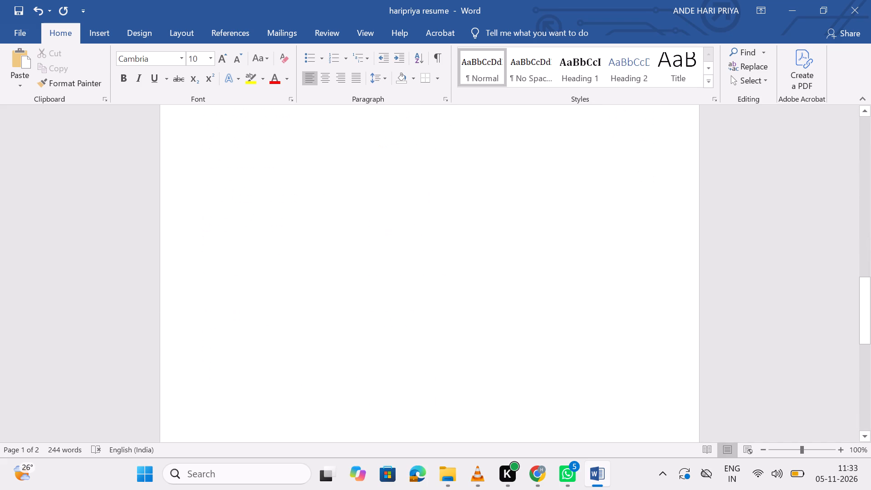
{"action": "scroll", "coordinate": [284, 368], "scroll_direction": "up", "scroll_amount": 2}
{"action": "scroll", "coordinate": [284, 368], "scroll_direction": "down", "scroll_amount": 1}
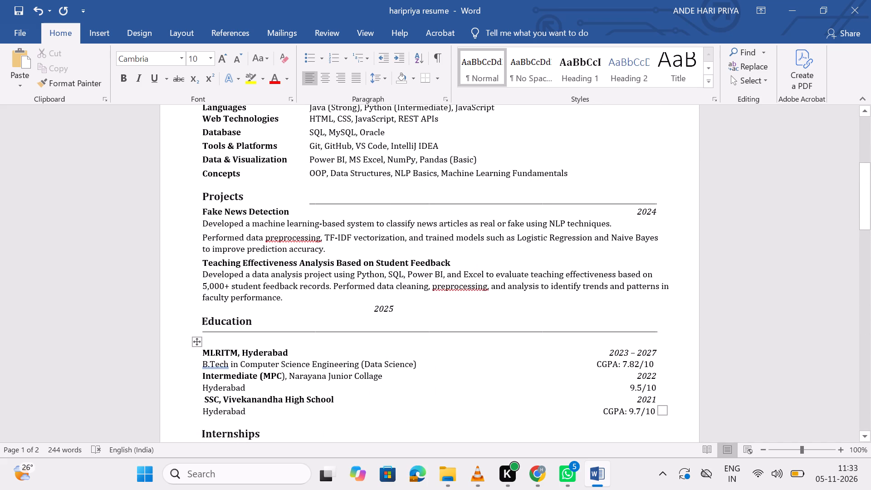
{"action": "left_click", "coordinate": [370, 309]}
{"action": "key", "text": "space"}
{"action": "key", "text": "space"}
{"action": "key", "text": "space"}
{"action": "key", "text": "space"}
{"action": "key", "text": "space"}
{"action": "key", "text": "space"}
{"action": "key", "text": "space"}
{"action": "key", "text": "space"}
{"action": "key", "text": "space"}
{"action": "key", "text": "space"}
{"action": "key", "text": "space"}
{"action": "key", "text": "space"}
{"action": "key", "text": "space"}
{"action": "key", "text": "space"}
{"action": "key", "text": "space"}
{"action": "key", "text": "space"}
{"action": "key", "text": "space"}
{"action": "key", "text": "space"}
{"action": "key", "text": "space"}
{"action": "key", "text": "space"}
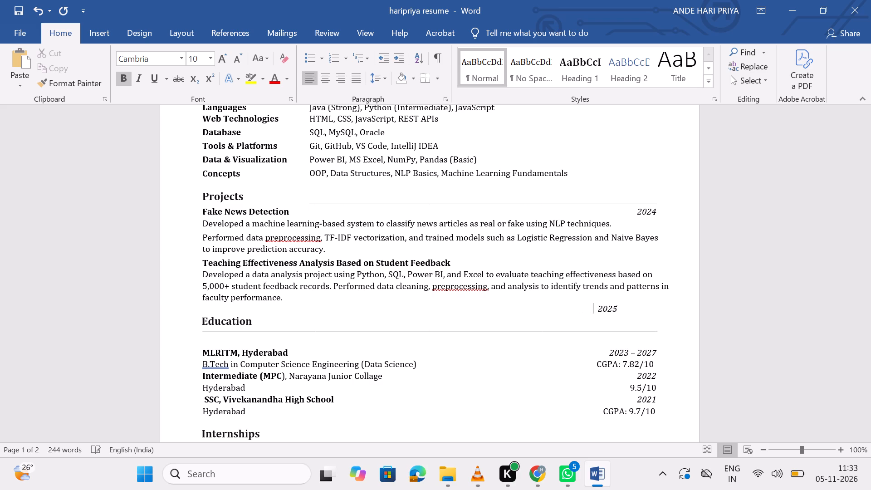
{"action": "key", "text": "space"}
{"action": "key", "text": "space"}
{"action": "key", "text": "space"}
{"action": "key", "text": "space"}
{"action": "key", "text": "space"}
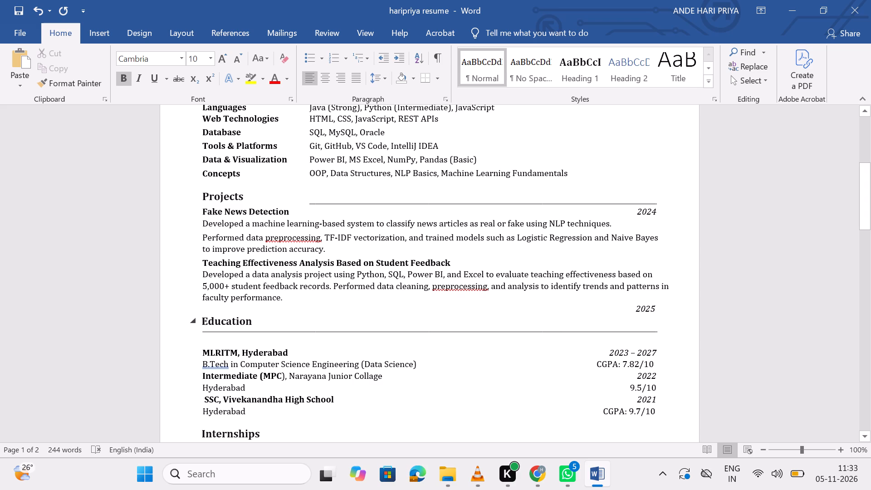
Move the divider line under the Education heading slightly down, closer to the MLRITM entry.
{"action": "scroll", "coordinate": [298, 314], "scroll_direction": "down", "scroll_amount": 1}
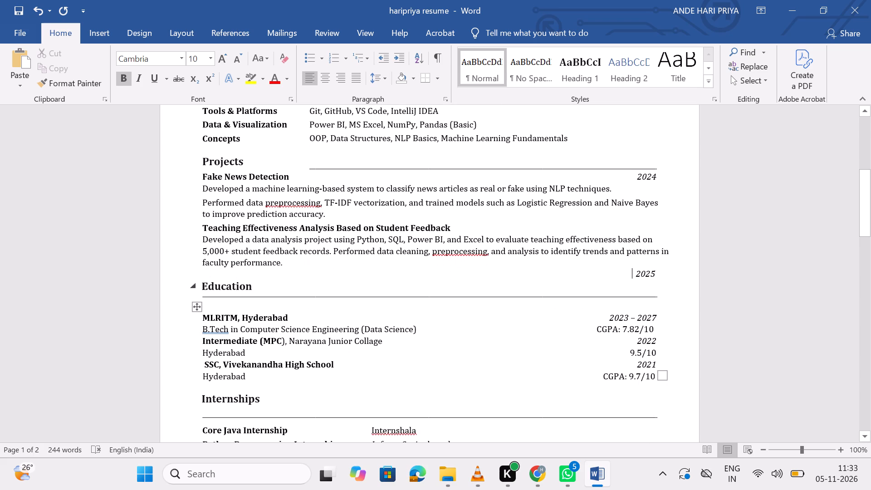
{"action": "scroll", "coordinate": [298, 314], "scroll_direction": "down", "scroll_amount": 1}
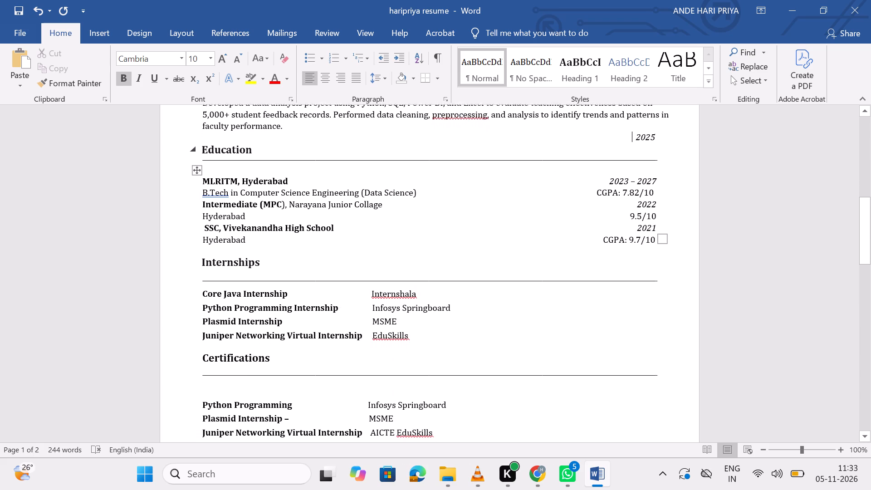
{"action": "scroll", "coordinate": [298, 314], "scroll_direction": "down", "scroll_amount": 1}
{"action": "scroll", "coordinate": [298, 314], "scroll_direction": "up", "scroll_amount": 1}
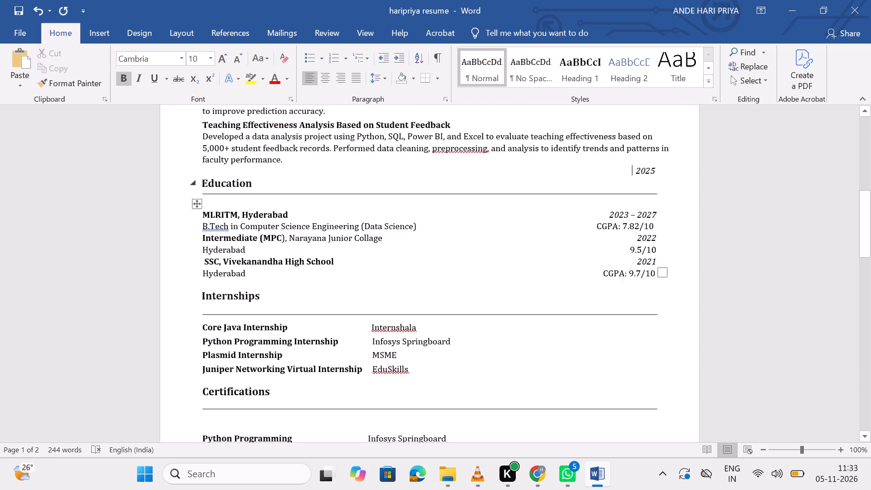
{"action": "scroll", "coordinate": [298, 314], "scroll_direction": "up", "scroll_amount": 1}
{"action": "scroll", "coordinate": [298, 314], "scroll_direction": "down", "scroll_amount": 1}
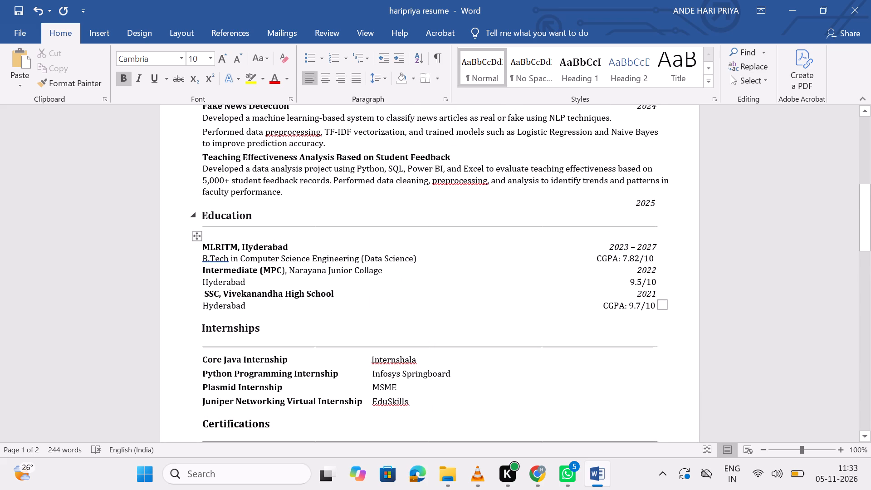
{"action": "left_click", "coordinate": [238, 225]}
{"action": "left_click_drag", "start_coordinate": [427, 221], "coordinate": [427, 232]}
{"action": "left_click", "coordinate": [382, 207]}
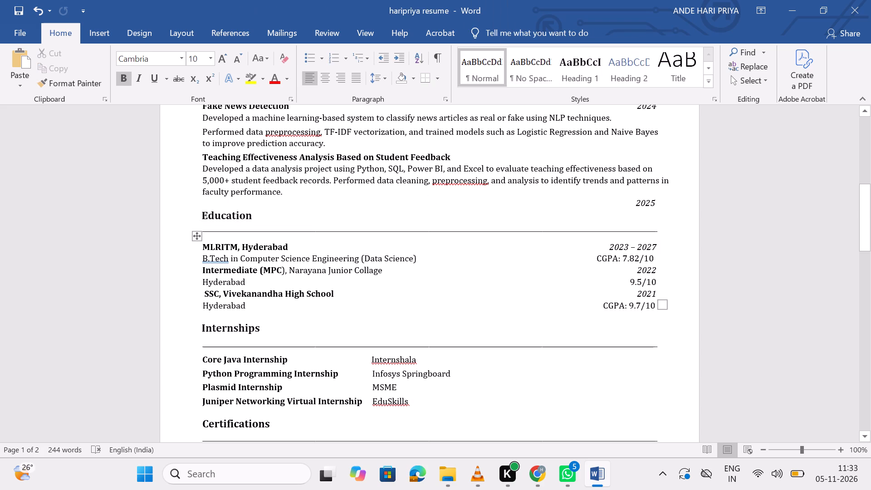
Move the divider line under the Internships heading slightly up, closer to the heading.
{"action": "left_click", "coordinate": [375, 347]}
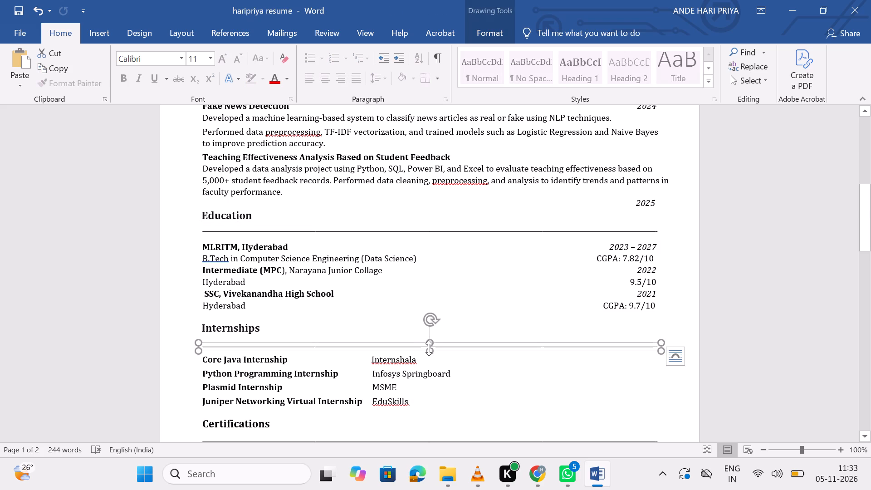
{"action": "left_click", "coordinate": [429, 348]}
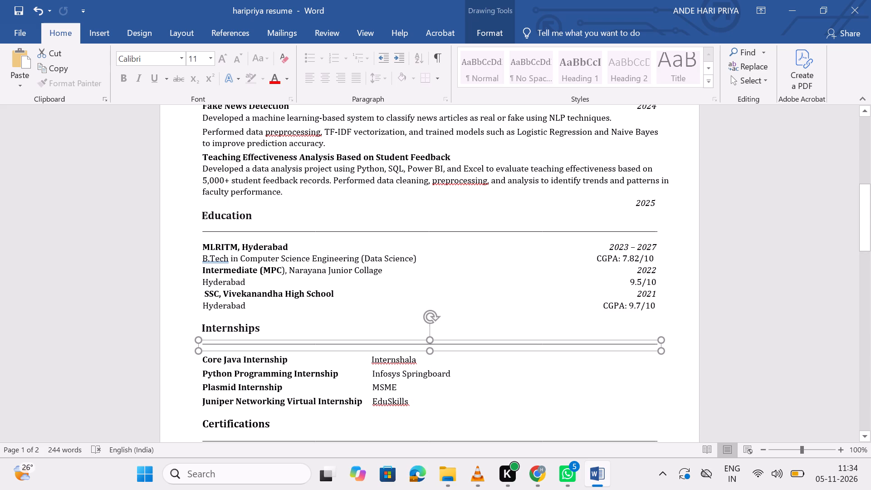
{"action": "left_click", "coordinate": [382, 320]}
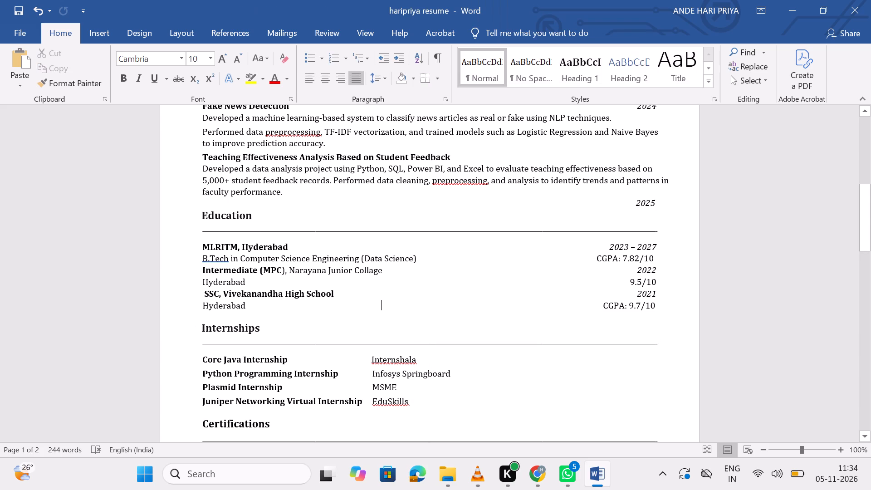
Review the layout of the whole resume, from the name and Summary down to Certifications and the second page.
{"action": "scroll", "coordinate": [340, 358], "scroll_direction": "up", "scroll_amount": 1}
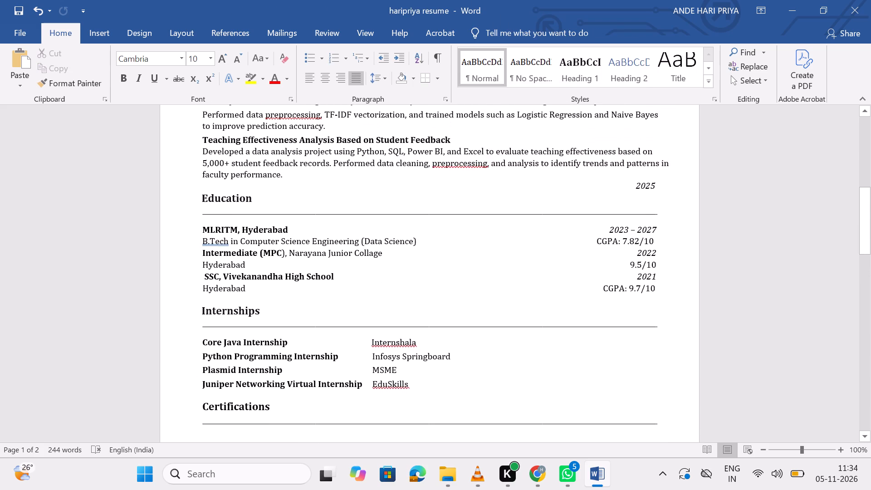
{"action": "scroll", "coordinate": [340, 358], "scroll_direction": "up", "scroll_amount": 2}
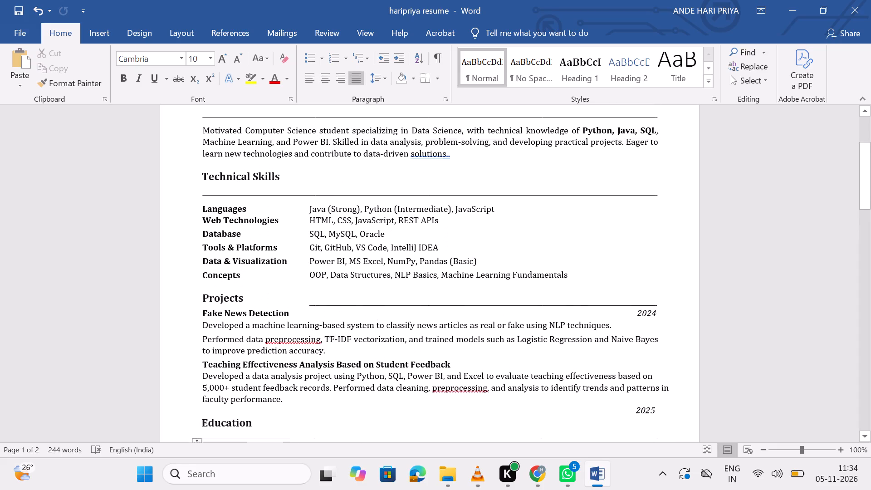
{"action": "scroll", "coordinate": [340, 358], "scroll_direction": "up", "scroll_amount": 2}
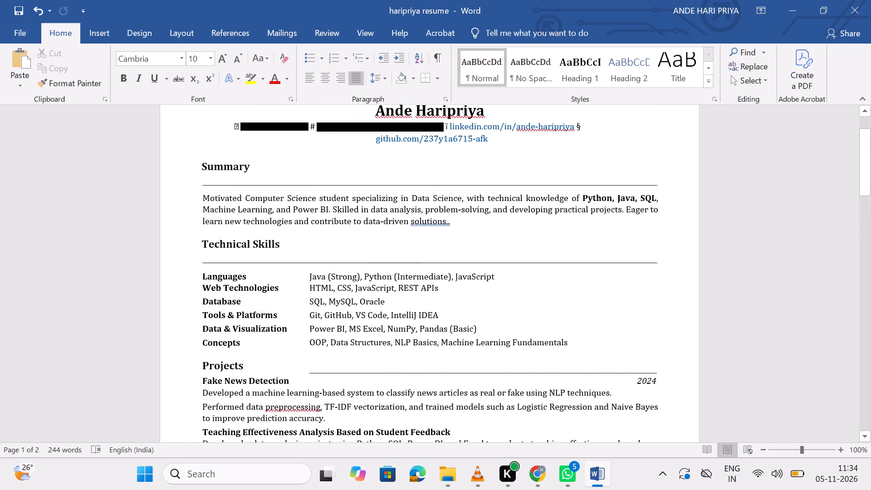
{"action": "scroll", "coordinate": [340, 358], "scroll_direction": "down", "scroll_amount": 3}
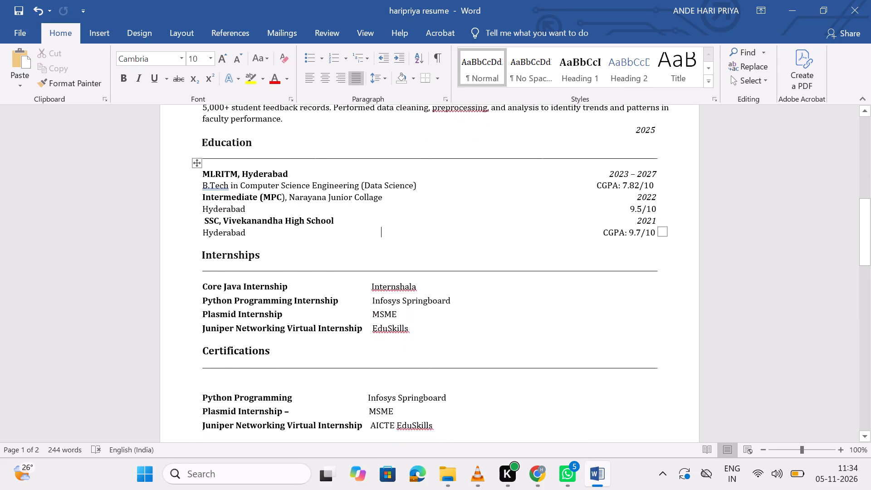
{"action": "scroll", "coordinate": [340, 358], "scroll_direction": "down", "scroll_amount": 3}
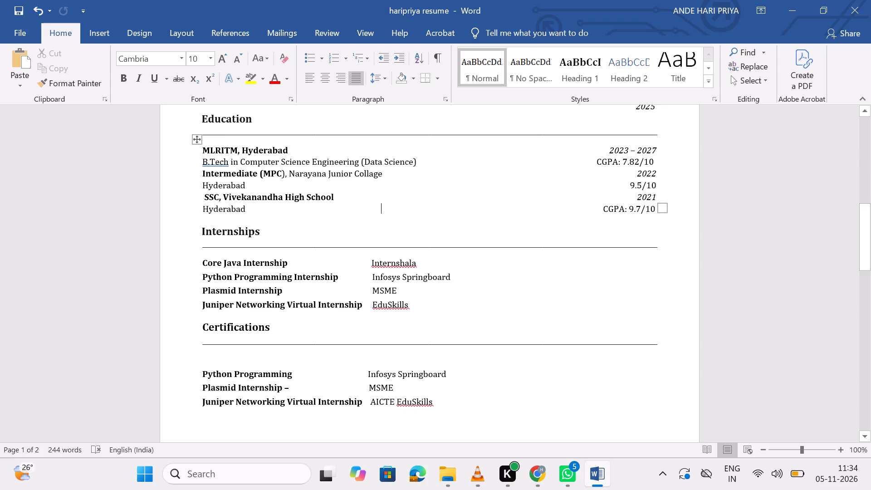
{"action": "scroll", "coordinate": [340, 358], "scroll_direction": "down", "scroll_amount": 3}
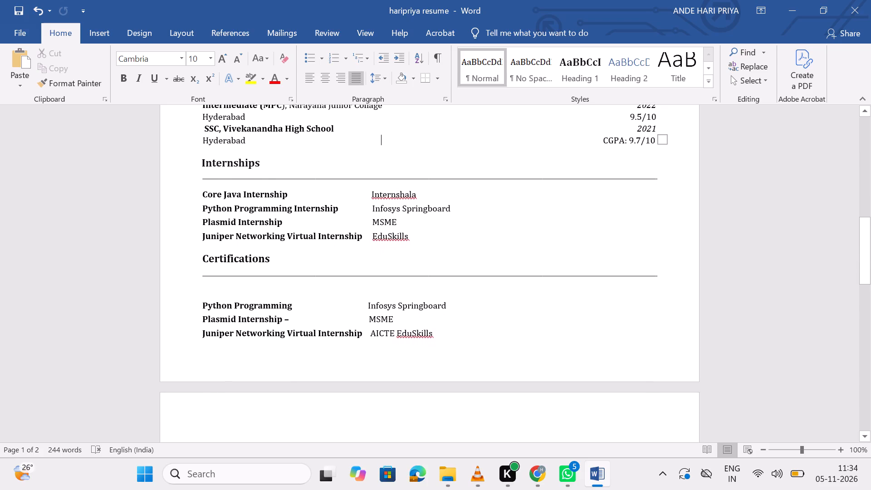
{"action": "scroll", "coordinate": [340, 358], "scroll_direction": "down", "scroll_amount": 2}
{"action": "scroll", "coordinate": [340, 358], "scroll_direction": "up", "scroll_amount": 6}
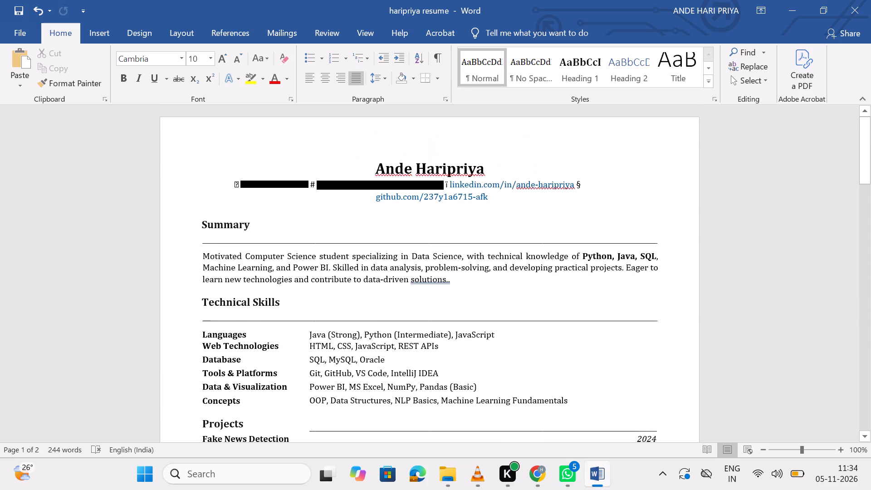
{"action": "scroll", "coordinate": [340, 358], "scroll_direction": "down", "scroll_amount": 3}
{"action": "scroll", "coordinate": [340, 358], "scroll_direction": "up", "scroll_amount": 4}
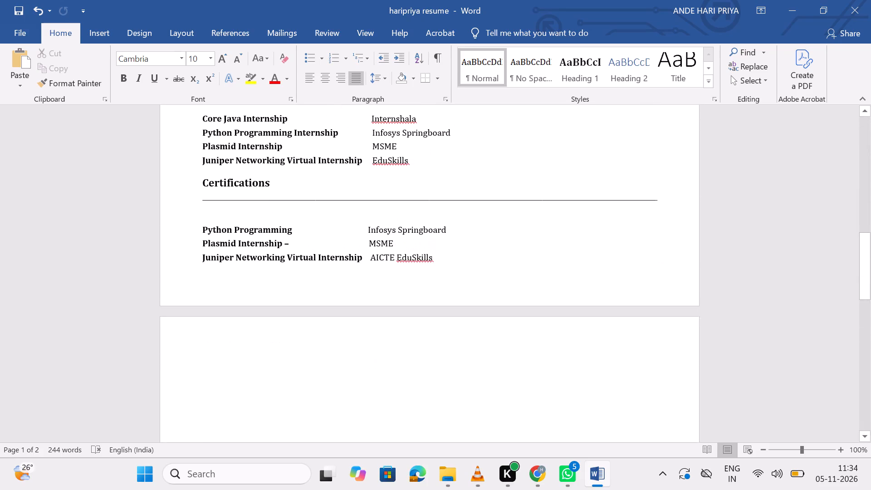
Save the resume as a new Word document in Downloads, changing "resume" in the file name to "resumee".
{"action": "left_click", "coordinate": [15, 32]}
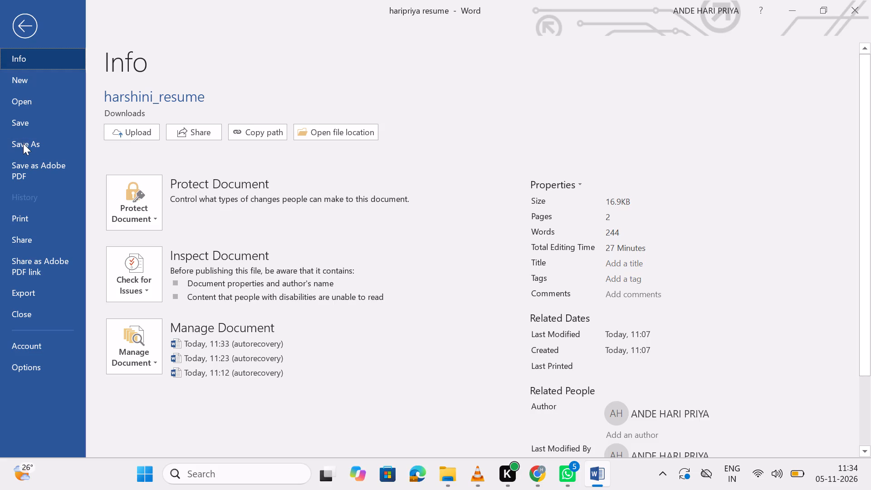
{"action": "left_click", "coordinate": [23, 143]}
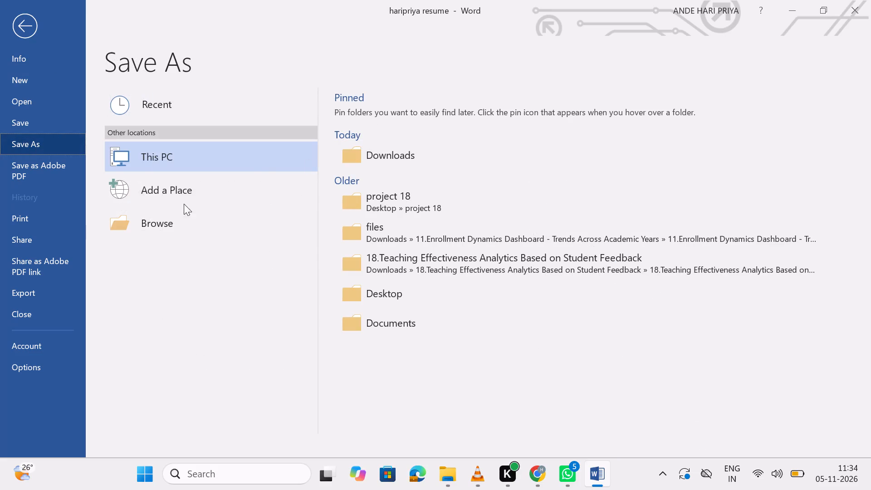
{"action": "left_click", "coordinate": [402, 160]}
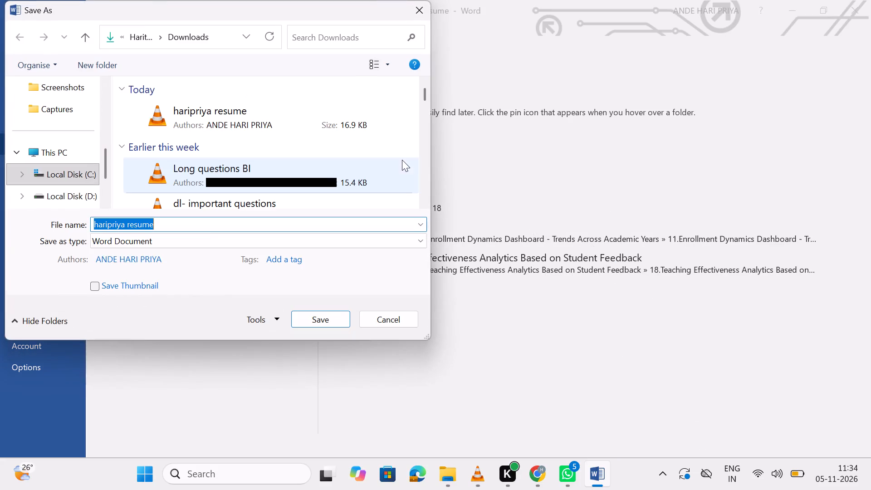
{"action": "left_click", "coordinate": [184, 224]}
{"action": "key", "text": "e"}
{"action": "key", "text": "Return"}
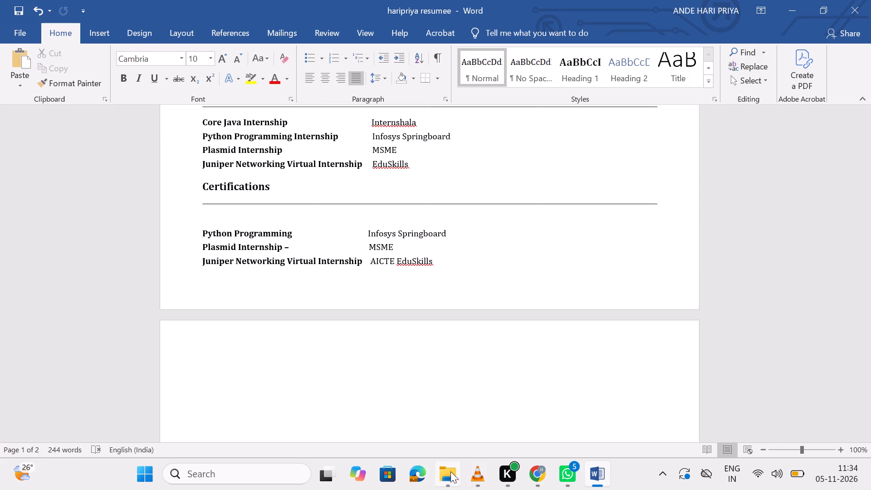
Switch to Chrome, search for "ats resume checker" in a new tab and open MyCVCreator's free ATS score checker.
{"action": "left_click", "coordinate": [533, 477]}
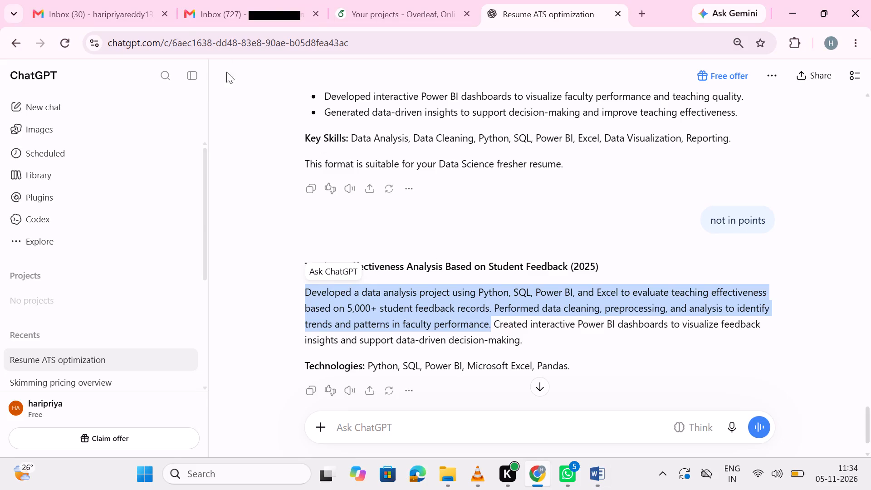
{"action": "left_click", "coordinate": [641, 10]}
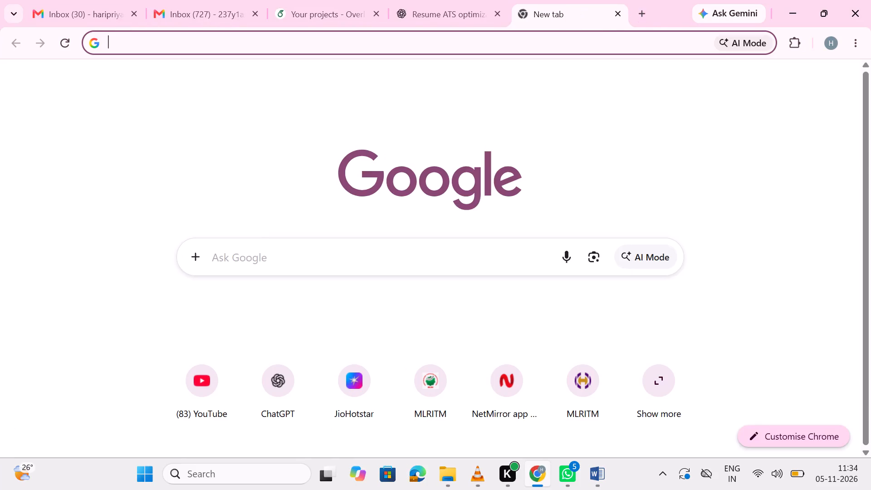
{"action": "left_click", "coordinate": [596, 44]}
{"action": "type", "text": "ats"}
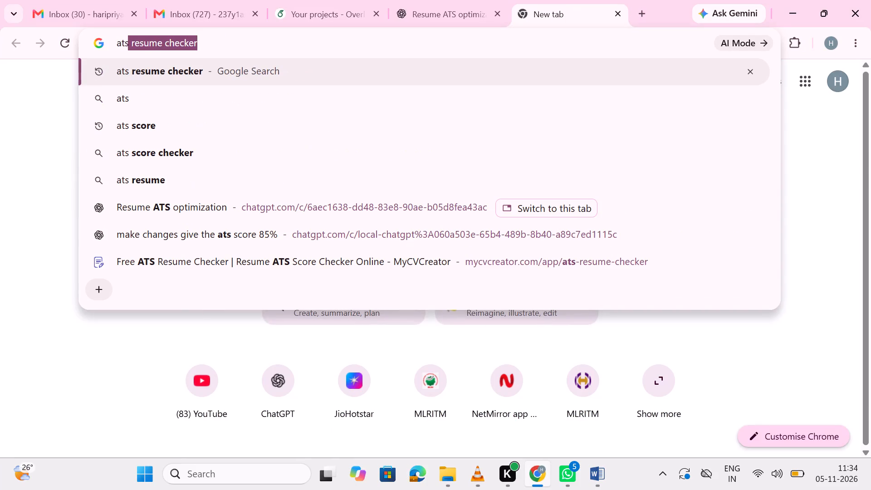
{"action": "left_click", "coordinate": [481, 73]}
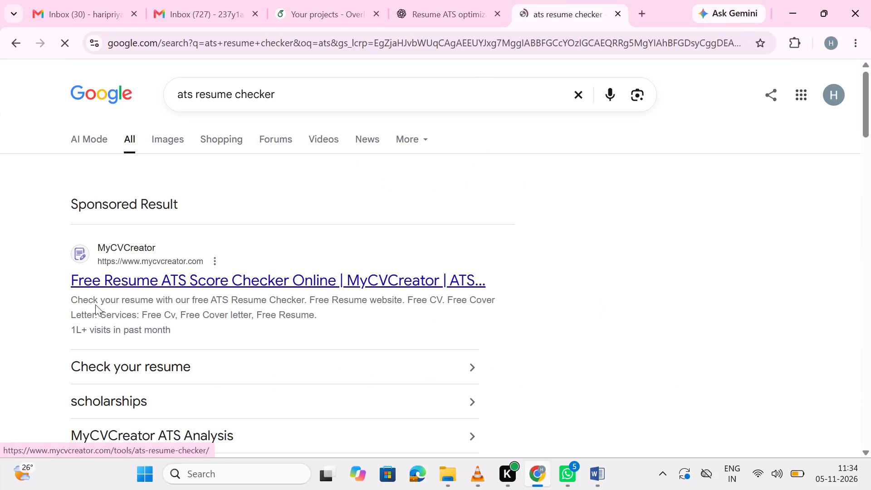
{"action": "left_click", "coordinate": [127, 279]}
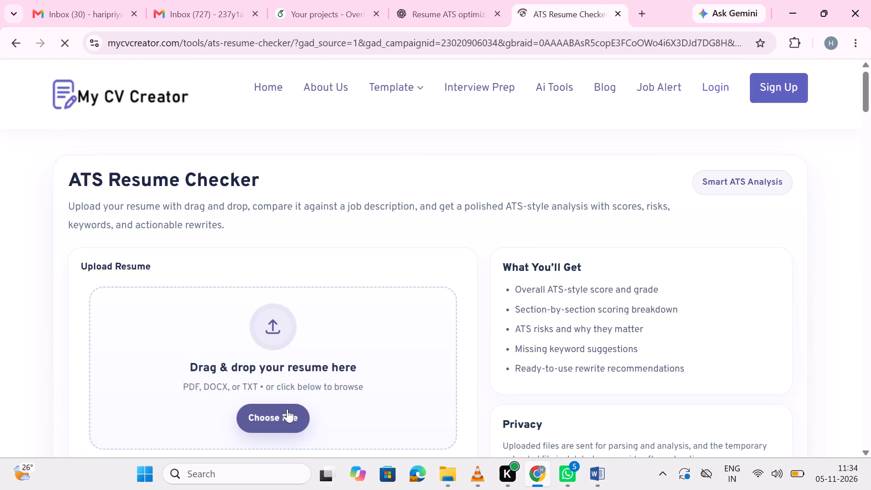
Start the resume upload on MyCVCreator and sign in to the site with the Google account.
{"action": "left_click", "coordinate": [287, 409]}
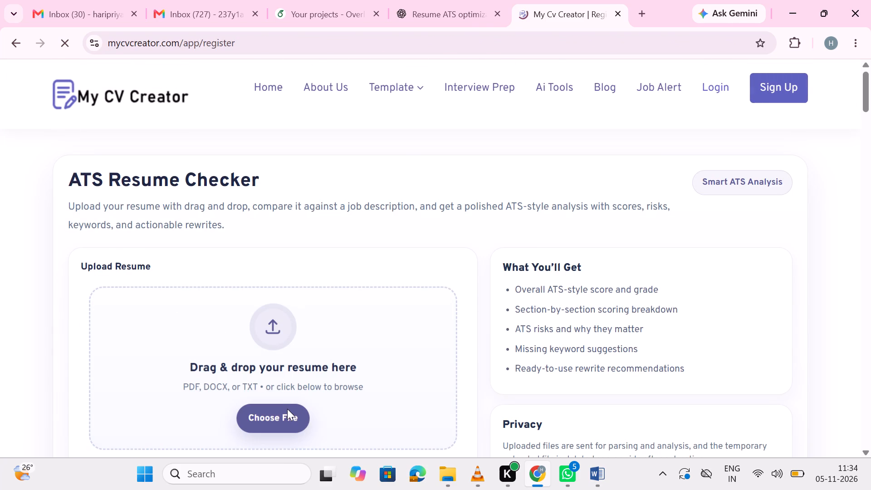
{"action": "scroll", "coordinate": [293, 294], "scroll_direction": "down", "scroll_amount": 1}
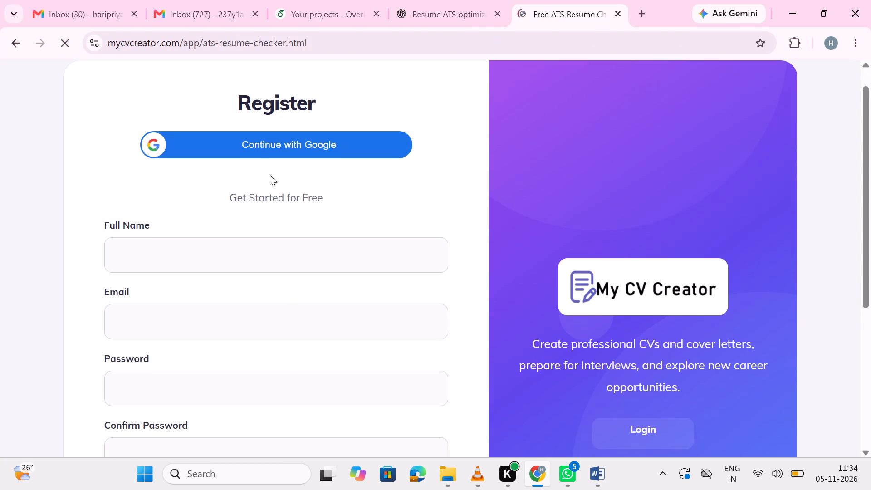
{"action": "left_click", "coordinate": [255, 143]}
Select the saved "resumee" Word document from Downloads as the resume for the ATS Resume Checker.
{"action": "left_click", "coordinate": [377, 424]}
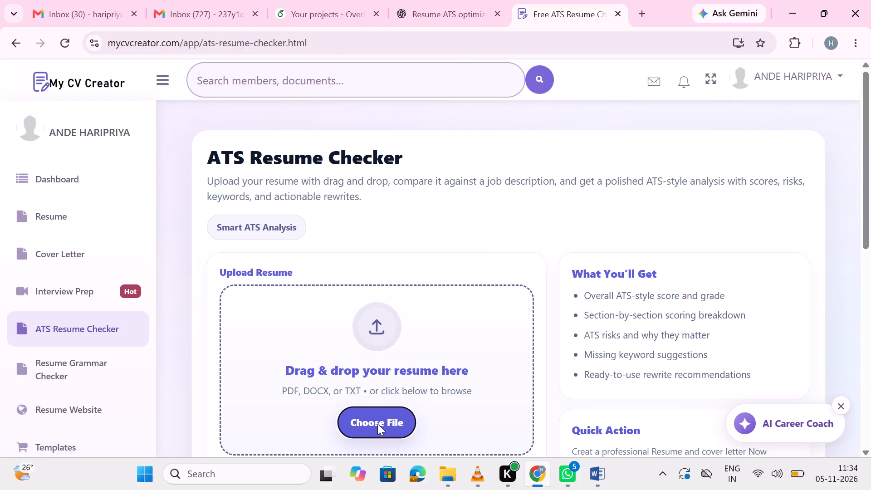
{"action": "left_click", "coordinate": [211, 115]}
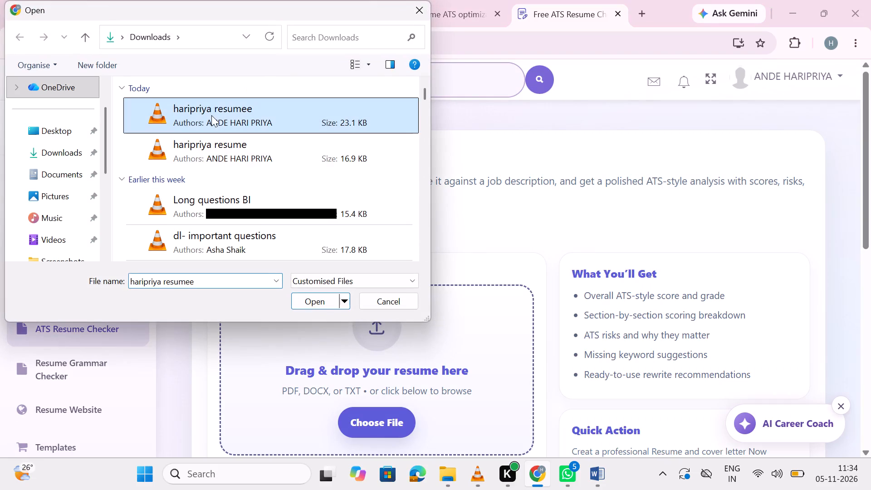
{"action": "left_click", "coordinate": [323, 304]}
{"action": "scroll", "coordinate": [447, 386], "scroll_direction": "down", "scroll_amount": 1}
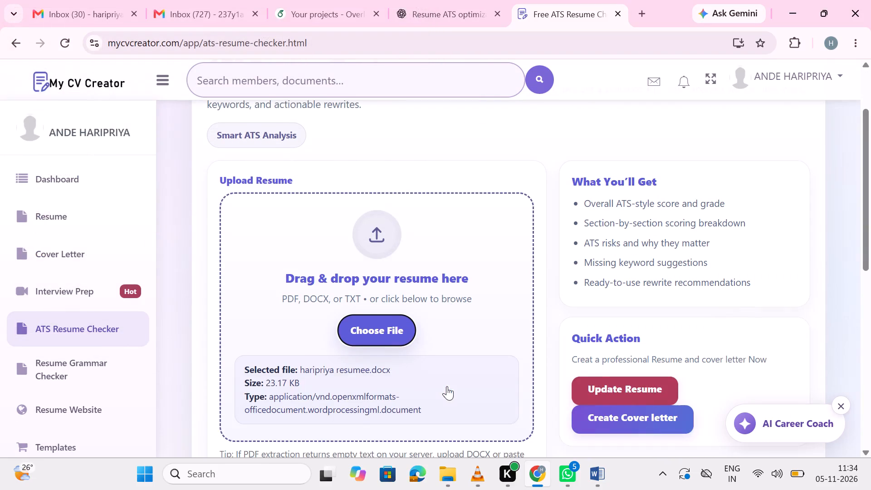
{"action": "scroll", "coordinate": [447, 386], "scroll_direction": "down", "scroll_amount": 1}
{"action": "scroll", "coordinate": [359, 340], "scroll_direction": "down", "scroll_amount": 2}
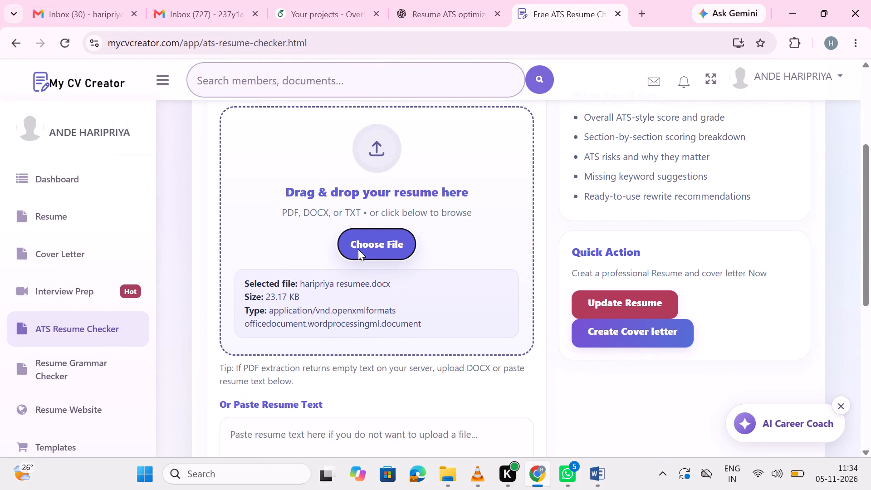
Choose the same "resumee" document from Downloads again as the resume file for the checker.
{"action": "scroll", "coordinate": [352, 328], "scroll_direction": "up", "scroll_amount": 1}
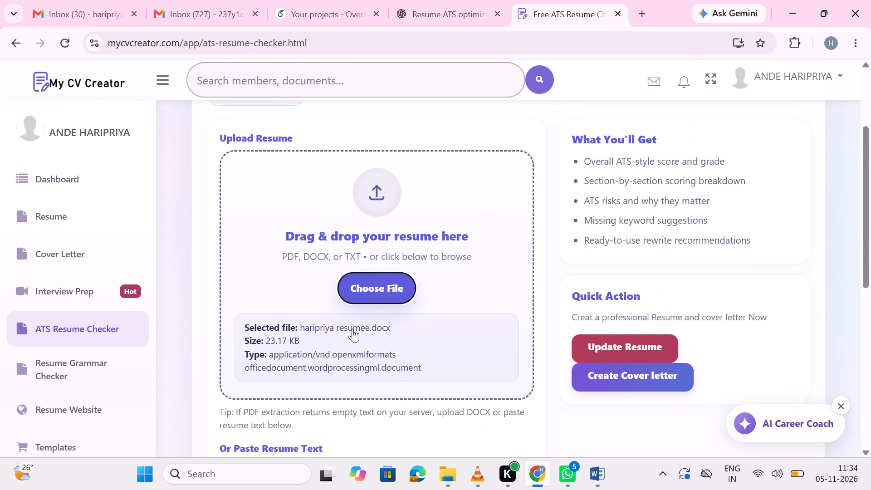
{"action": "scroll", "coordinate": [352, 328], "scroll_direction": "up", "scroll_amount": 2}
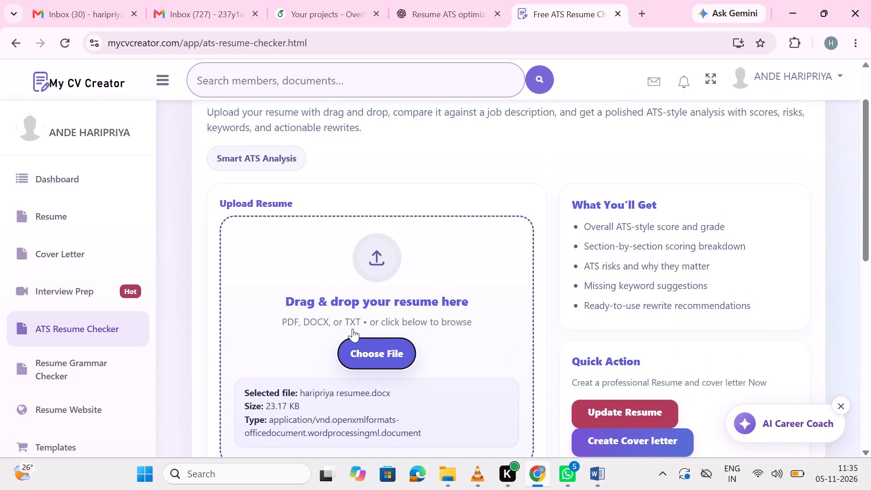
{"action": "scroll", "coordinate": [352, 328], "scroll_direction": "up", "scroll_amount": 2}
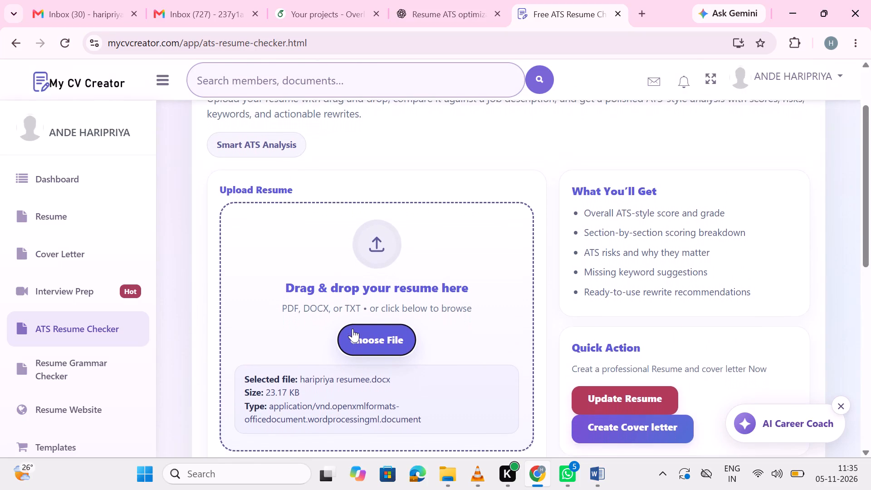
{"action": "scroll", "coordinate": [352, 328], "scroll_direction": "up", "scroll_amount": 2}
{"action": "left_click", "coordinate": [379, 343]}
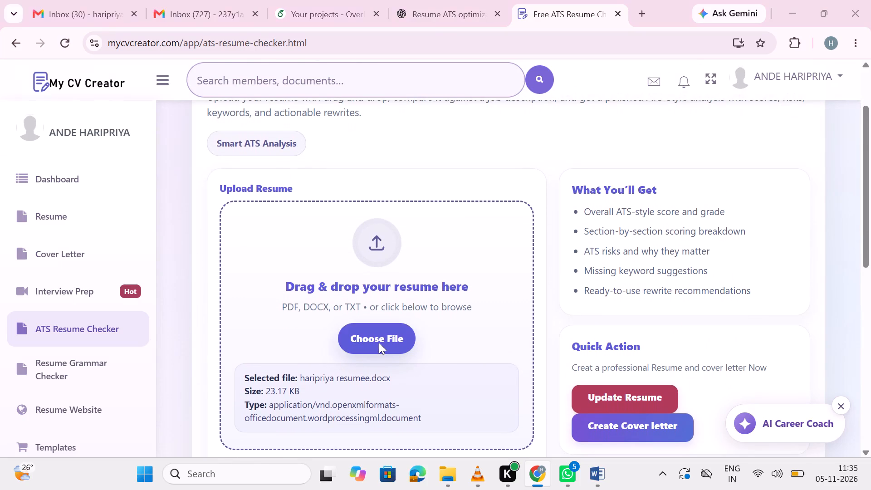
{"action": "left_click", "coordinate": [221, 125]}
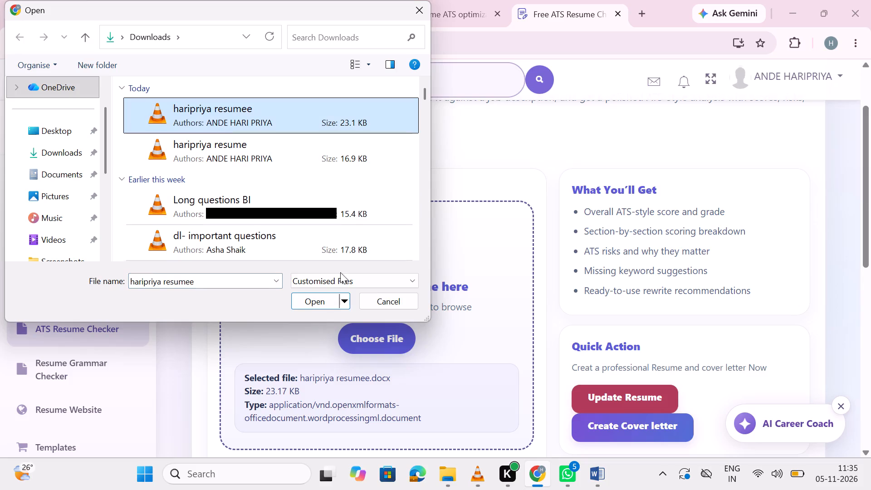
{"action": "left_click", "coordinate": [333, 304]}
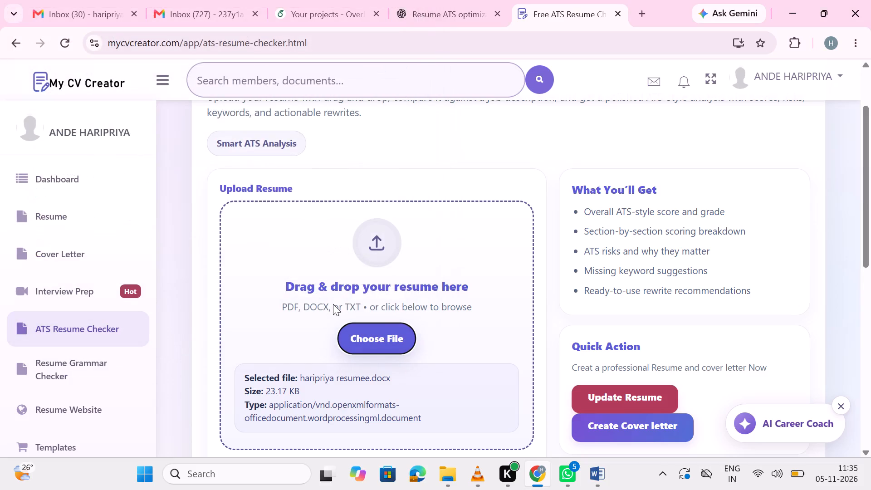
Run the ATS score check on the selected resume without adding a job description.
{"action": "scroll", "coordinate": [333, 304], "scroll_direction": "down", "scroll_amount": 1}
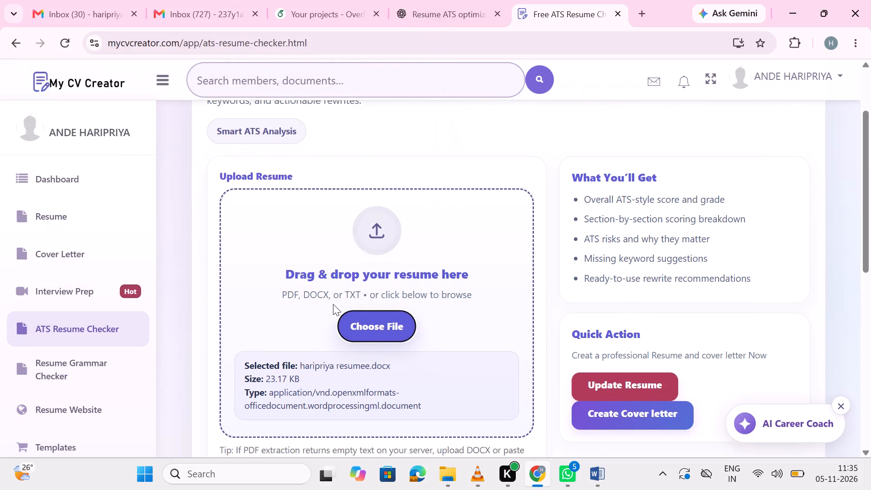
{"action": "scroll", "coordinate": [333, 304], "scroll_direction": "down", "scroll_amount": 2}
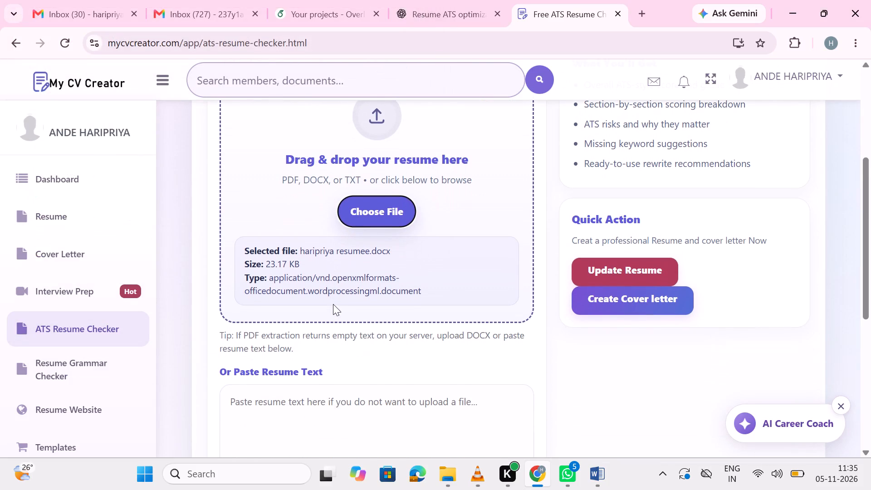
{"action": "scroll", "coordinate": [333, 304], "scroll_direction": "down", "scroll_amount": 3}
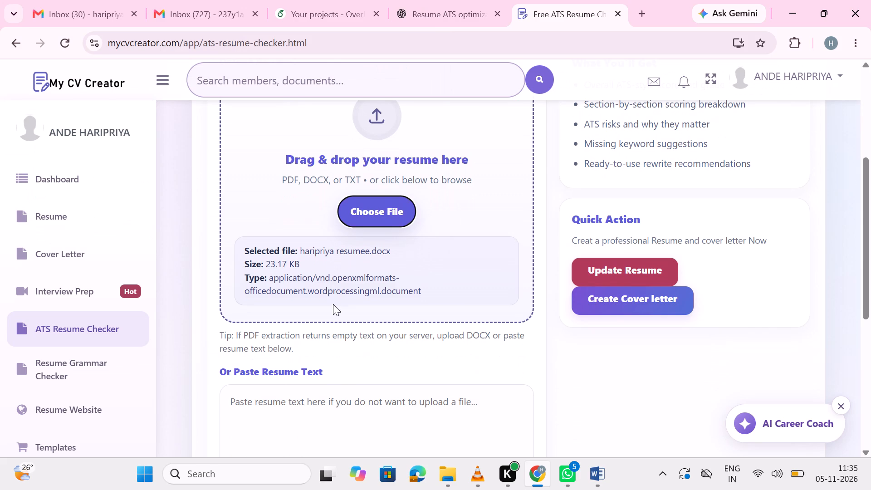
{"action": "scroll", "coordinate": [333, 304], "scroll_direction": "down", "scroll_amount": 3}
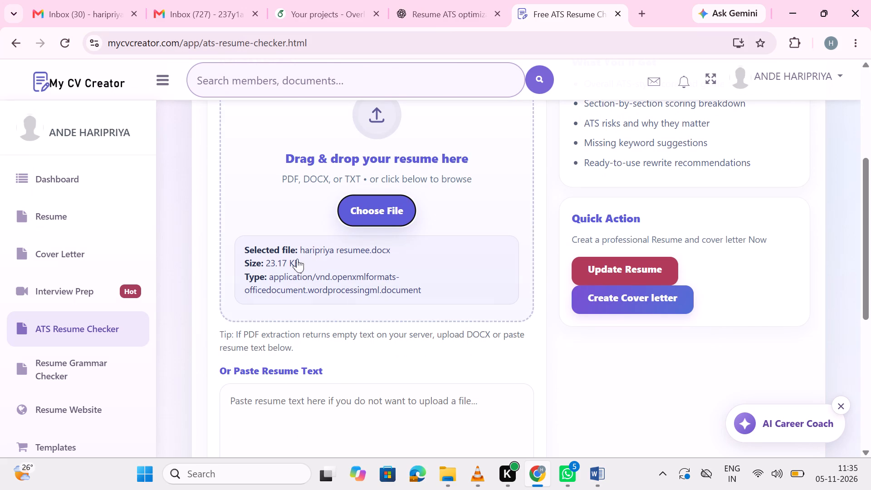
{"action": "scroll", "coordinate": [322, 328], "scroll_direction": "down", "scroll_amount": 7}
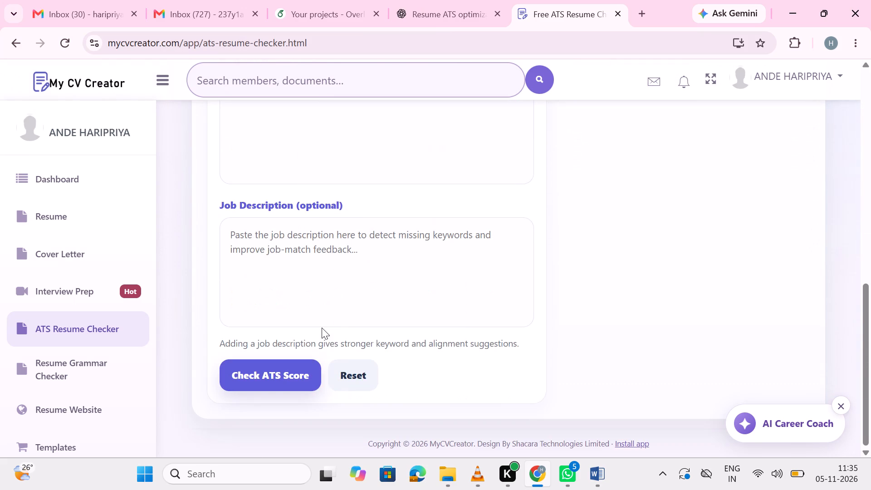
{"action": "left_click", "coordinate": [282, 375]}
Read the summary in the ATS scan results and collapse the site's navigation sidebar to uncover the overall ATS score.
{"action": "scroll", "coordinate": [282, 375], "scroll_direction": "down", "scroll_amount": 2}
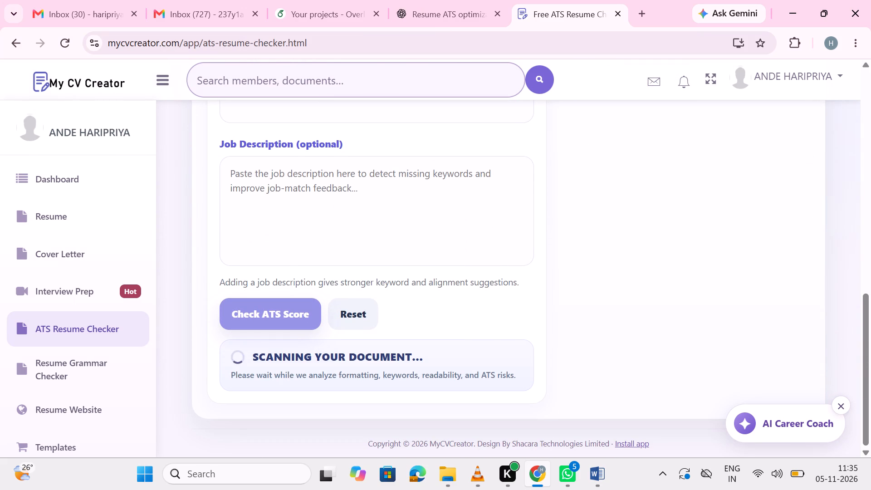
{"action": "scroll", "coordinate": [288, 238], "scroll_direction": "up", "scroll_amount": 3}
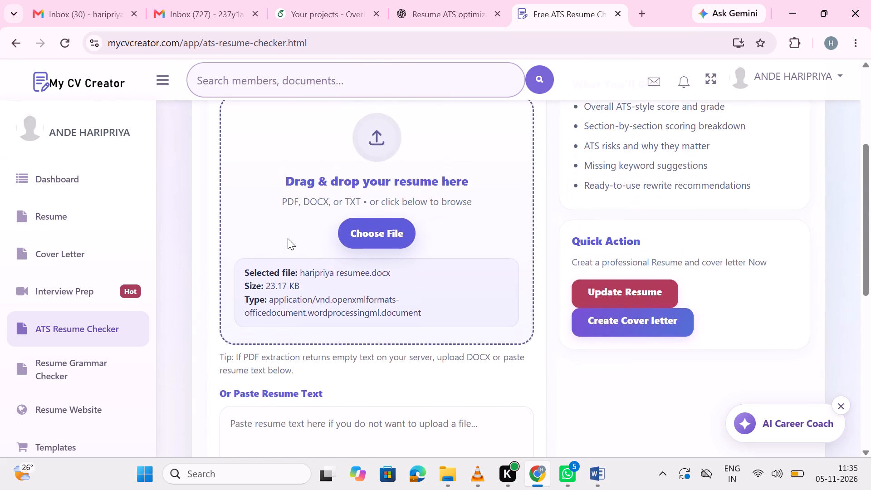
{"action": "scroll", "coordinate": [288, 238], "scroll_direction": "up", "scroll_amount": 2}
{"action": "scroll", "coordinate": [241, 251], "scroll_direction": "right", "scroll_amount": 1}
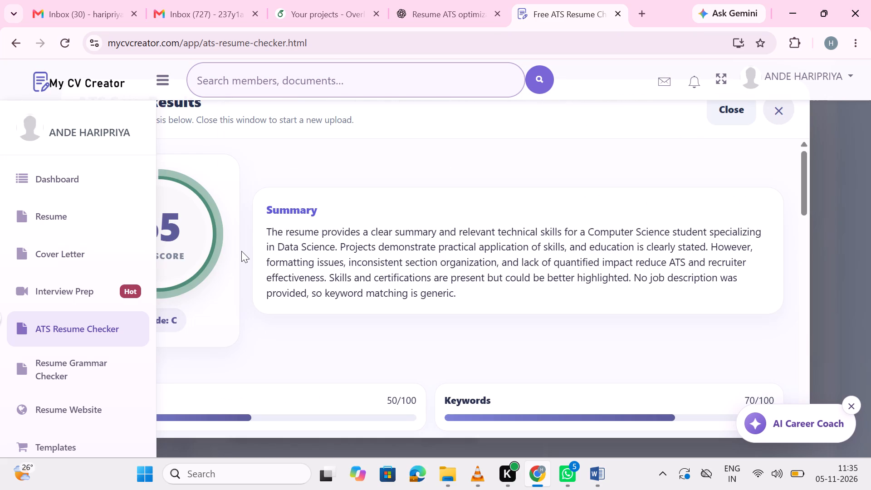
{"action": "left_click", "coordinate": [213, 336]}
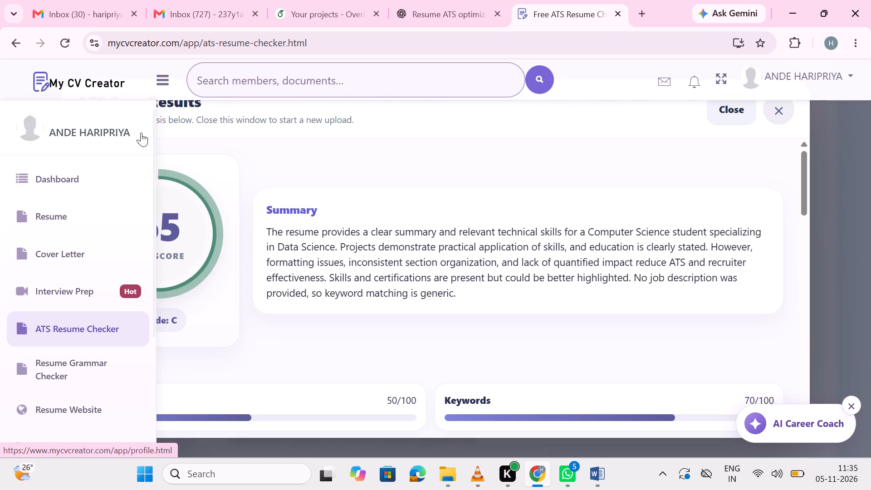
{"action": "scroll", "coordinate": [143, 122], "scroll_direction": "up", "scroll_amount": 3}
{"action": "left_click", "coordinate": [152, 121]}
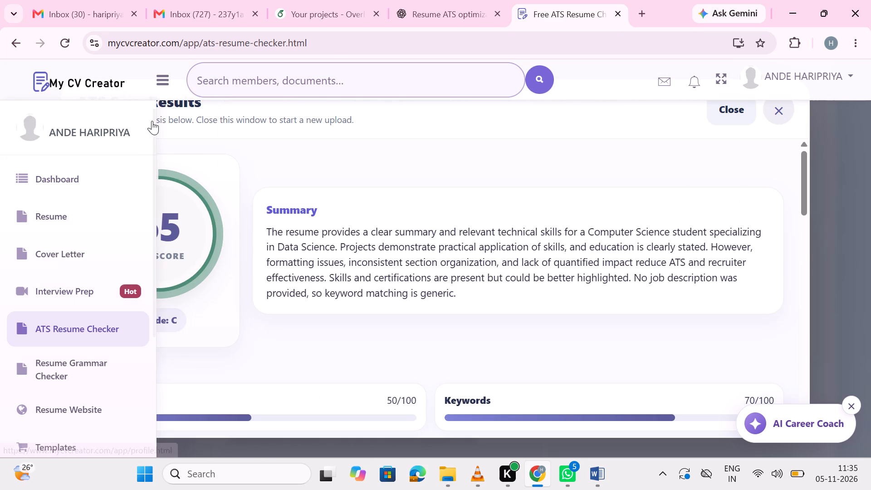
{"action": "triple_click", "coordinate": [223, 147]}
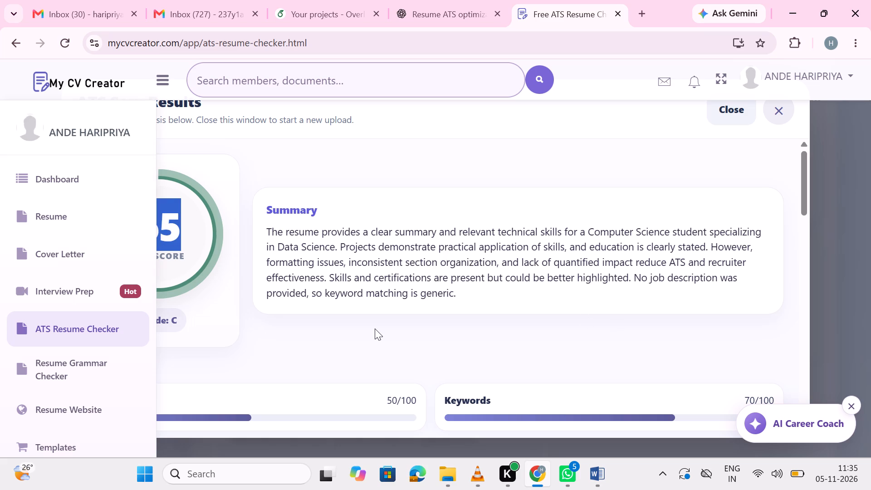
{"action": "scroll", "coordinate": [375, 328], "scroll_direction": "up", "scroll_amount": 1}
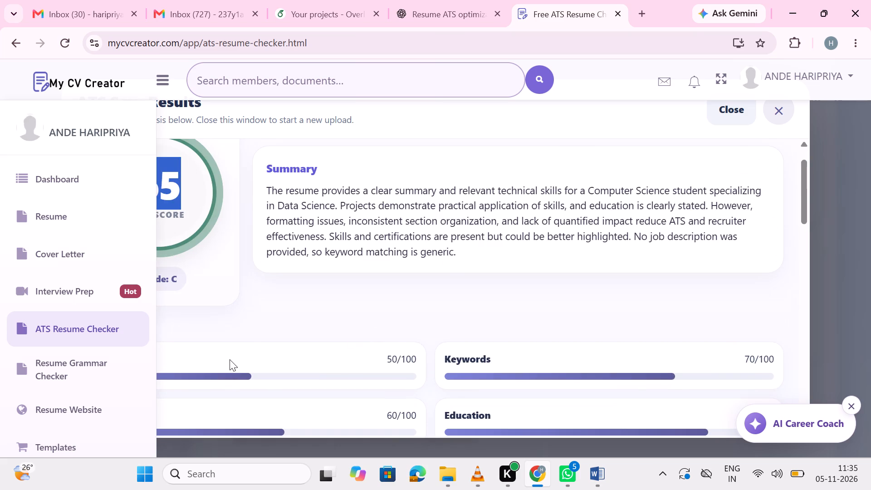
{"action": "left_click", "coordinate": [230, 359]}
{"action": "scroll", "coordinate": [230, 359], "scroll_direction": "down", "scroll_amount": 6}
{"action": "scroll", "coordinate": [230, 359], "scroll_direction": "up", "scroll_amount": 4}
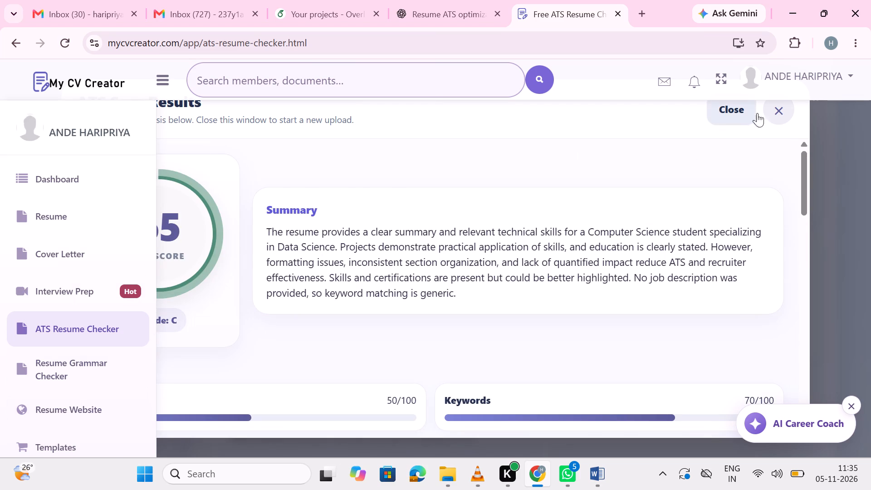
{"action": "left_click", "coordinate": [167, 81]}
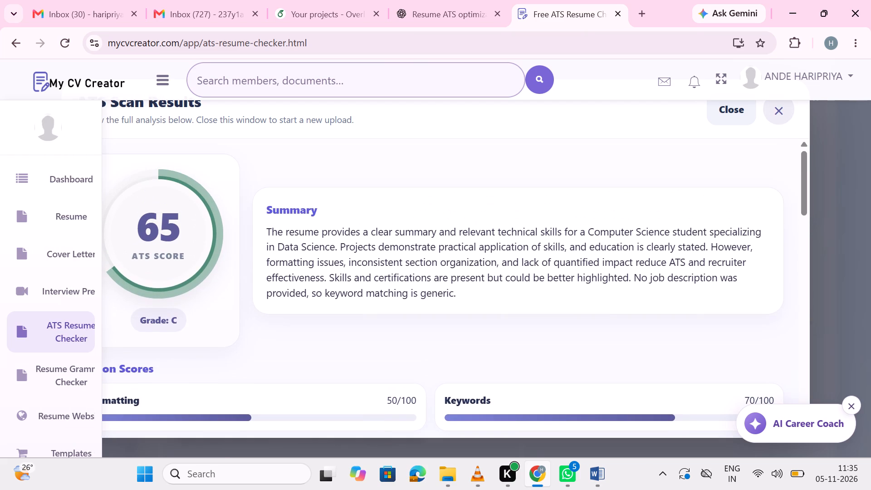
Review the section scores, ATS risks, keywords and recommended rewrites in the scan results.
{"action": "scroll", "coordinate": [308, 251], "scroll_direction": "down", "scroll_amount": 4}
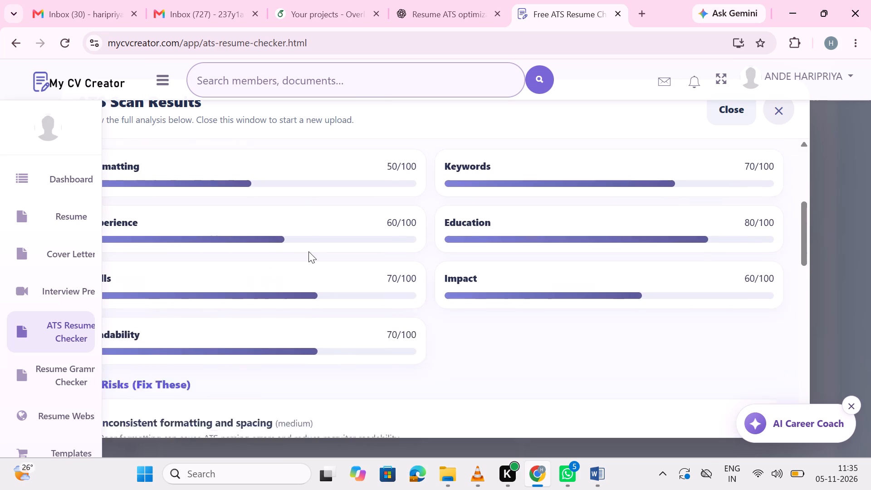
{"action": "scroll", "coordinate": [254, 305], "scroll_direction": "right", "scroll_amount": 1}
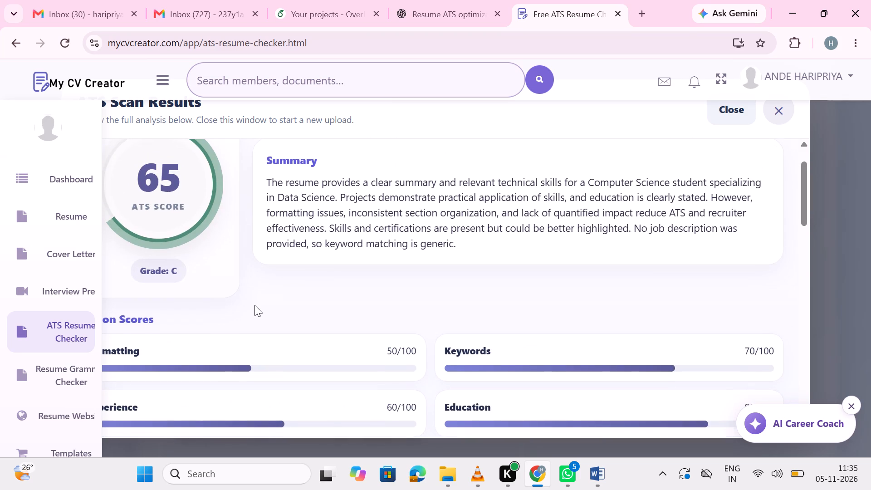
{"action": "scroll", "coordinate": [254, 305], "scroll_direction": "right", "scroll_amount": 1}
{"action": "left_click", "coordinate": [254, 305]}
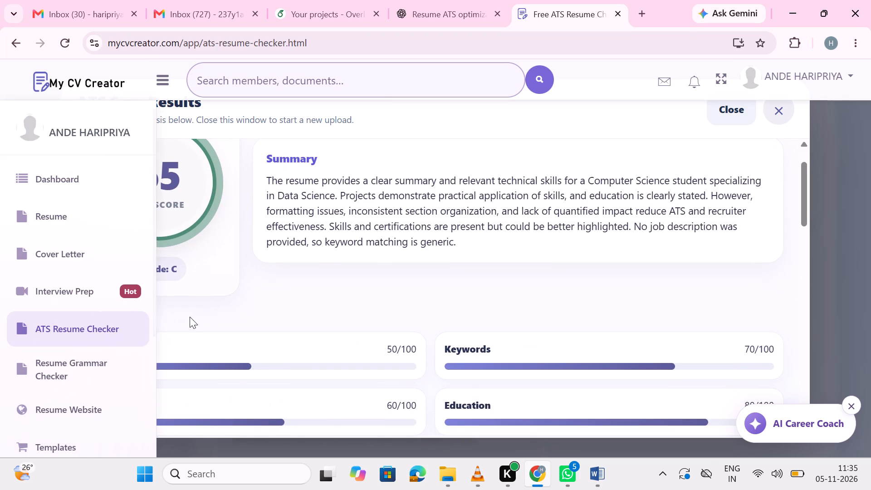
{"action": "left_click", "coordinate": [242, 305]}
{"action": "scroll", "coordinate": [242, 305], "scroll_direction": "down", "scroll_amount": 10}
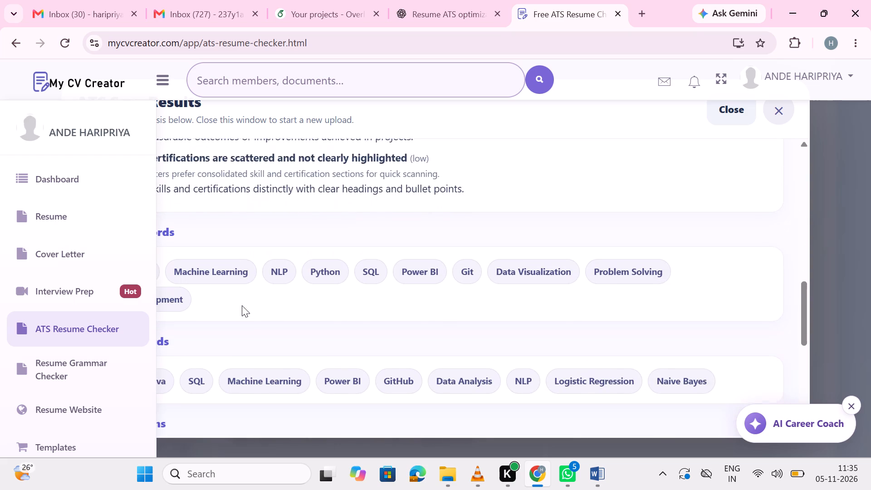
{"action": "scroll", "coordinate": [242, 305], "scroll_direction": "down", "scroll_amount": 2}
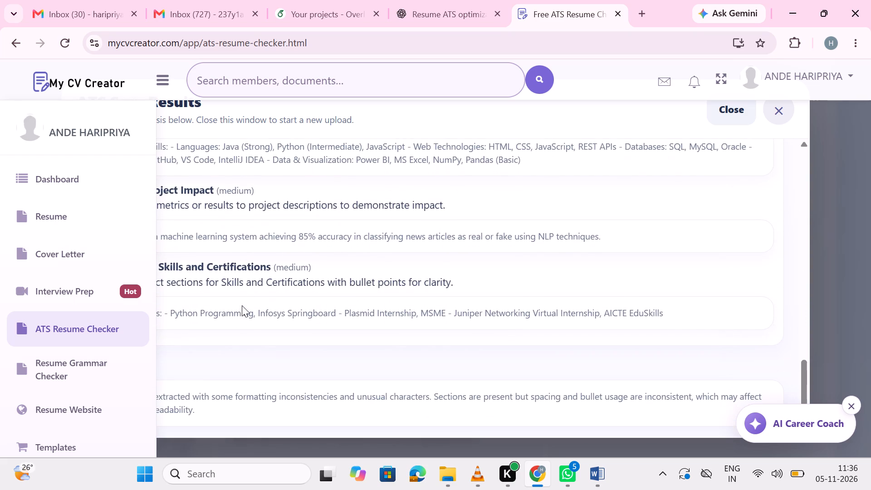
{"action": "scroll", "coordinate": [242, 305], "scroll_direction": "down", "scroll_amount": 1}
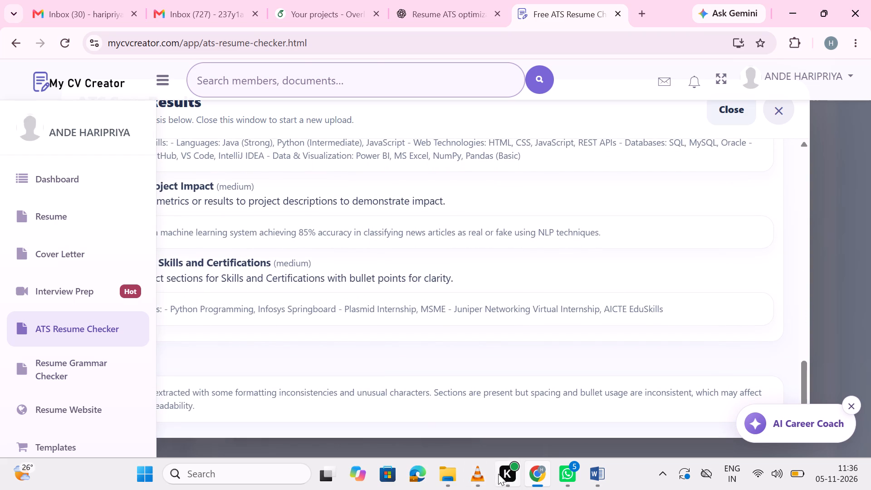
Review the resume in Word from the certifications up to the summary and glance at the ChatGPT rewrite and the ATS checker page.
{"action": "left_click", "coordinate": [595, 470]}
{"action": "scroll", "coordinate": [334, 251], "scroll_direction": "up", "scroll_amount": 2}
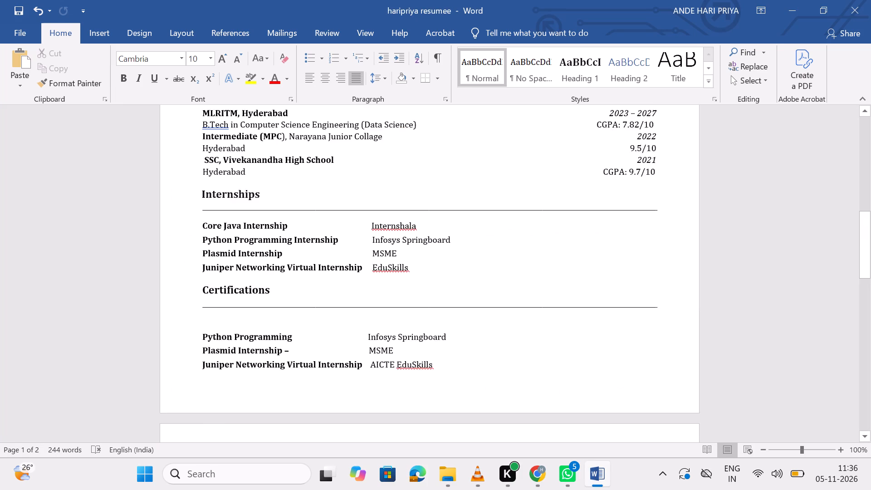
{"action": "scroll", "coordinate": [334, 251], "scroll_direction": "up", "scroll_amount": 2}
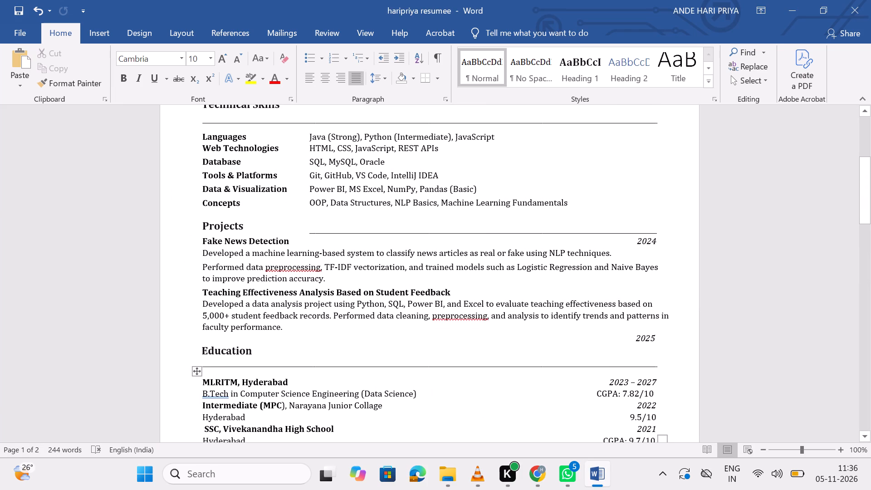
{"action": "scroll", "coordinate": [334, 251], "scroll_direction": "up", "scroll_amount": 2}
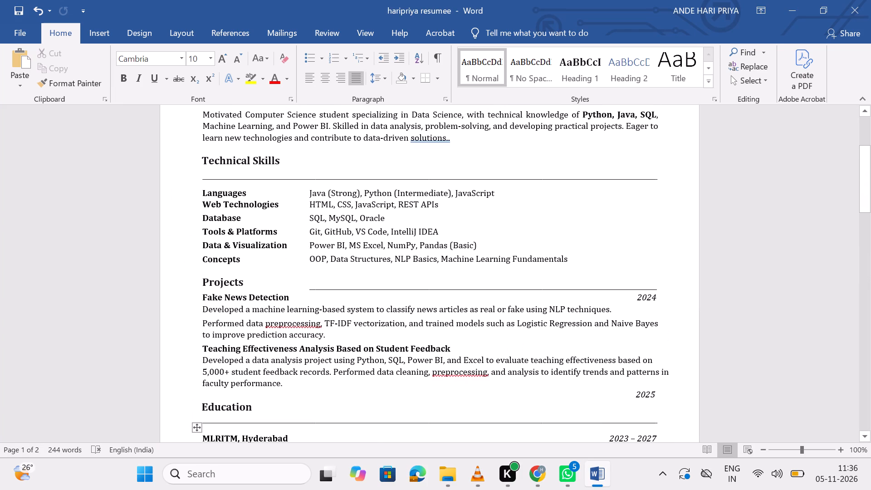
{"action": "left_click", "coordinate": [535, 417]}
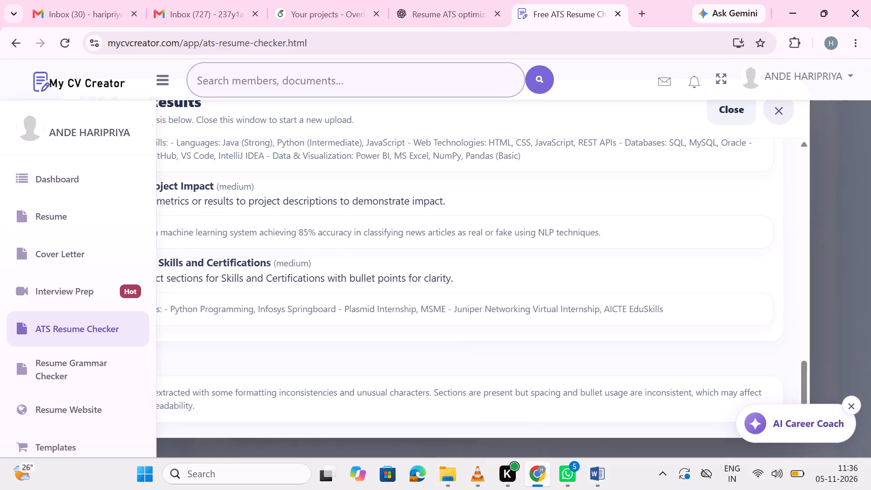
{"action": "left_click", "coordinate": [467, 18]}
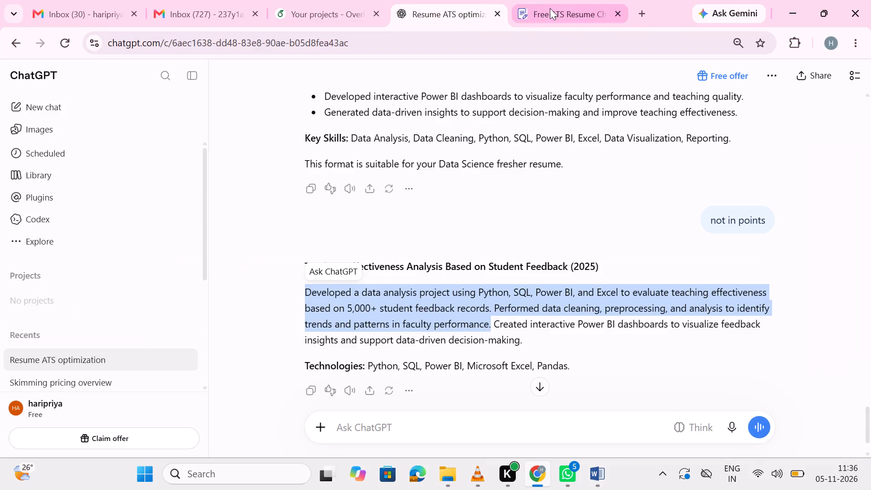
{"action": "left_click", "coordinate": [551, 8]}
Open the Overleaf projects page in a new browser tab.
{"action": "left_click", "coordinate": [636, 14]}
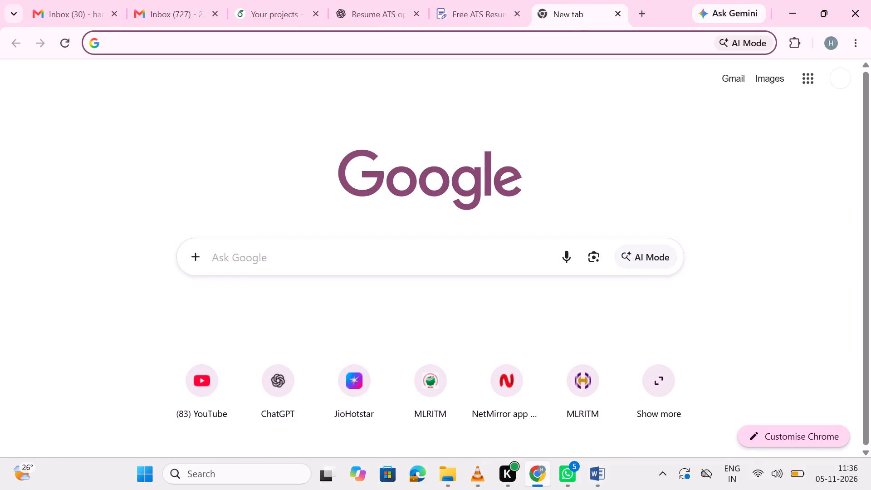
{"action": "left_click", "coordinate": [516, 45]}
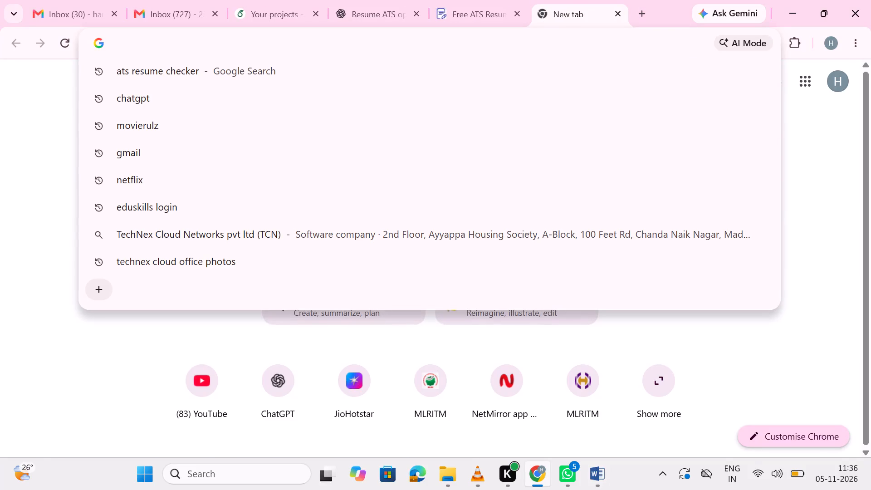
{"action": "type", "text": "over"}
{"action": "left_click", "coordinate": [235, 127]}
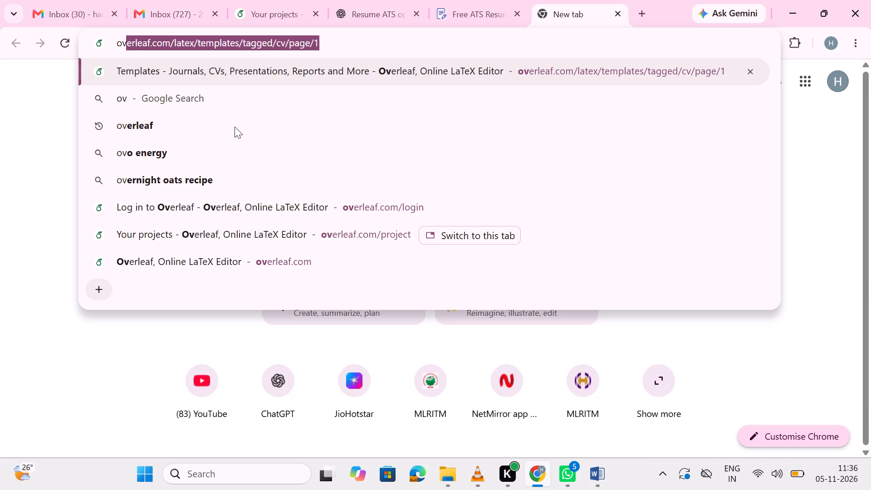
{"action": "left_click", "coordinate": [130, 126]}
{"action": "key", "text": "Return"}
{"action": "key", "text": "Return"}
{"action": "triple_click", "coordinate": [138, 123]}
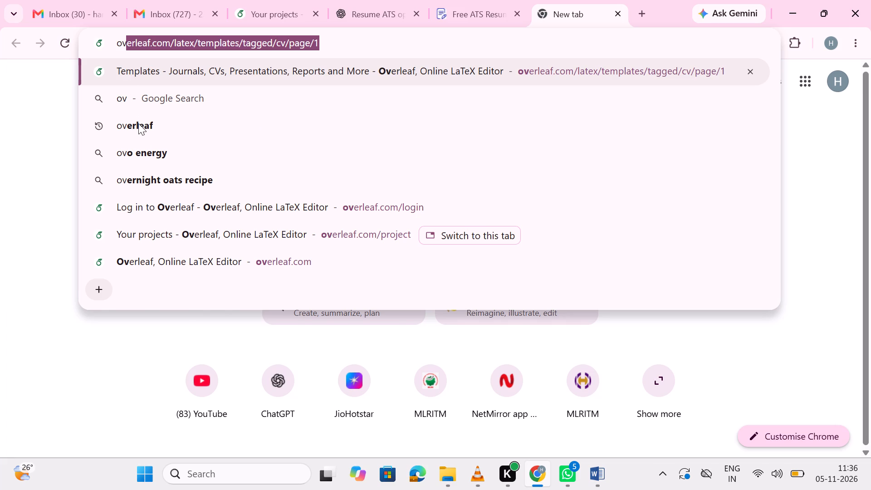
{"action": "left_click", "coordinate": [138, 123]}
{"action": "left_click", "coordinate": [98, 211]}
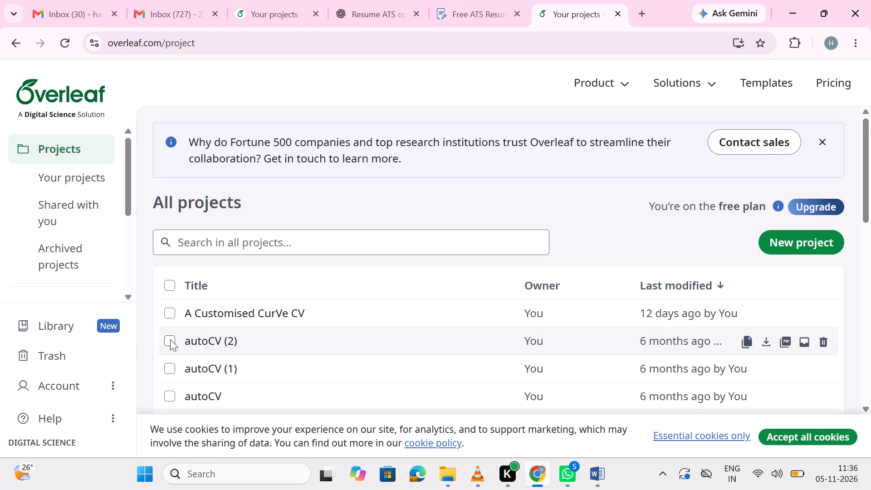
Download the source zip of the autoCV (2) project, fetching it twice.
{"action": "left_click", "coordinate": [767, 341]}
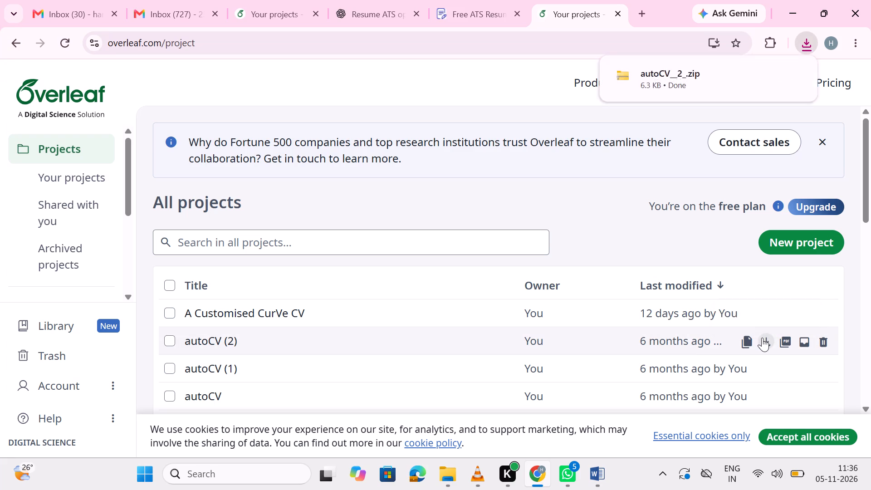
{"action": "left_click", "coordinate": [762, 338]}
Open the latest downloaded autoCV__2_ (1) zip archive and launch its cv LaTeX source file.
{"action": "left_click", "coordinate": [799, 43]}
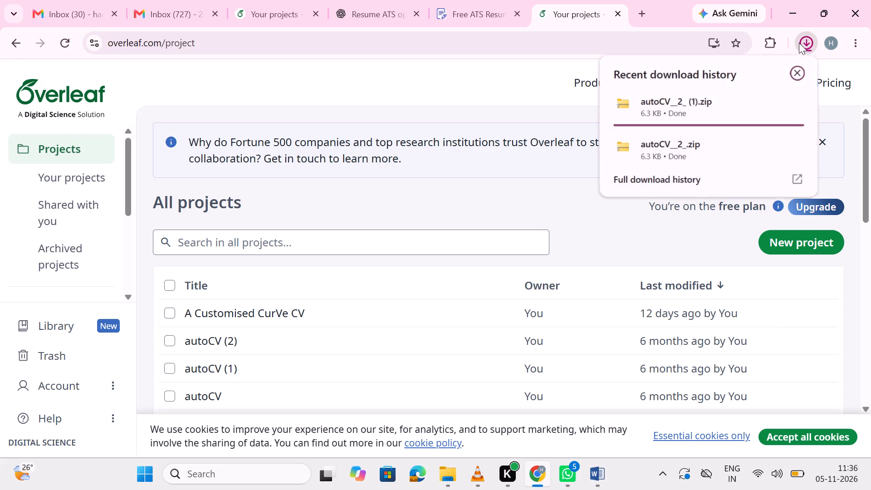
{"action": "double_click", "coordinate": [652, 116]}
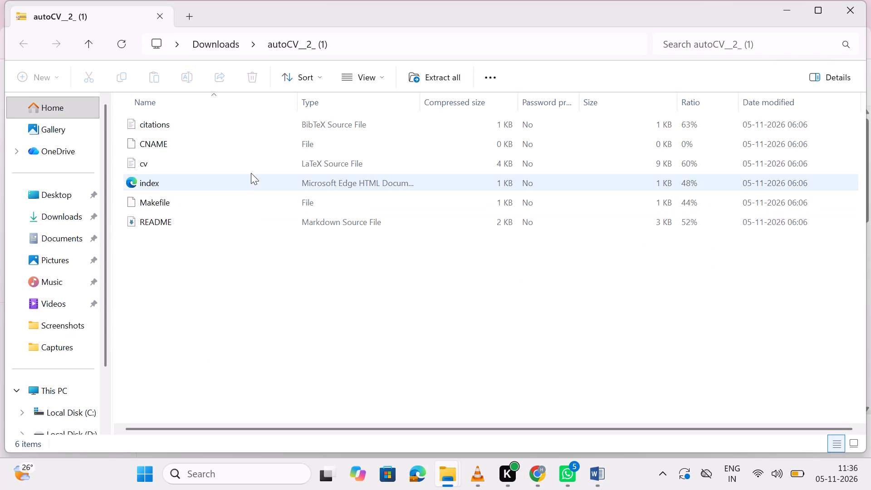
{"action": "left_click", "coordinate": [239, 164]}
{"action": "double_click", "coordinate": [239, 164]}
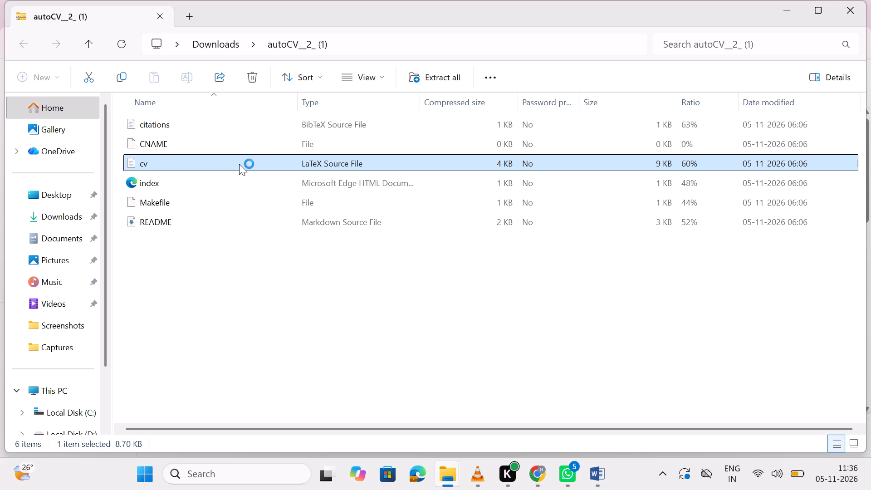
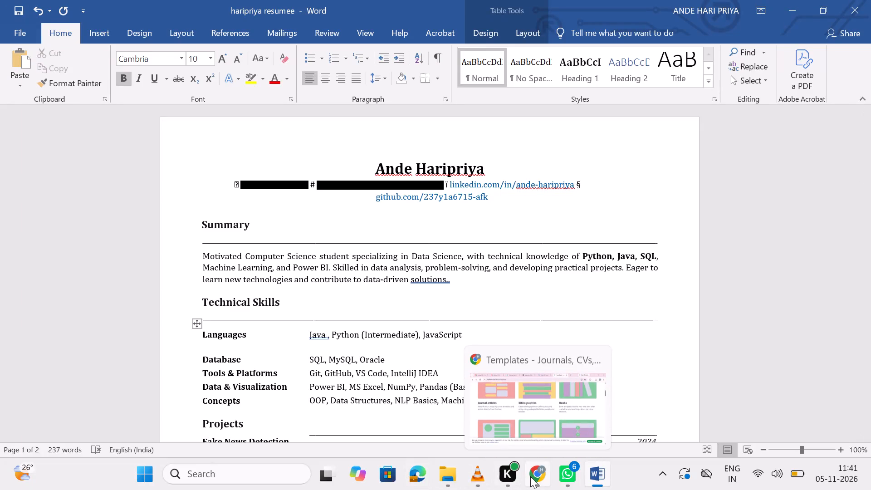
Switch to the Overleaf templates page in Chrome and open the CVs and résumés category.
{"action": "left_click", "coordinate": [528, 421]}
{"action": "scroll", "coordinate": [435, 254], "scroll_direction": "up", "scroll_amount": 2}
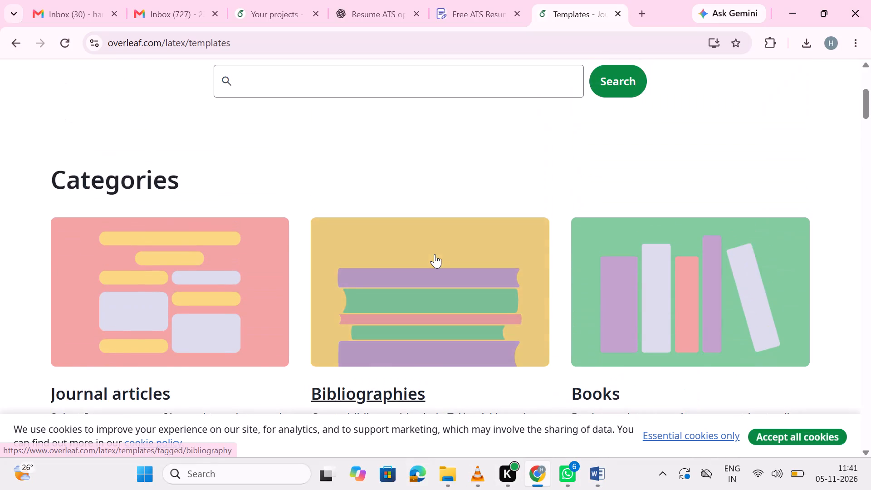
{"action": "scroll", "coordinate": [435, 254], "scroll_direction": "down", "scroll_amount": 6}
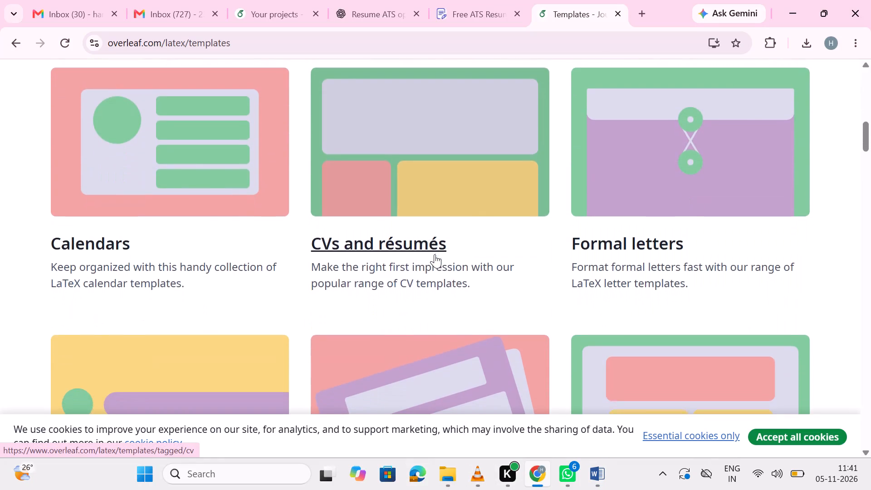
{"action": "scroll", "coordinate": [435, 254], "scroll_direction": "down", "scroll_amount": 1}
{"action": "left_click", "coordinate": [415, 153]}
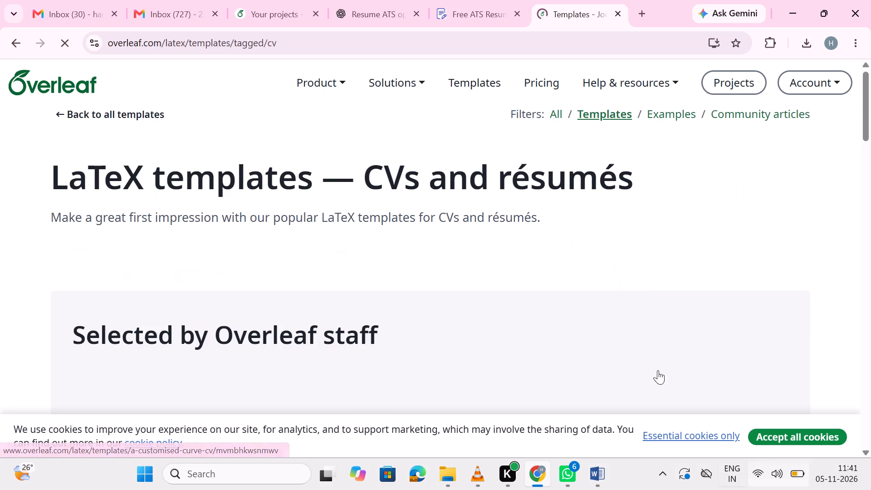
Look through the first page of CV and résumé templates for a suitable layout.
{"action": "scroll", "coordinate": [469, 301], "scroll_direction": "down", "scroll_amount": 5}
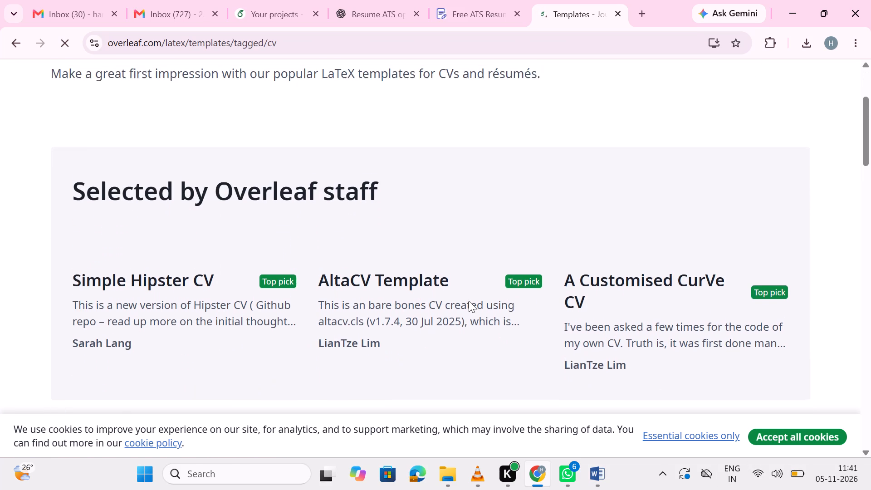
{"action": "scroll", "coordinate": [469, 301], "scroll_direction": "down", "scroll_amount": 4}
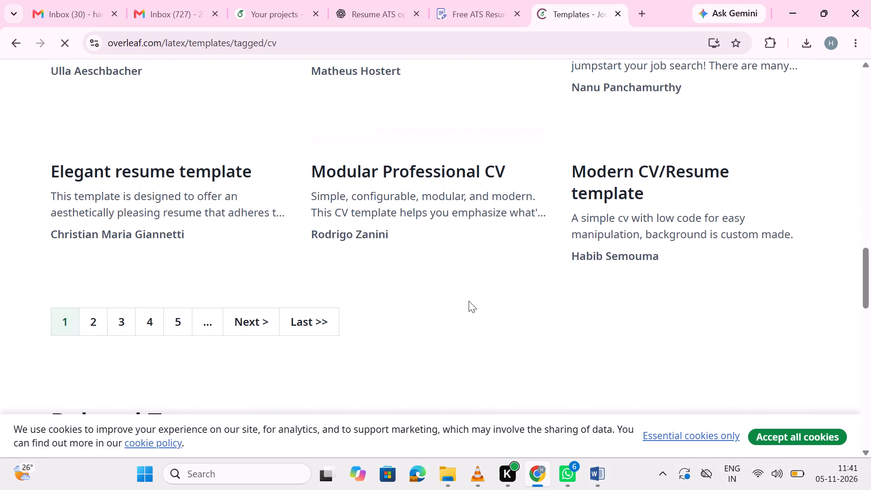
{"action": "scroll", "coordinate": [469, 301], "scroll_direction": "down", "scroll_amount": 1}
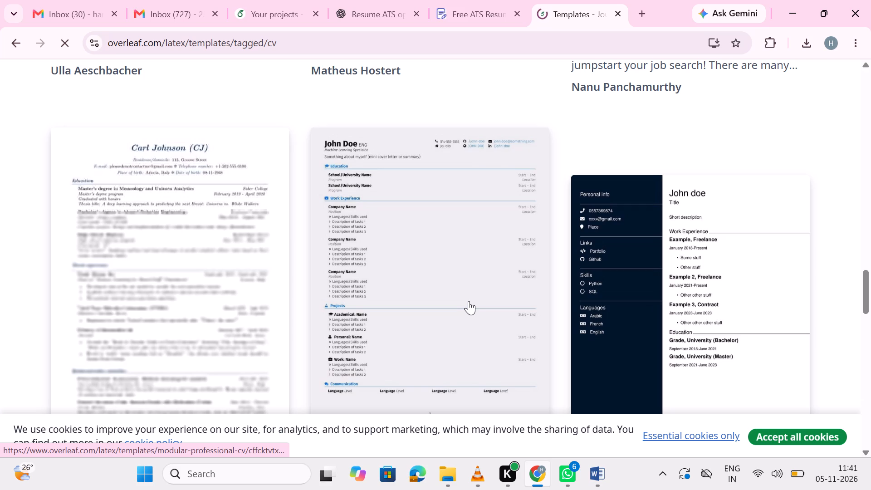
{"action": "scroll", "coordinate": [469, 301], "scroll_direction": "down", "scroll_amount": 2}
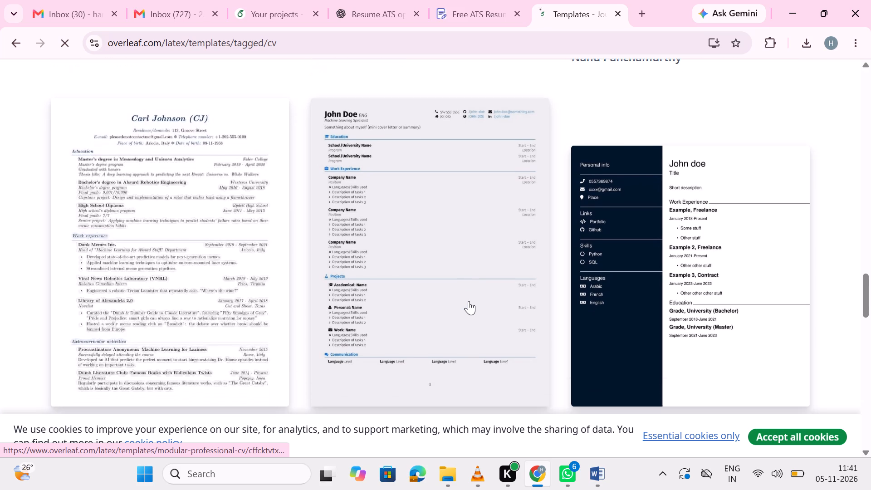
{"action": "scroll", "coordinate": [469, 301], "scroll_direction": "down", "scroll_amount": 5}
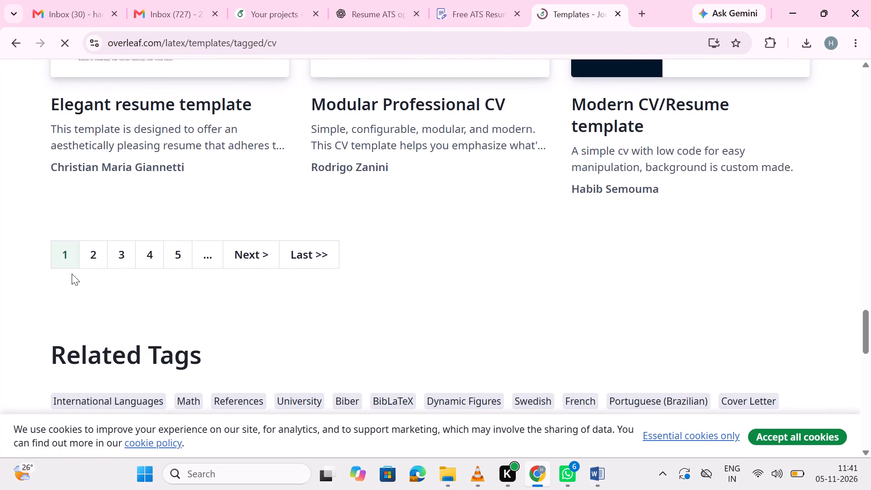
Open page 3 of the CV and résumé templates and examine its designs.
{"action": "left_click", "coordinate": [108, 255]}
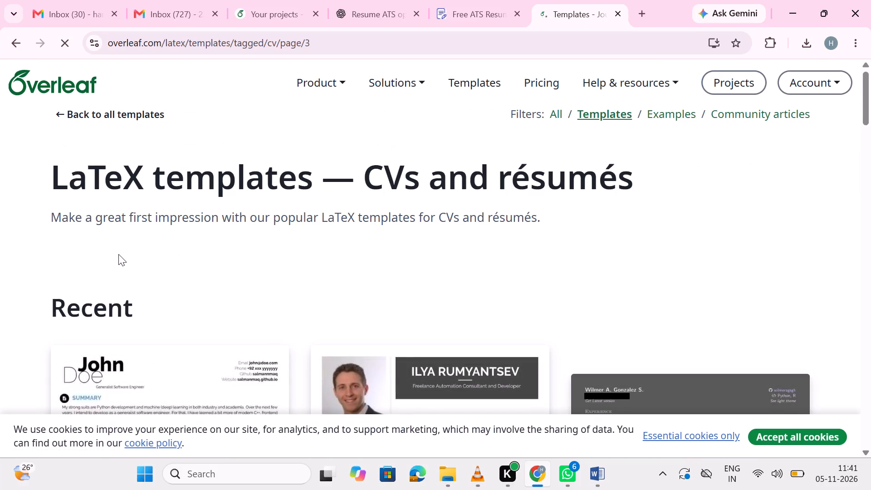
{"action": "scroll", "coordinate": [247, 270], "scroll_direction": "down", "scroll_amount": 2}
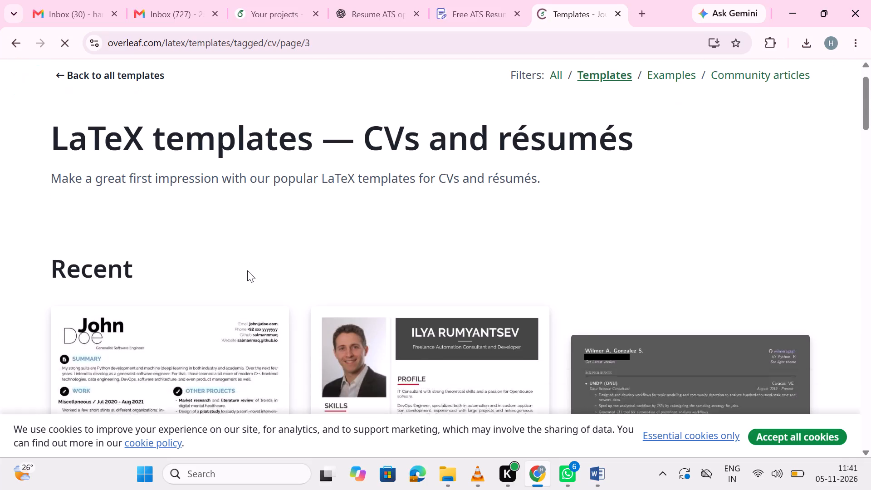
{"action": "scroll", "coordinate": [247, 270], "scroll_direction": "down", "scroll_amount": 7}
{"action": "scroll", "coordinate": [247, 270], "scroll_direction": "up", "scroll_amount": 1}
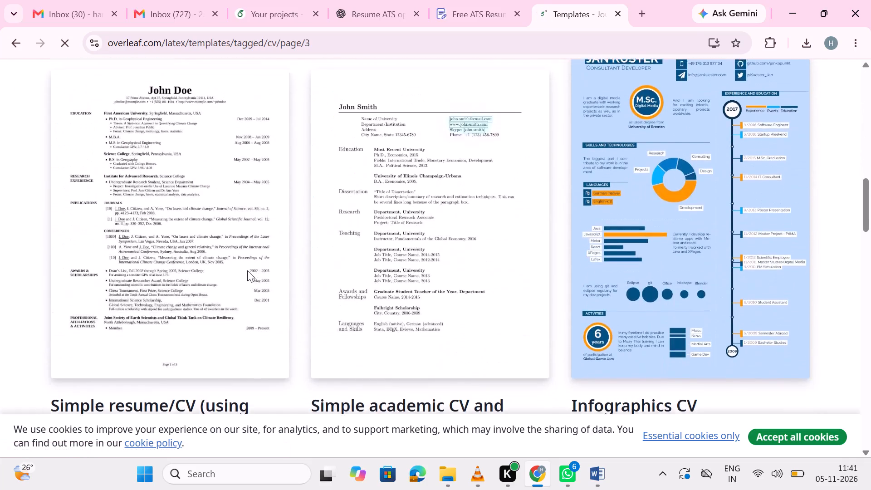
{"action": "scroll", "coordinate": [247, 270], "scroll_direction": "up", "scroll_amount": 1}
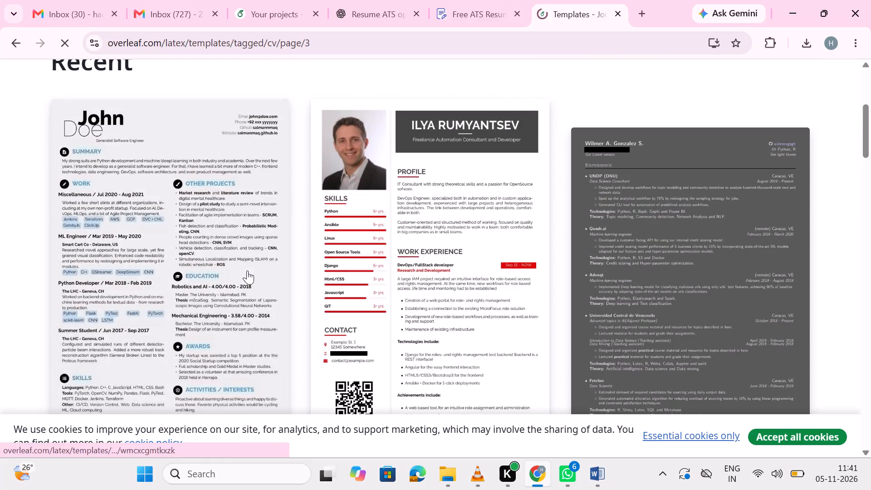
{"action": "scroll", "coordinate": [370, 310], "scroll_direction": "down", "scroll_amount": 3}
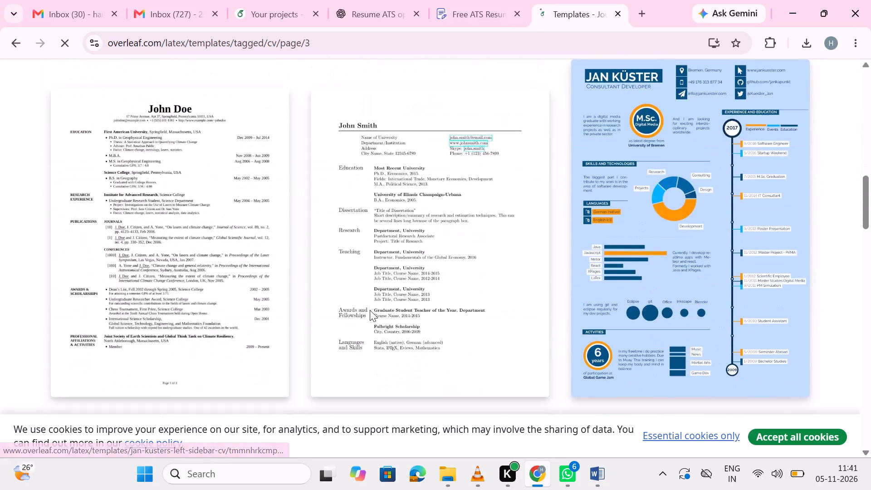
{"action": "scroll", "coordinate": [370, 310], "scroll_direction": "down", "scroll_amount": 9}
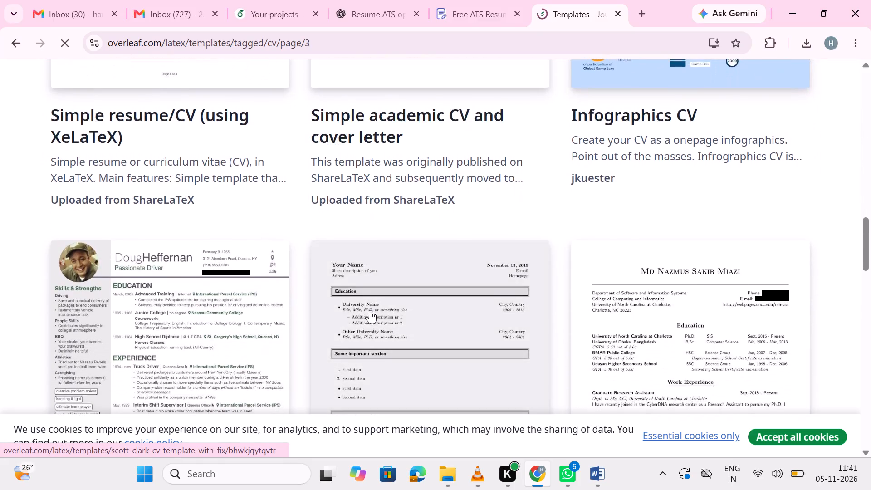
{"action": "scroll", "coordinate": [370, 310], "scroll_direction": "down", "scroll_amount": 5}
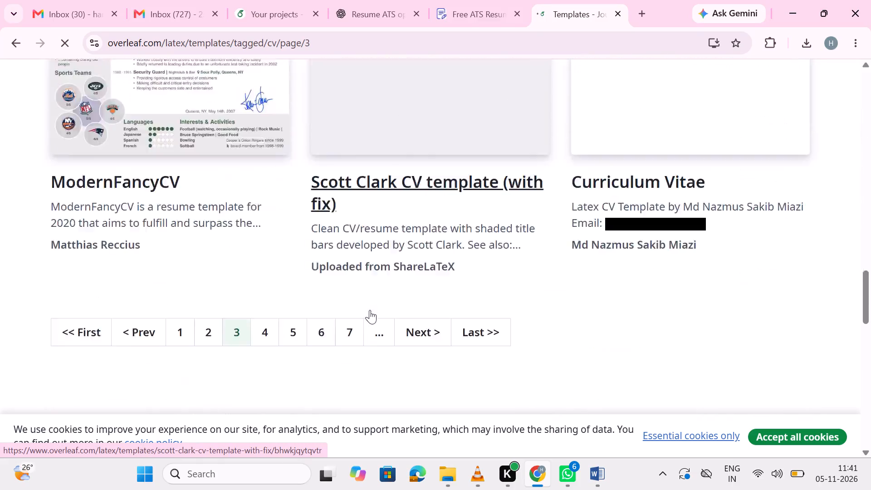
{"action": "scroll", "coordinate": [370, 310], "scroll_direction": "down", "scroll_amount": 1}
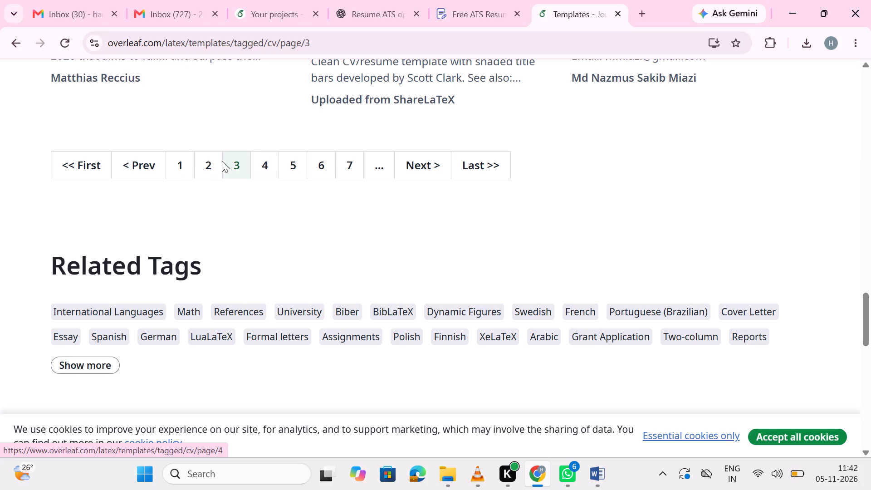
Go to page 2 of the CV and résumé templates and compare its single-column resume designs.
{"action": "left_click", "coordinate": [214, 161]}
{"action": "scroll", "coordinate": [391, 175], "scroll_direction": "up", "scroll_amount": 2}
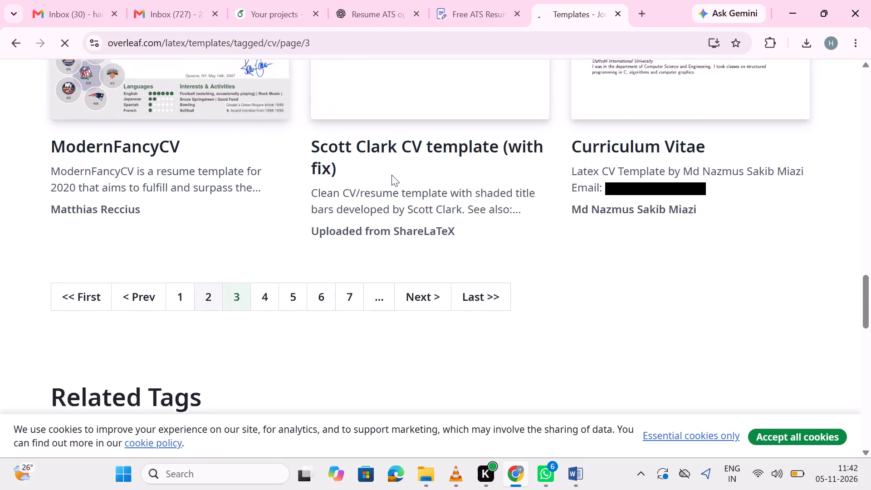
{"action": "scroll", "coordinate": [391, 175], "scroll_direction": "up", "scroll_amount": 4}
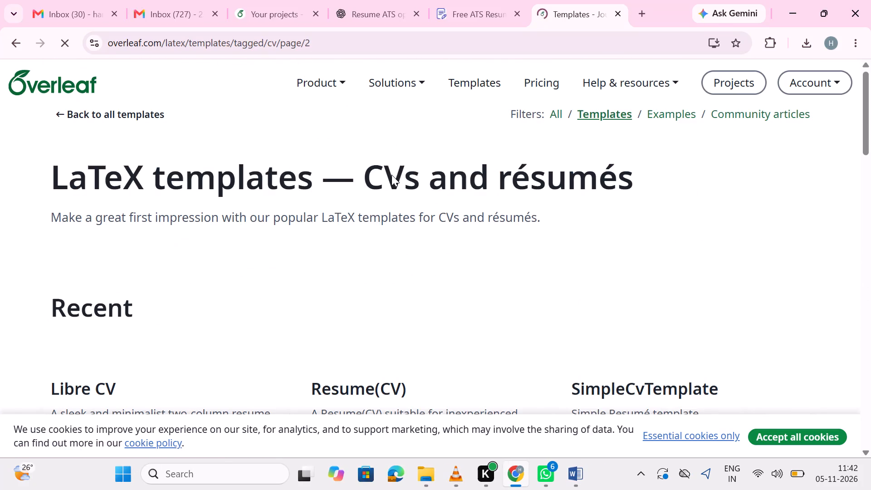
{"action": "scroll", "coordinate": [387, 249], "scroll_direction": "down", "scroll_amount": 2}
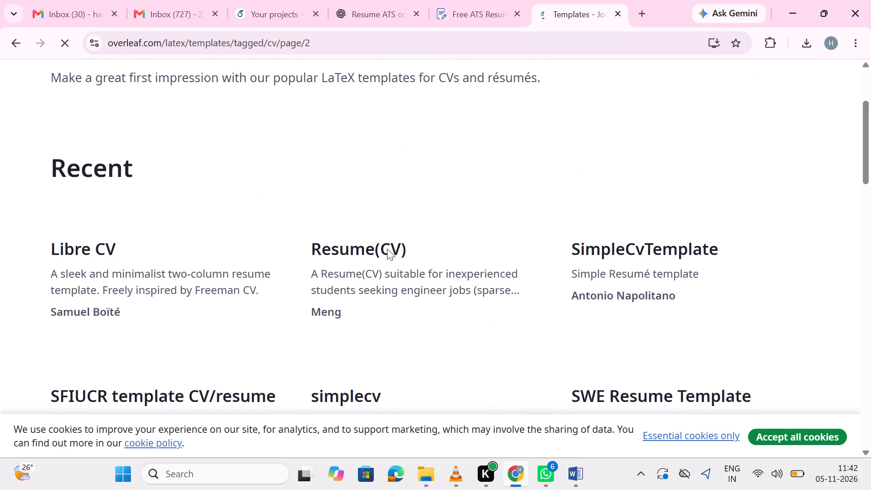
{"action": "scroll", "coordinate": [387, 249], "scroll_direction": "down", "scroll_amount": 3}
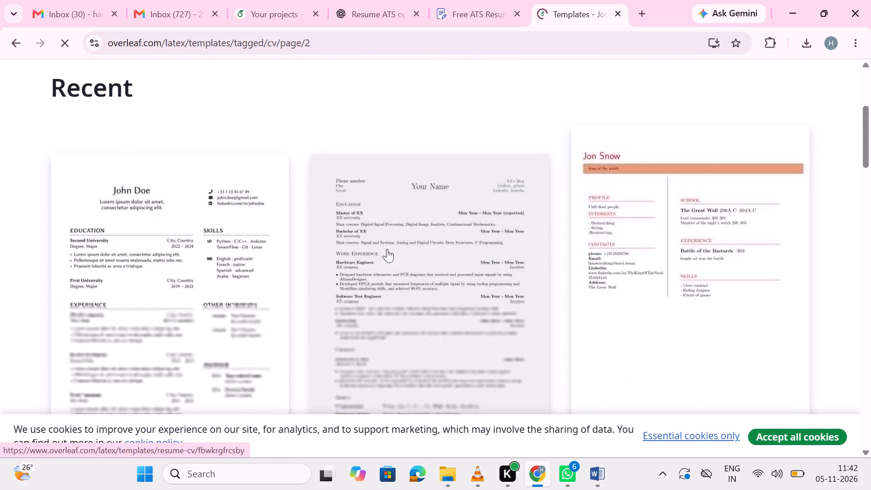
{"action": "scroll", "coordinate": [387, 249], "scroll_direction": "down", "scroll_amount": 5}
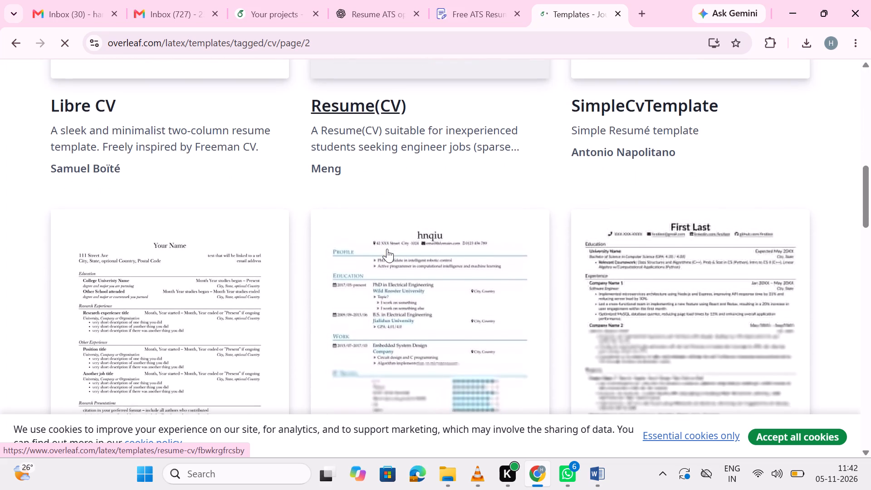
{"action": "scroll", "coordinate": [387, 249], "scroll_direction": "down", "scroll_amount": 2}
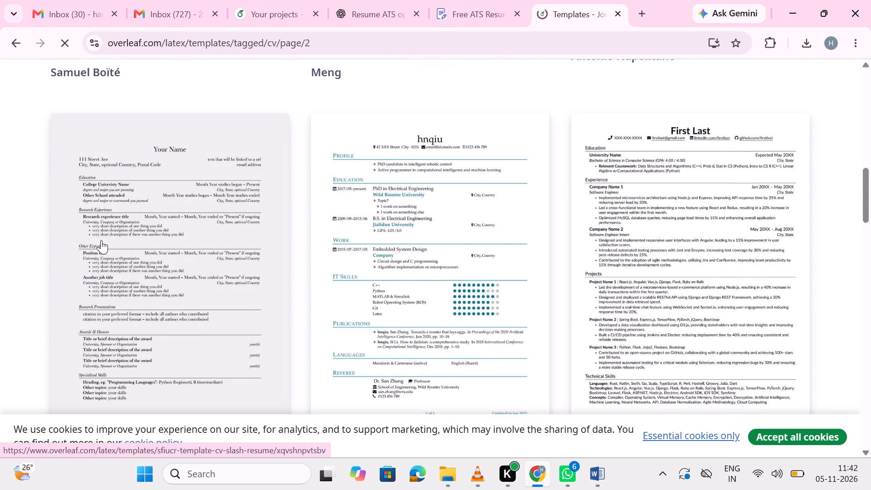
{"action": "scroll", "coordinate": [101, 240], "scroll_direction": "down", "scroll_amount": 6}
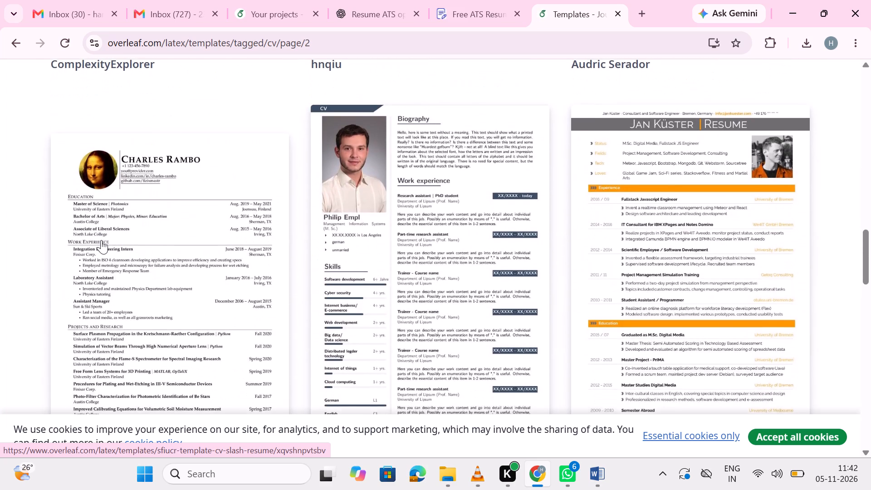
{"action": "scroll", "coordinate": [101, 240], "scroll_direction": "down", "scroll_amount": 1}
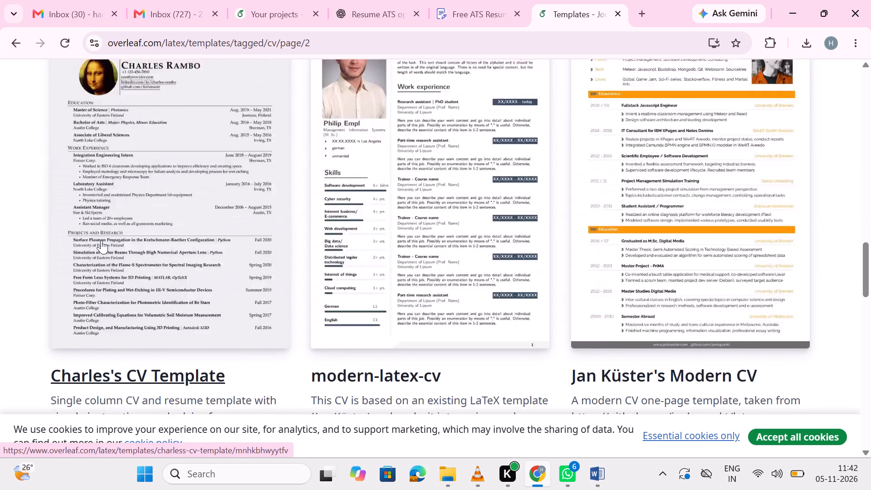
{"action": "scroll", "coordinate": [101, 240], "scroll_direction": "up", "scroll_amount": 2}
{"action": "scroll", "coordinate": [137, 147], "scroll_direction": "up", "scroll_amount": 1}
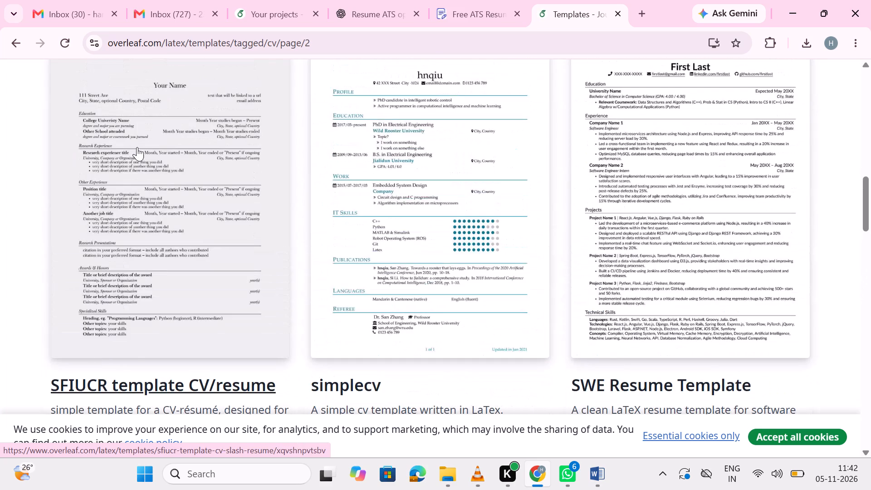
{"action": "scroll", "coordinate": [137, 147], "scroll_direction": "up", "scroll_amount": 1}
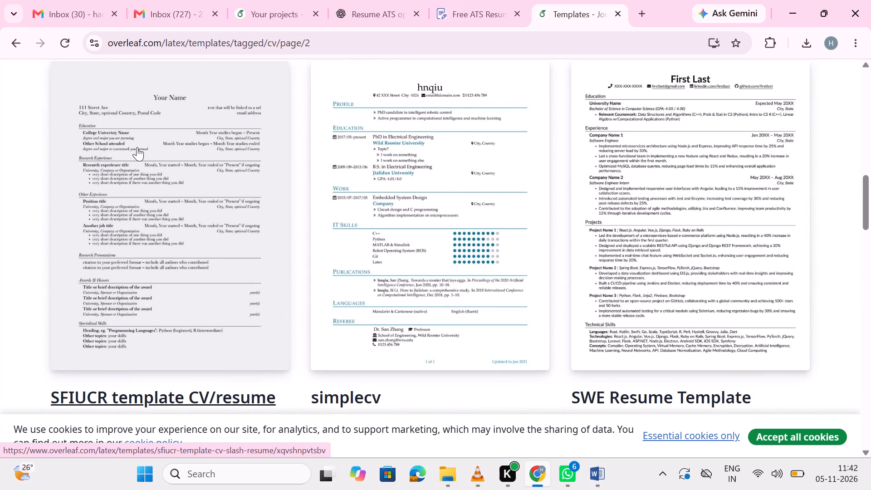
{"action": "scroll", "coordinate": [137, 147], "scroll_direction": "up", "scroll_amount": 1}
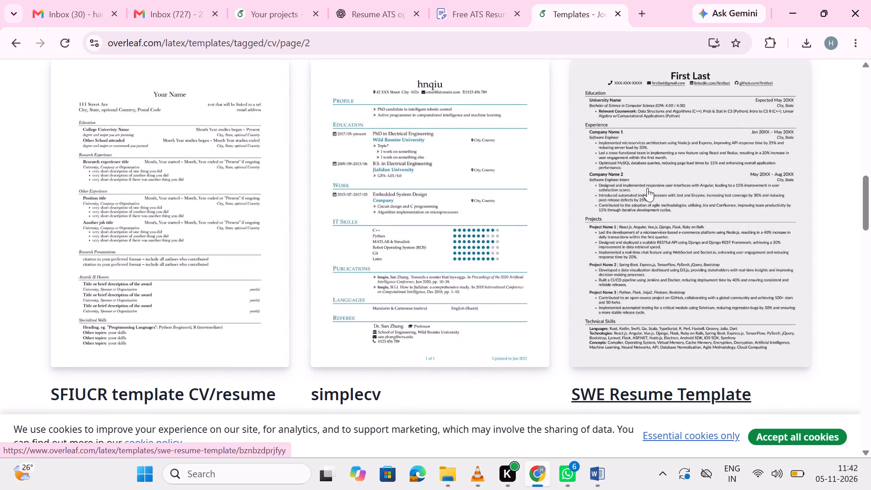
Open the SWE Resume Template as a new Overleaf project.
{"action": "left_click", "coordinate": [647, 188]}
{"action": "left_click", "coordinate": [141, 214]}
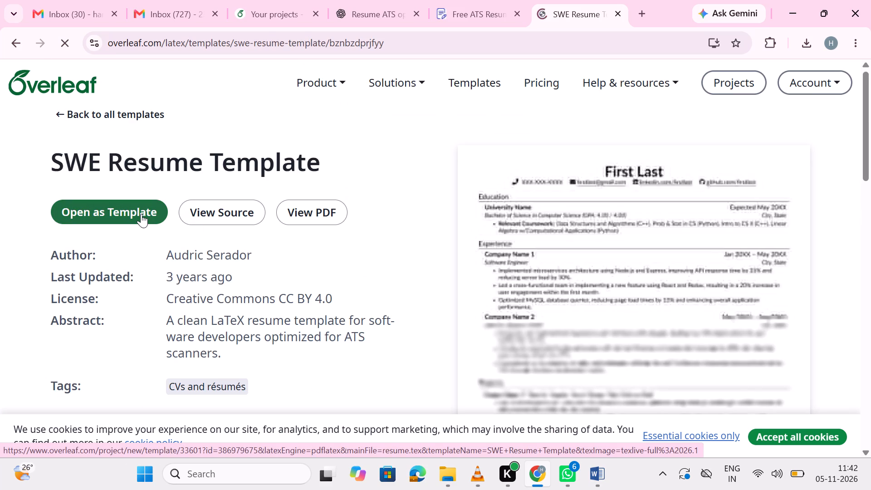
{"action": "scroll", "coordinate": [385, 265], "scroll_direction": "down", "scroll_amount": 2}
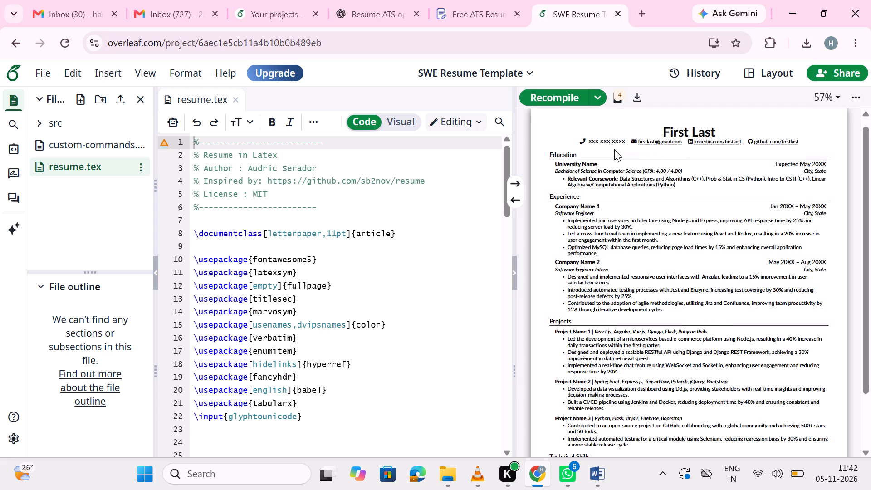
Copy the opening comment block, lines 1 to 6, of resume.tex in the SWE Resume Template project.
{"action": "scroll", "coordinate": [254, 190], "scroll_direction": "up", "scroll_amount": 8}
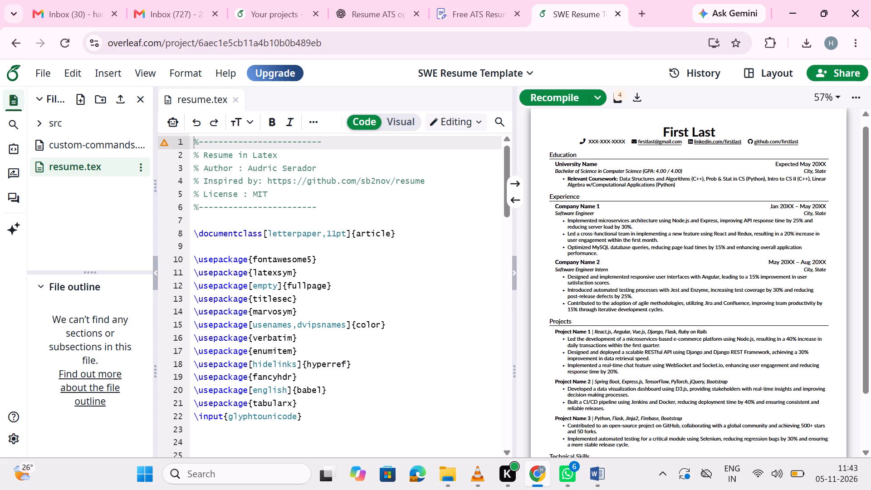
{"action": "left_click_drag", "start_coordinate": [193, 144], "coordinate": [312, 215]}
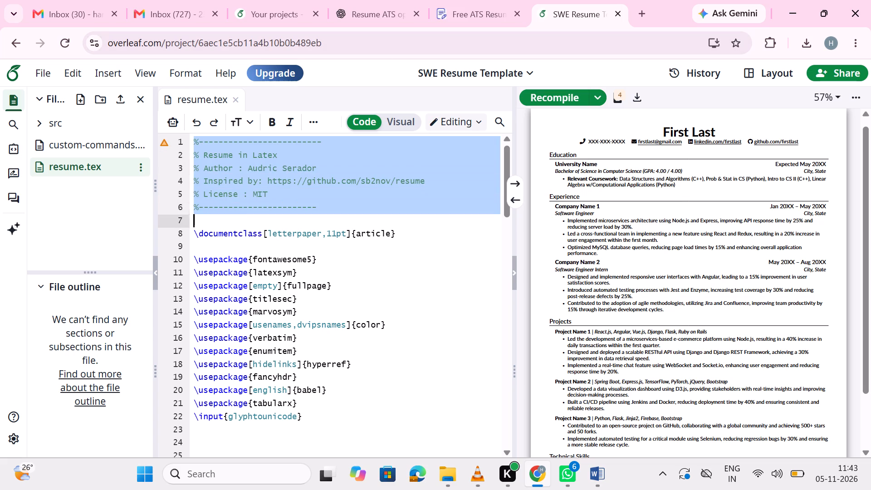
{"action": "left_click_drag", "start_coordinate": [312, 215], "coordinate": [326, 211]}
{"action": "key", "text": "ctrl+c"}
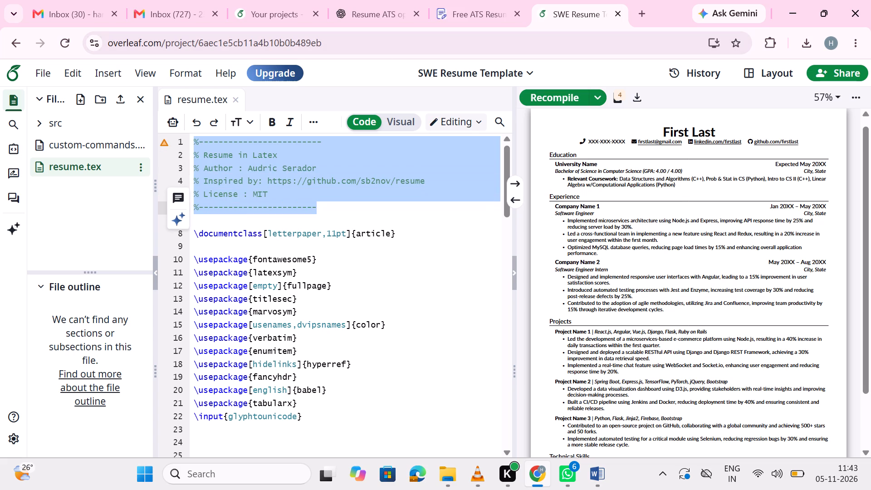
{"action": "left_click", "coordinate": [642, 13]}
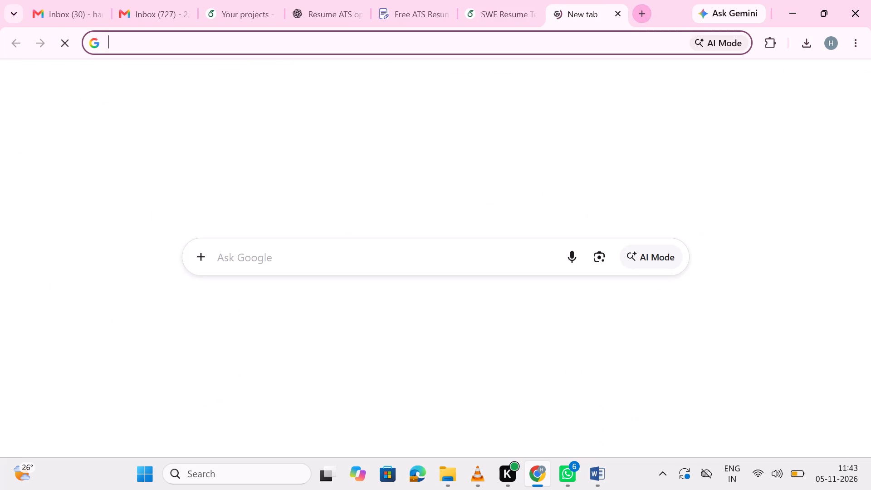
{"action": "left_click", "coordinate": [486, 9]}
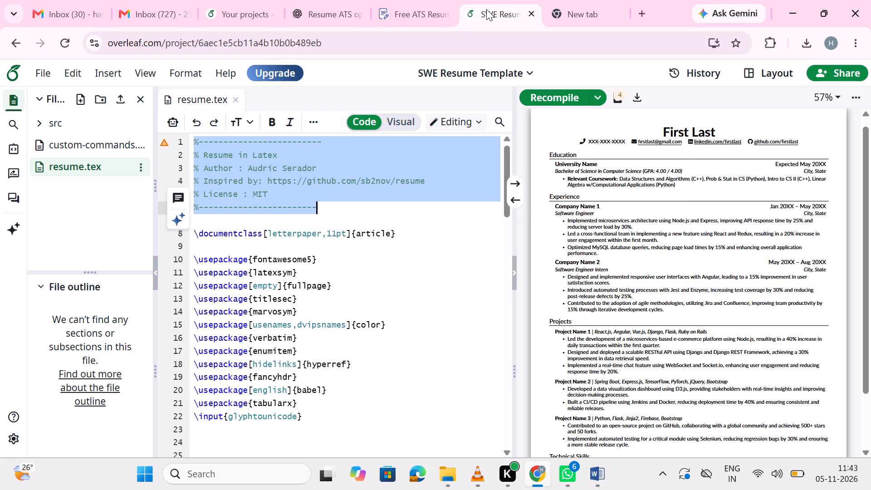
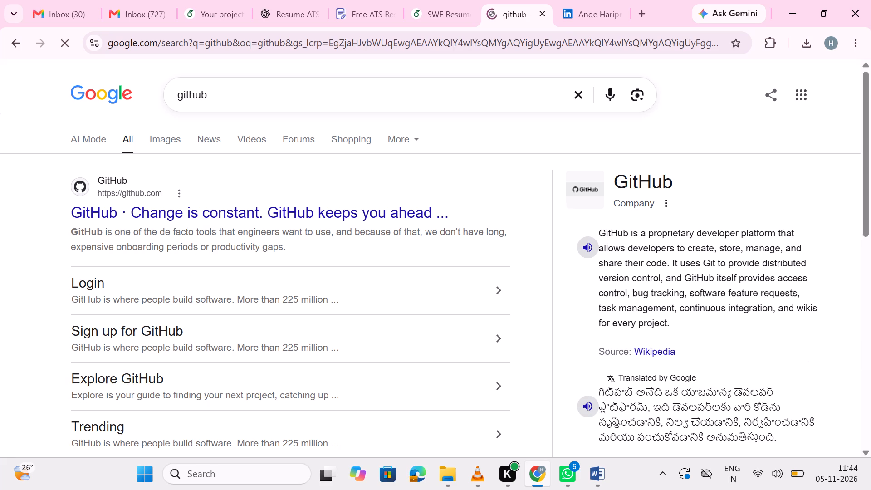
{"action": "left_click", "coordinate": [127, 210]}
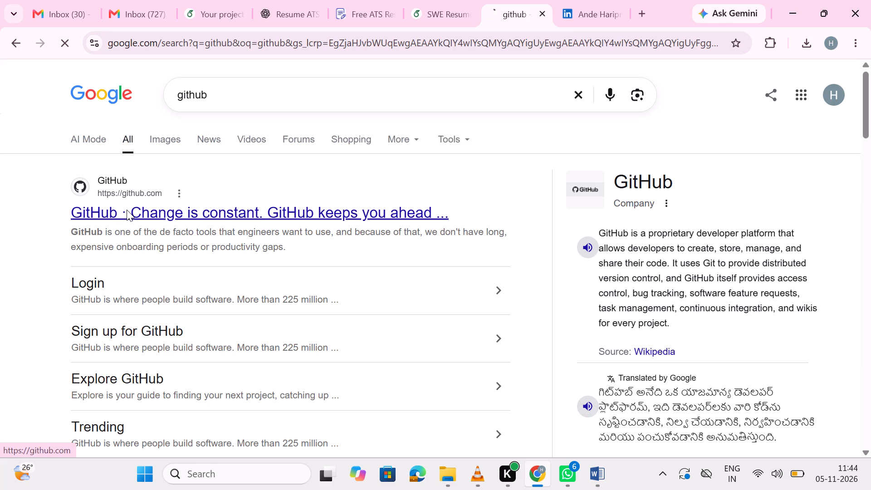
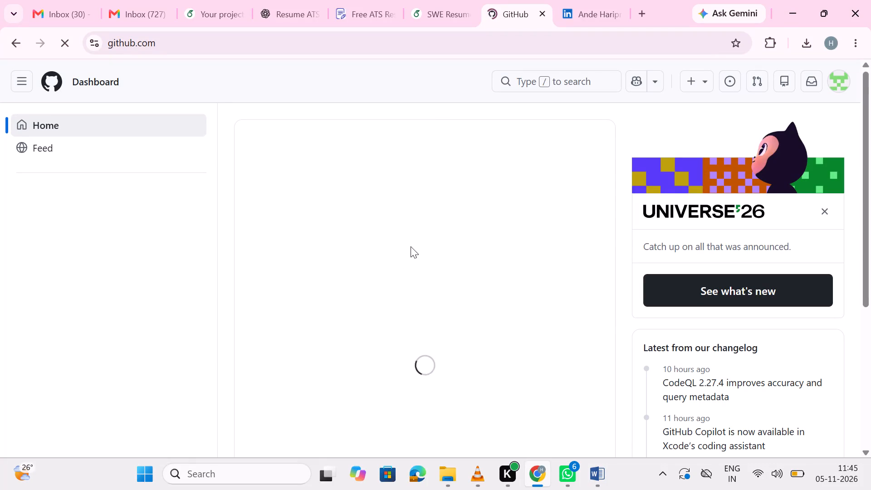
Switch to the resume in Word and undo recent edits until the "Web Technologies" label is back under Technical Skills.
{"action": "scroll", "coordinate": [411, 246], "scroll_direction": "up", "scroll_amount": 4}
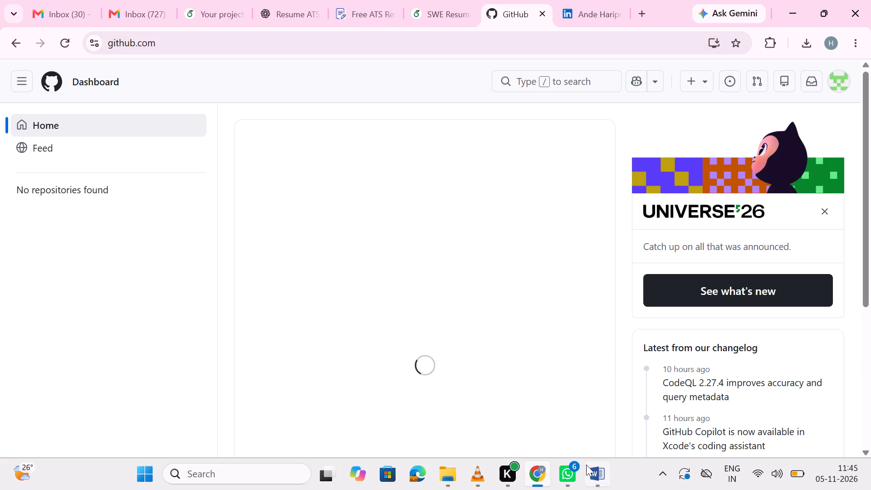
{"action": "left_click", "coordinate": [583, 423]}
{"action": "scroll", "coordinate": [378, 338], "scroll_direction": "down", "scroll_amount": 2}
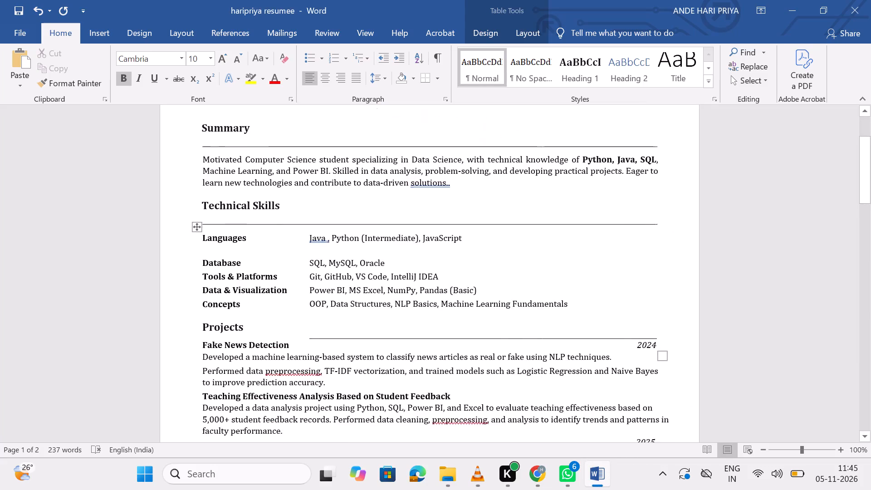
{"action": "scroll", "coordinate": [378, 338], "scroll_direction": "down", "scroll_amount": 2}
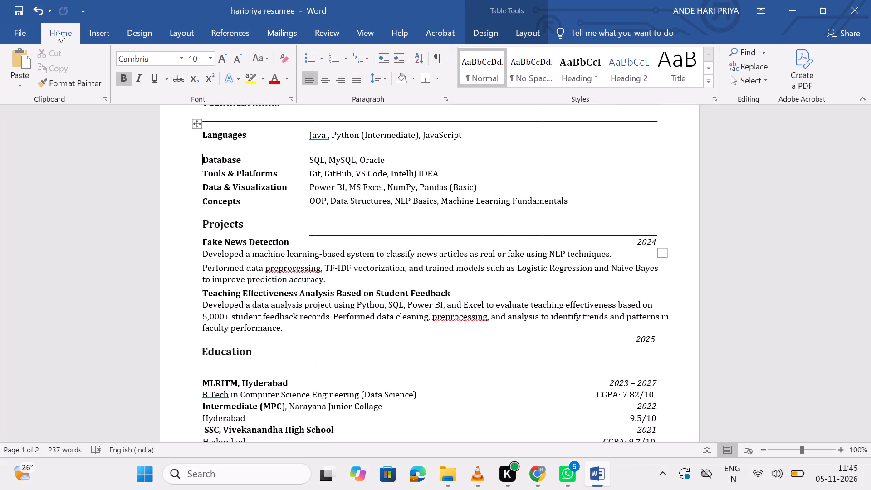
{"action": "left_click", "coordinate": [42, 17]}
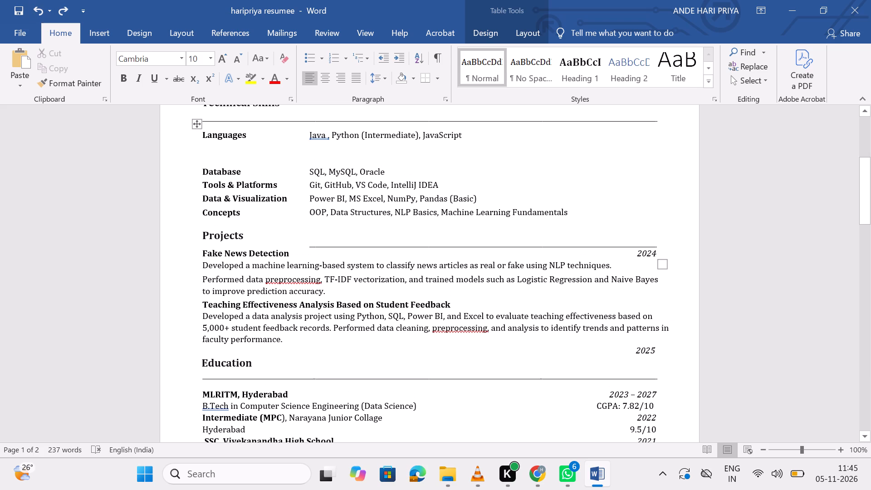
{"action": "left_click", "coordinate": [35, 15]}
{"action": "left_click", "coordinate": [35, 15]}
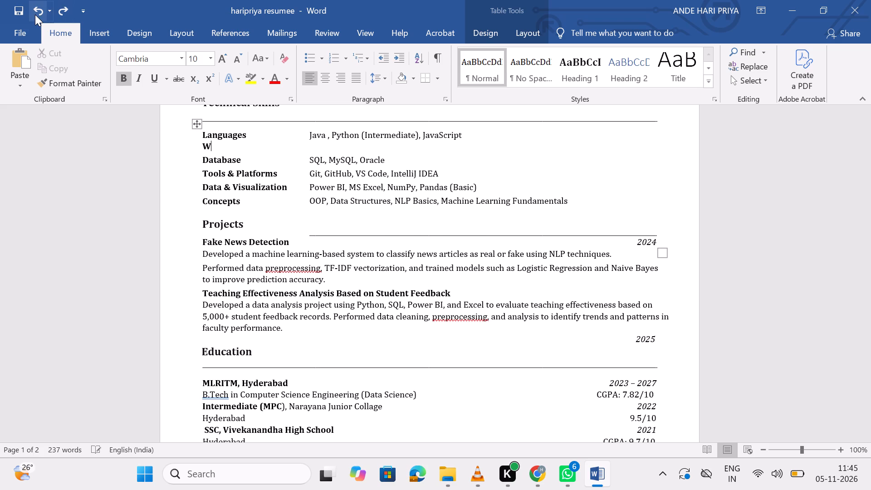
{"action": "left_click", "coordinate": [35, 15]}
{"action": "triple_click", "coordinate": [35, 15]}
{"action": "left_click", "coordinate": [35, 15]}
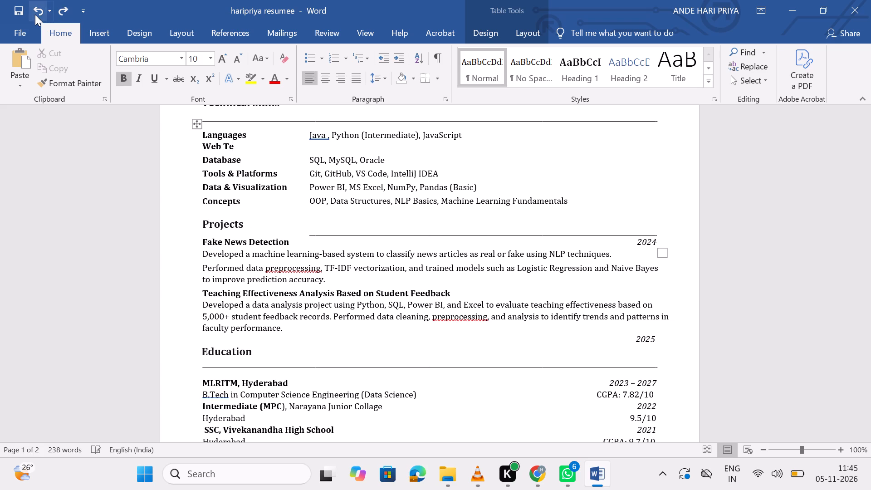
{"action": "triple_click", "coordinate": [35, 15]}
{"action": "triple_click", "coordinate": [35, 15]}
{"action": "triple_click", "coordinate": [35, 15]}
{"action": "triple_click", "coordinate": [35, 15]}
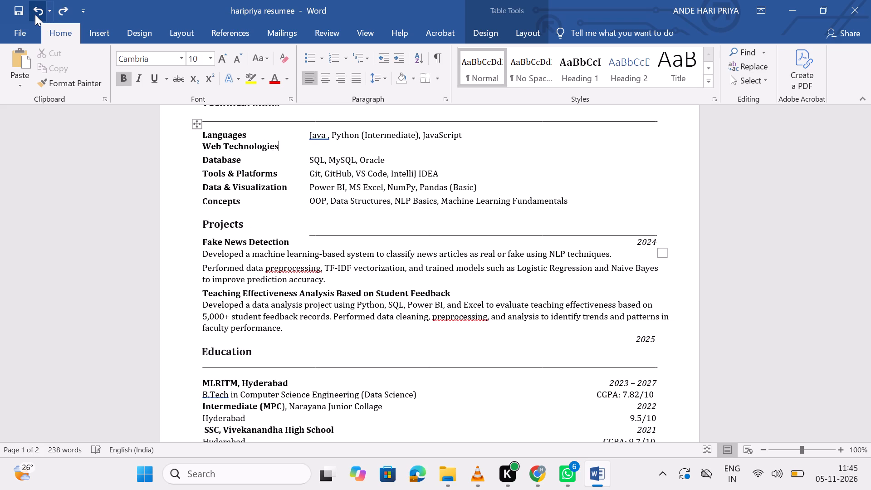
Keep undoing until the Web Technologies row again reads "HTML, CSS, JavaScript, REST APIs".
{"action": "triple_click", "coordinate": [35, 15]}
{"action": "triple_click", "coordinate": [35, 15]}
{"action": "triple_click", "coordinate": [35, 15]}
{"action": "left_click", "coordinate": [35, 15]}
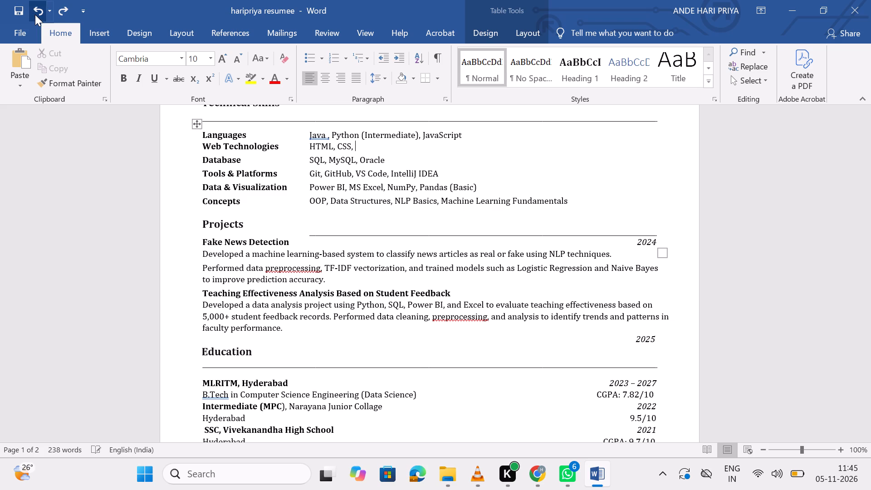
{"action": "triple_click", "coordinate": [35, 15]}
{"action": "left_click", "coordinate": [35, 15]}
{"action": "triple_click", "coordinate": [35, 15]}
{"action": "triple_click", "coordinate": [35, 15]}
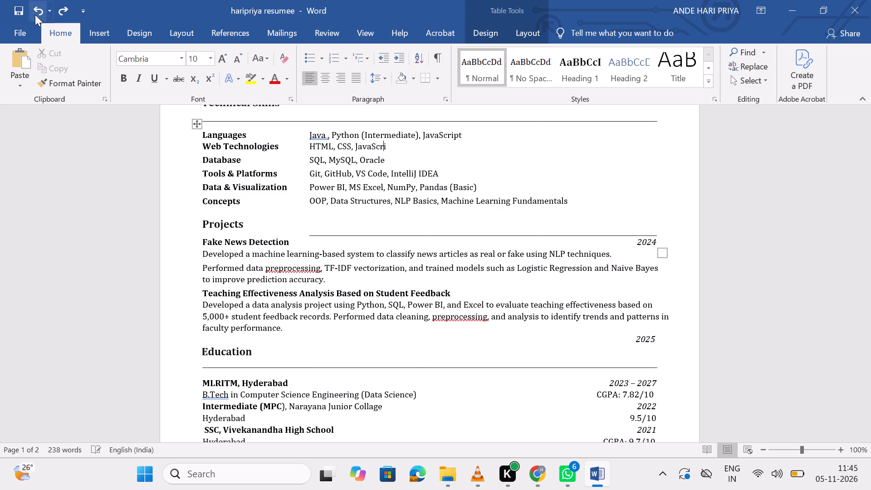
{"action": "triple_click", "coordinate": [35, 15]}
{"action": "triple_click", "coordinate": [35, 15]}
{"action": "double_click", "coordinate": [35, 15]}
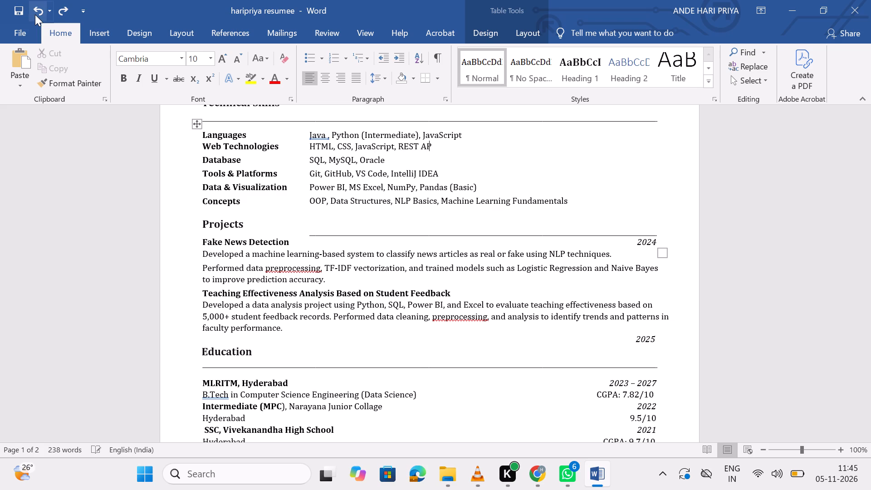
{"action": "double_click", "coordinate": [35, 15]}
Undo the removal of "(Strong)" after Java in the Languages row.
{"action": "left_click", "coordinate": [35, 15]}
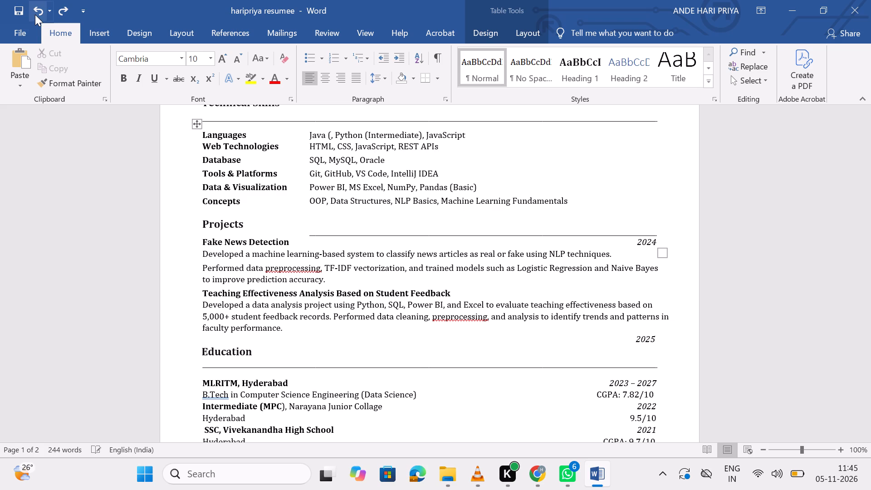
{"action": "left_click", "coordinate": [62, 15]}
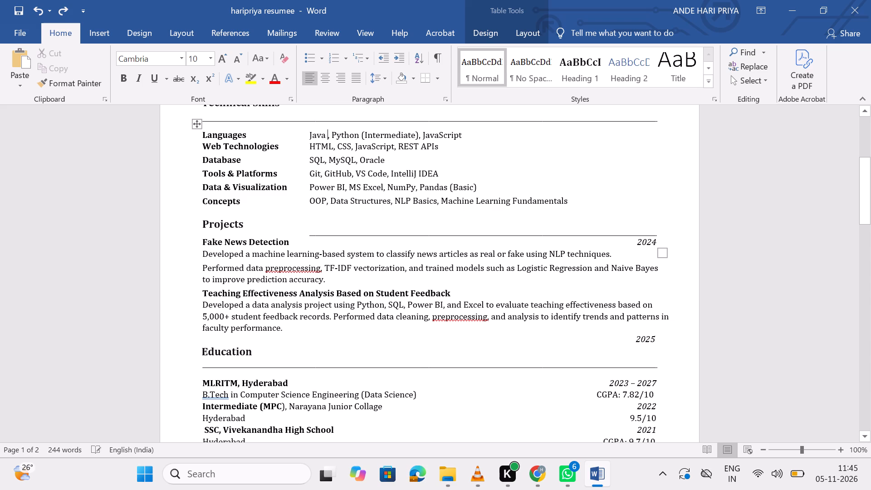
{"action": "scroll", "coordinate": [334, 294], "scroll_direction": "down", "scroll_amount": 3}
{"action": "scroll", "coordinate": [334, 294], "scroll_direction": "up", "scroll_amount": 1}
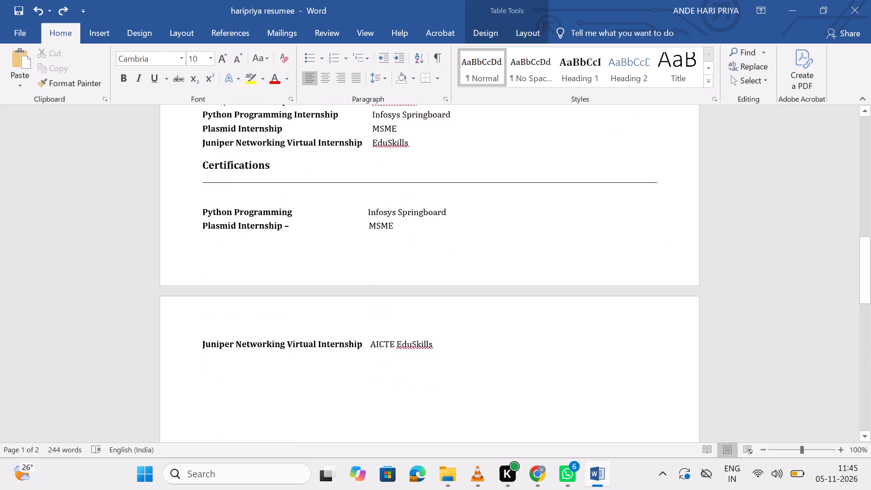
{"action": "scroll", "coordinate": [334, 294], "scroll_direction": "up", "scroll_amount": 1}
{"action": "scroll", "coordinate": [334, 294], "scroll_direction": "down", "scroll_amount": 1}
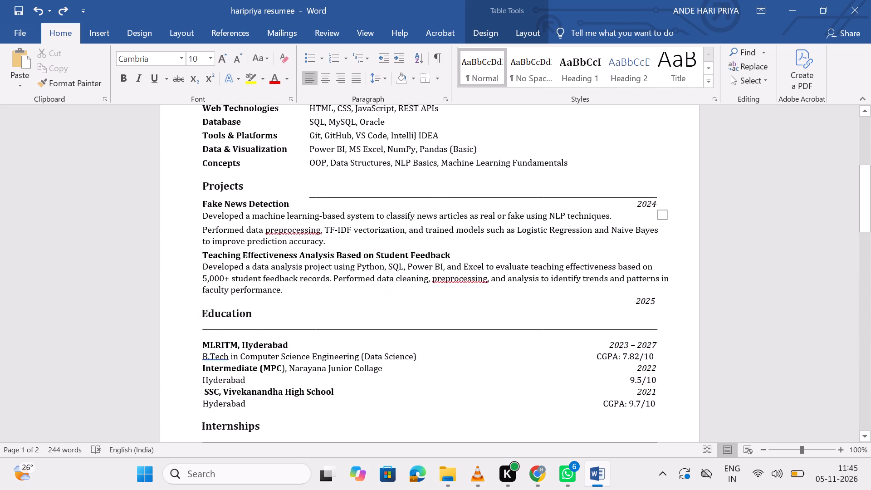
{"action": "scroll", "coordinate": [334, 294], "scroll_direction": "down", "scroll_amount": 1}
{"action": "scroll", "coordinate": [334, 294], "scroll_direction": "up", "scroll_amount": 3}
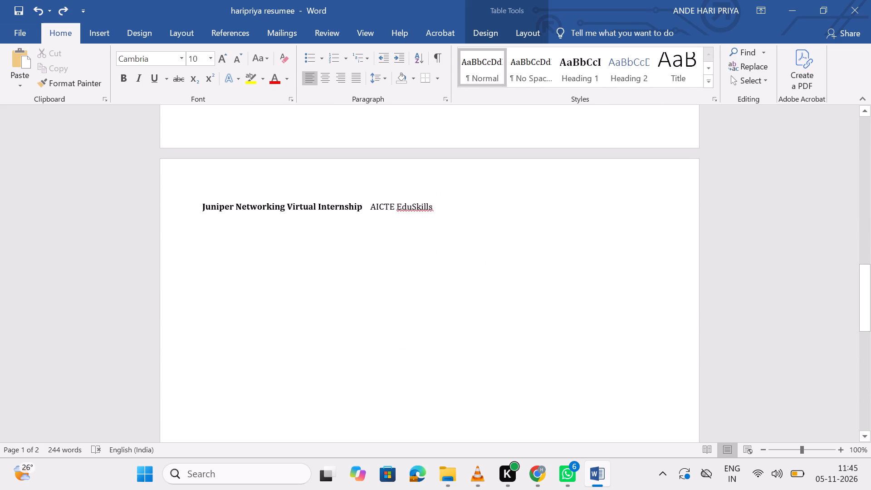
{"action": "scroll", "coordinate": [334, 294], "scroll_direction": "up", "scroll_amount": 1}
{"action": "left_click", "coordinate": [41, 15]}
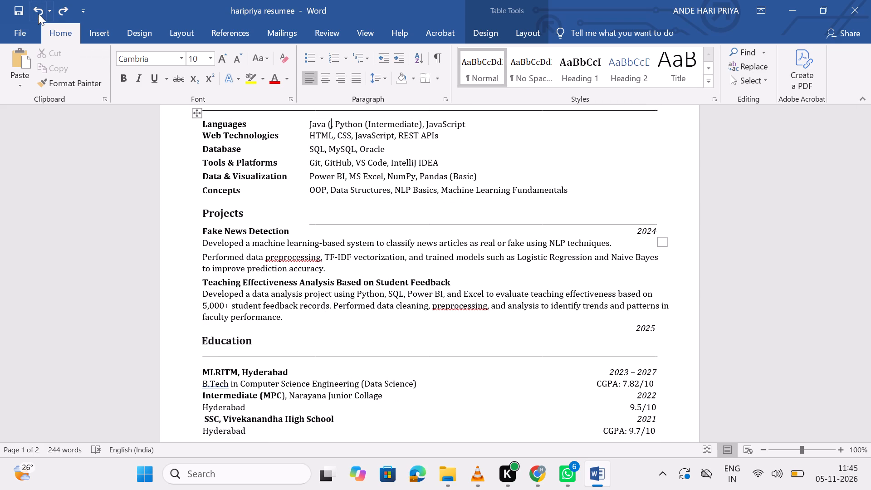
{"action": "triple_click", "coordinate": [36, 13]}
{"action": "triple_click", "coordinate": [36, 13]}
{"action": "triple_click", "coordinate": [36, 13]}
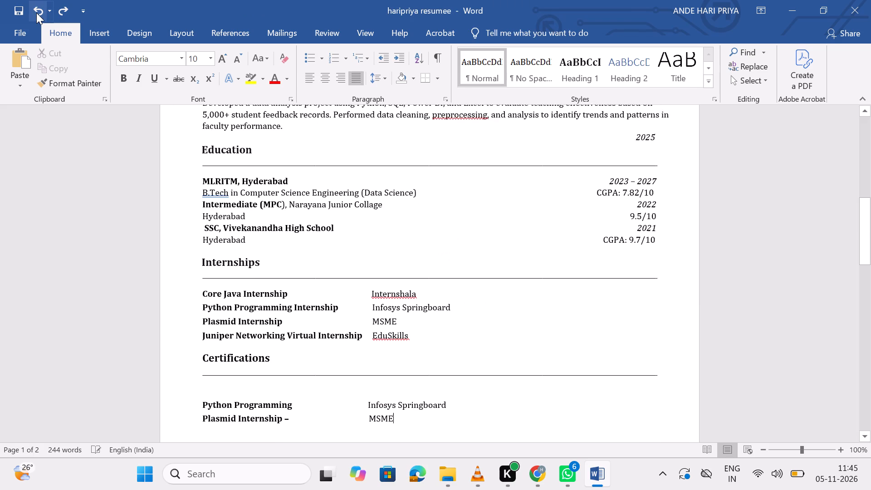
Undo further earlier edits, including the changes to the horizontal lines under Projects and Internships.
{"action": "scroll", "coordinate": [139, 116], "scroll_direction": "down", "scroll_amount": 1}
{"action": "left_click", "coordinate": [34, 3]}
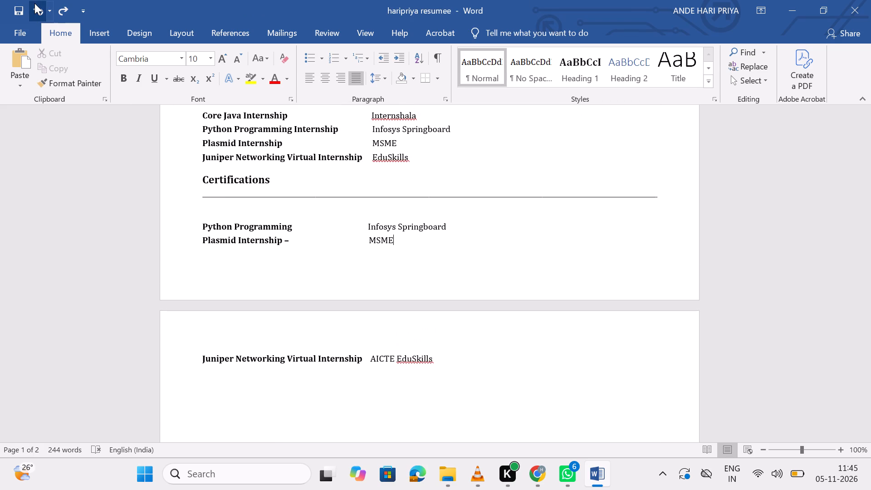
{"action": "left_click", "coordinate": [34, 3]}
{"action": "left_click", "coordinate": [34, 3]}
{"action": "left_click", "coordinate": [34, 3]}
{"action": "scroll", "coordinate": [273, 270], "scroll_direction": "down", "scroll_amount": 4}
{"action": "scroll", "coordinate": [273, 270], "scroll_direction": "up", "scroll_amount": 1}
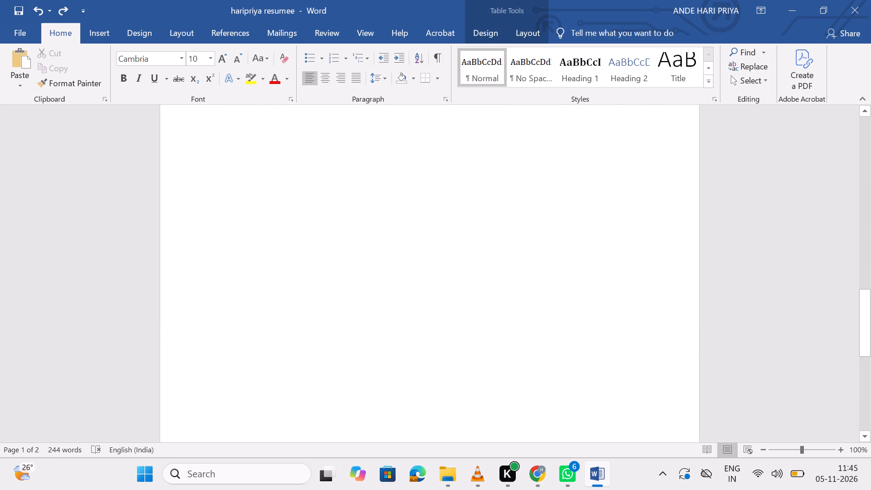
{"action": "scroll", "coordinate": [273, 270], "scroll_direction": "up", "scroll_amount": 2}
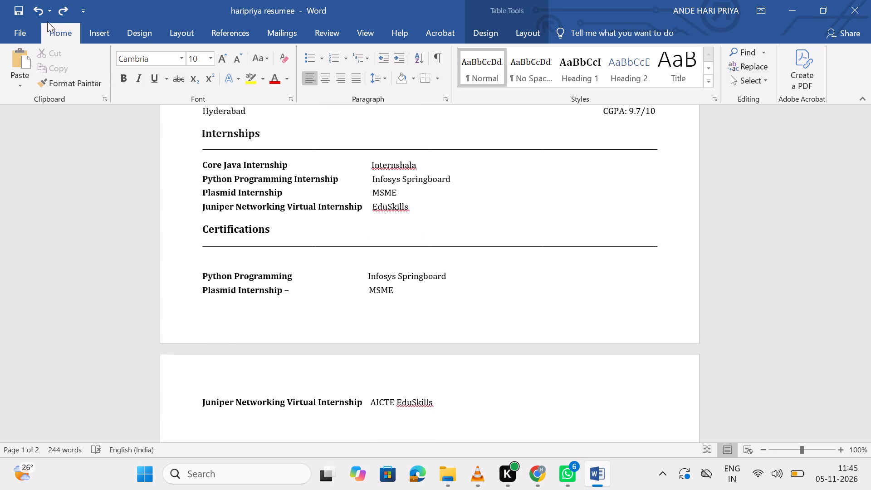
{"action": "left_click", "coordinate": [35, 12]}
{"action": "left_click", "coordinate": [35, 12]}
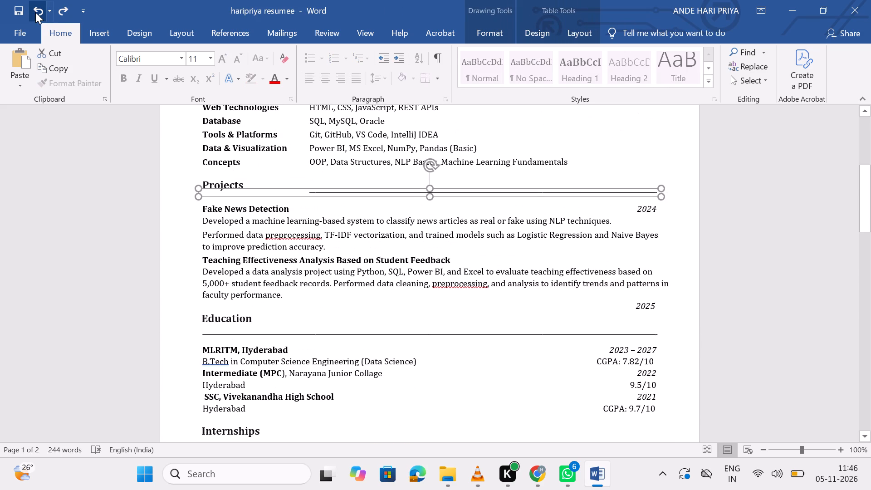
{"action": "left_click", "coordinate": [35, 12]}
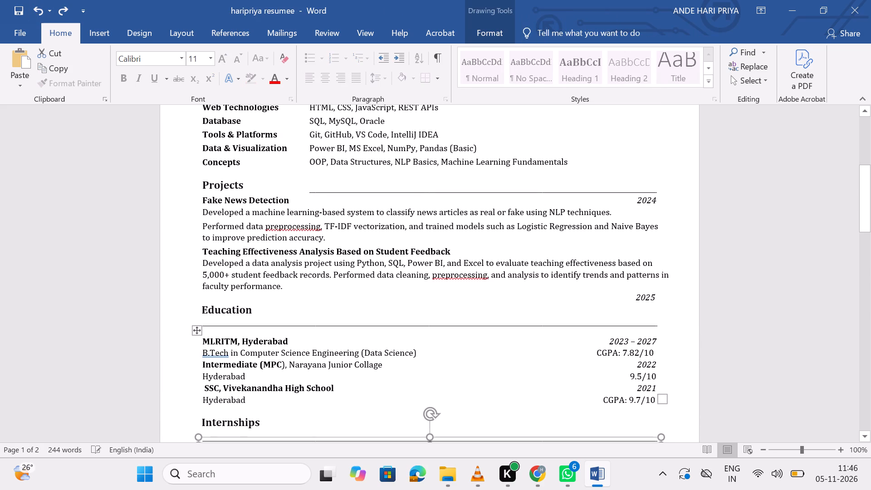
Rejoin the Projects heading to the Concepts line and break it back onto its own line to adjust its spacing.
{"action": "scroll", "coordinate": [324, 376], "scroll_direction": "up", "scroll_amount": 1}
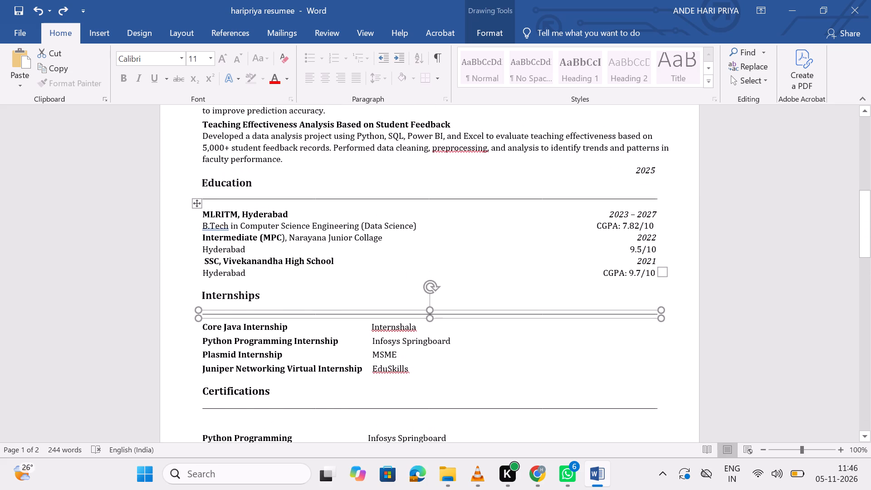
{"action": "scroll", "coordinate": [324, 376], "scroll_direction": "up", "scroll_amount": 2}
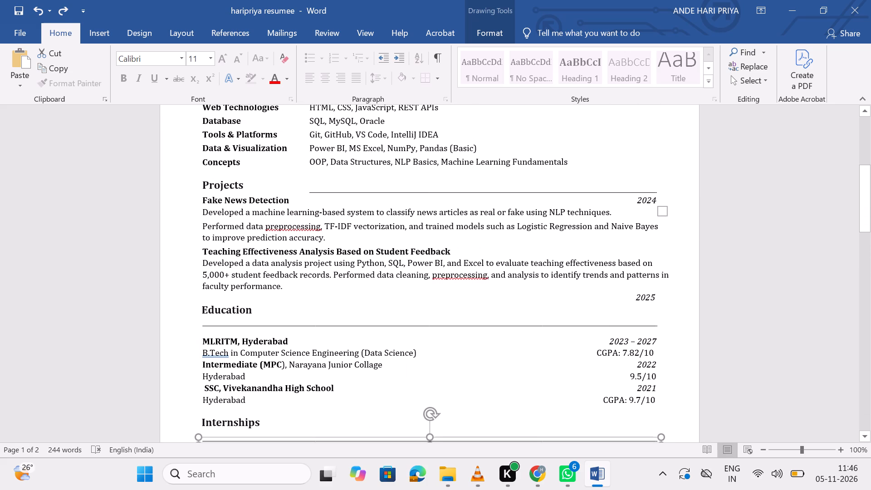
{"action": "left_click", "coordinate": [243, 186]}
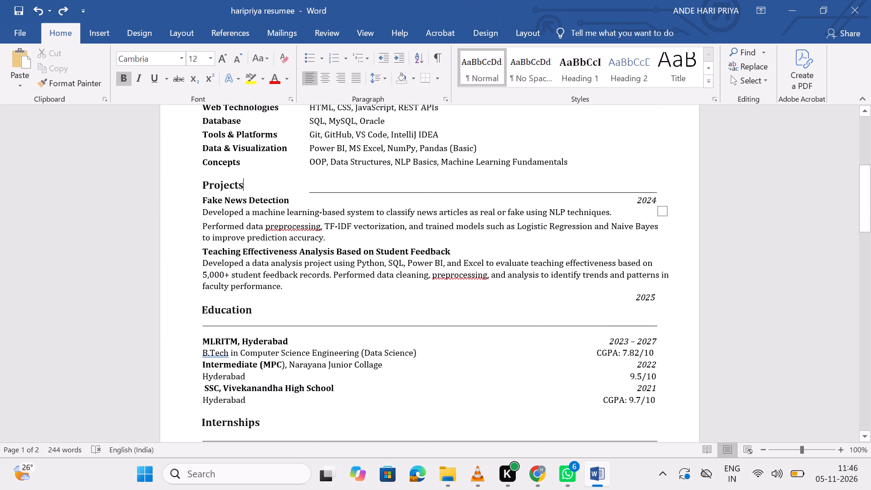
{"action": "left_click", "coordinate": [571, 164]}
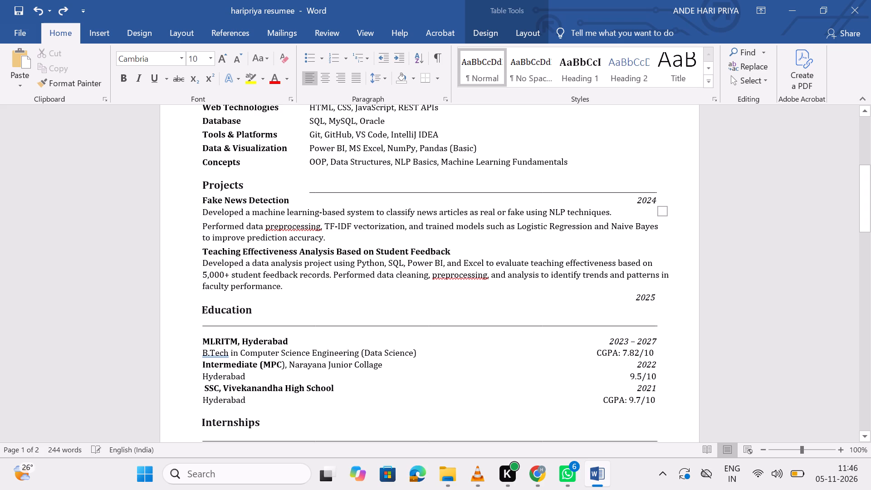
{"action": "left_click", "coordinate": [202, 181]}
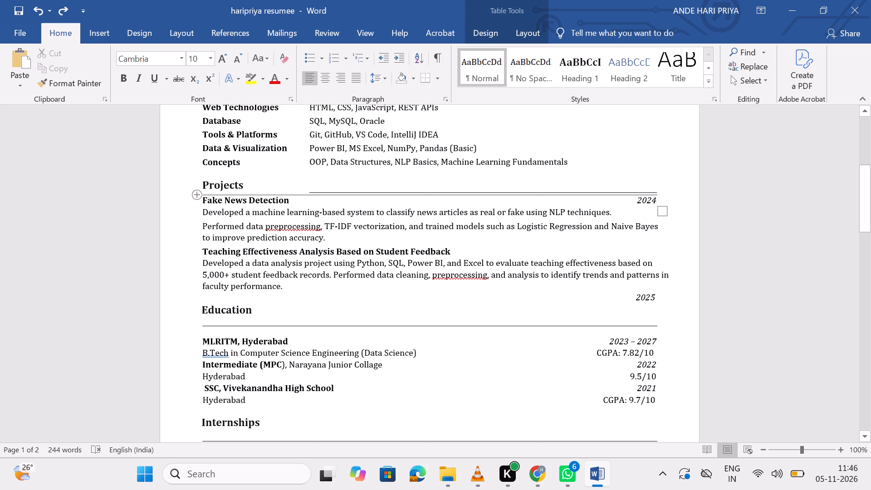
{"action": "left_click", "coordinate": [204, 182]}
{"action": "key", "text": "Return"}
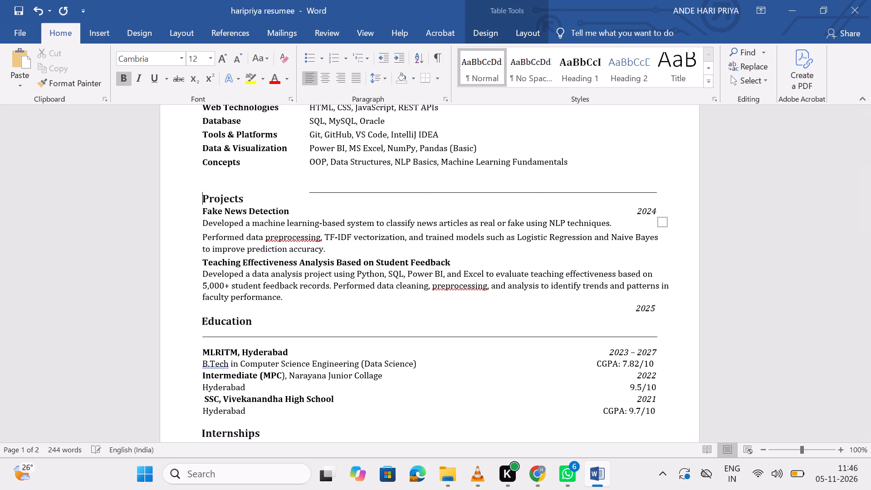
{"action": "key", "text": "BackSpace"}
{"action": "key", "text": "BackSpace"}
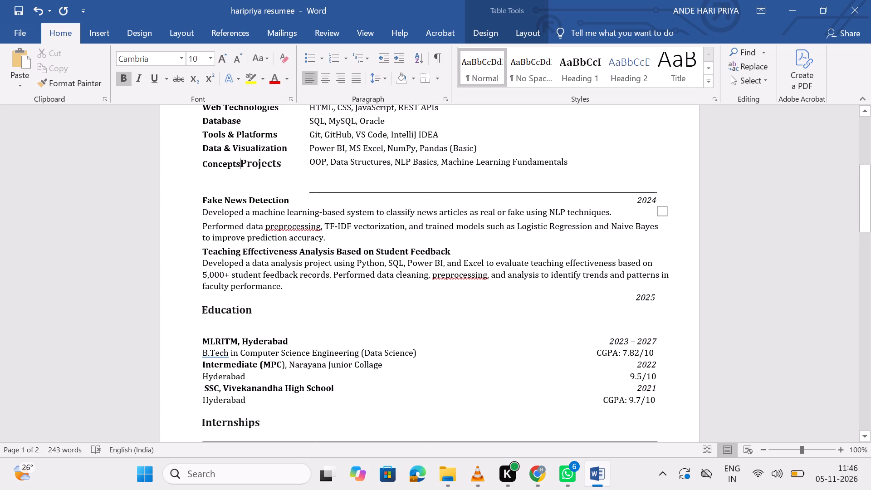
{"action": "key", "text": "Return"}
Delete the skills text in the Concepts row of the Technical Skills table.
{"action": "scroll", "coordinate": [301, 183], "scroll_direction": "up", "scroll_amount": 1}
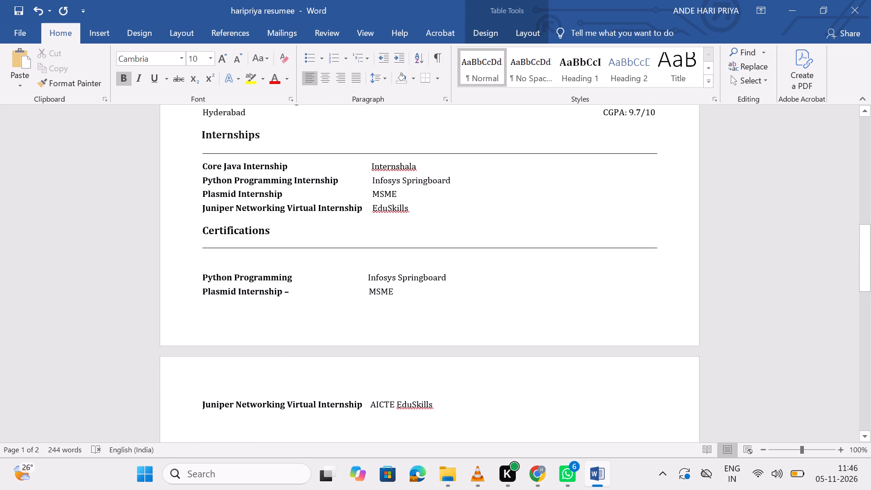
{"action": "scroll", "coordinate": [301, 183], "scroll_direction": "up", "scroll_amount": 1}
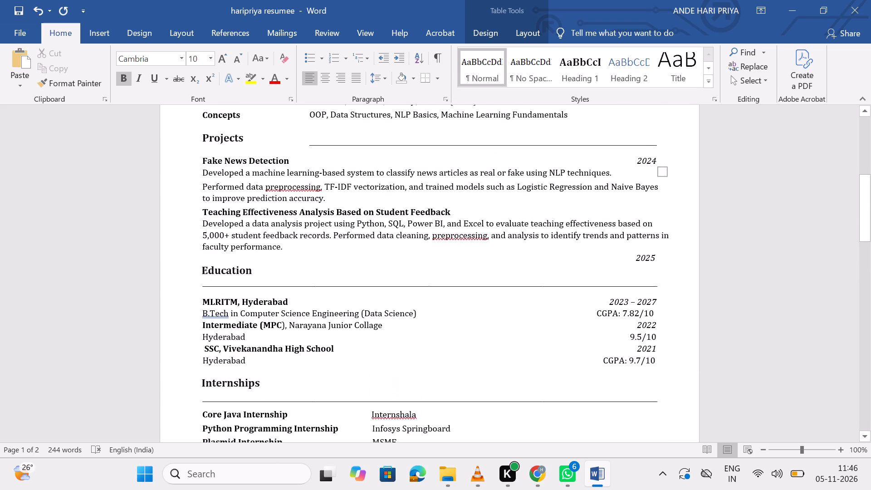
{"action": "scroll", "coordinate": [301, 183], "scroll_direction": "up", "scroll_amount": 1}
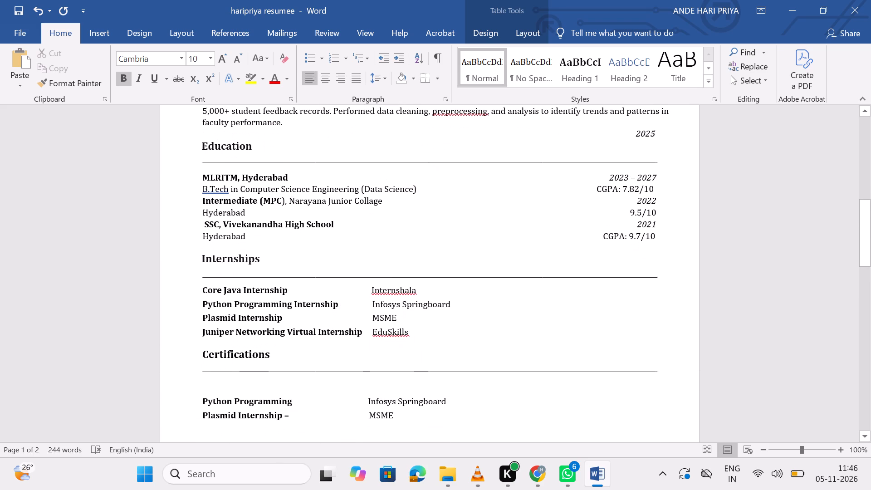
{"action": "scroll", "coordinate": [301, 183], "scroll_direction": "up", "scroll_amount": 1}
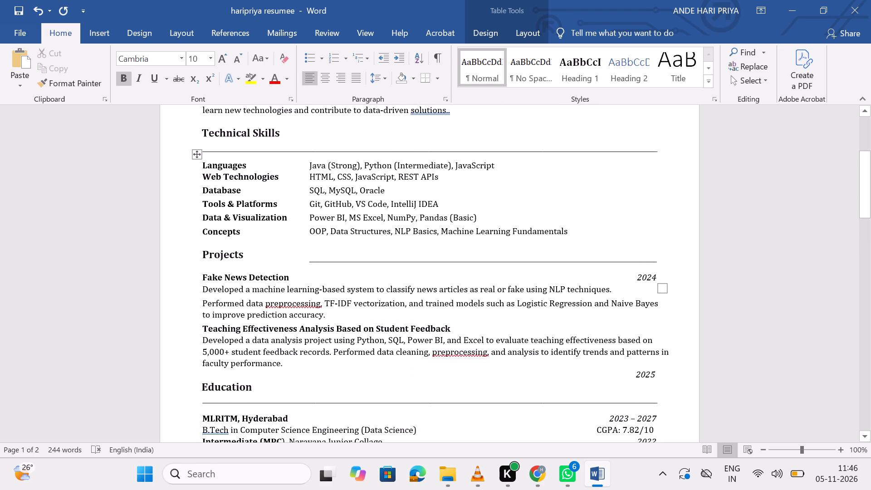
{"action": "left_click", "coordinate": [576, 231]}
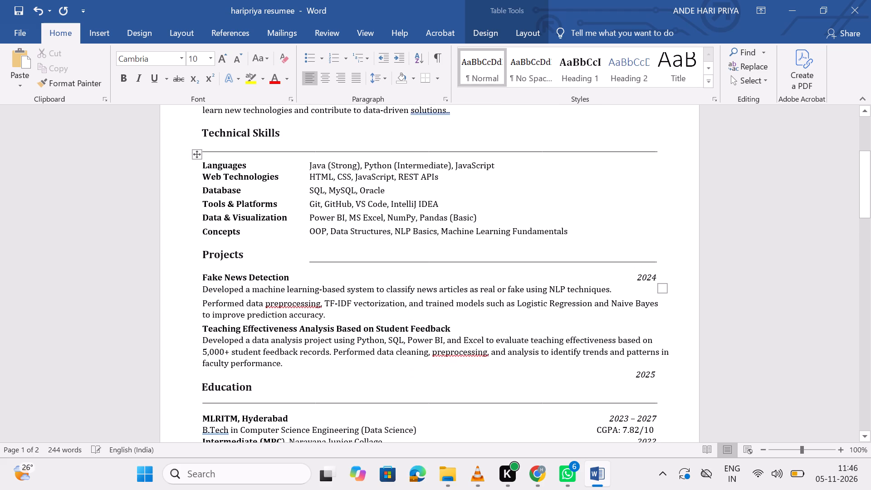
{"action": "key", "text": "BackSpace"}
{"action": "key", "text": "BackSpace"}
{"action": "key", "text": "BackSpace"}
{"action": "key", "text": "BackSpace"}
{"action": "key", "text": "BackSpace"}
{"action": "key", "text": "BackSpace"}
{"action": "key", "text": "BackSpace"}
{"action": "key", "text": "BackSpace"}
{"action": "key", "text": "BackSpace"}
{"action": "key", "text": "BackSpace"}
{"action": "key", "text": "BackSpace"}
{"action": "key", "text": "BackSpace"}
{"action": "key", "text": "BackSpace"}
{"action": "key", "text": "BackSpace"}
{"action": "key", "text": "BackSpace"}
{"action": "key", "text": "BackSpace"}
{"action": "key", "text": "BackSpace"}
{"action": "key", "text": "BackSpace"}
{"action": "key", "text": "BackSpace"}
{"action": "key", "text": "BackSpace"}
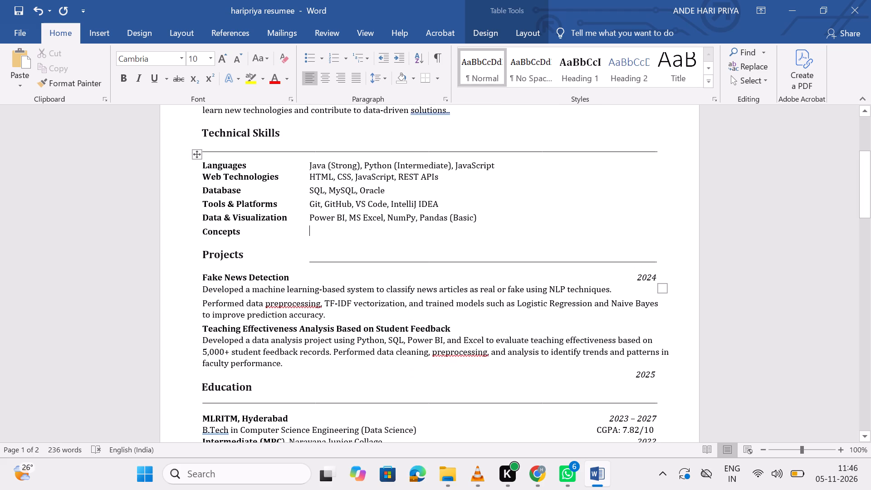
Delete the Concepts label from the last row of the Technical Skills table.
{"action": "left_click", "coordinate": [241, 236]}
{"action": "key", "text": "BackSpace"}
{"action": "key", "text": "BackSpace"}
{"action": "key", "text": "BackSpace"}
{"action": "key", "text": "BackSpace"}
{"action": "key", "text": "BackSpace"}
{"action": "key", "text": "BackSpace"}
{"action": "key", "text": "BackSpace"}
{"action": "key", "text": "BackSpace"}
{"action": "key", "text": "BackSpace"}
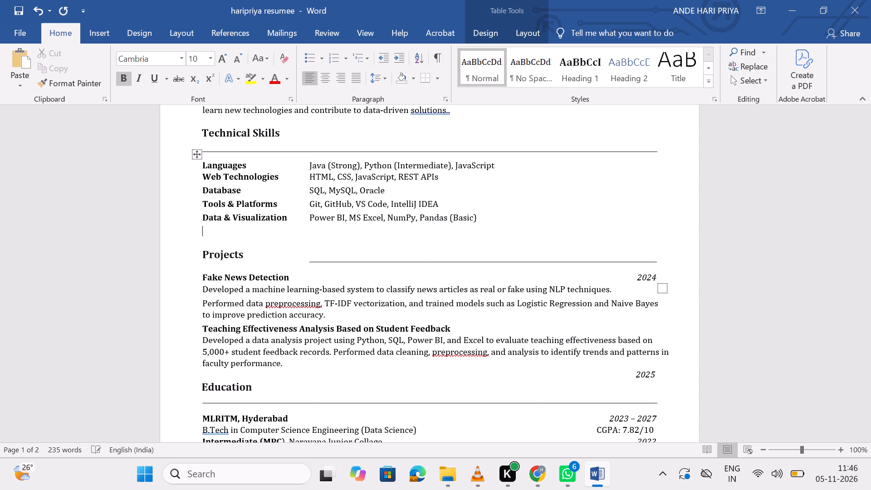
Remove the empty line above the Projects heading and add a line break after the Data & Visualization skills.
{"action": "key", "text": "Return"}
{"action": "key", "text": "BackSpace"}
{"action": "key", "text": "BackSpace"}
{"action": "key", "text": "BackSpace"}
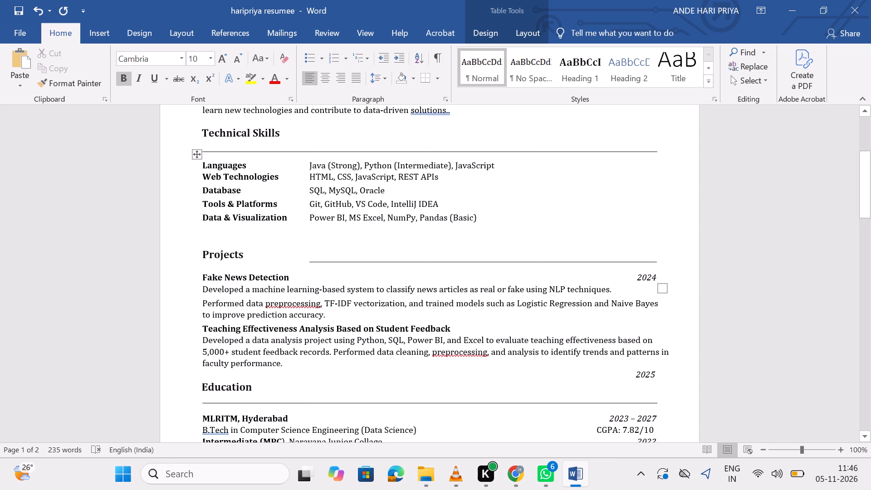
{"action": "key", "text": "BackSpace"}
{"action": "key", "text": "BackSpace"}
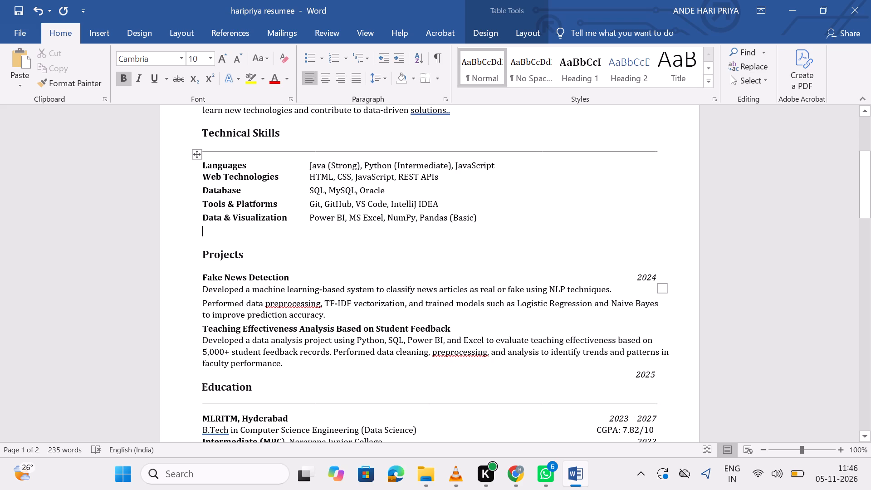
{"action": "left_click", "coordinate": [199, 254]}
{"action": "left_click", "coordinate": [203, 252]}
{"action": "key", "text": "BackSpace"}
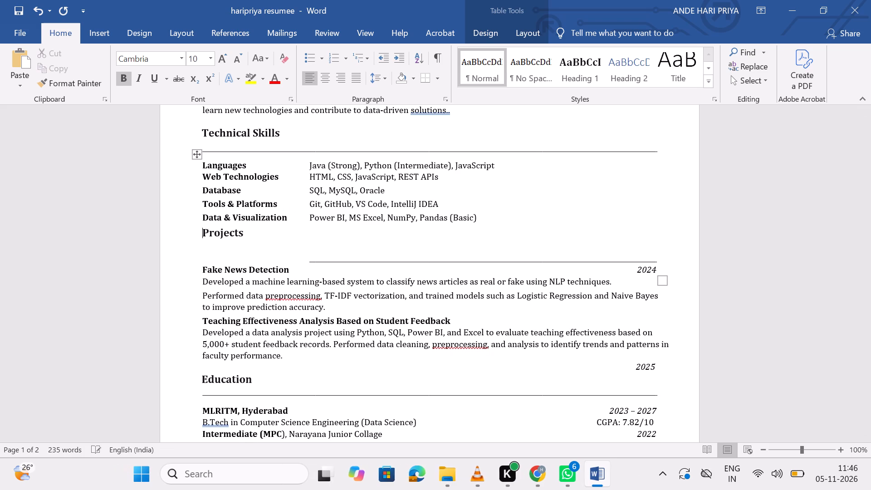
{"action": "left_click", "coordinate": [492, 217]}
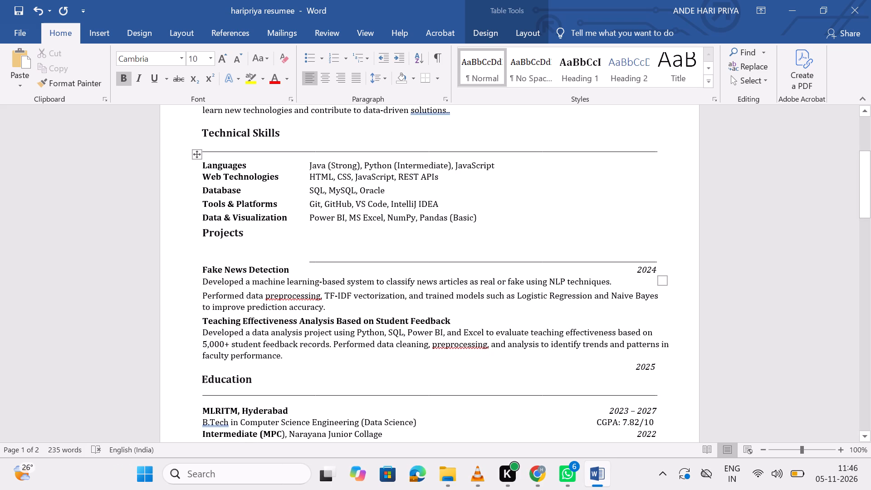
{"action": "key", "text": "Return"}
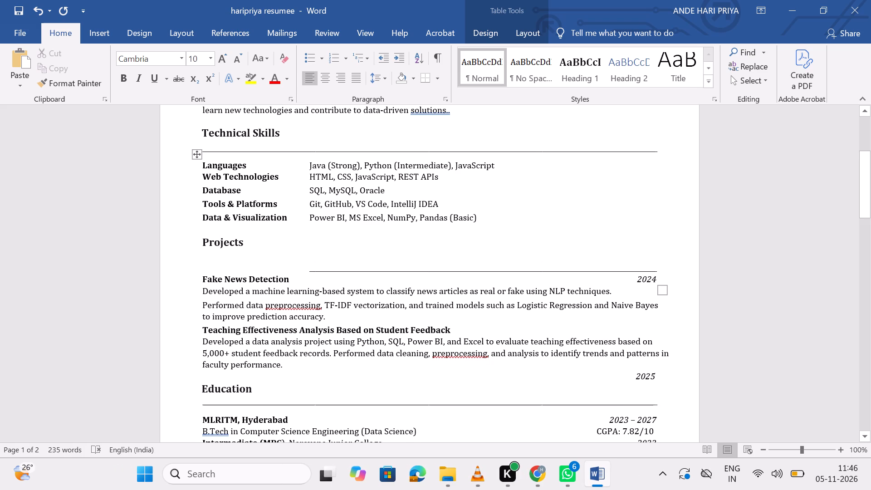
Adjust the horizontal line shape under the Projects heading so the line sits closer to the heading.
{"action": "left_click", "coordinate": [317, 270]}
{"action": "scroll", "coordinate": [310, 312], "scroll_direction": "down", "scroll_amount": 3}
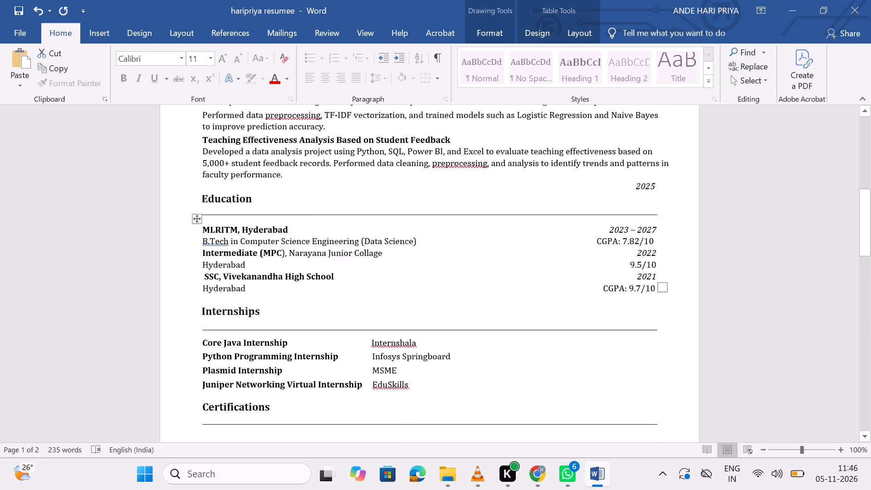
{"action": "scroll", "coordinate": [310, 312], "scroll_direction": "down", "scroll_amount": 3}
{"action": "scroll", "coordinate": [310, 312], "scroll_direction": "up", "scroll_amount": 4}
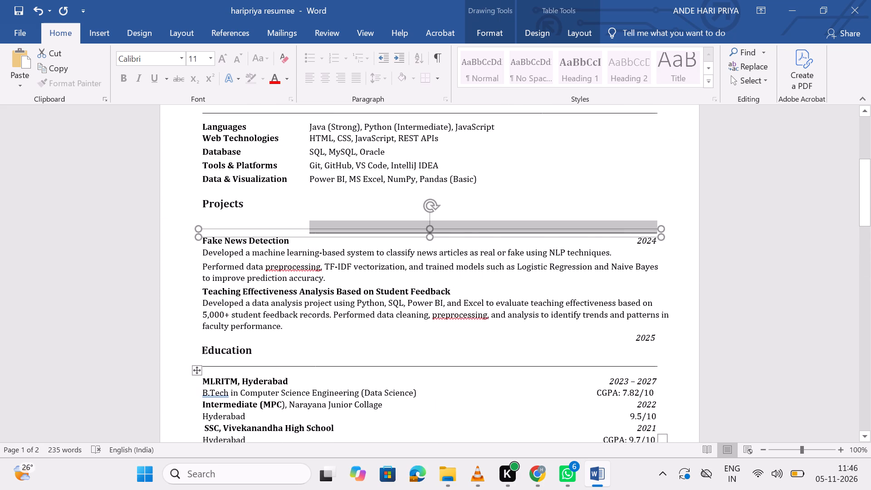
{"action": "scroll", "coordinate": [310, 312], "scroll_direction": "up", "scroll_amount": 1}
{"action": "left_click_drag", "start_coordinate": [430, 245], "coordinate": [432, 228]}
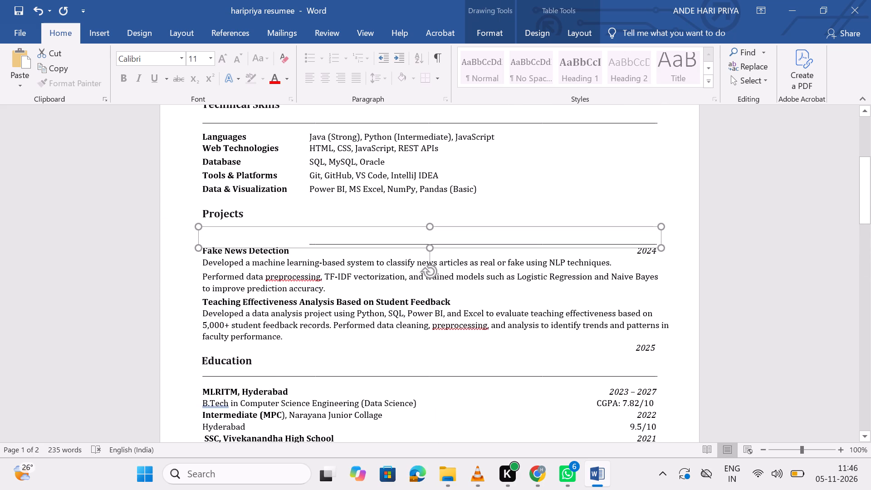
{"action": "left_click_drag", "start_coordinate": [432, 228], "coordinate": [427, 254]}
{"action": "left_click", "coordinate": [307, 247]}
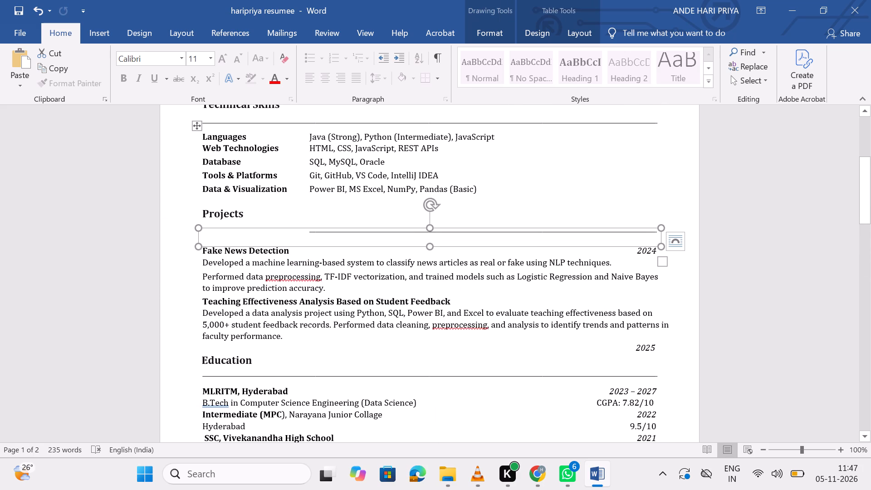
{"action": "left_click", "coordinate": [191, 279]}
{"action": "left_click", "coordinate": [399, 352]}
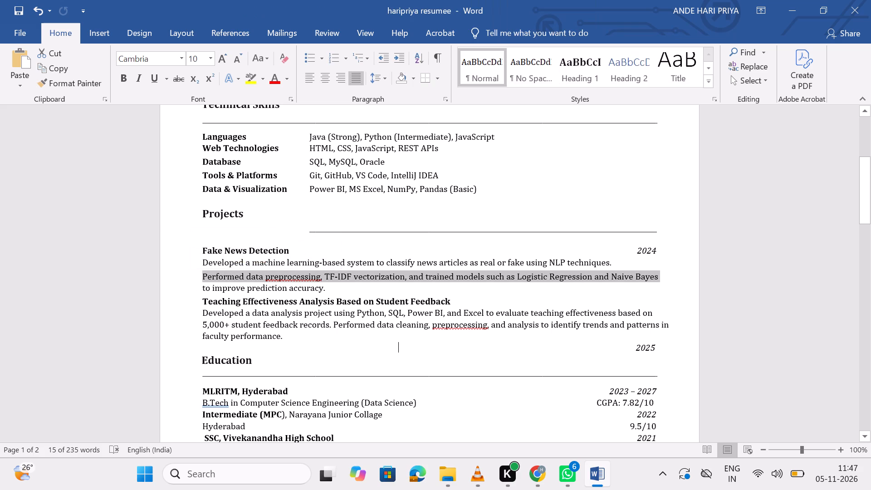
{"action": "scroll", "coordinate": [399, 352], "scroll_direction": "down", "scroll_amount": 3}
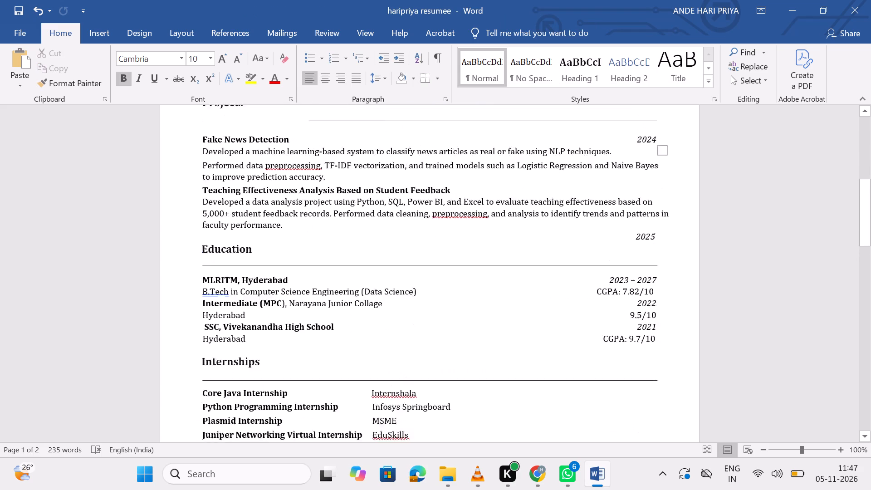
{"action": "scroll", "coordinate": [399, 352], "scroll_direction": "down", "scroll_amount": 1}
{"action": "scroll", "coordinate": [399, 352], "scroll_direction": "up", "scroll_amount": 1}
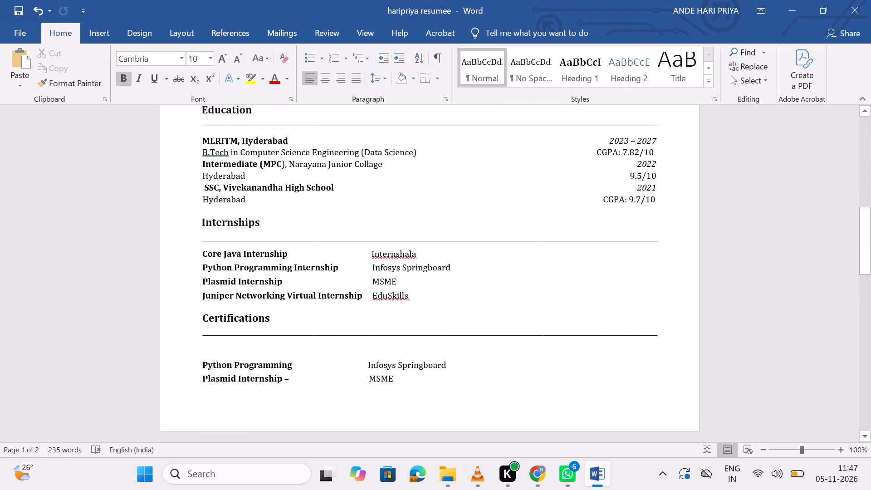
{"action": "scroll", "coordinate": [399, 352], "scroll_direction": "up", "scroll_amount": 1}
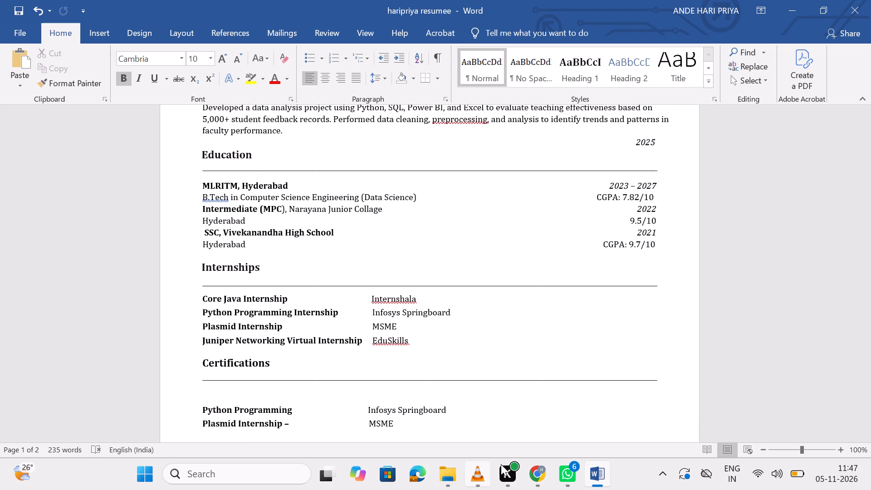
Switch to Chrome, open the account's GitHub profile page and copy its web address.
{"action": "left_click", "coordinate": [534, 472]}
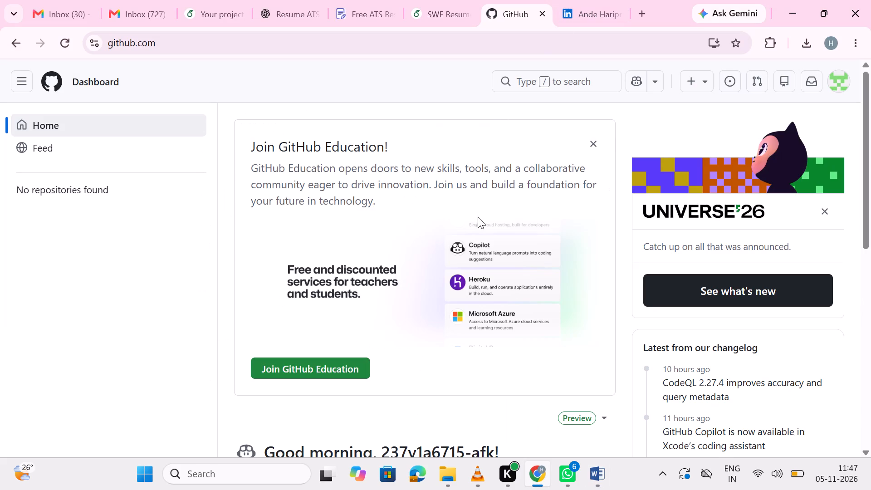
{"action": "scroll", "coordinate": [450, 235], "scroll_direction": "up", "scroll_amount": 1}
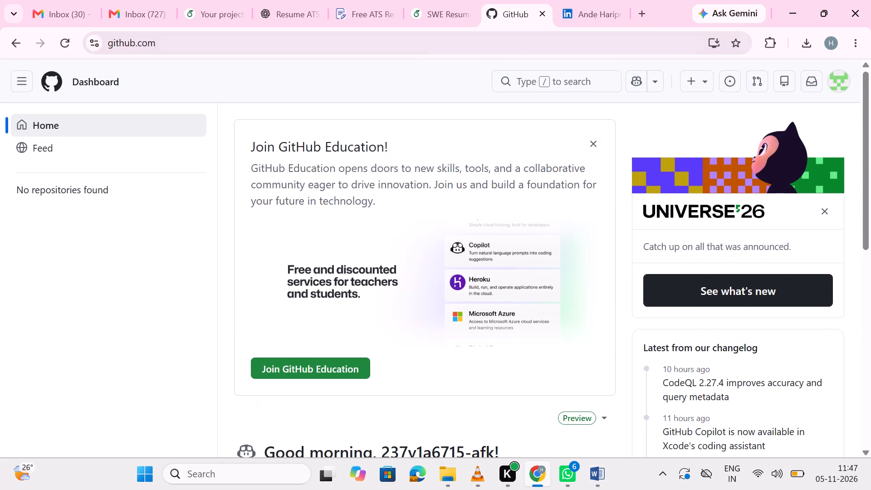
{"action": "left_click", "coordinate": [512, 12]}
{"action": "left_click", "coordinate": [592, 10]}
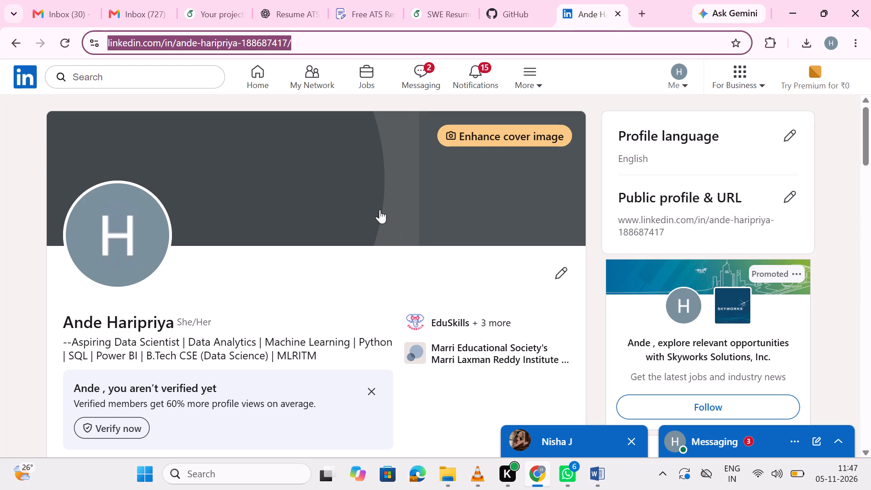
{"action": "left_click", "coordinate": [493, 0]}
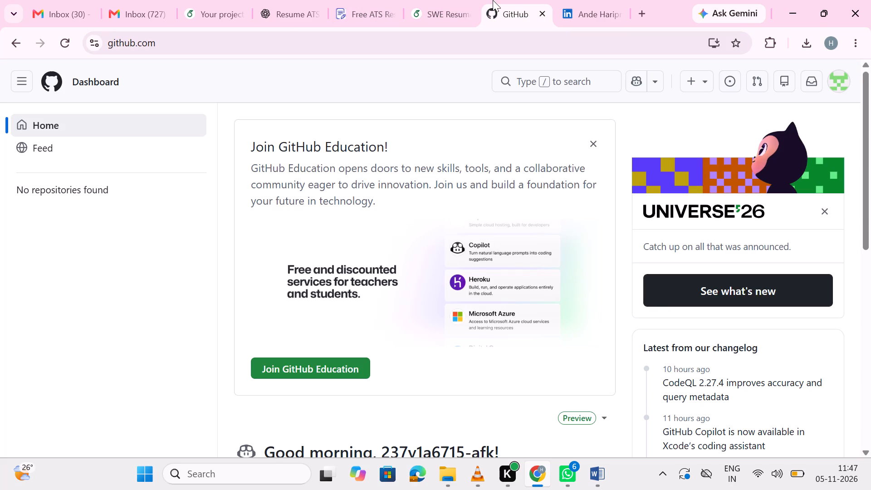
{"action": "scroll", "coordinate": [409, 220], "scroll_direction": "up", "scroll_amount": 5}
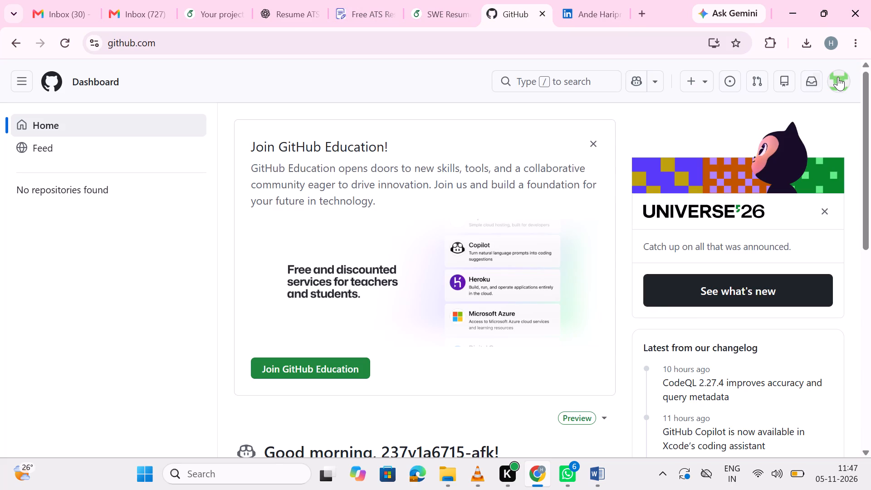
{"action": "left_click", "coordinate": [838, 76]}
{"action": "left_click", "coordinate": [698, 113]}
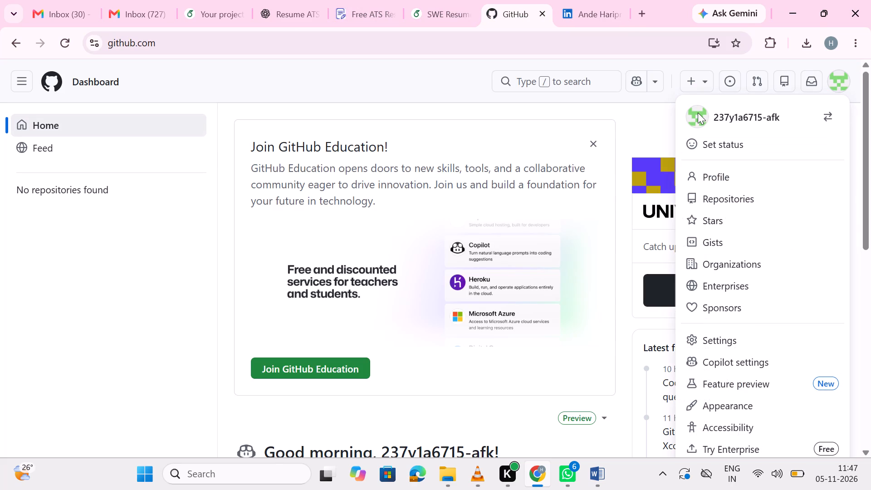
{"action": "left_click", "coordinate": [728, 111]}
{"action": "left_click", "coordinate": [707, 113]}
{"action": "left_click", "coordinate": [682, 115]}
{"action": "triple_click", "coordinate": [682, 115]}
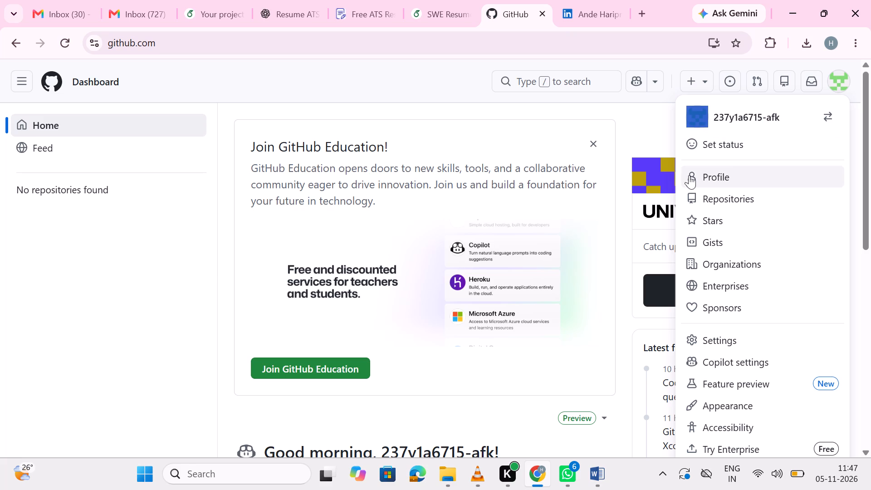
{"action": "left_click", "coordinate": [700, 177]}
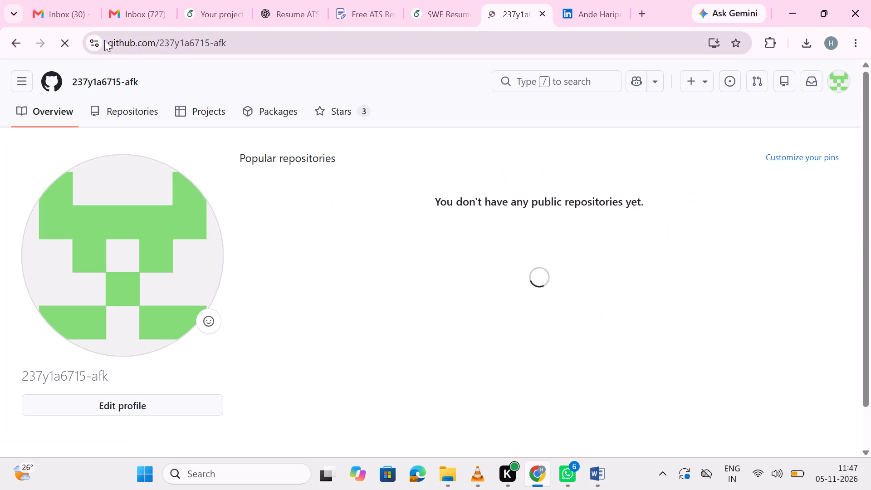
{"action": "left_click_drag", "start_coordinate": [106, 40], "coordinate": [231, 46]}
{"action": "key", "text": "ctrl+c"}
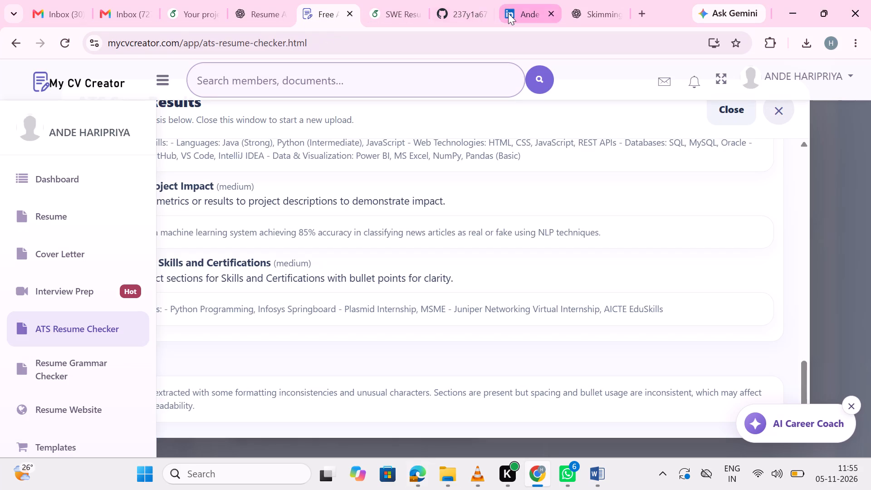
{"action": "left_click", "coordinate": [400, 17]}
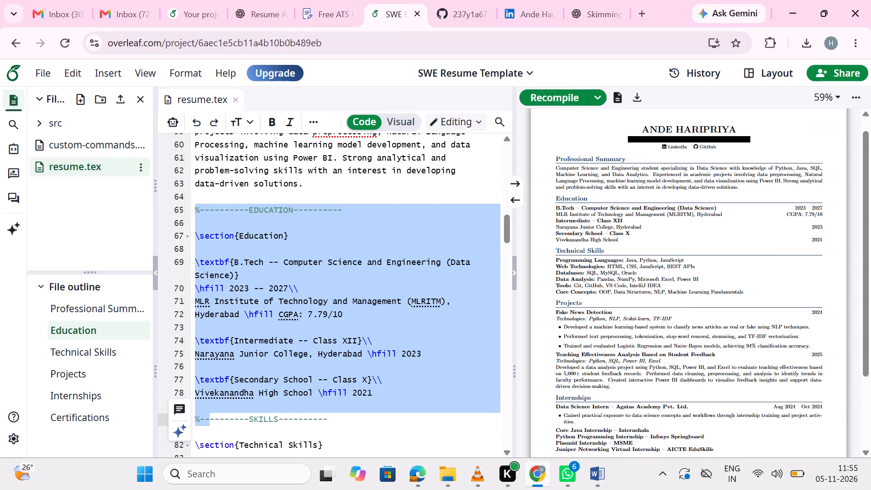
{"action": "left_click", "coordinate": [286, 330]}
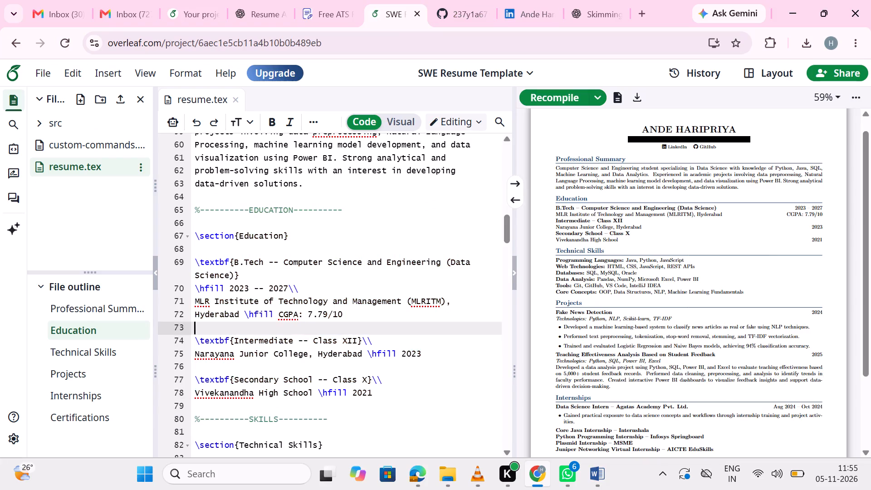
{"action": "left_click", "coordinate": [367, 377]}
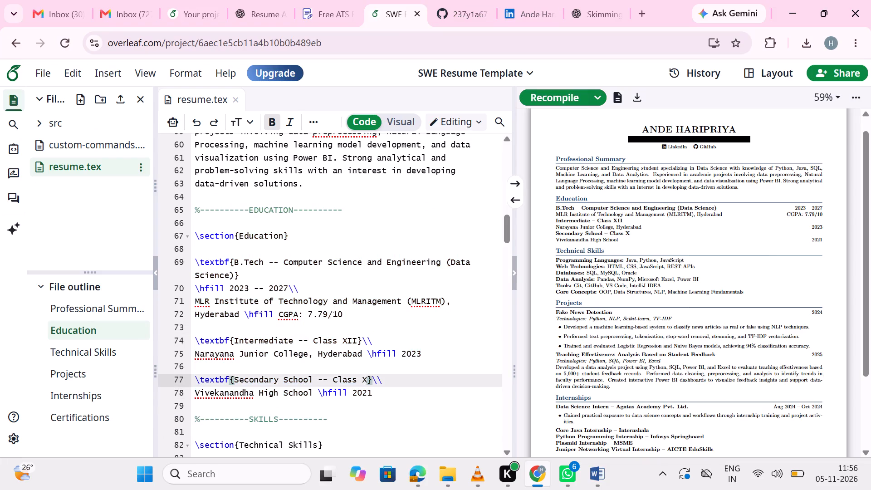
{"action": "key", "text": "BackSpace"}
{"action": "key", "text": "BackSpace"}
{"action": "key", "text": "BackSpace"}
{"action": "key", "text": "BackSpace"}
{"action": "key", "text": "BackSpace"}
{"action": "key", "text": "BackSpace"}
{"action": "key", "text": "BackSpace"}
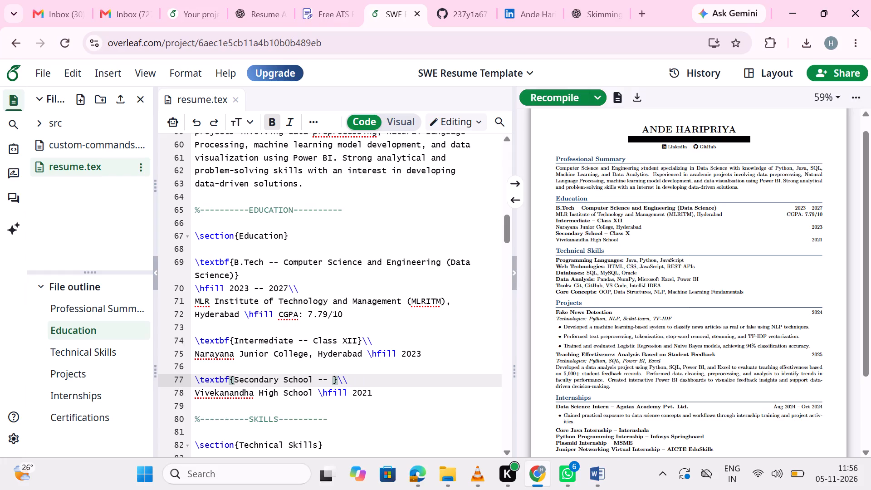
Delete "Class XII" from the Intermediate entry in the Education code.
{"action": "left_click", "coordinate": [357, 339]}
{"action": "key", "text": "BackSpace"}
{"action": "key", "text": "BackSpace"}
{"action": "key", "text": "BackSpace"}
{"action": "key", "text": "BackSpace"}
{"action": "key", "text": "BackSpace"}
{"action": "key", "text": "BackSpace"}
{"action": "key", "text": "BackSpace"}
{"action": "key", "text": "BackSpace"}
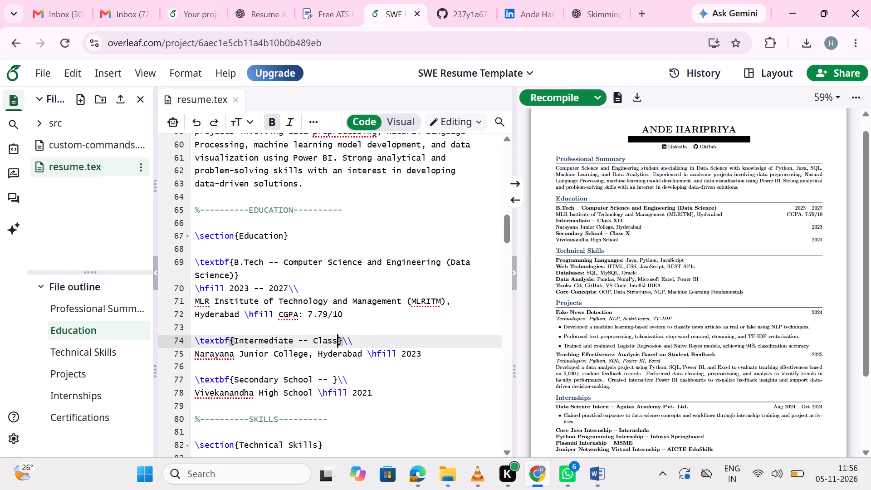
{"action": "key", "text": "BackSpace"}
Set the B.Tech CGPA to 7.82/10 and recompile the resume.
{"action": "left_click", "coordinate": [328, 314]}
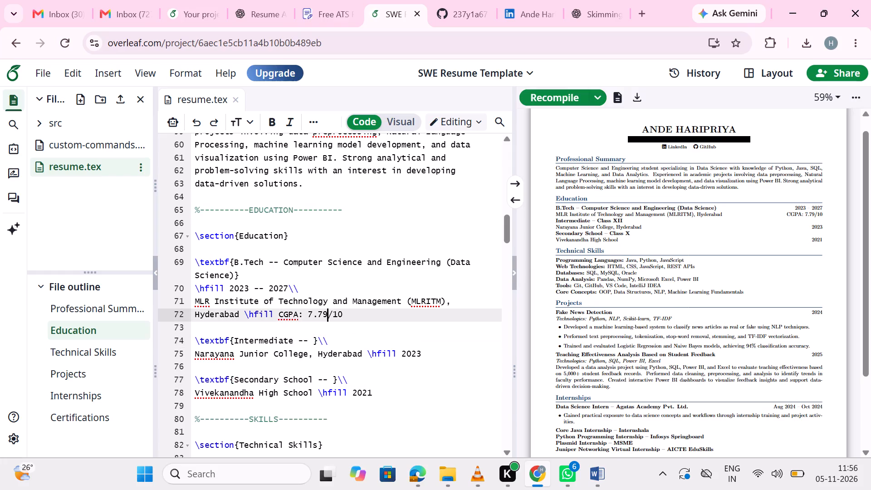
{"action": "key", "text": "BackSpace"}
{"action": "key", "text": "BackSpace"}
{"action": "type", "text": "82"}
{"action": "left_click", "coordinate": [536, 101]}
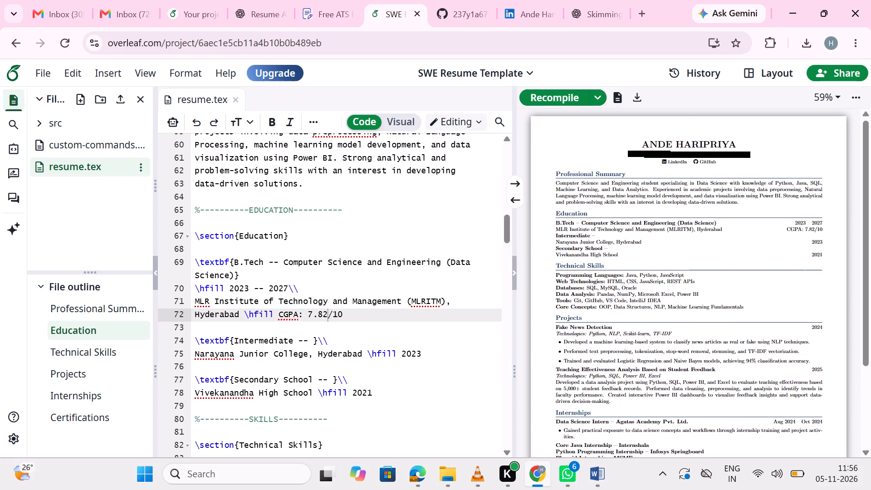
Remove the word "Professional" from the Summary section heading in the resume code.
{"action": "scroll", "coordinate": [303, 308], "scroll_direction": "up", "scroll_amount": 1}
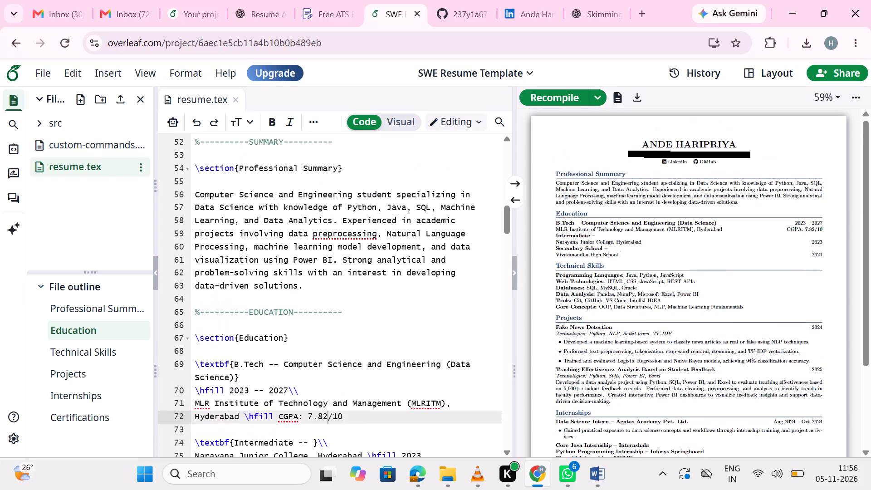
{"action": "scroll", "coordinate": [303, 308], "scroll_direction": "up", "scroll_amount": 2}
{"action": "left_click", "coordinate": [298, 234]}
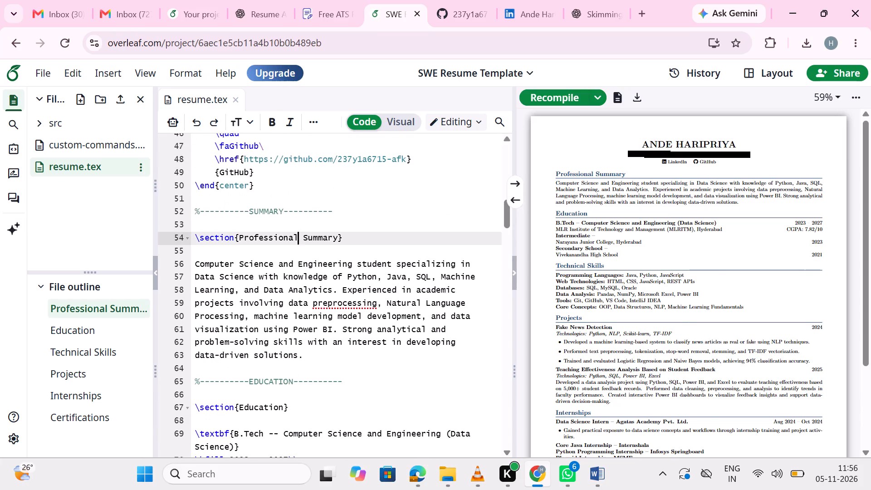
{"action": "key", "text": "BackSpace"}
{"action": "key", "text": "BackSpace"}
{"action": "key", "text": "BackSpace"}
{"action": "key", "text": "BackSpace"}
{"action": "key", "text": "BackSpace"}
{"action": "key", "text": "BackSpace"}
{"action": "key", "text": "BackSpace"}
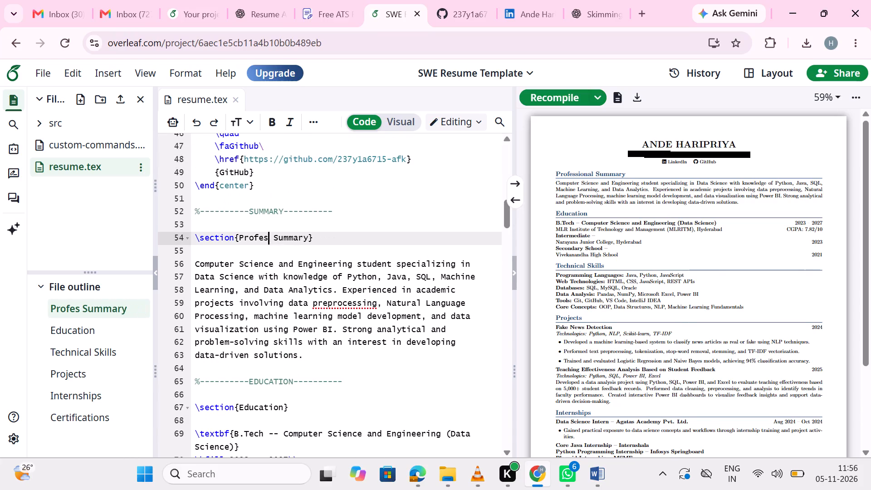
{"action": "key", "text": "BackSpace"}
{"action": "key", "text": "BackSpace"}
{"action": "key", "text": "BackSpace"}
{"action": "key", "text": "BackSpace"}
{"action": "key", "text": "BackSpace"}
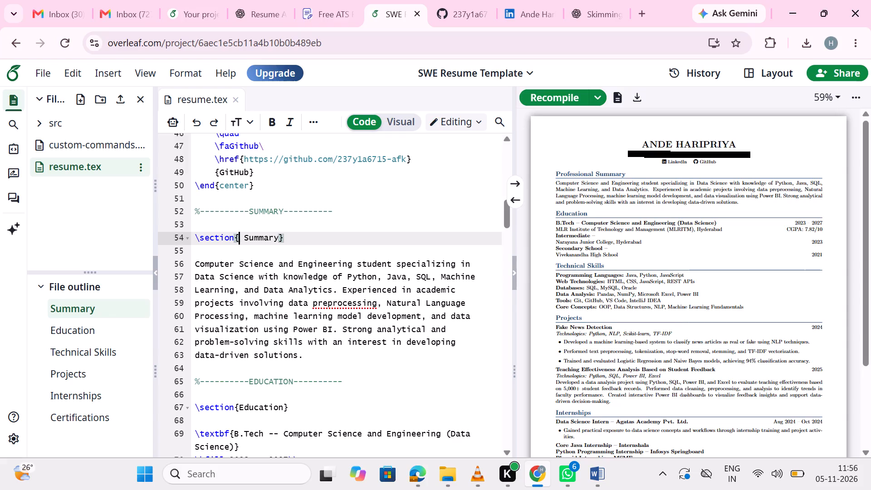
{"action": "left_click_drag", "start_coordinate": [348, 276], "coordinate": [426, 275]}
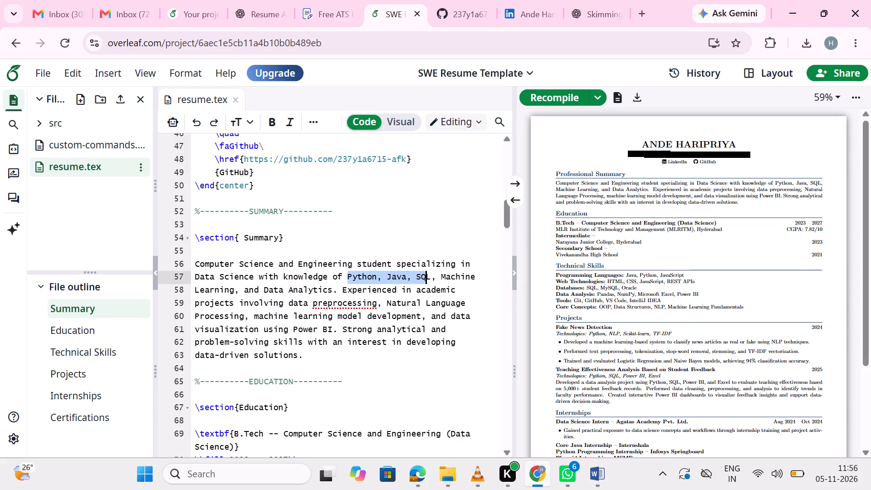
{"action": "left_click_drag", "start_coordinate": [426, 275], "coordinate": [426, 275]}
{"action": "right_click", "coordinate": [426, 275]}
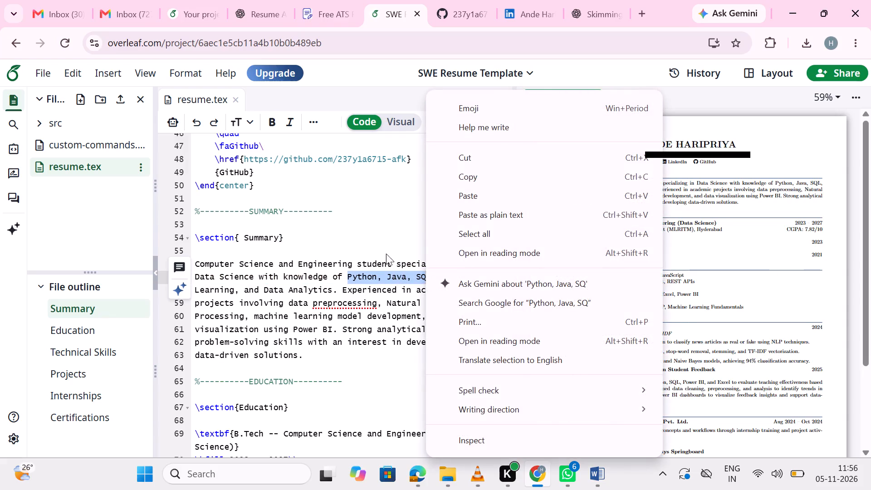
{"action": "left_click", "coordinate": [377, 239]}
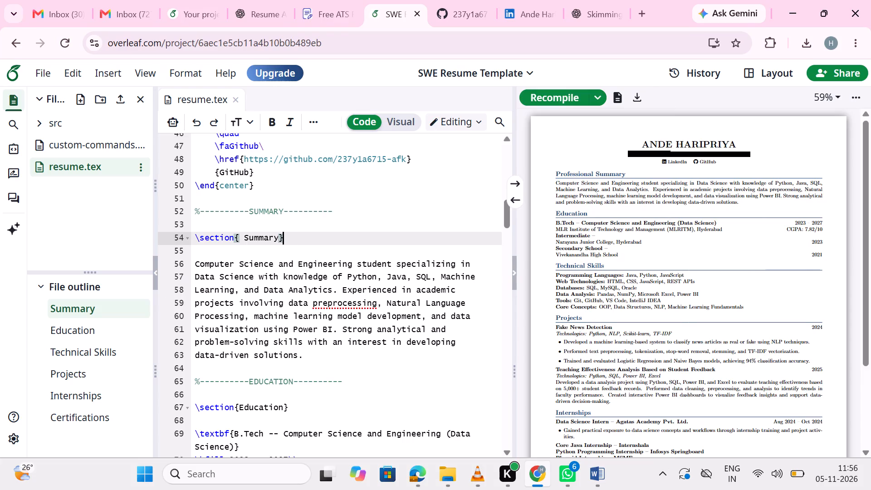
Recompile the resume to apply the Summary heading change.
{"action": "left_click", "coordinate": [548, 92]}
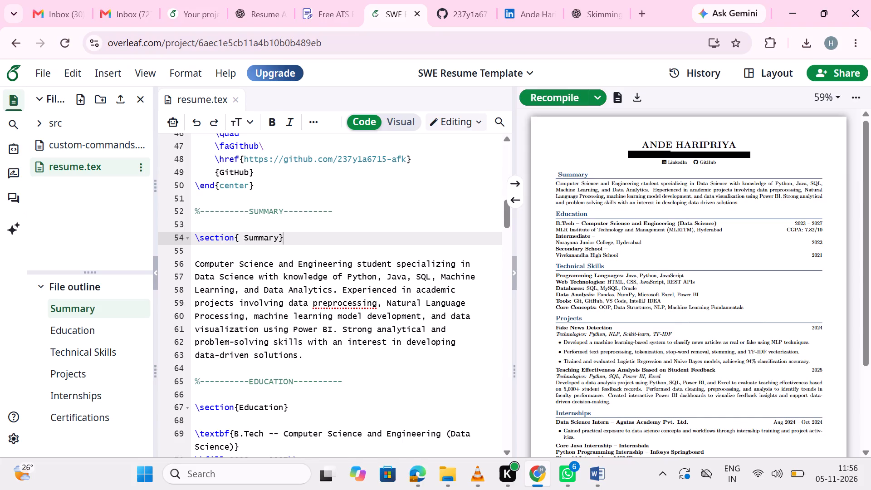
Add "(MPC)" after "Intermediate" in the Education code and recompile the resume.
{"action": "scroll", "coordinate": [338, 305], "scroll_direction": "down", "scroll_amount": 2}
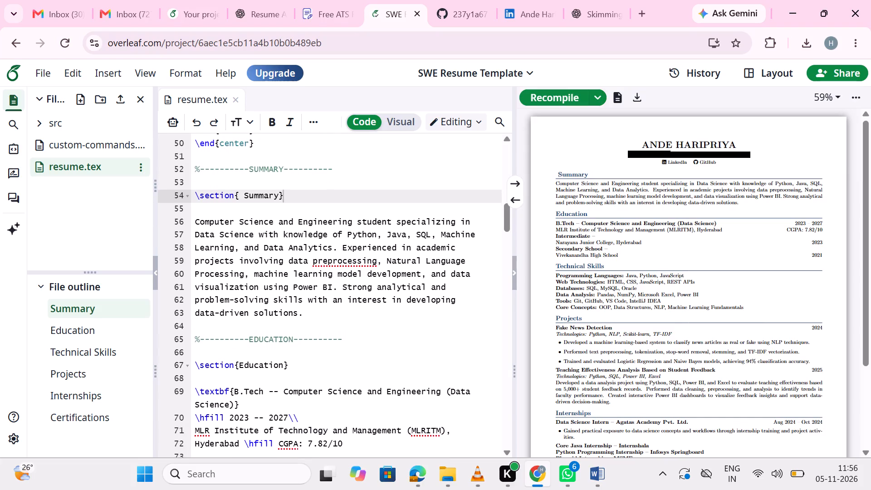
{"action": "scroll", "coordinate": [338, 305], "scroll_direction": "down", "scroll_amount": 1}
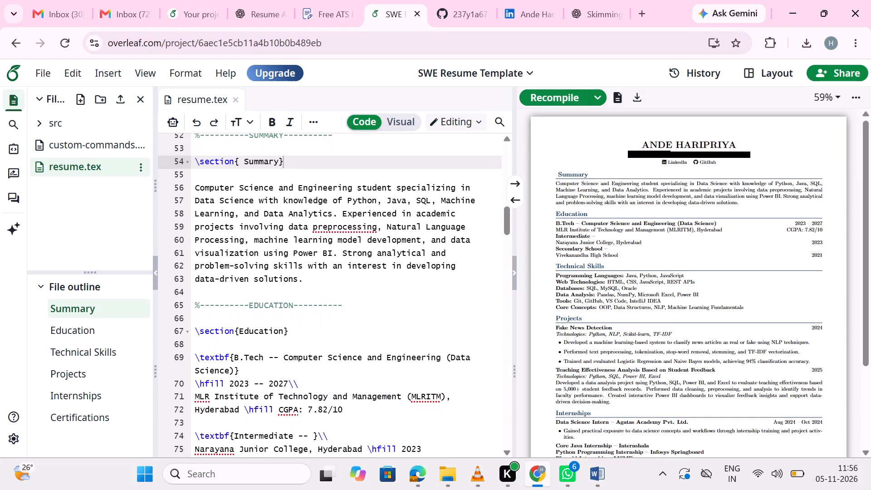
{"action": "scroll", "coordinate": [338, 305], "scroll_direction": "down", "scroll_amount": 5}
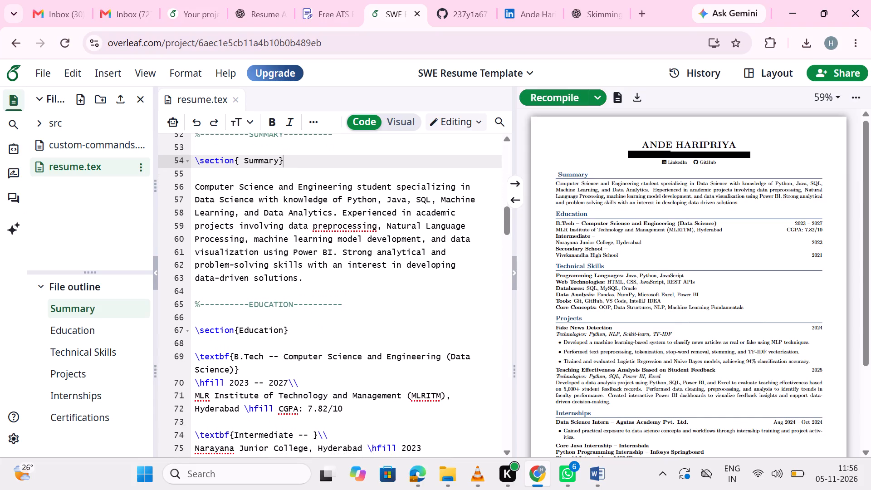
{"action": "scroll", "coordinate": [338, 305], "scroll_direction": "down", "scroll_amount": 3}
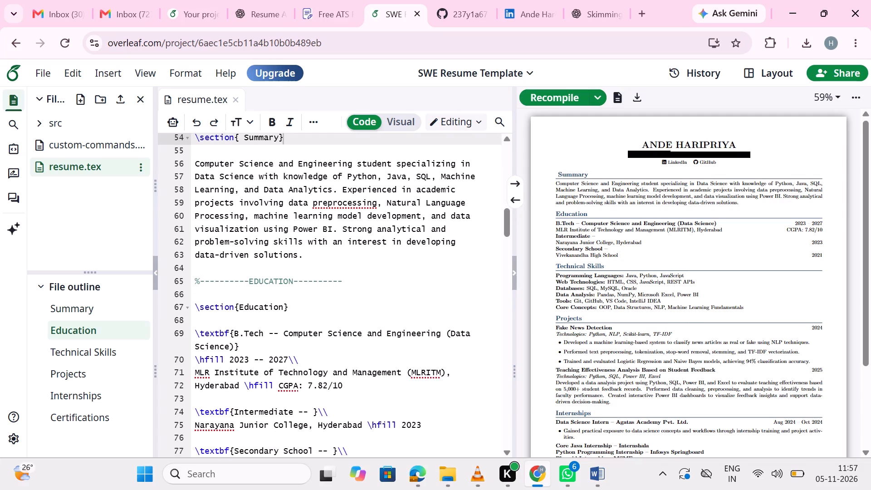
{"action": "scroll", "coordinate": [338, 305], "scroll_direction": "down", "scroll_amount": 2}
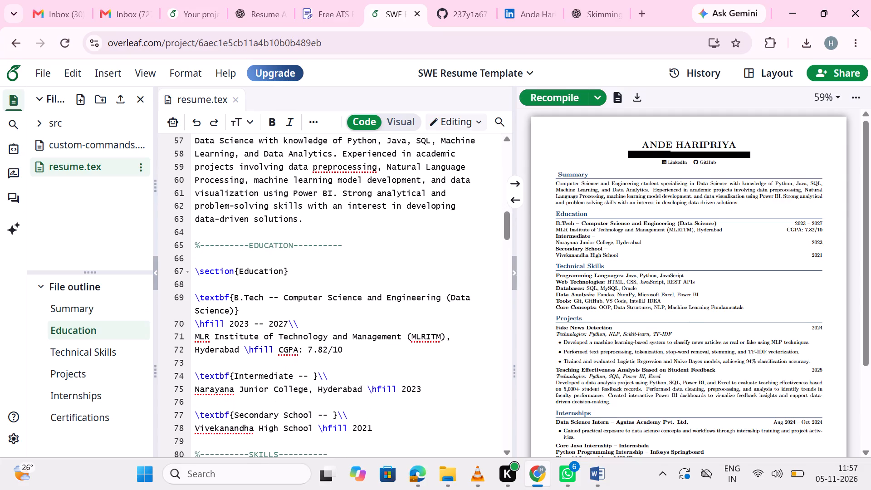
{"action": "scroll", "coordinate": [338, 305], "scroll_direction": "down", "scroll_amount": 6}
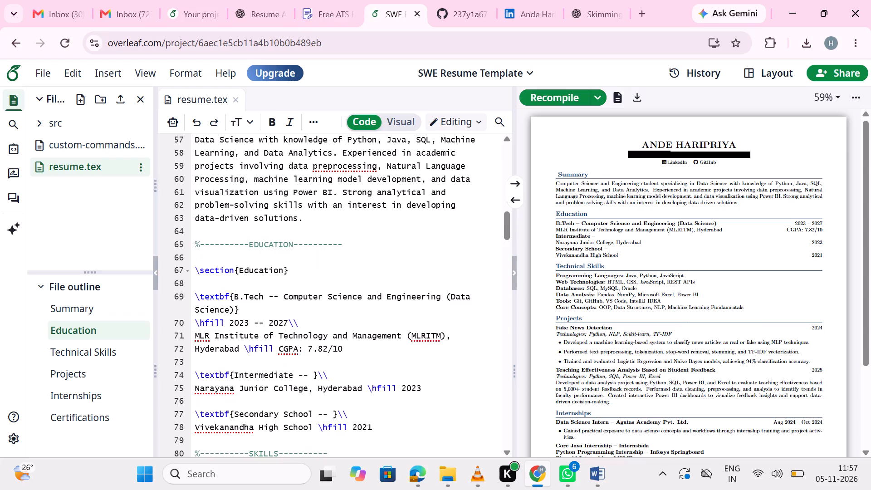
{"action": "scroll", "coordinate": [338, 305], "scroll_direction": "down", "scroll_amount": 1}
{"action": "scroll", "coordinate": [279, 332], "scroll_direction": "down", "scroll_amount": 1}
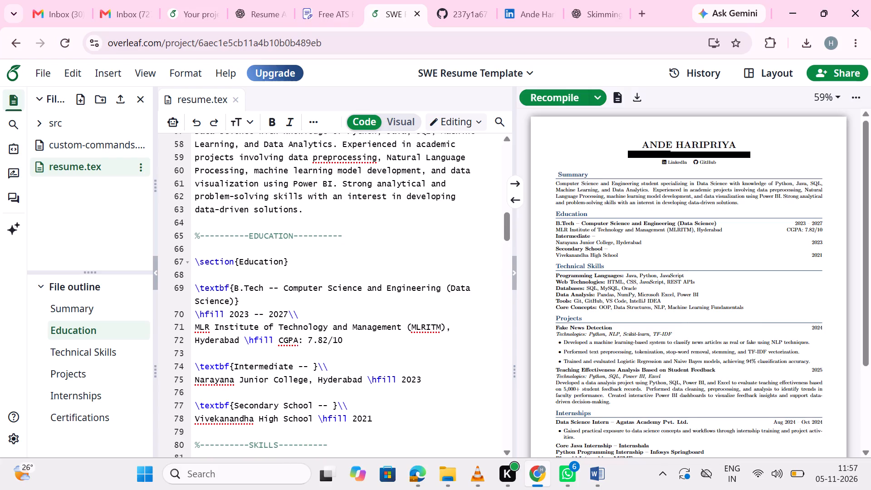
{"action": "left_click", "coordinate": [294, 363]}
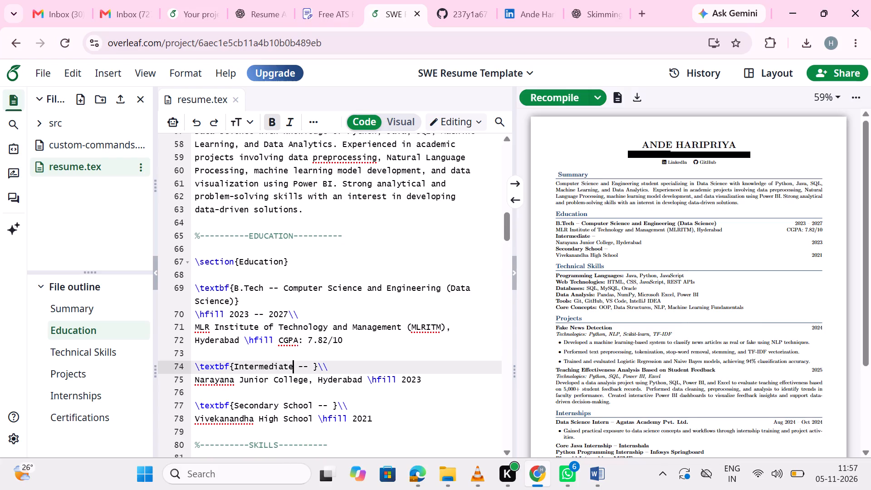
{"action": "key", "text": "space"}
{"action": "key", "text": "shift+parenleft"}
{"action": "type", "text": "MPC"}
{"action": "key", "text": "shift+parenright"}
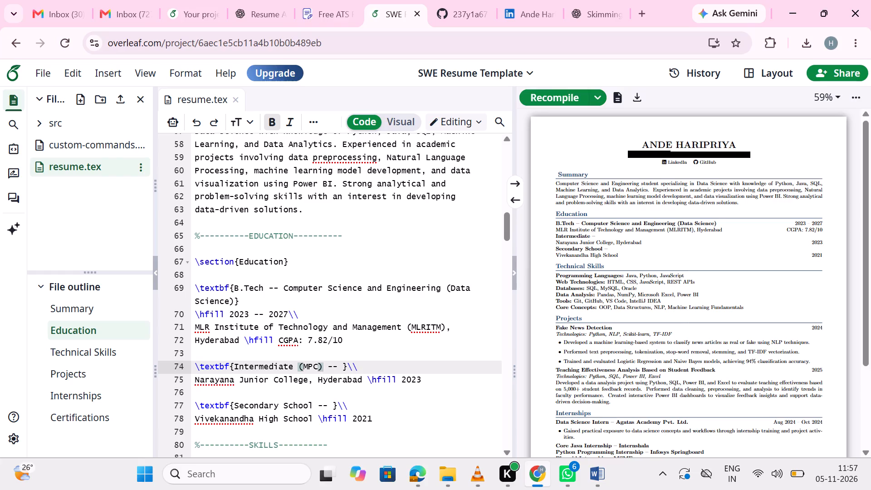
{"action": "left_click", "coordinate": [534, 97]}
Delete the trailing double dash after "Intermediate (MPC)" in the Education code.
{"action": "scroll", "coordinate": [349, 317], "scroll_direction": "down", "scroll_amount": 1}
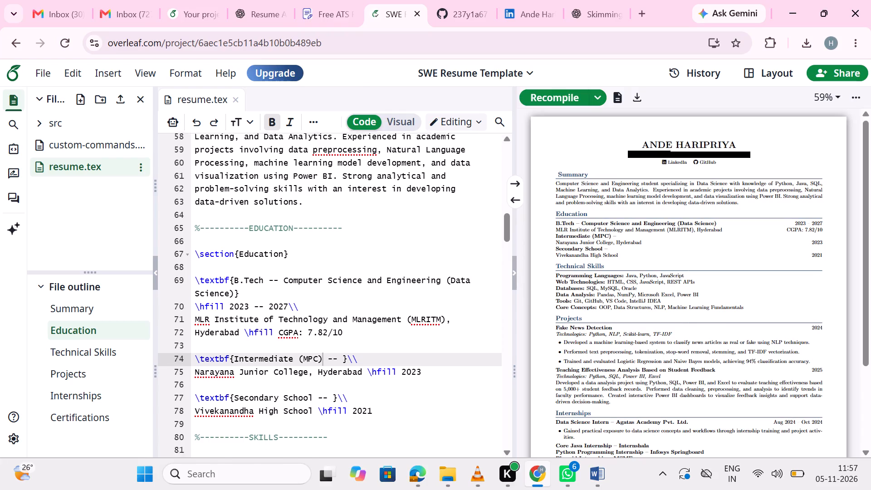
{"action": "scroll", "coordinate": [349, 317], "scroll_direction": "down", "scroll_amount": 1}
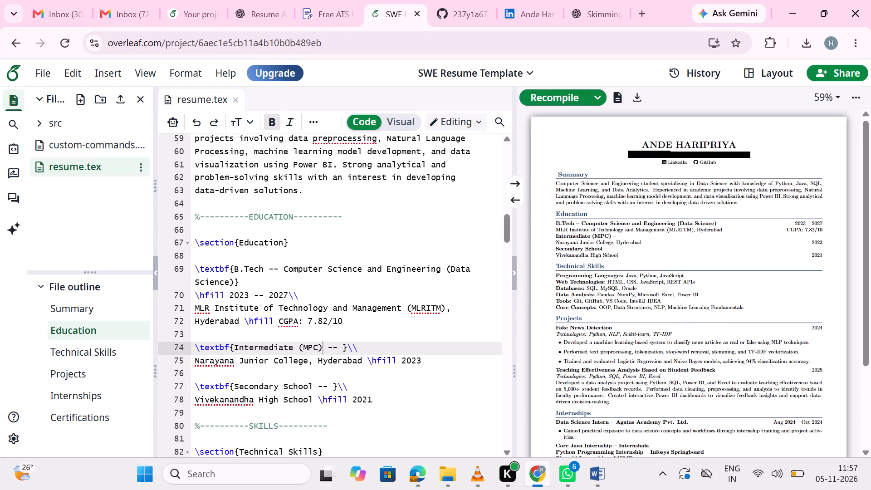
{"action": "left_click", "coordinate": [336, 348]}
{"action": "key", "text": "BackSpace"}
{"action": "key", "text": "BackSpace"}
Replace "Secondary School" with "SSC" in the Education code and delete the double dash after it.
{"action": "scroll", "coordinate": [336, 348], "scroll_direction": "down", "scroll_amount": 1}
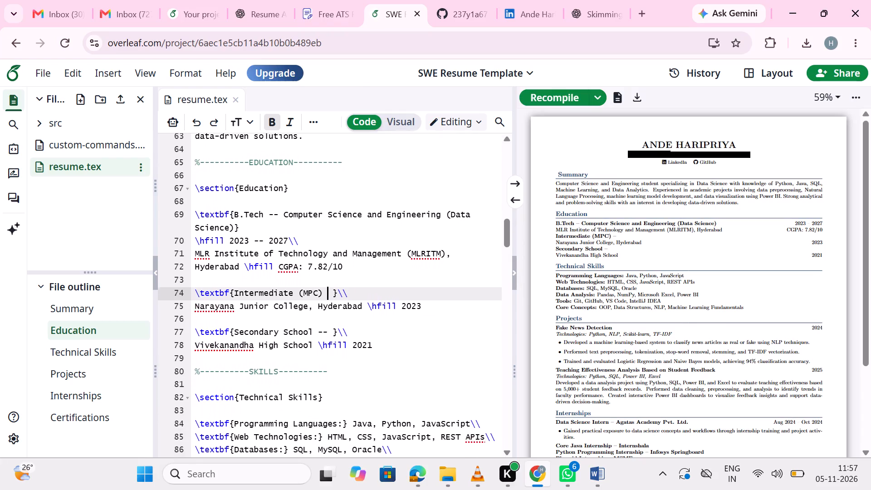
{"action": "scroll", "coordinate": [336, 348], "scroll_direction": "down", "scroll_amount": 1}
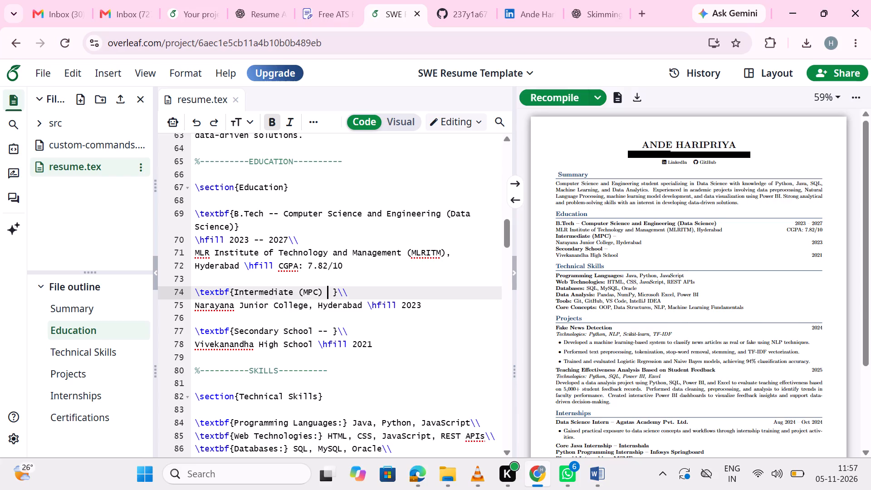
{"action": "left_click", "coordinate": [312, 331]}
{"action": "key", "text": "BackSpace"}
{"action": "key", "text": "BackSpace"}
{"action": "key", "text": "BackSpace"}
{"action": "key", "text": "BackSpace"}
{"action": "key", "text": "BackSpace"}
{"action": "key", "text": "BackSpace"}
{"action": "key", "text": "BackSpace"}
{"action": "key", "text": "BackSpace"}
{"action": "key", "text": "BackSpace"}
{"action": "key", "text": "BackSpace"}
{"action": "key", "text": "BackSpace"}
{"action": "key", "text": "BackSpace"}
{"action": "key", "text": "BackSpace"}
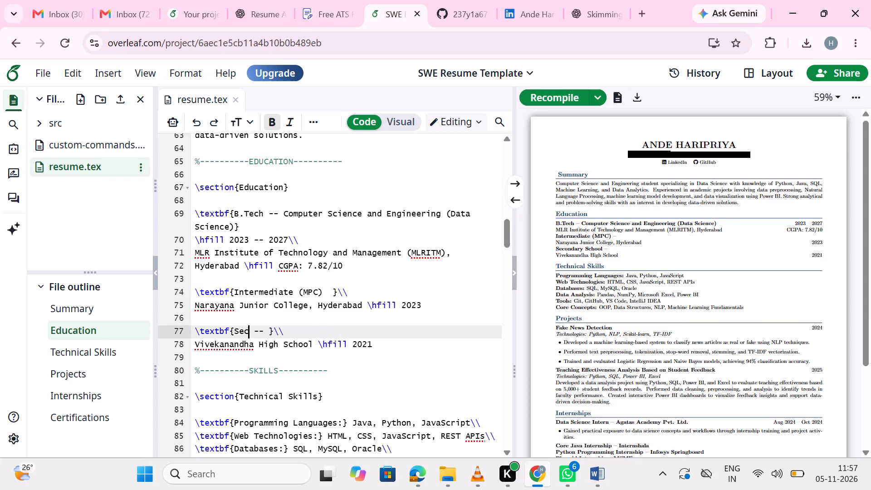
{"action": "key", "text": "BackSpace"}
{"action": "key", "text": "BackSpace"}
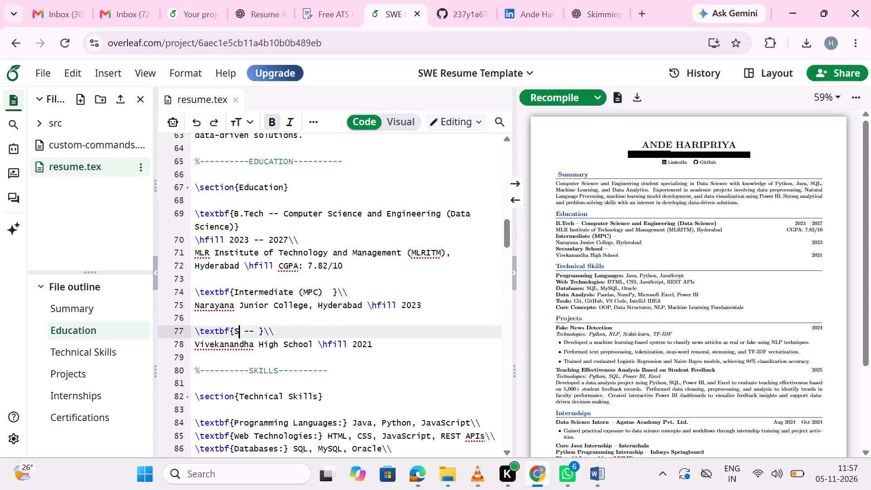
{"action": "type", "text": "SC"}
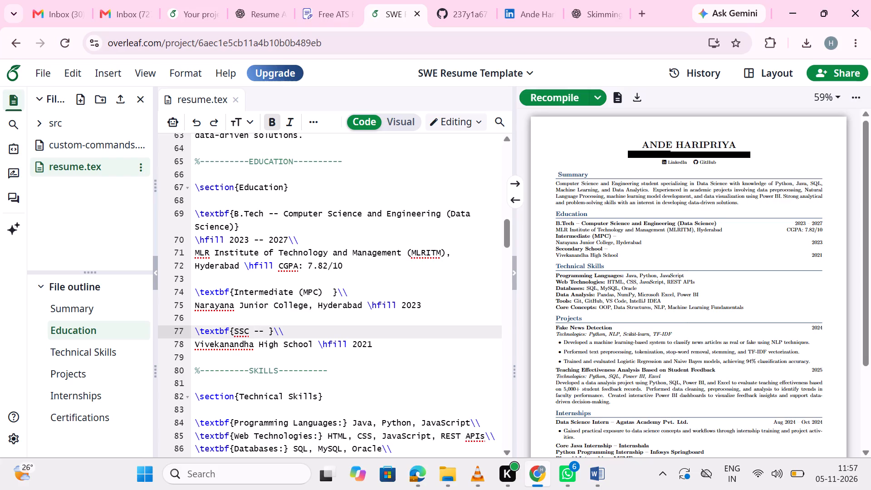
{"action": "key", "text": "Right"}
{"action": "key", "text": "Right"}
{"action": "key", "text": "Right"}
{"action": "key", "text": "BackSpace"}
{"action": "key", "text": "BackSpace"}
Set the Intermediate entry's year to 2022 and recompile the resume.
{"action": "left_click", "coordinate": [425, 300]}
{"action": "key", "text": "BackSpace"}
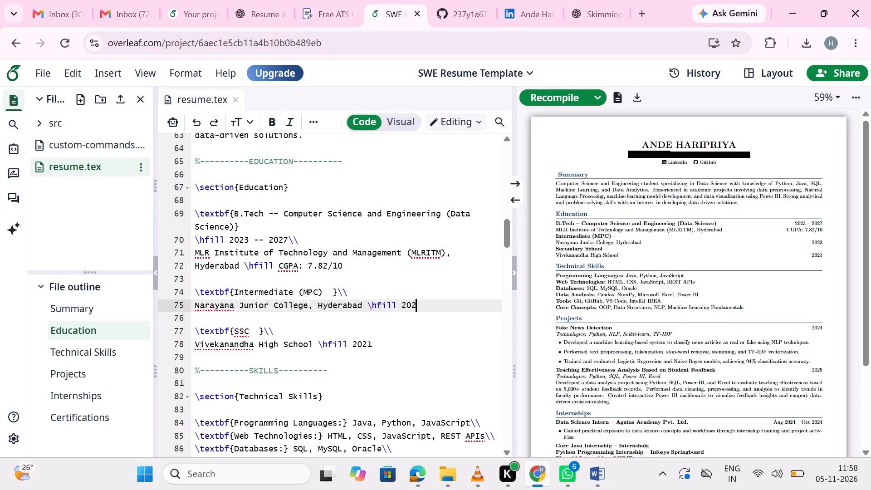
{"action": "key", "text": "2"}
{"action": "left_click", "coordinate": [549, 92]}
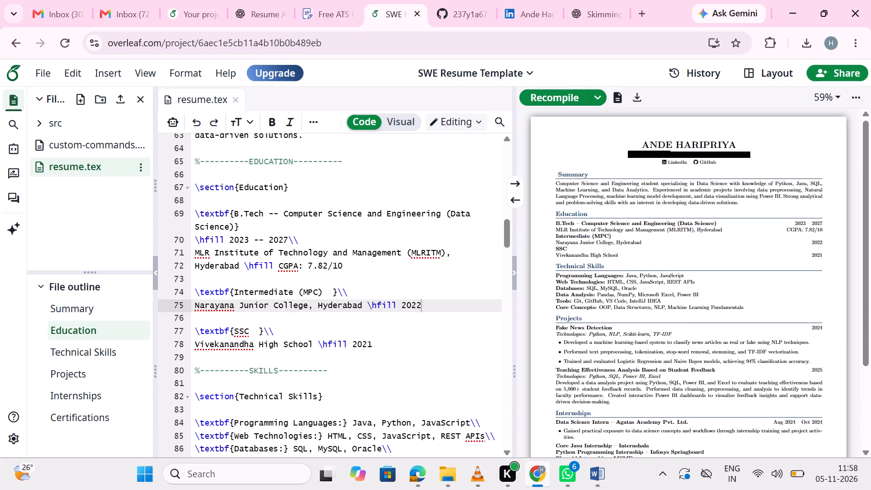
Copy "Vivekanandha High School" into the bold SSC heading of the Education code, after "SSC".
{"action": "left_click_drag", "start_coordinate": [309, 344], "coordinate": [266, 348]}
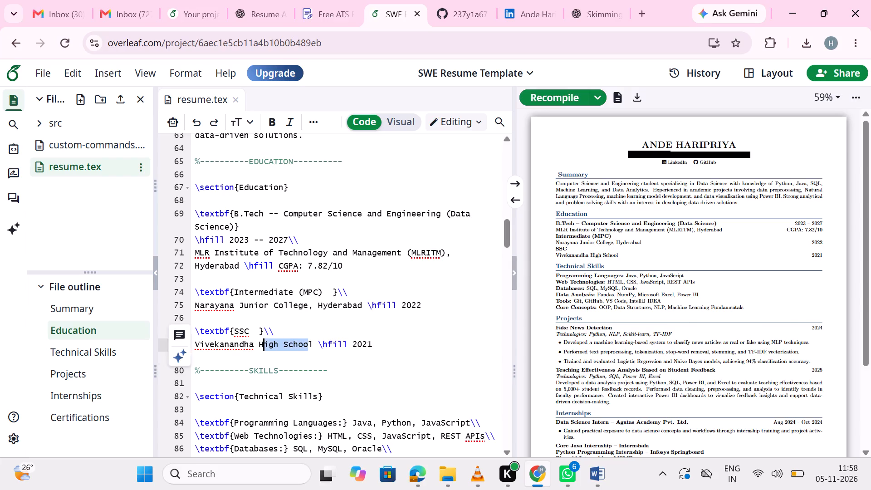
{"action": "left_click", "coordinate": [284, 359]}
{"action": "left_click_drag", "start_coordinate": [310, 341], "coordinate": [235, 341]}
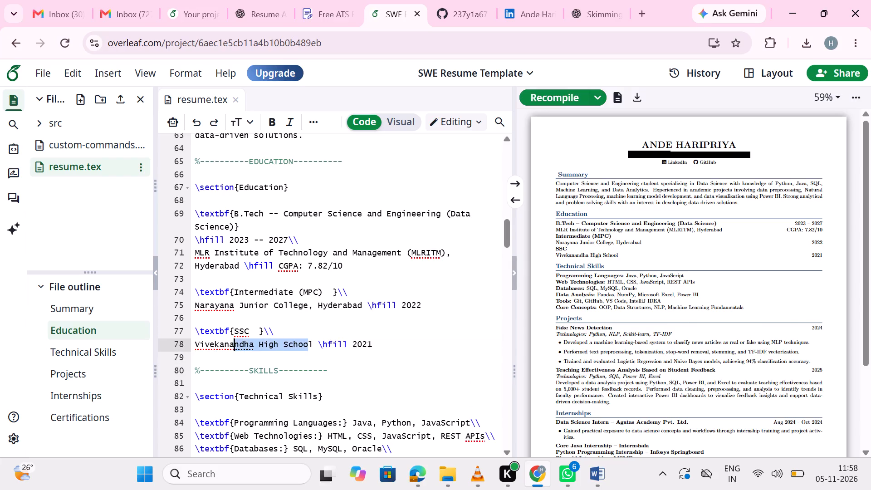
{"action": "left_click_drag", "start_coordinate": [235, 341], "coordinate": [198, 340]}
{"action": "left_click", "coordinate": [298, 364]}
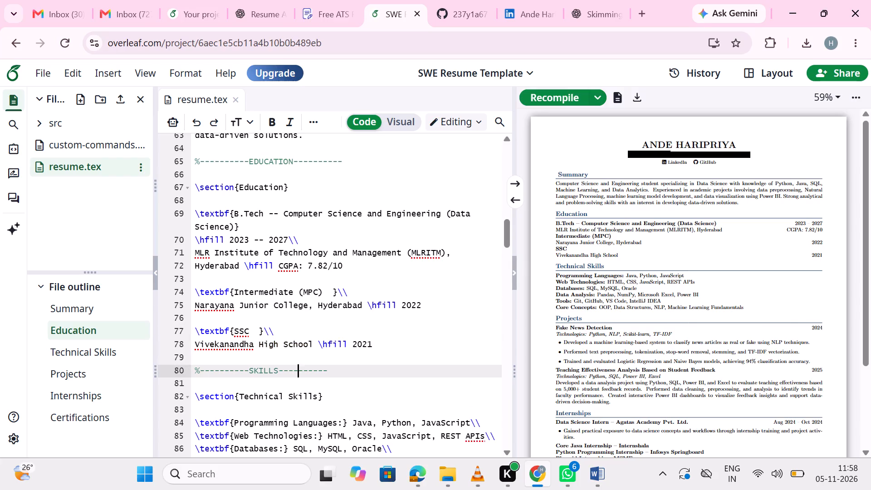
{"action": "left_click_drag", "start_coordinate": [312, 340], "coordinate": [248, 344]}
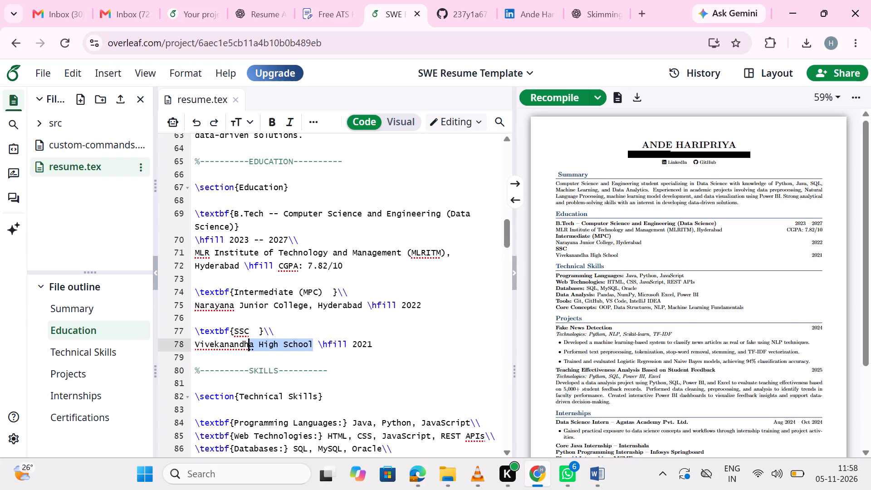
{"action": "left_click_drag", "start_coordinate": [248, 344], "coordinate": [195, 346]}
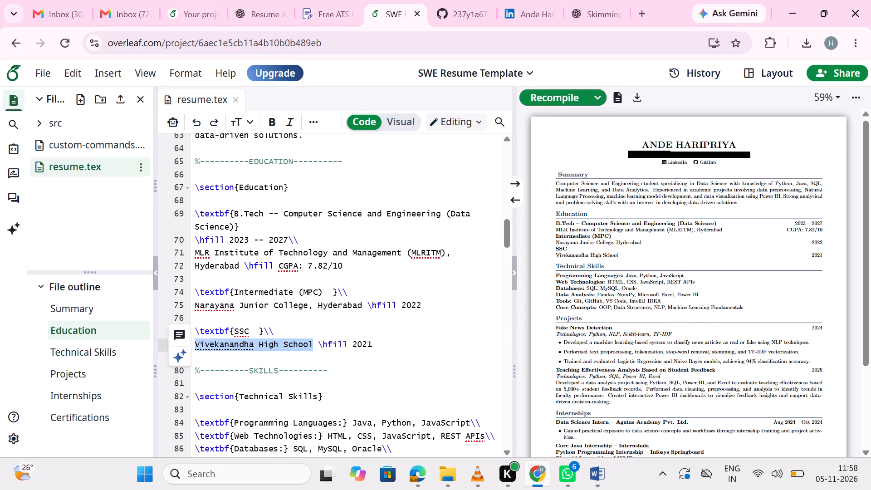
{"action": "key", "text": "ctrl+c"}
{"action": "left_click", "coordinate": [249, 331]}
{"action": "key", "text": "space"}
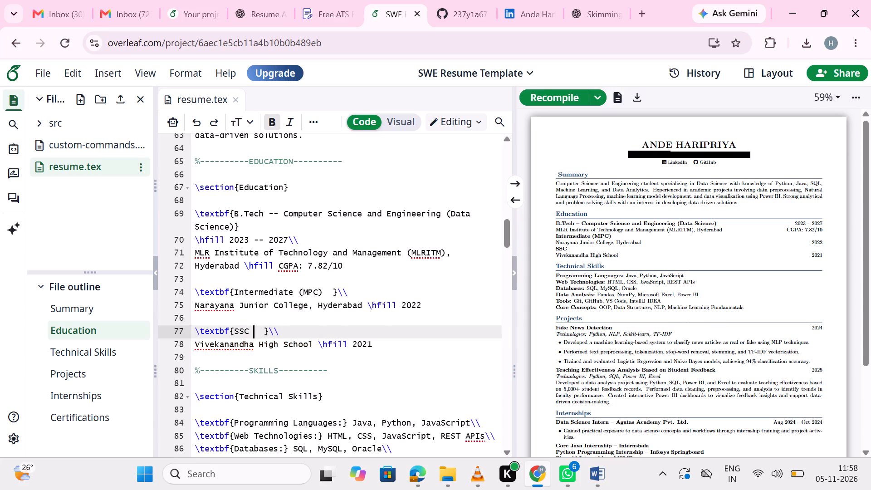
{"action": "key", "text": "ctrl+v"}
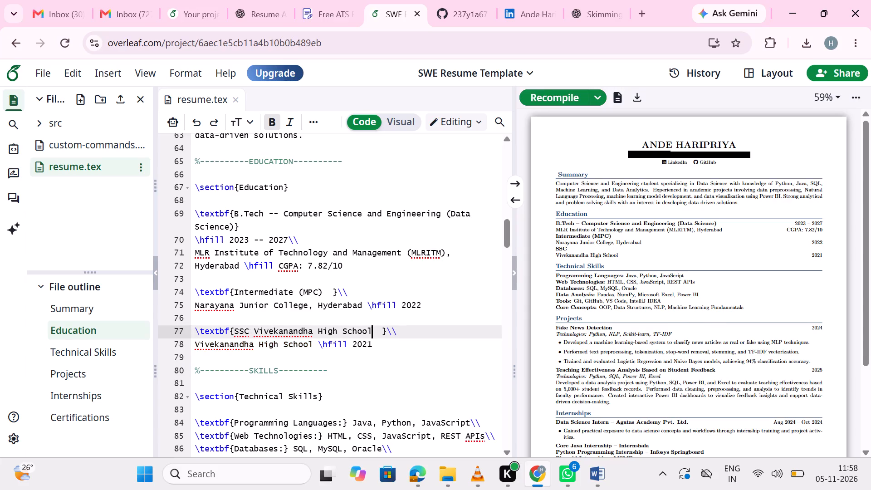
Replace the school name on the line below the SSC heading with "Hyderabad" and recompile the resume.
{"action": "left_click", "coordinate": [314, 343]}
{"action": "key", "text": "BackSpace"}
{"action": "key", "text": "BackSpace"}
{"action": "key", "text": "BackSpace"}
{"action": "key", "text": "BackSpace"}
{"action": "key", "text": "BackSpace"}
{"action": "key", "text": "BackSpace"}
{"action": "key", "text": "BackSpace"}
{"action": "key", "text": "BackSpace"}
{"action": "key", "text": "BackSpace"}
{"action": "key", "text": "BackSpace"}
{"action": "key", "text": "BackSpace"}
{"action": "key", "text": "BackSpace"}
{"action": "key", "text": "BackSpace"}
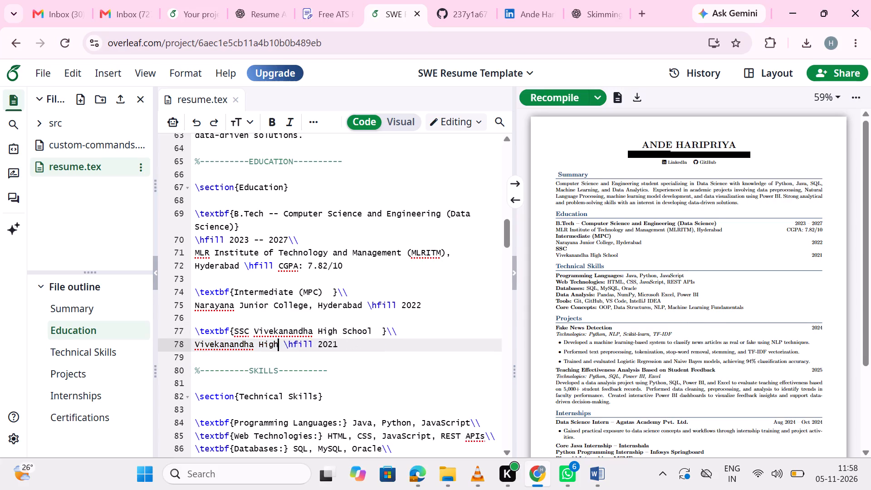
{"action": "key", "text": "BackSpace"}
{"action": "key", "text": "BackSpace"}
{"action": "key", "text": "BackSpace"}
{"action": "key", "text": "BackSpace"}
{"action": "key", "text": "BackSpace"}
{"action": "key", "text": "BackSpace"}
{"action": "key", "text": "BackSpace"}
{"action": "key", "text": "BackSpace"}
{"action": "key", "text": "BackSpace"}
{"action": "key", "text": "BackSpace"}
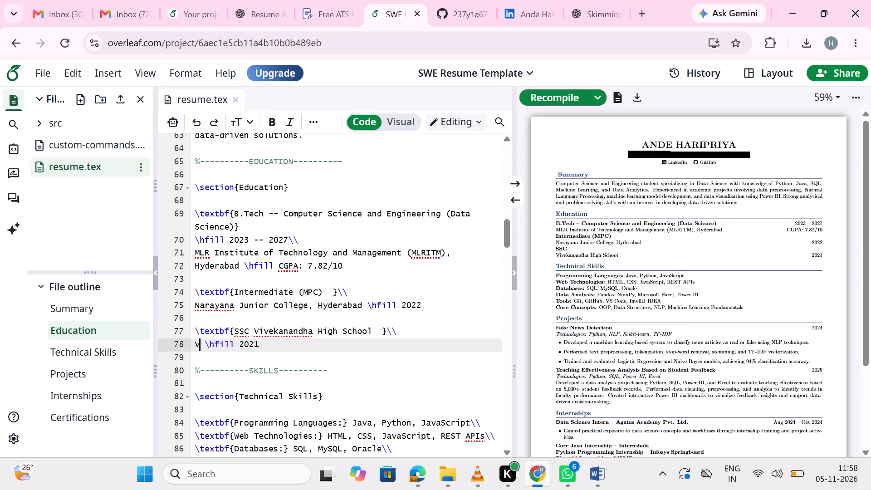
{"action": "key", "text": "BackSpace"}
{"action": "key", "text": "h"}
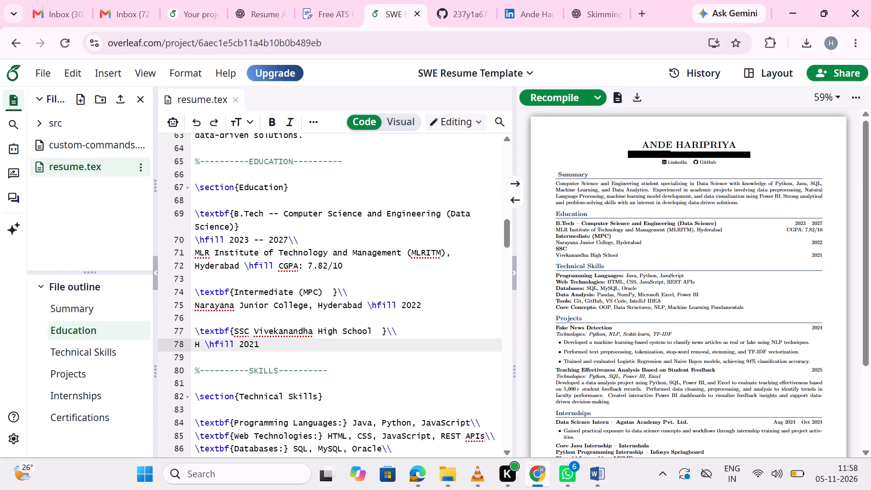
{"action": "type", "text": "yderabad"}
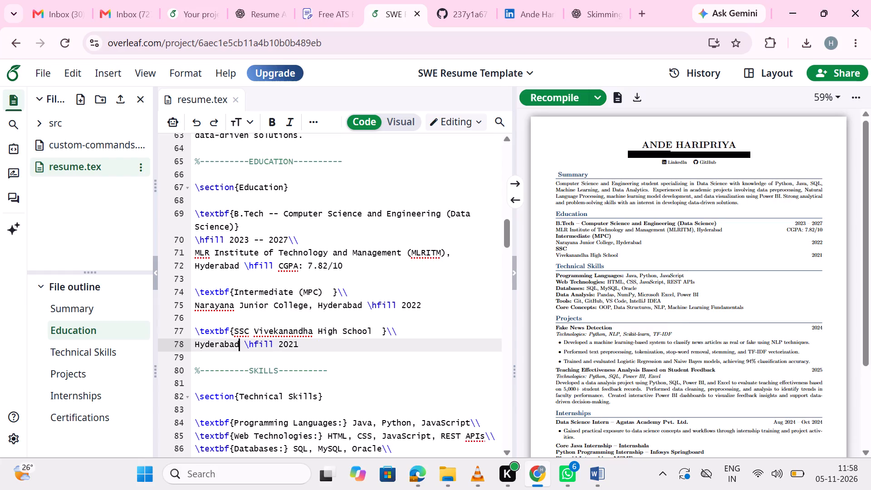
{"action": "left_click", "coordinate": [548, 98]}
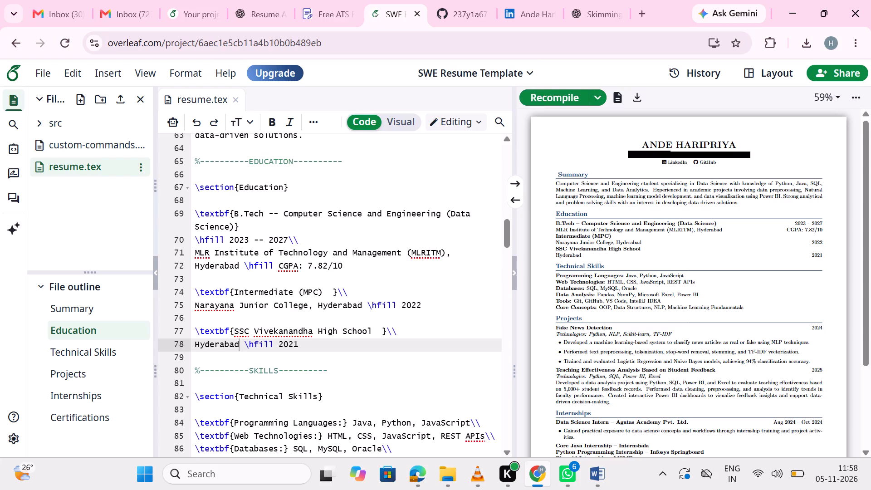
Insert a comma after "SSC" in the Education code's school heading.
{"action": "left_click", "coordinate": [250, 332]}
{"action": "key", "text": "comma"}
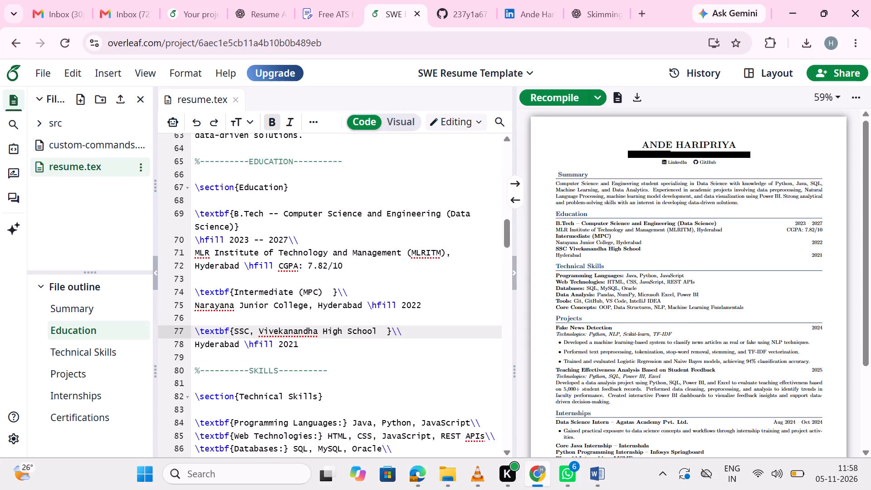
Remove "REST APIs" and its preceding comma from the Web Technologies line in the Technical Skills code.
{"action": "scroll", "coordinate": [335, 369], "scroll_direction": "down", "scroll_amount": 2}
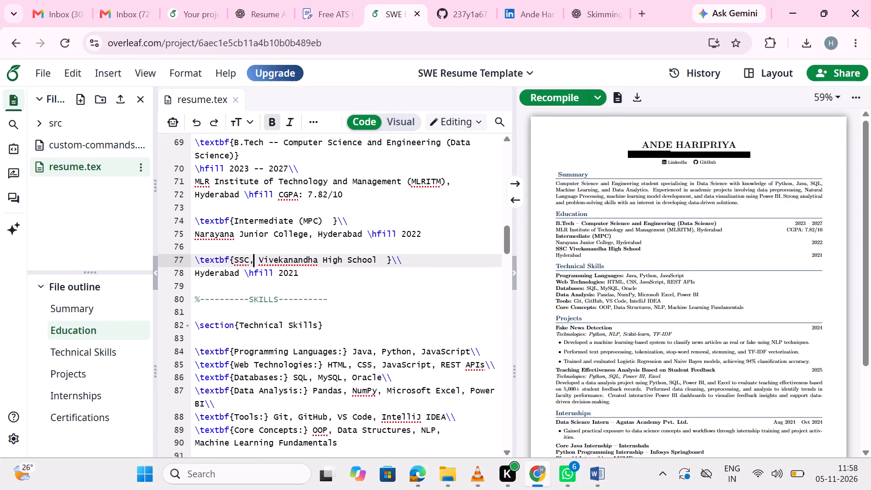
{"action": "scroll", "coordinate": [335, 369], "scroll_direction": "down", "scroll_amount": 1}
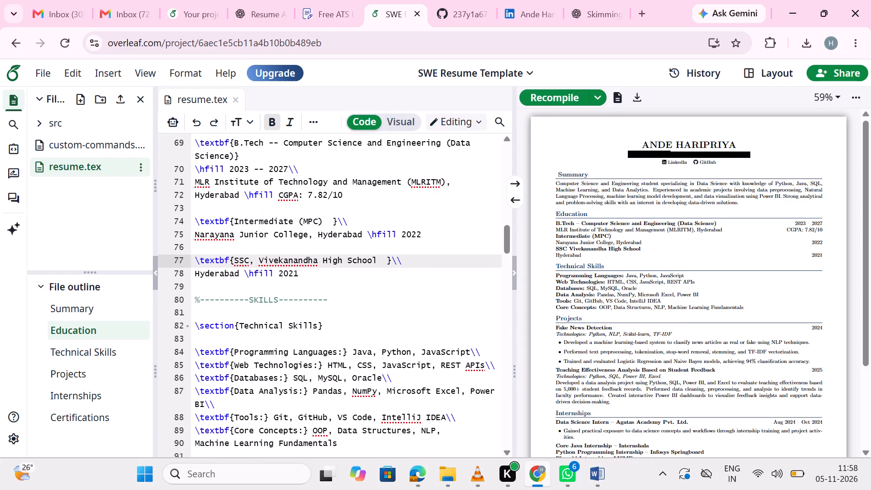
{"action": "scroll", "coordinate": [335, 369], "scroll_direction": "down", "scroll_amount": 4}
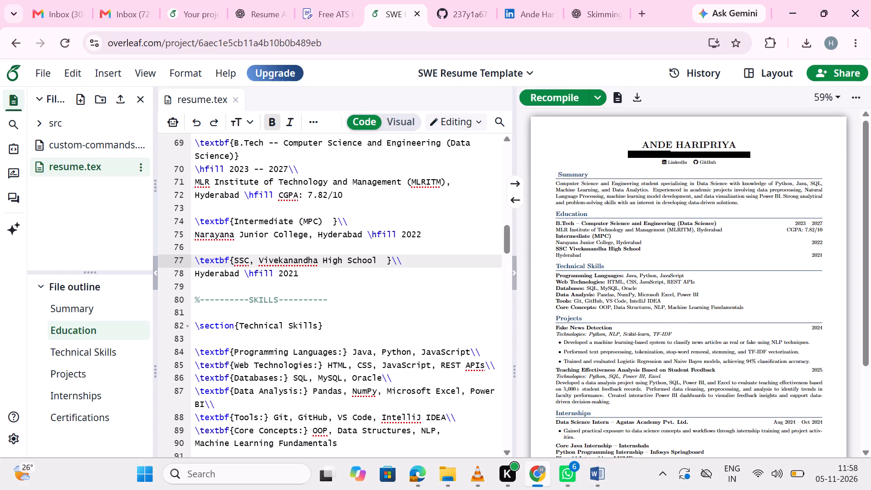
{"action": "scroll", "coordinate": [335, 369], "scroll_direction": "down", "scroll_amount": 3}
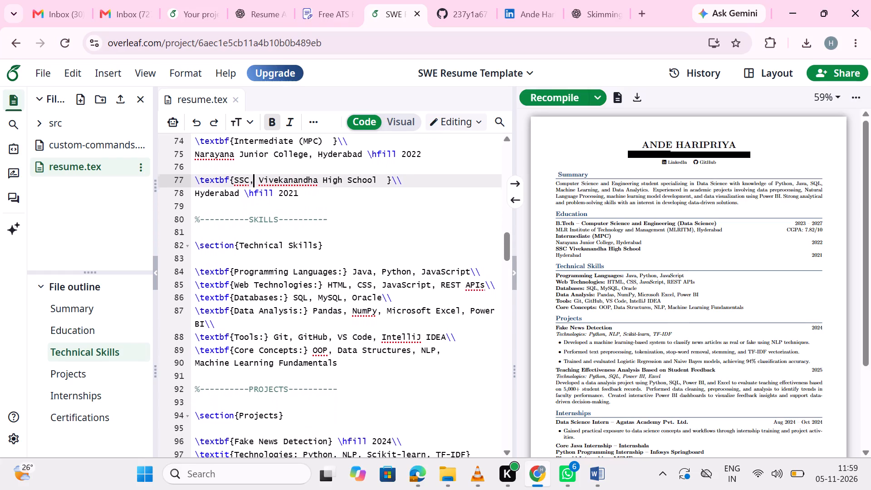
{"action": "scroll", "coordinate": [335, 369], "scroll_direction": "down", "scroll_amount": 1}
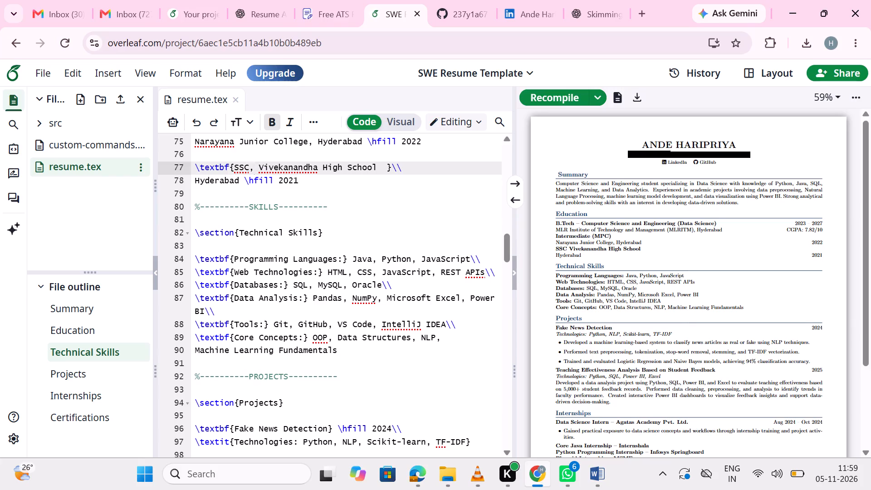
{"action": "left_click", "coordinate": [484, 271]}
{"action": "key", "text": "BackSpace"}
{"action": "key", "text": "BackSpace"}
{"action": "key", "text": "BackSpace"}
{"action": "key", "text": "BackSpace"}
{"action": "key", "text": "BackSpace"}
{"action": "key", "text": "BackSpace"}
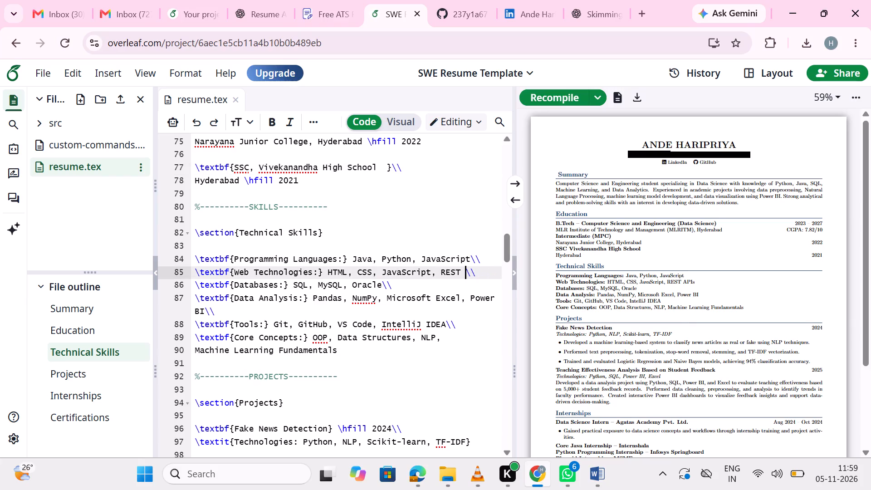
{"action": "key", "text": "BackSpace"}
{"action": "key", "text": "BackSpace"}
{"action": "key", "text": "BackSpace"}
{"action": "key", "text": "BackSpace"}
{"action": "key", "text": "BackSpace"}
Remove "CSS" with its extra comma and space from the Web Technologies line.
{"action": "left_click", "coordinate": [375, 271]}
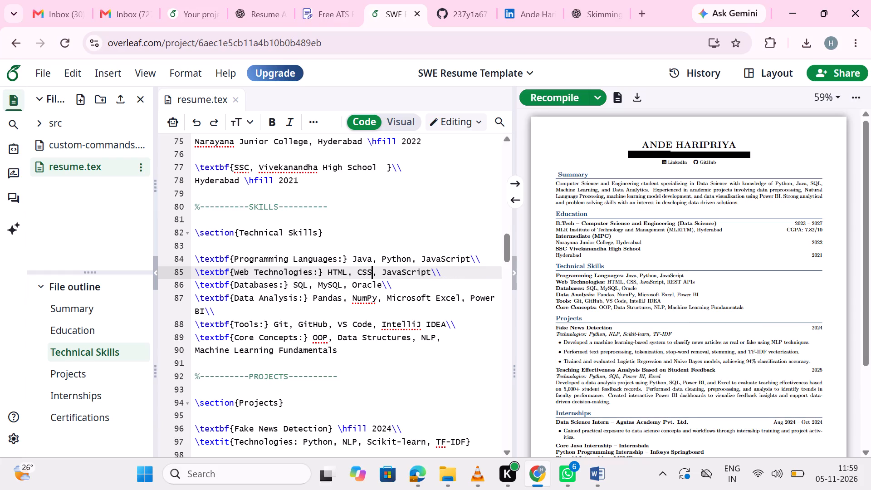
{"action": "key", "text": "BackSpace"}
{"action": "key", "text": "BackSpace"}
{"action": "key", "text": "BackSpace"}
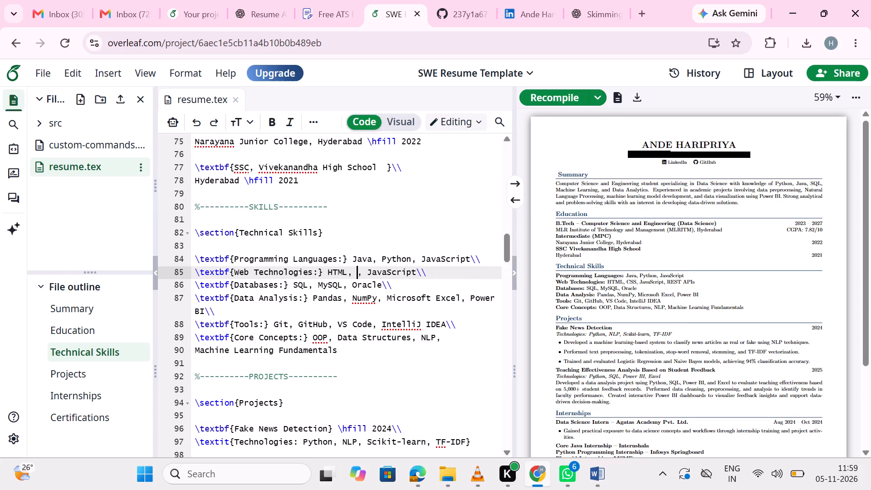
{"action": "left_click", "coordinate": [362, 273]}
{"action": "key", "text": "BackSpace"}
{"action": "key", "text": "BackSpace"}
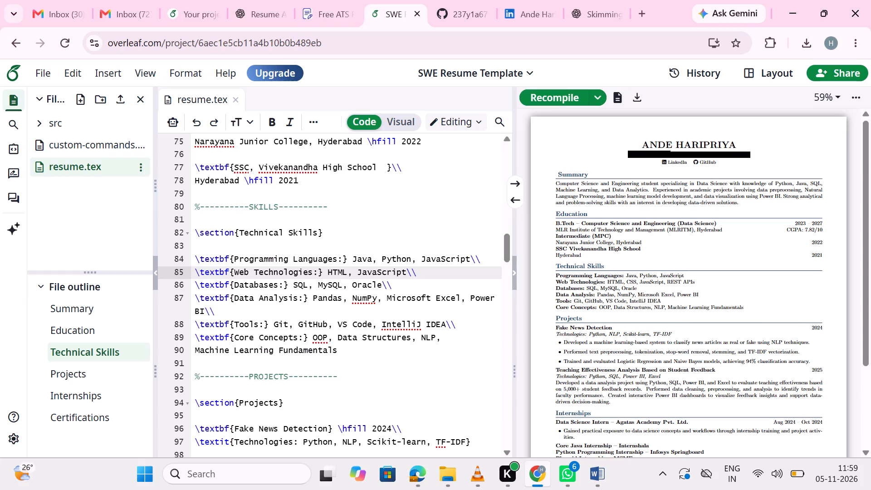
Replace "Oracle" with "DBMS" in the Databases line of the Technical Skills code.
{"action": "left_click", "coordinate": [382, 286]}
{"action": "key", "text": "BackSpace"}
{"action": "key", "text": "BackSpace"}
{"action": "key", "text": "BackSpace"}
{"action": "key", "text": "BackSpace"}
{"action": "key", "text": "BackSpace"}
{"action": "key", "text": "BackSpace"}
{"action": "key", "text": "d"}
{"action": "type", "text": "BMS"}
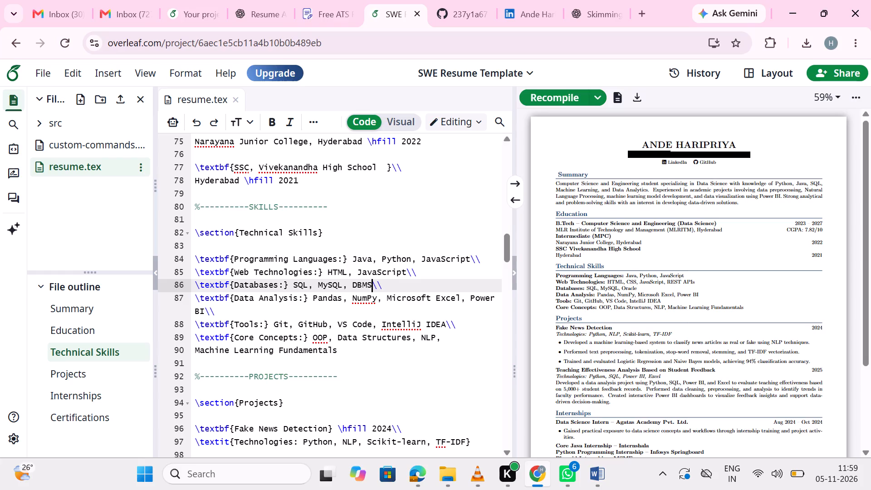
Delete the Data Analysis label and its skills list after the \textbf command in the Technical Skills code.
{"action": "scroll", "coordinate": [280, 303], "scroll_direction": "down", "scroll_amount": 1}
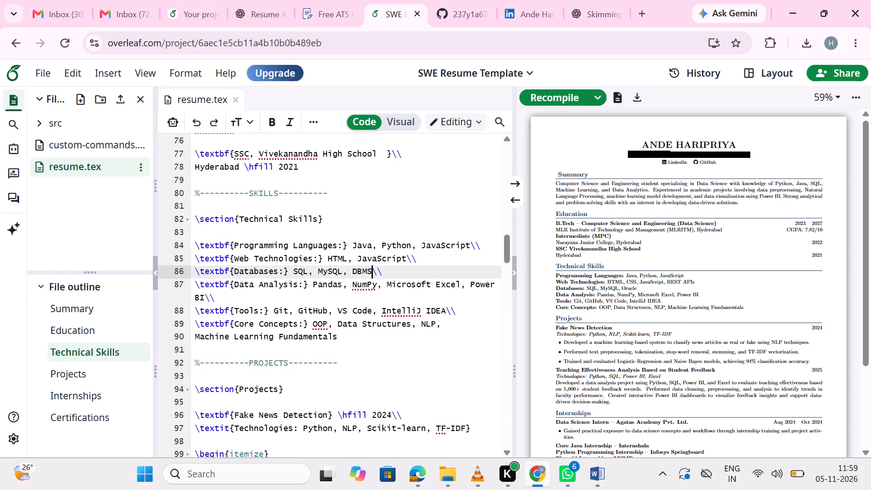
{"action": "scroll", "coordinate": [280, 303], "scroll_direction": "down", "scroll_amount": 1}
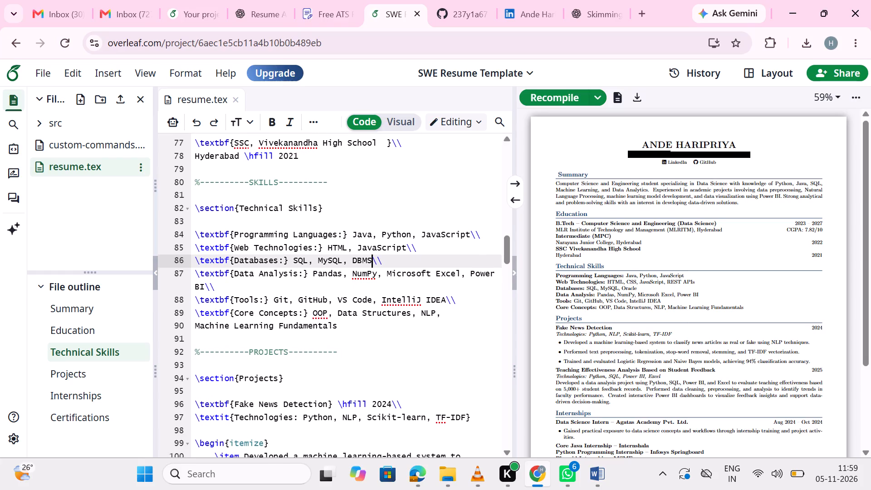
{"action": "left_click_drag", "start_coordinate": [230, 272], "coordinate": [220, 287]}
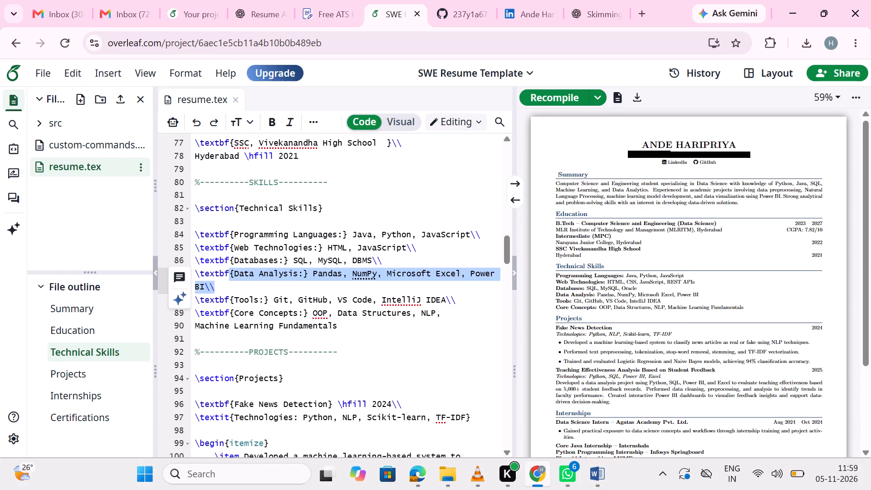
{"action": "key", "text": "BackSpace"}
{"action": "left_click", "coordinate": [295, 312]}
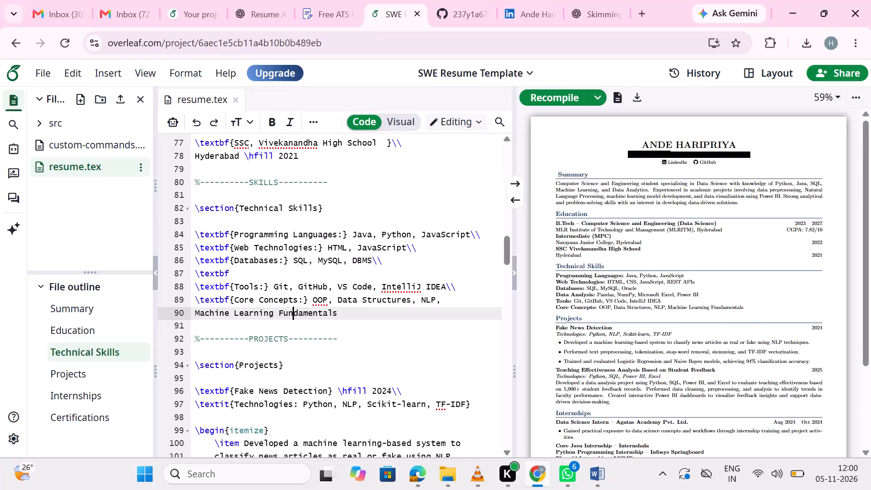
Recompile the resume to refresh the PDF preview with the Technical Skills edits.
{"action": "left_click", "coordinate": [547, 101]}
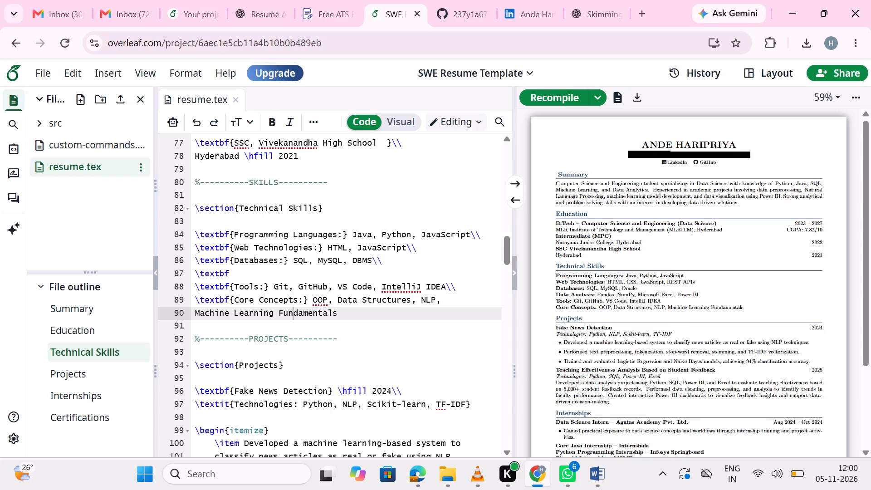
Remove "NLP," from the Core Concepts line in the Technical Skills code.
{"action": "scroll", "coordinate": [331, 350], "scroll_direction": "up", "scroll_amount": 1}
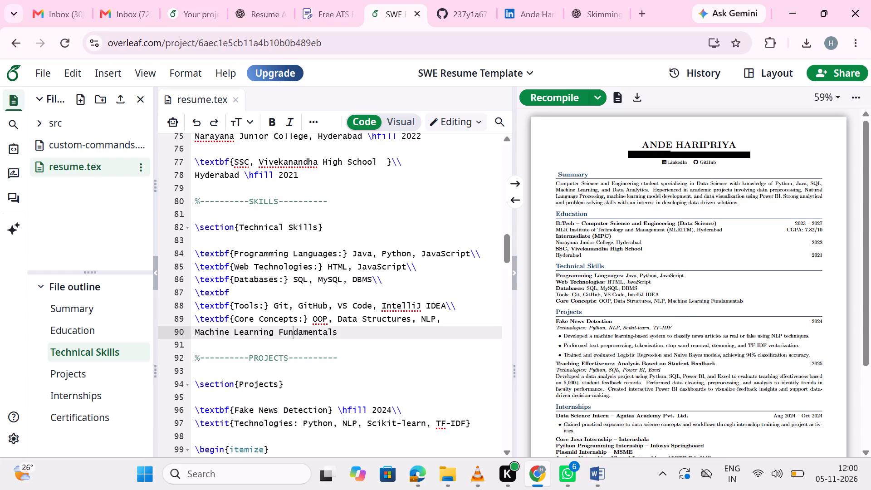
{"action": "left_click", "coordinate": [441, 321]}
{"action": "key", "text": "BackSpace"}
{"action": "key", "text": "BackSpace"}
{"action": "key", "text": "BackSpace"}
{"action": "key", "text": "BackSpace"}
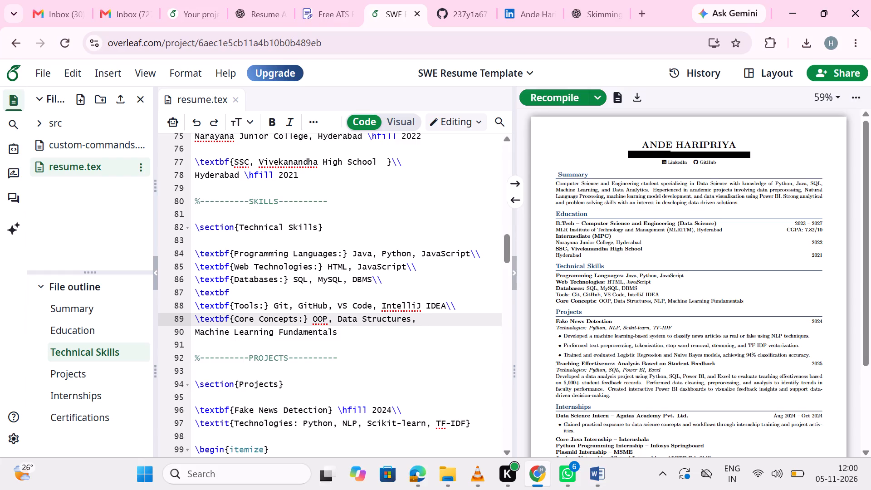
Delete "IntelliJ IDEA" and its preceding comma from the Tools line in the Technical Skills code and recompile the resume.
{"action": "left_click", "coordinate": [453, 303]}
{"action": "key", "text": "BackSpace"}
{"action": "key", "text": "BackSpace"}
{"action": "key", "text": "BackSpace"}
{"action": "key", "text": "BackSpace"}
{"action": "key", "text": "BackSpace"}
{"action": "key", "text": "BackSpace"}
{"action": "key", "text": "BackSpace"}
{"action": "key", "text": "BackSpace"}
{"action": "key", "text": "BackSpace"}
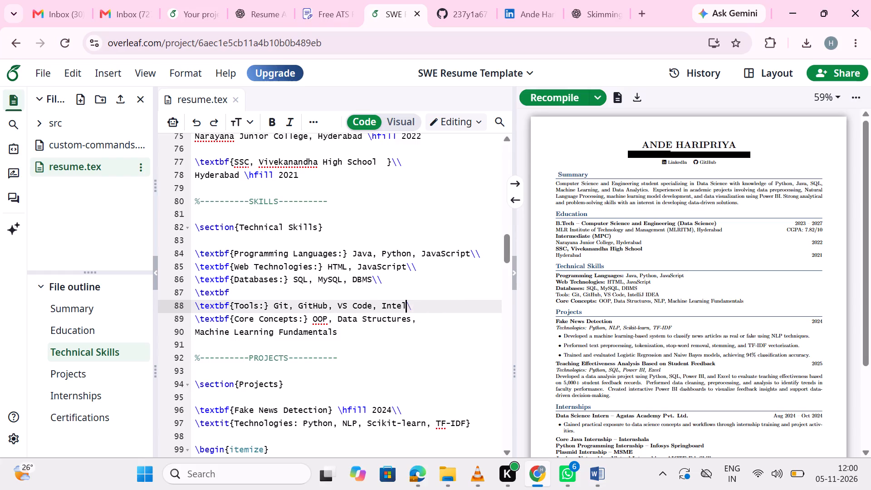
{"action": "key", "text": "BackSpace"}
{"action": "key", "text": "BackSpace"}
{"action": "key", "text": "BackSpace"}
{"action": "key", "text": "BackSpace"}
{"action": "key", "text": "BackSpace"}
{"action": "key", "text": "BackSpace"}
{"action": "key", "text": "BackSpace"}
{"action": "left_click", "coordinate": [548, 94]}
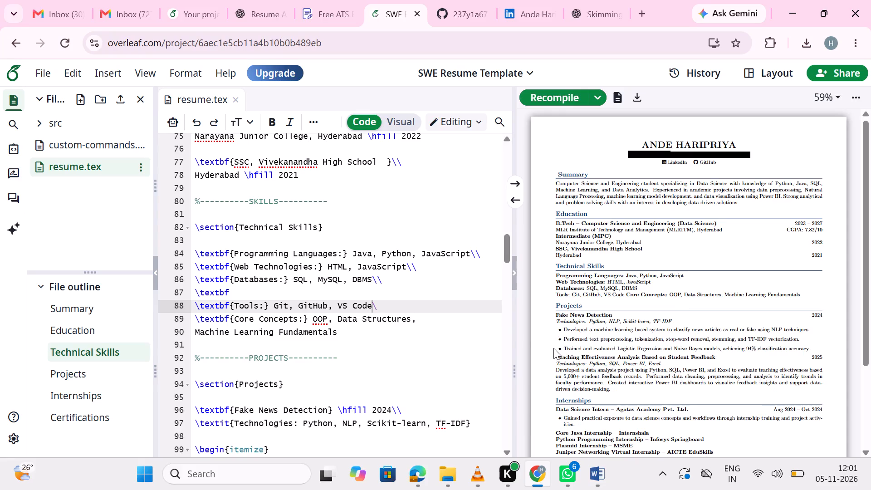
Undo the last deletion in the Tools line, complete its ending line break as \\, and recompile the resume.
{"action": "left_click", "coordinate": [388, 304]}
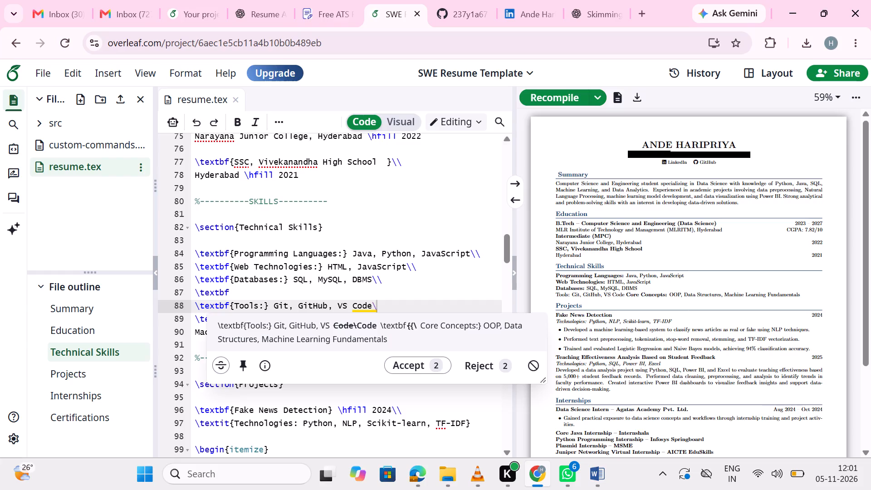
{"action": "left_click", "coordinate": [188, 123]}
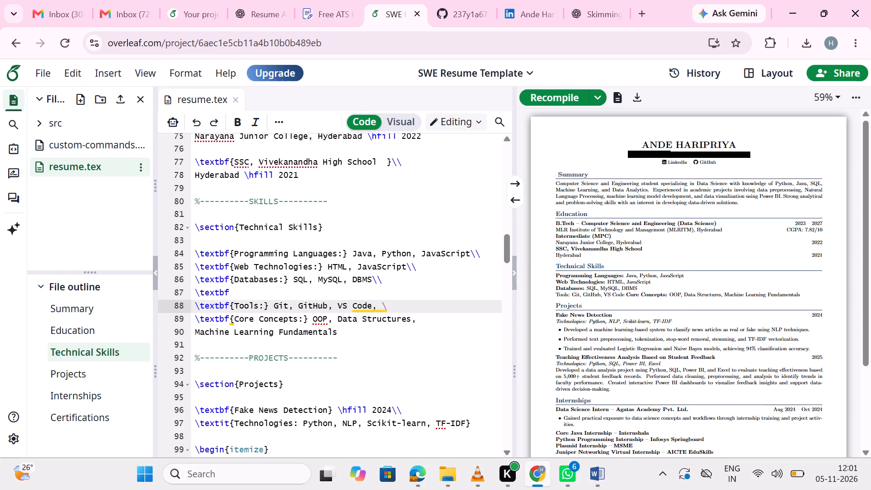
{"action": "left_click", "coordinate": [391, 306]}
{"action": "key", "text": "backslash"}
{"action": "left_click", "coordinate": [552, 93]}
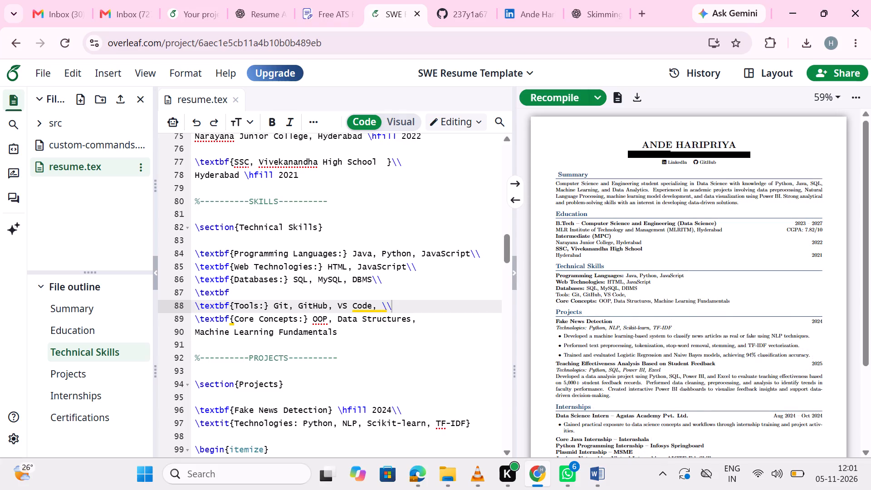
Delete the trailing comma after "VS Code" in the Tools line.
{"action": "left_click", "coordinate": [378, 307]}
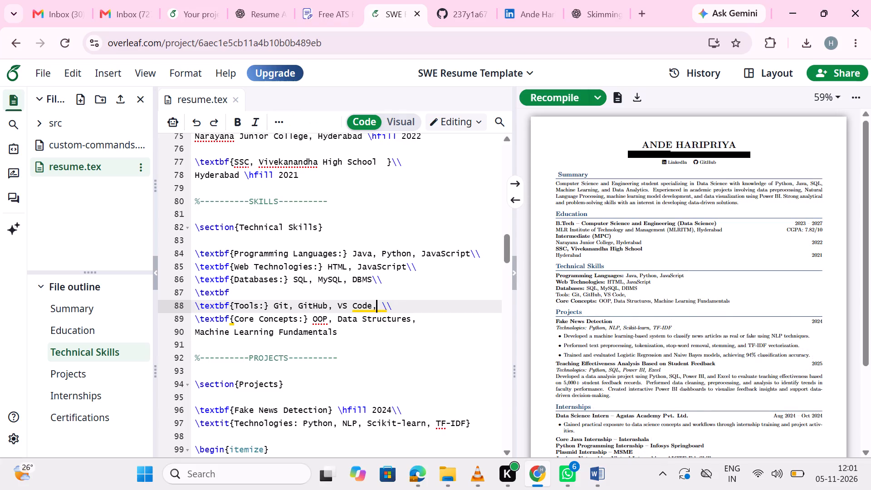
{"action": "key", "text": "BackSpace"}
Change "OOP" to "OOPS" in the Core Concepts line.
{"action": "left_click", "coordinate": [327, 314]}
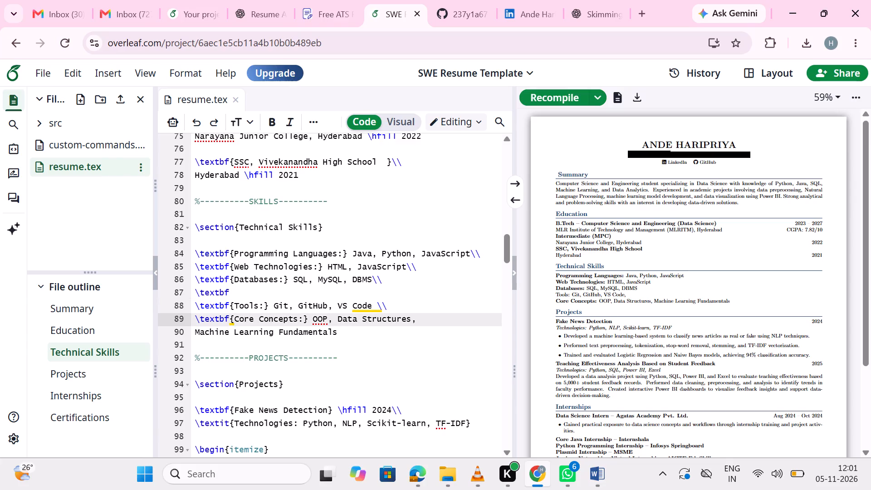
{"action": "key", "text": "s"}
Add spaces after the Programming Languages and Web Technologies labels so both skill lists start in the same code column.
{"action": "scroll", "coordinate": [348, 347], "scroll_direction": "down", "scroll_amount": 1}
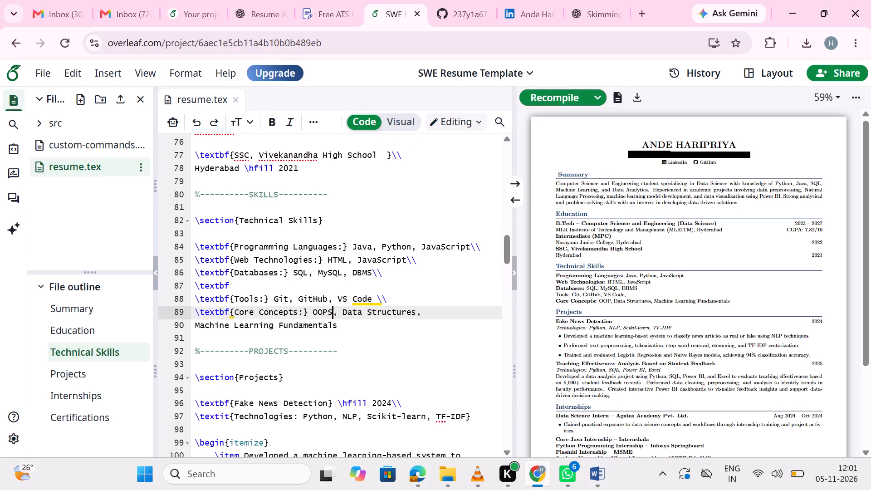
{"action": "scroll", "coordinate": [348, 347], "scroll_direction": "down", "scroll_amount": 2}
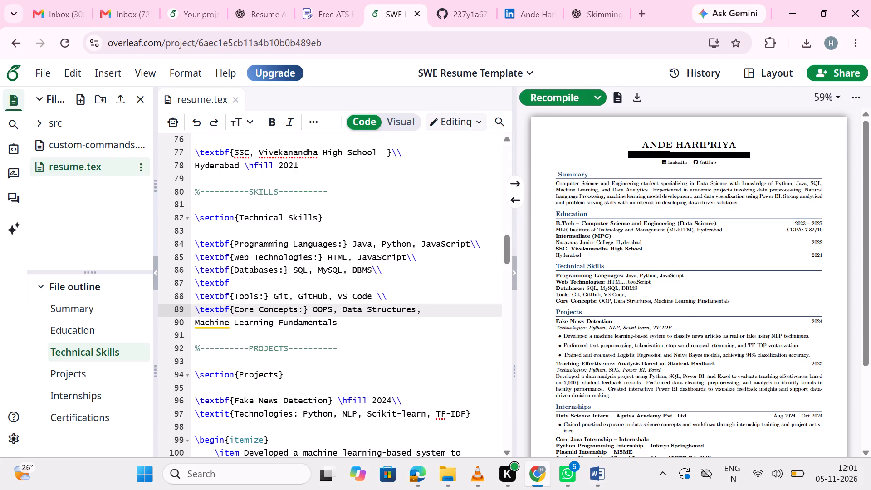
{"action": "left_click", "coordinate": [352, 243]}
{"action": "key", "text": "space"}
{"action": "key", "text": "space"}
{"action": "key", "text": "space"}
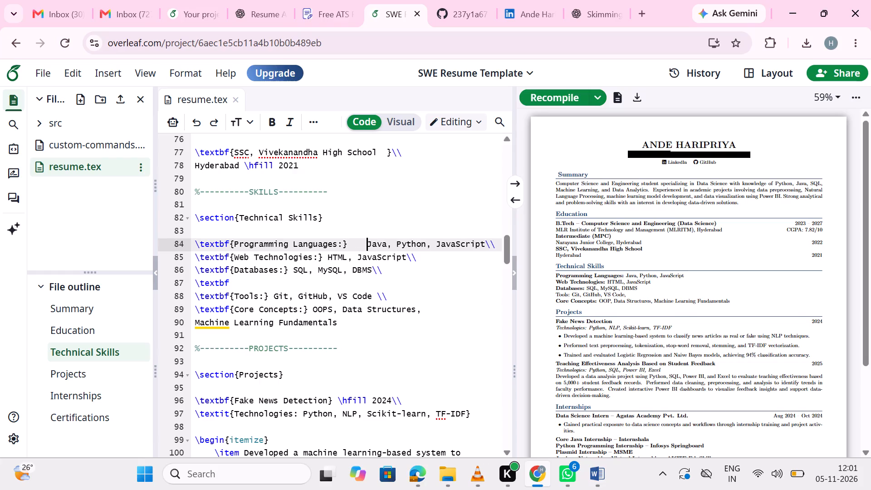
{"action": "left_click", "coordinate": [323, 256]}
{"action": "key", "text": "space"}
{"action": "key", "text": "space"}
{"action": "key", "text": "space"}
{"action": "key", "text": "space"}
{"action": "key", "text": "space"}
{"action": "key", "text": "space"}
{"action": "key", "text": "space"}
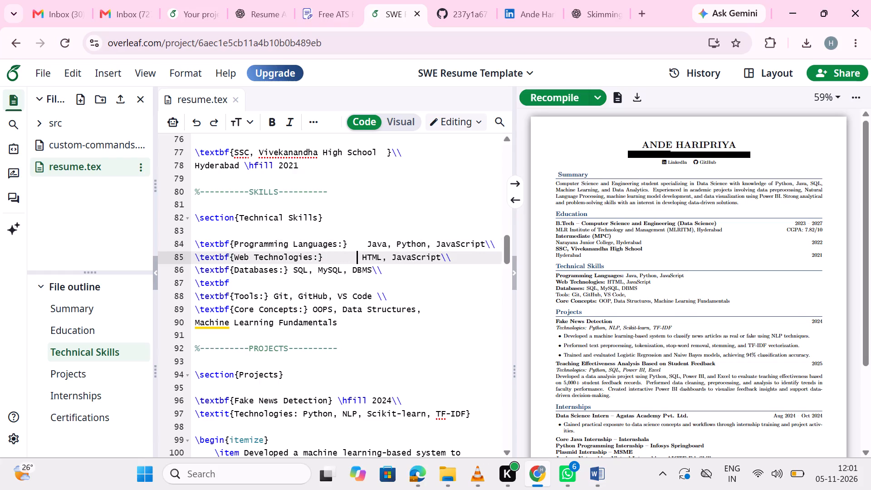
{"action": "key", "text": "space"}
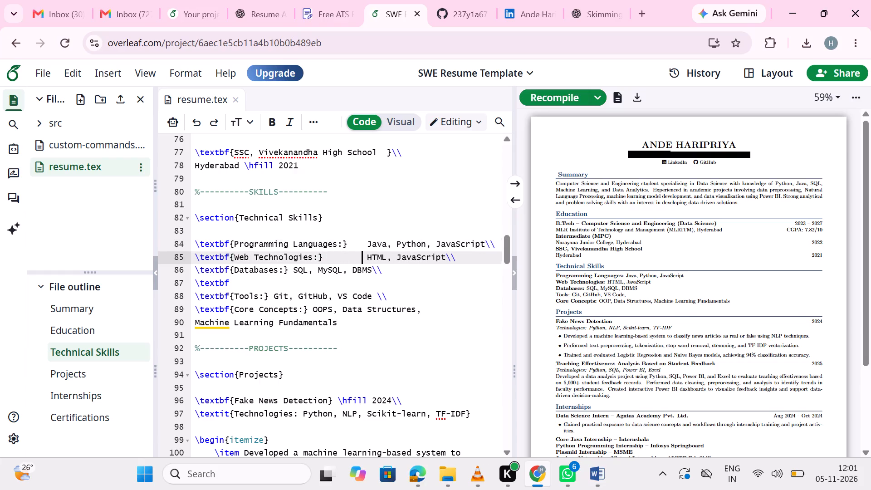
Add spaces after the Databases label to align its skill list with the lines above in the code.
{"action": "left_click", "coordinate": [292, 272]}
{"action": "key", "text": "space"}
{"action": "key", "text": "space"}
{"action": "key", "text": "space"}
{"action": "key", "text": "space"}
{"action": "key", "text": "space"}
{"action": "key", "text": "space"}
{"action": "key", "text": "space"}
{"action": "key", "text": "space"}
{"action": "key", "text": "space"}
{"action": "key", "text": "space"}
{"action": "key", "text": "space"}
{"action": "key", "text": "space"}
{"action": "key", "text": "space"}
{"action": "key", "text": "space"}
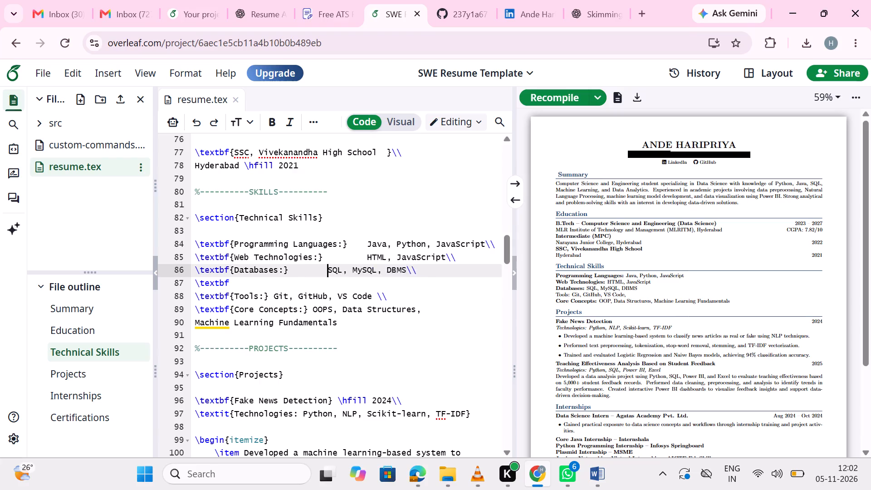
{"action": "key", "text": "space"}
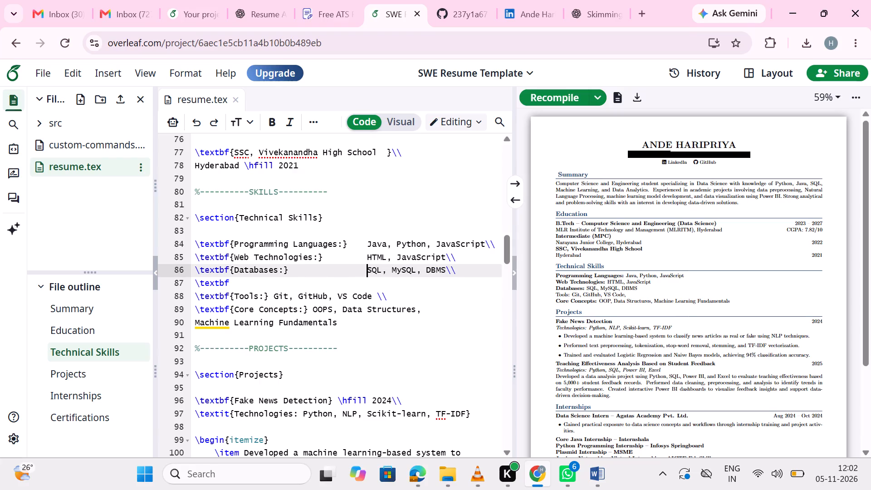
Add spaces after the Tools label to align its skill list with the other Technical Skills lines in the code.
{"action": "left_click", "coordinate": [270, 297]}
{"action": "key", "text": "space"}
{"action": "key", "text": "space"}
{"action": "key", "text": "space"}
{"action": "key", "text": "space"}
{"action": "key", "text": "space"}
{"action": "key", "text": "space"}
{"action": "key", "text": "space"}
{"action": "key", "text": "space"}
{"action": "key", "text": "space"}
{"action": "key", "text": "space"}
{"action": "key", "text": "space"}
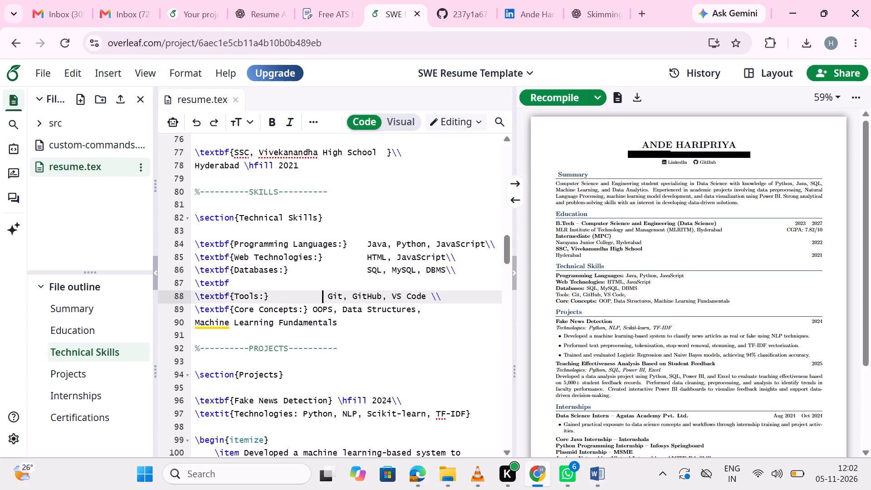
{"action": "key", "text": "space"}
{"action": "key", "text": "space"}
{"action": "key", "text": "space"}
{"action": "key", "text": "space"}
{"action": "key", "text": "space"}
{"action": "key", "text": "space"}
{"action": "key", "text": "space"}
{"action": "key", "text": "space"}
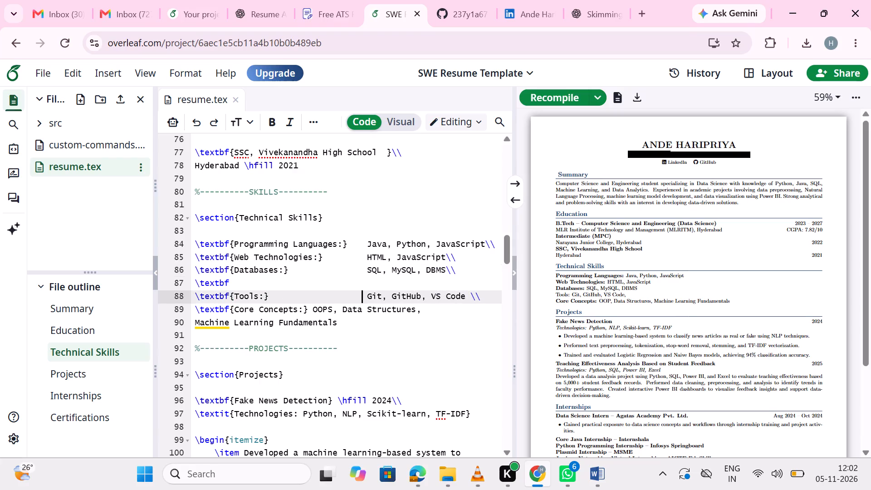
Pad the space after the Core Concepts label to align its list with the other skill lines, and recompile the resume.
{"action": "left_click", "coordinate": [310, 309]}
{"action": "key", "text": "space"}
{"action": "key", "text": "space"}
{"action": "key", "text": "space"}
{"action": "key", "text": "space"}
{"action": "key", "text": "space"}
{"action": "key", "text": "space"}
{"action": "key", "text": "space"}
{"action": "key", "text": "space"}
{"action": "key", "text": "space"}
{"action": "key", "text": "space"}
{"action": "key", "text": "space"}
{"action": "key", "text": "space"}
{"action": "key", "text": "space"}
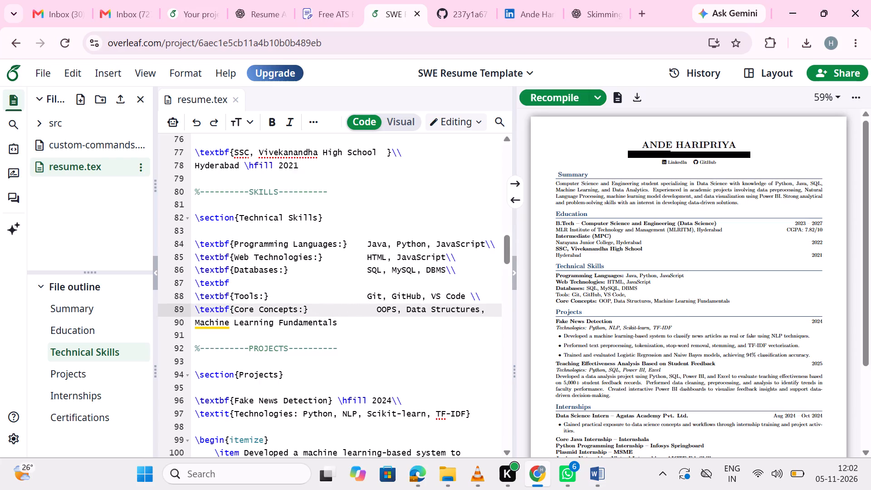
{"action": "key", "text": "BackSpace"}
{"action": "key", "text": "BackSpace"}
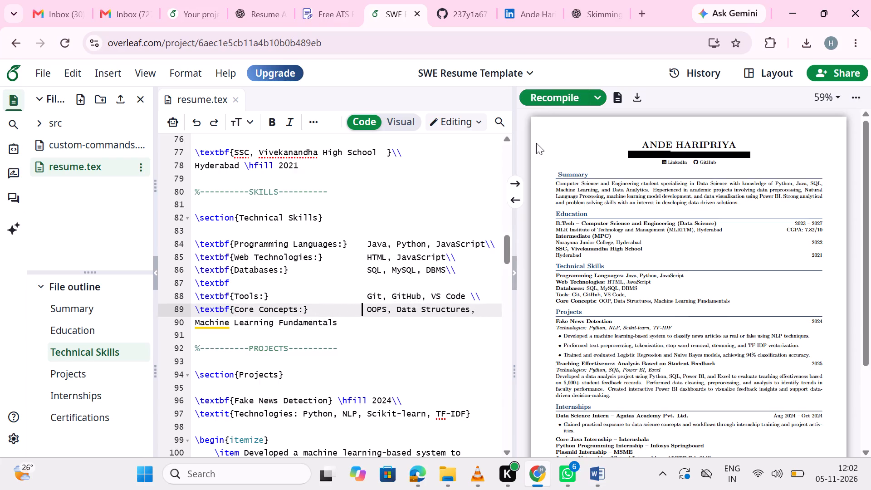
{"action": "left_click", "coordinate": [544, 102]}
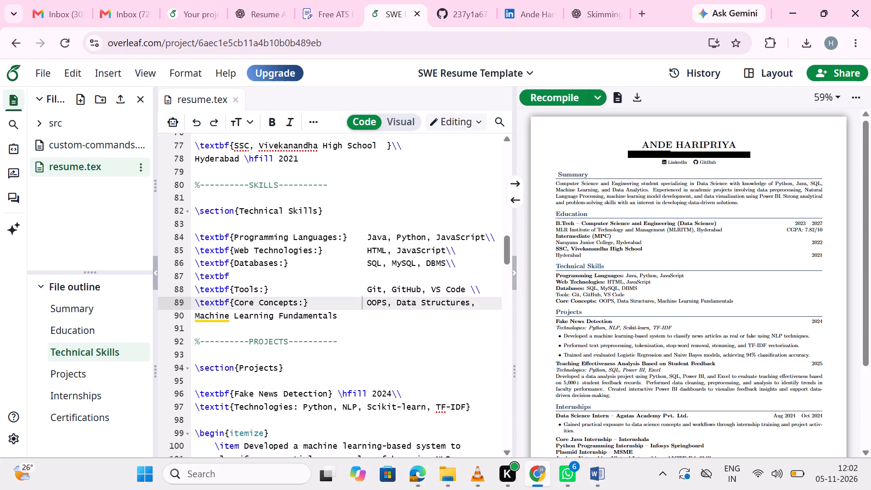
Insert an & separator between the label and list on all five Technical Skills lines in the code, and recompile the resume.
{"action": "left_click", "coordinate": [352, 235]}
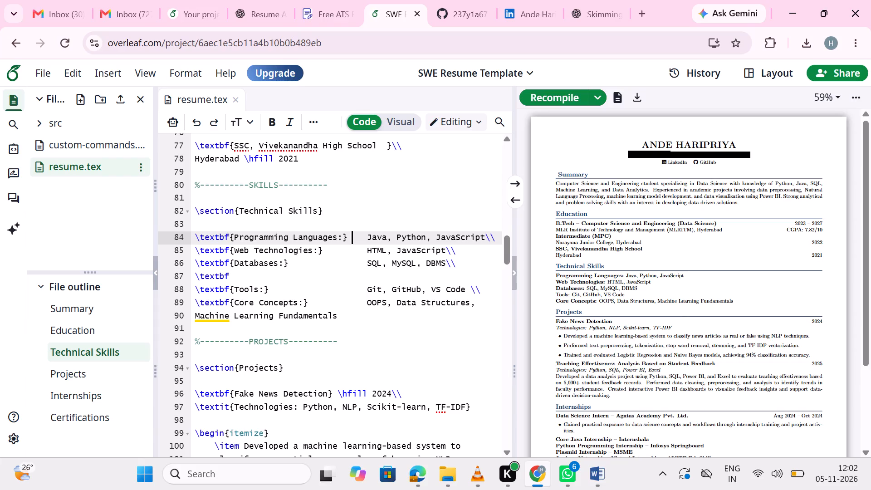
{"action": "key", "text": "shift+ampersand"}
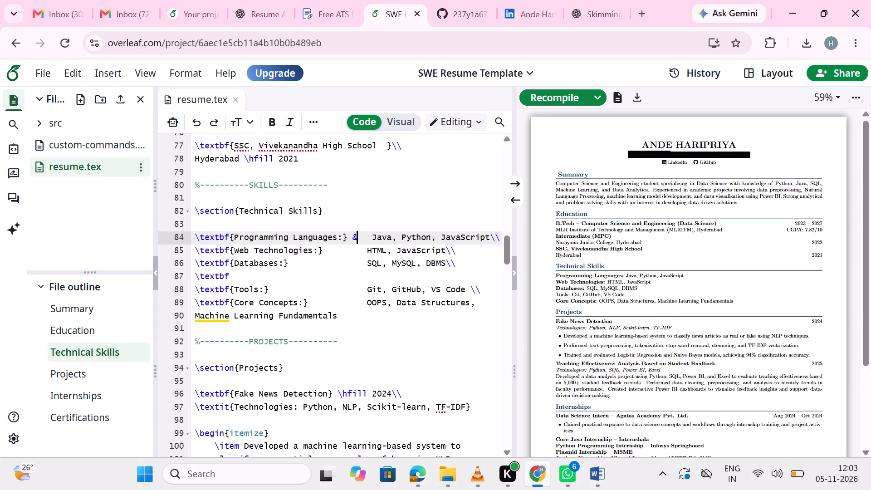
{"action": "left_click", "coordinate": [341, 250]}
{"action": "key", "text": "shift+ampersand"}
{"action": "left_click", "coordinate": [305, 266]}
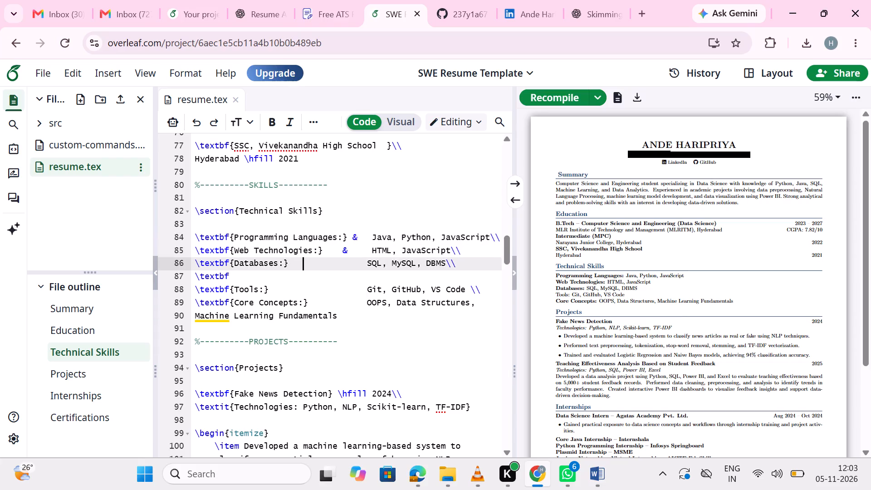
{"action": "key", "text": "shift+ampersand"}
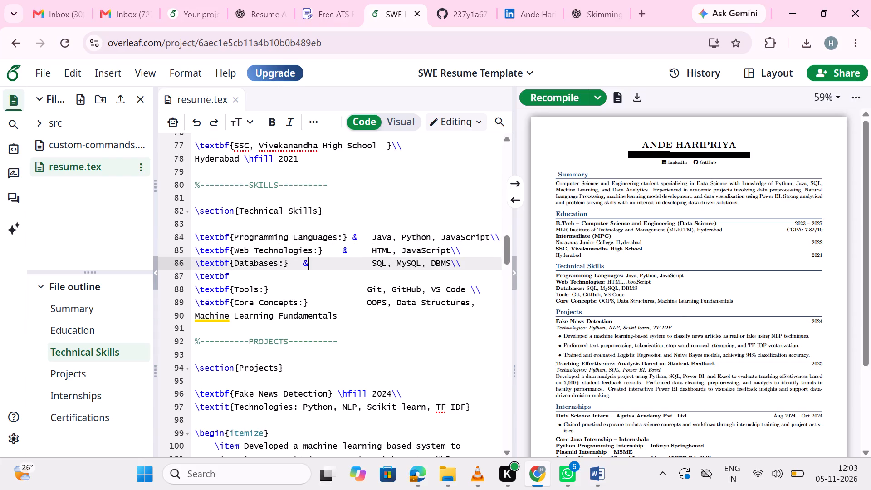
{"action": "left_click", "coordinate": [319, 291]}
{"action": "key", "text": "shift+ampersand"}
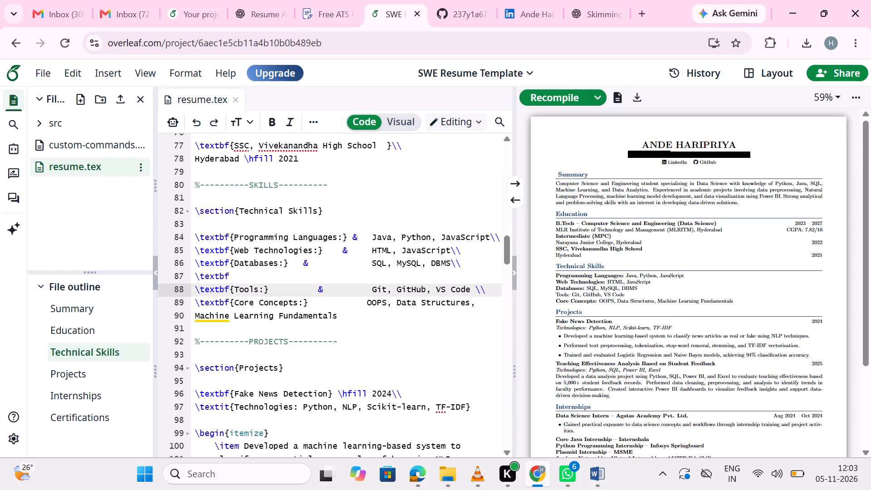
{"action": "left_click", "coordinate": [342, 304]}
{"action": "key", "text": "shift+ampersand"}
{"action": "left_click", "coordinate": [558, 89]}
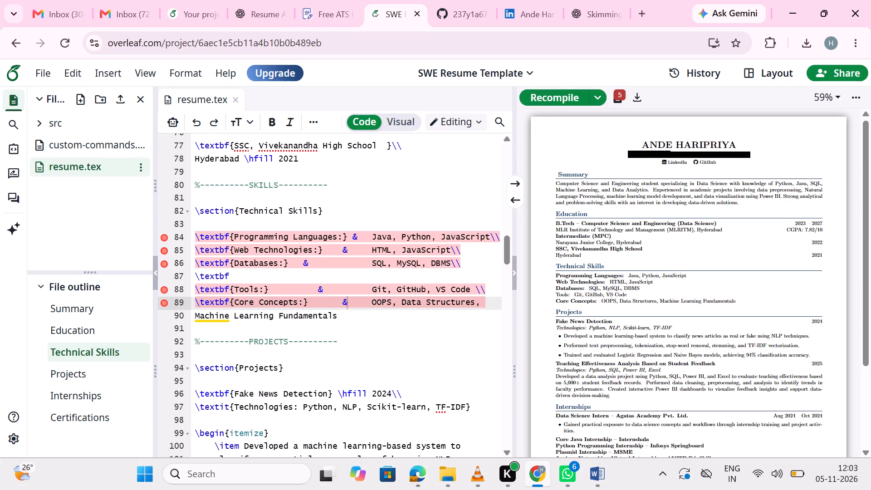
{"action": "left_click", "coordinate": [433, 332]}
Remove the padding on the Programming Languages line, leaving one space after the label and an & directly before Java.
{"action": "left_click", "coordinate": [363, 236]}
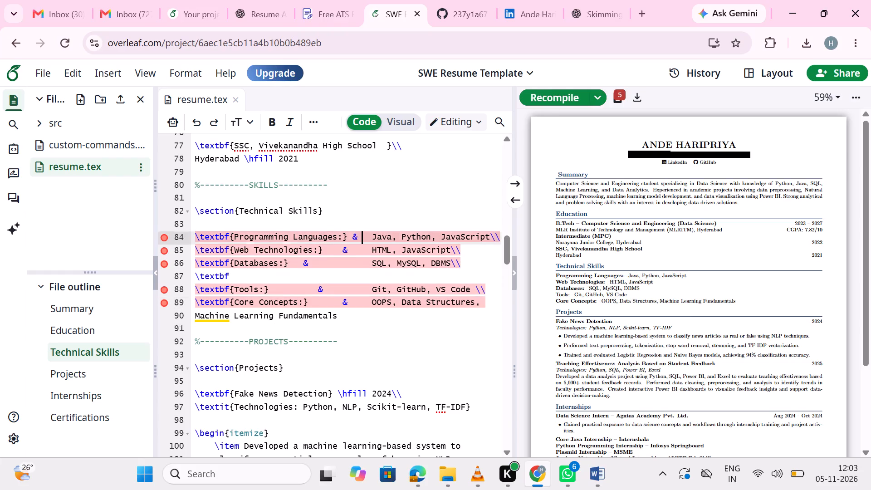
{"action": "left_click", "coordinate": [377, 235]}
{"action": "left_click", "coordinate": [369, 234]}
{"action": "key", "text": "BackSpace"}
{"action": "key", "text": "BackSpace"}
{"action": "key", "text": "BackSpace"}
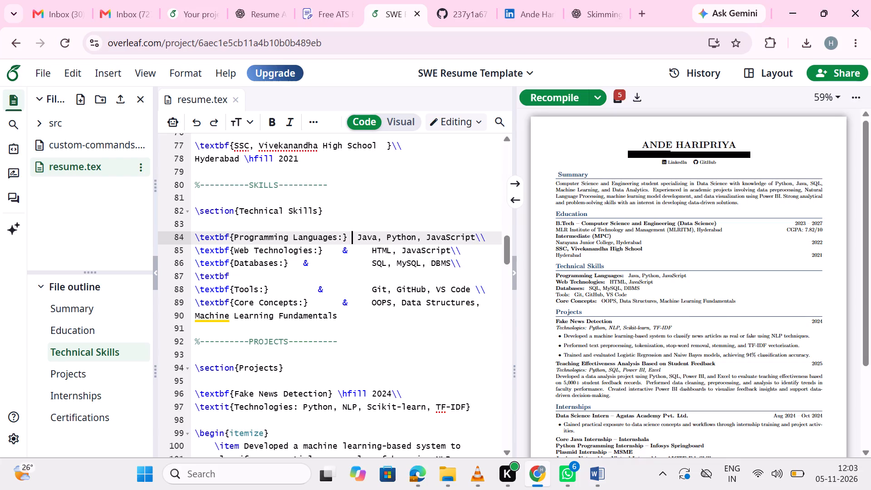
{"action": "key", "text": "BackSpace"}
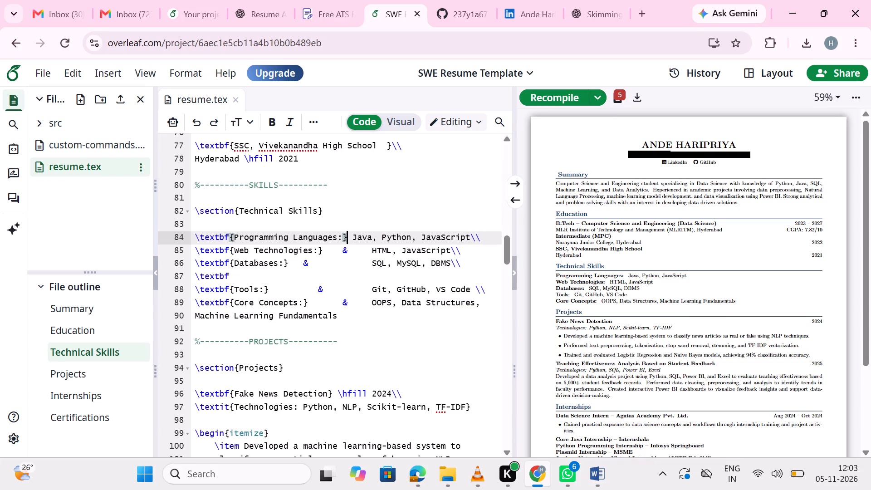
{"action": "left_click", "coordinate": [351, 237]}
{"action": "key", "text": "shift+ampersand"}
Replace the padding and separator after the Web Technologies label with a single & set off by one space on each side.
{"action": "left_click", "coordinate": [369, 250]}
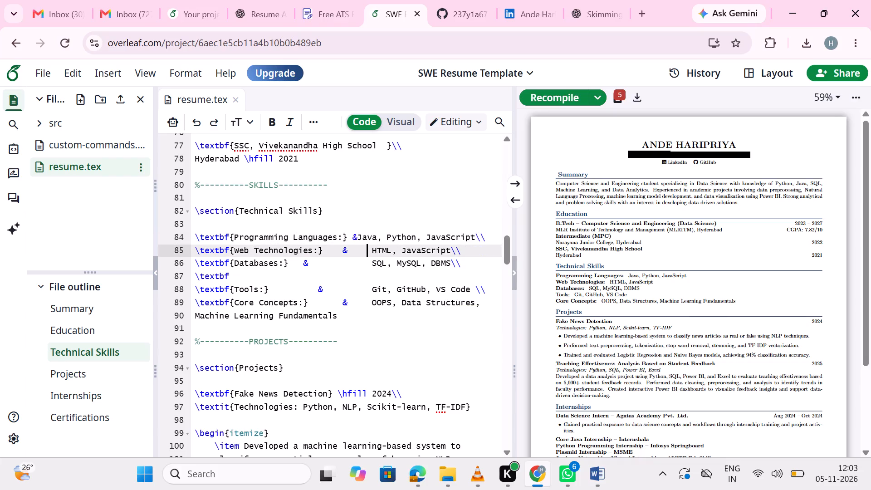
{"action": "key", "text": "BackSpace"}
{"action": "key", "text": "BackSpace"}
{"action": "key", "text": "BackSpace"}
{"action": "key", "text": "BackSpace"}
{"action": "key", "text": "BackSpace"}
{"action": "key", "text": "BackSpace"}
{"action": "key", "text": "BackSpace"}
{"action": "key", "text": "BackSpace"}
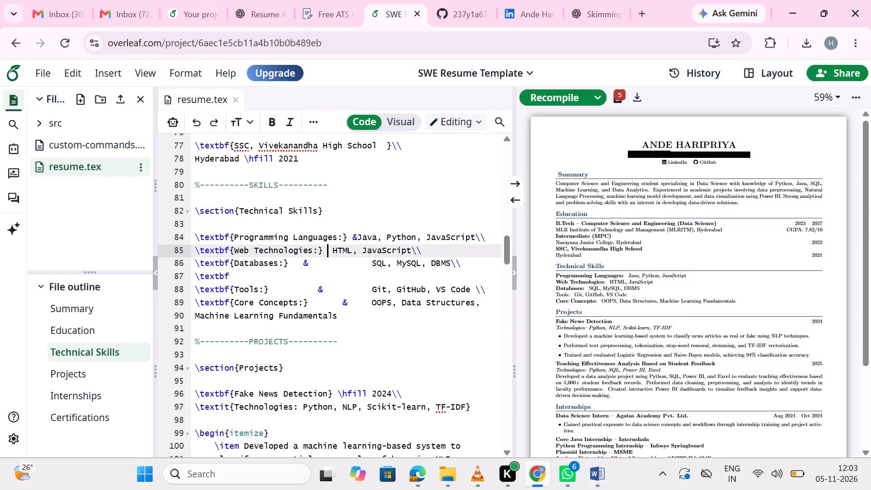
{"action": "key", "text": "shift+ampersand"}
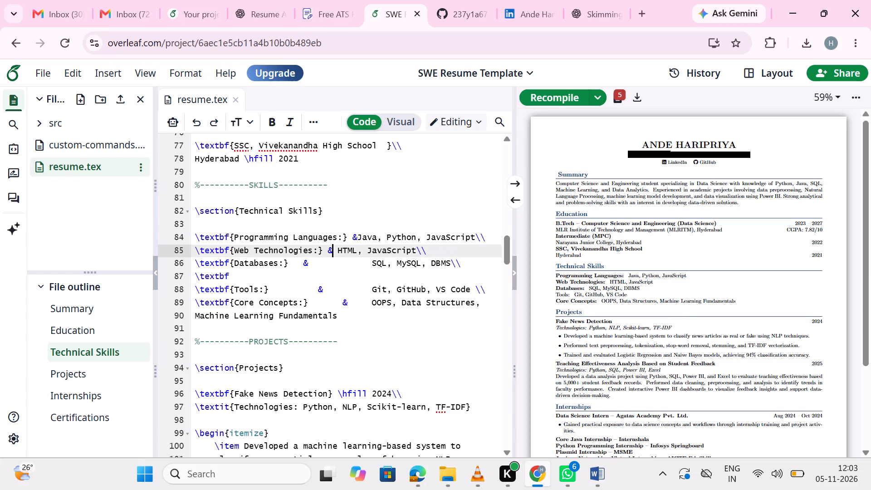
Replace the padding and separator after the Databases label with a single & set off by one space on each side.
{"action": "left_click", "coordinate": [367, 265]}
{"action": "key", "text": "BackSpace"}
{"action": "key", "text": "BackSpace"}
{"action": "key", "text": "BackSpace"}
{"action": "key", "text": "BackSpace"}
{"action": "key", "text": "BackSpace"}
{"action": "key", "text": "BackSpace"}
{"action": "key", "text": "BackSpace"}
{"action": "key", "text": "BackSpace"}
{"action": "key", "text": "BackSpace"}
{"action": "key", "text": "BackSpace"}
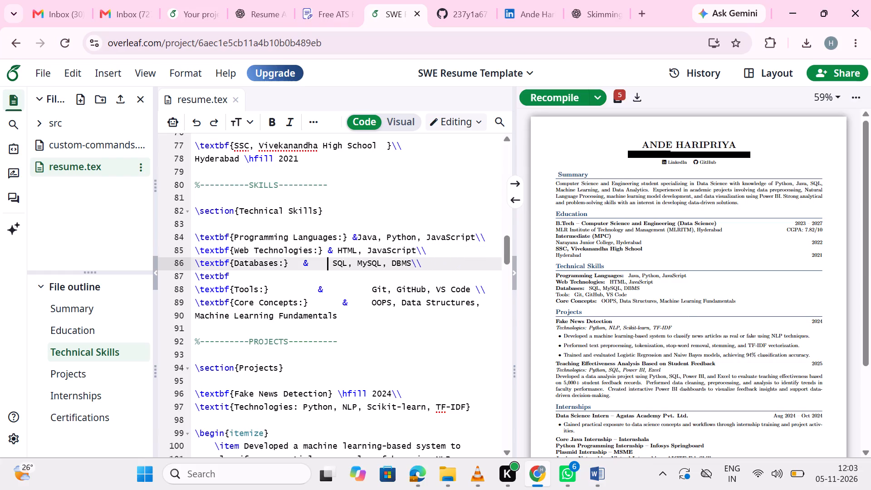
{"action": "key", "text": "BackSpace"}
{"action": "key", "text": "BackSpace"}
{"action": "key", "text": "BackSpace"}
{"action": "key", "text": "BackSpace"}
{"action": "key", "text": "BackSpace"}
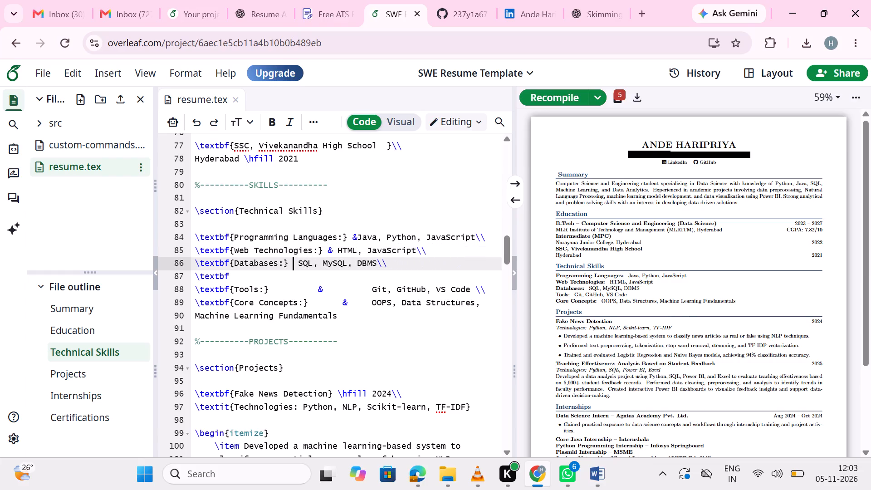
{"action": "key", "text": "shift+ampersand"}
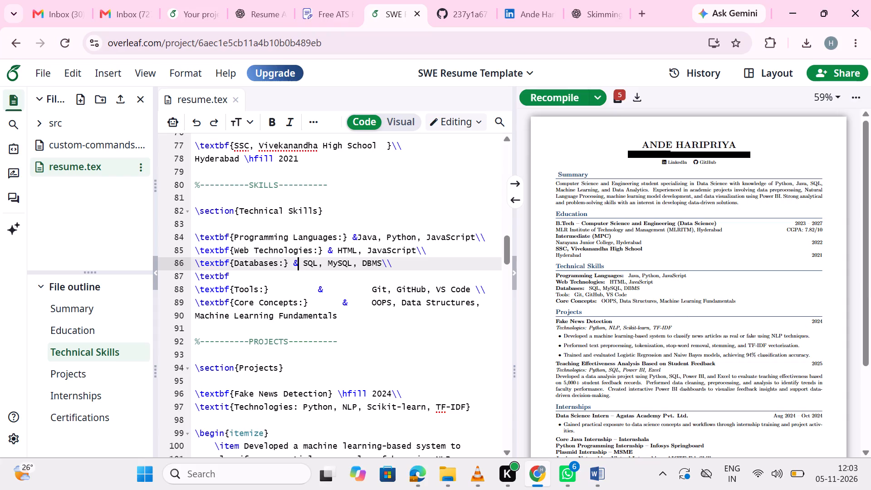
Remove the padding and old separator on the Tools line, and place an & directly after the label's closing brace.
{"action": "left_click", "coordinate": [370, 290]}
{"action": "key", "text": "BackSpace"}
{"action": "key", "text": "BackSpace"}
{"action": "key", "text": "BackSpace"}
{"action": "key", "text": "BackSpace"}
{"action": "key", "text": "BackSpace"}
{"action": "key", "text": "BackSpace"}
{"action": "key", "text": "BackSpace"}
{"action": "key", "text": "BackSpace"}
{"action": "key", "text": "BackSpace"}
{"action": "key", "text": "BackSpace"}
{"action": "key", "text": "BackSpace"}
{"action": "key", "text": "BackSpace"}
{"action": "key", "text": "BackSpace"}
{"action": "key", "text": "BackSpace"}
{"action": "key", "text": "BackSpace"}
{"action": "key", "text": "BackSpace"}
{"action": "key", "text": "BackSpace"}
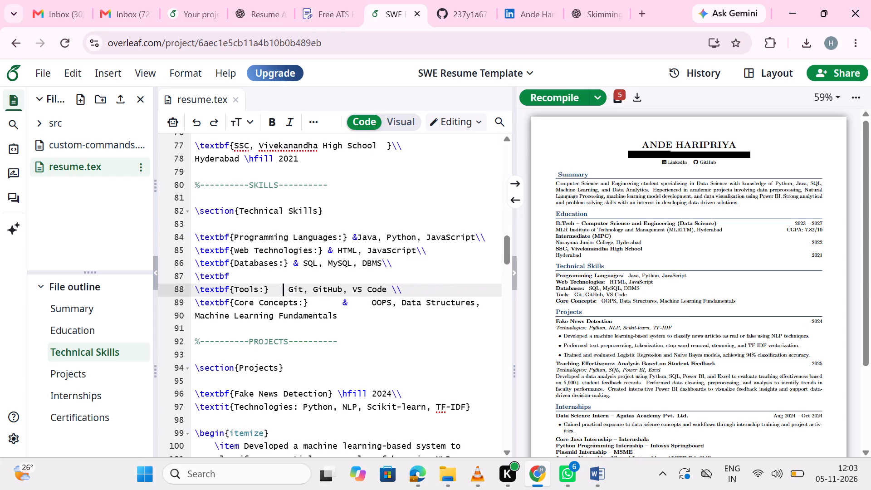
{"action": "key", "text": "BackSpace"}
{"action": "key", "text": "BackSpace"}
{"action": "key", "text": "BackSpace"}
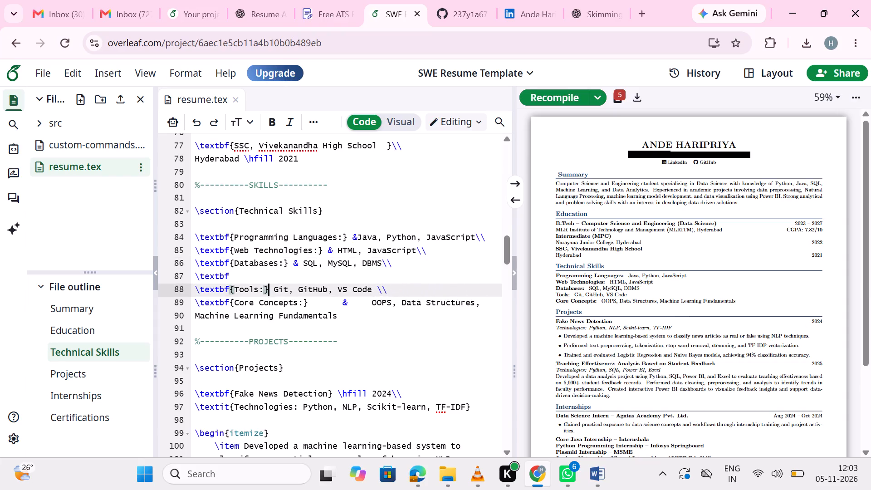
{"action": "key", "text": "shift+asterisk"}
{"action": "key", "text": "BackSpace"}
{"action": "key", "text": "shift+ampersand"}
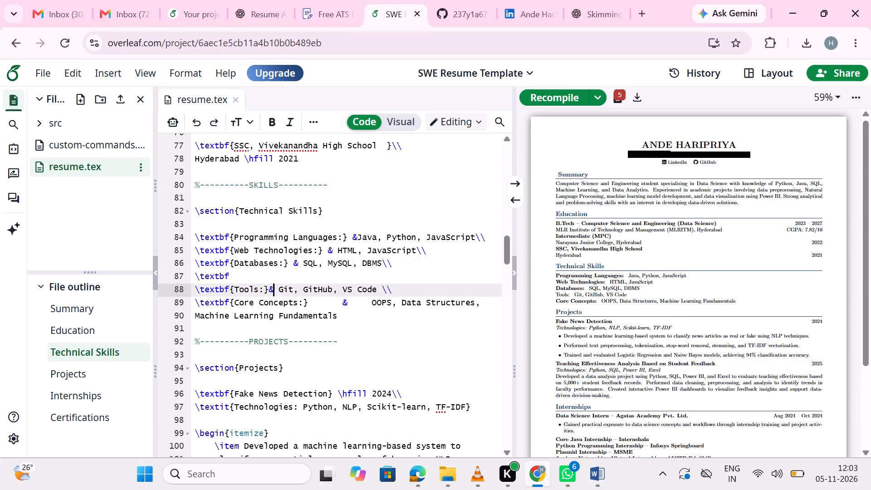
Remove the padding on the Core Concepts line, place an & directly after the label's closing brace, and recompile the resume.
{"action": "left_click", "coordinate": [367, 303]}
{"action": "key", "text": "BackSpace"}
{"action": "key", "text": "BackSpace"}
{"action": "key", "text": "BackSpace"}
{"action": "key", "text": "BackSpace"}
{"action": "key", "text": "BackSpace"}
{"action": "key", "text": "BackSpace"}
{"action": "key", "text": "BackSpace"}
{"action": "key", "text": "BackSpace"}
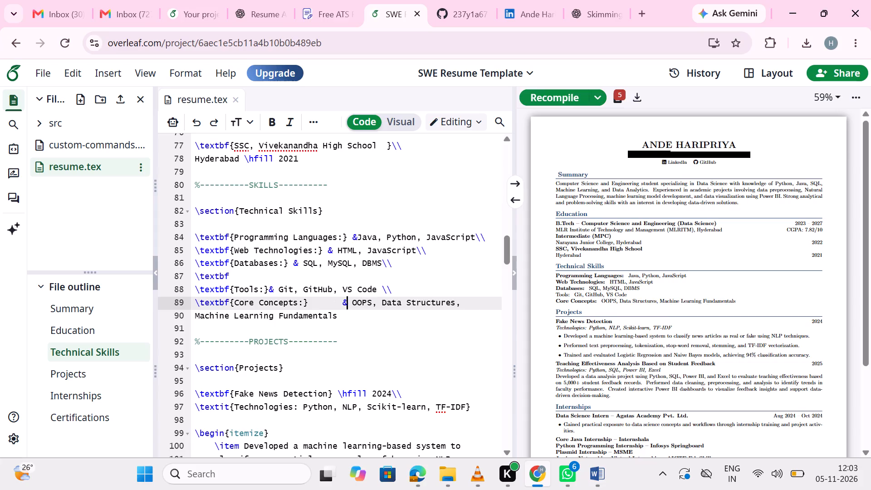
{"action": "key", "text": "BackSpace"}
{"action": "key", "text": "BackSpace"}
{"action": "key", "text": "BackSpace"}
{"action": "key", "text": "BackSpace"}
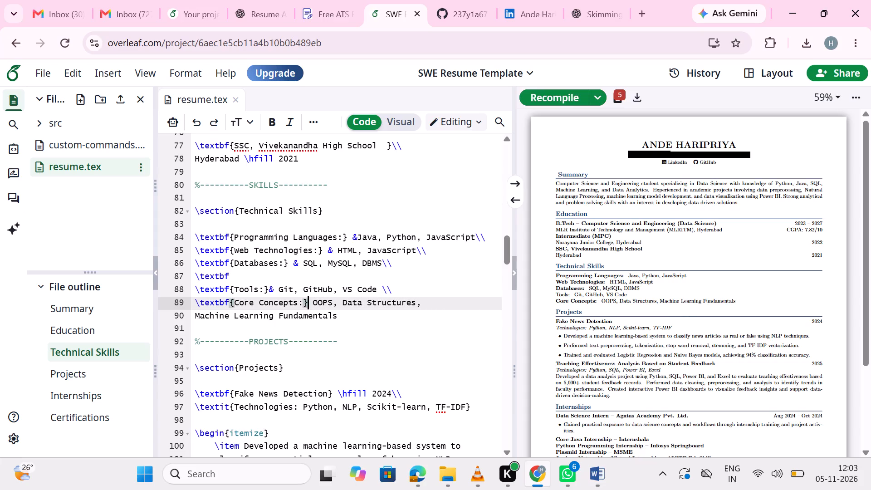
{"action": "key", "text": "shift+ampersand"}
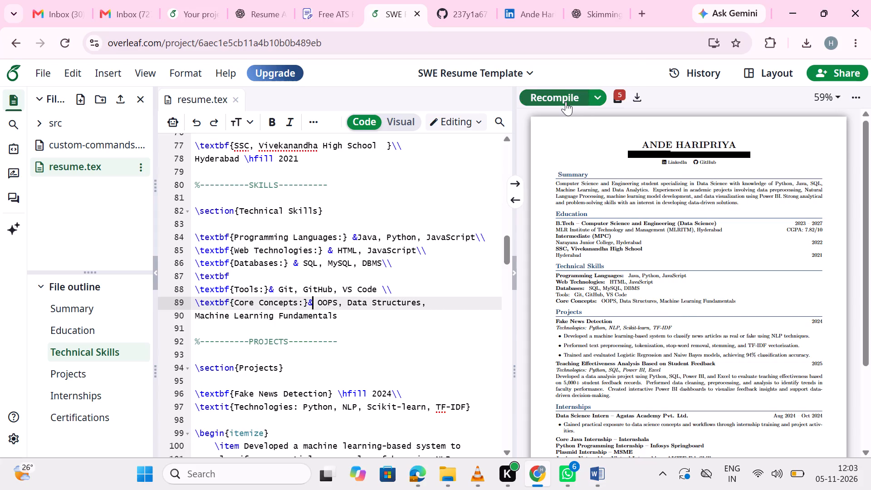
{"action": "left_click", "coordinate": [566, 102]}
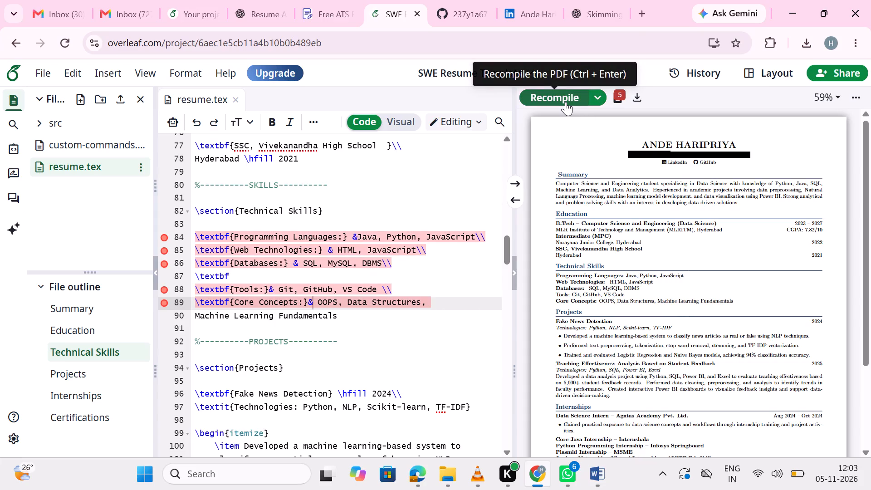
{"action": "left_click", "coordinate": [413, 323]}
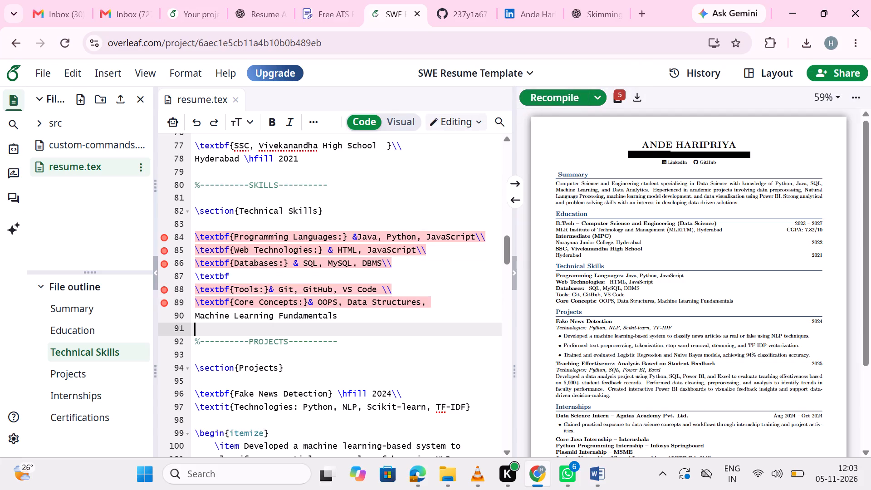
Review the compiled resume preview from Technical Skills down to Certifications.
{"action": "scroll", "coordinate": [613, 334], "scroll_direction": "down", "scroll_amount": 2}
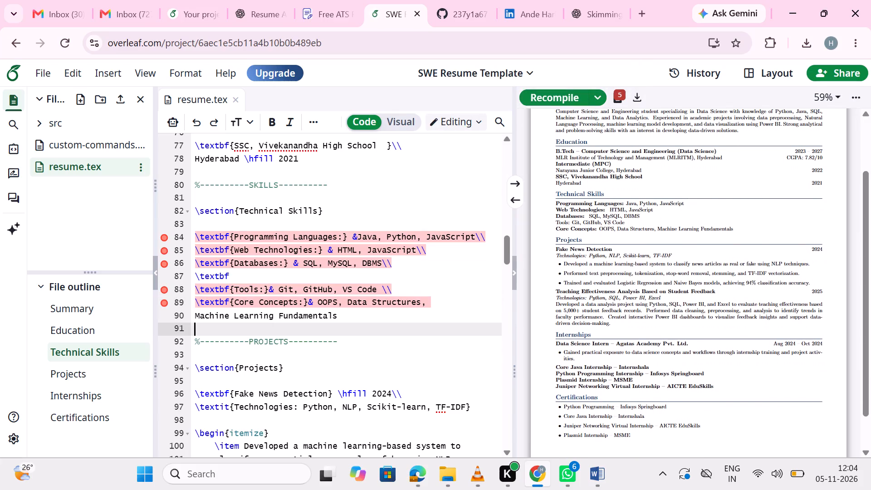
{"action": "scroll", "coordinate": [613, 334], "scroll_direction": "down", "scroll_amount": 5}
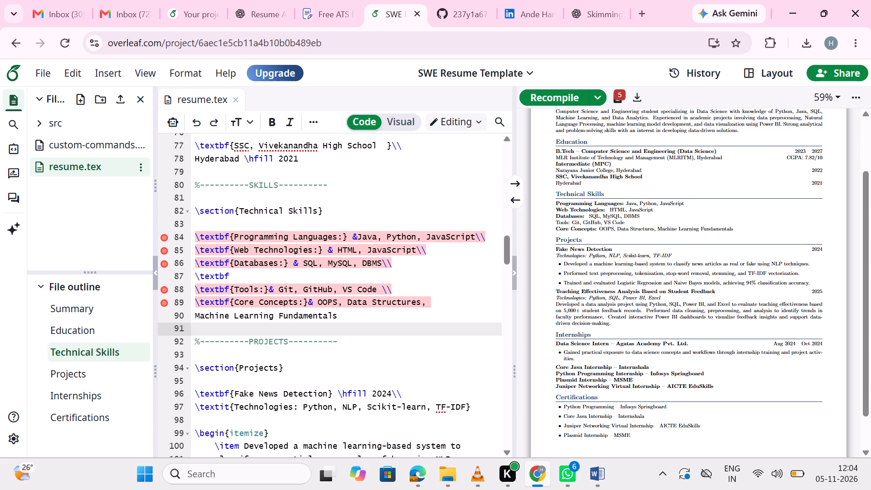
{"action": "scroll", "coordinate": [613, 334], "scroll_direction": "down", "scroll_amount": 1}
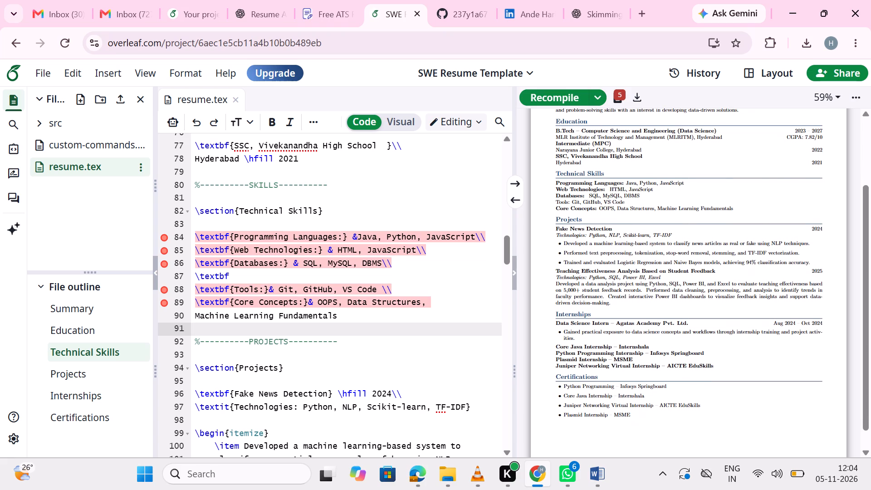
{"action": "scroll", "coordinate": [613, 334], "scroll_direction": "down", "scroll_amount": 2}
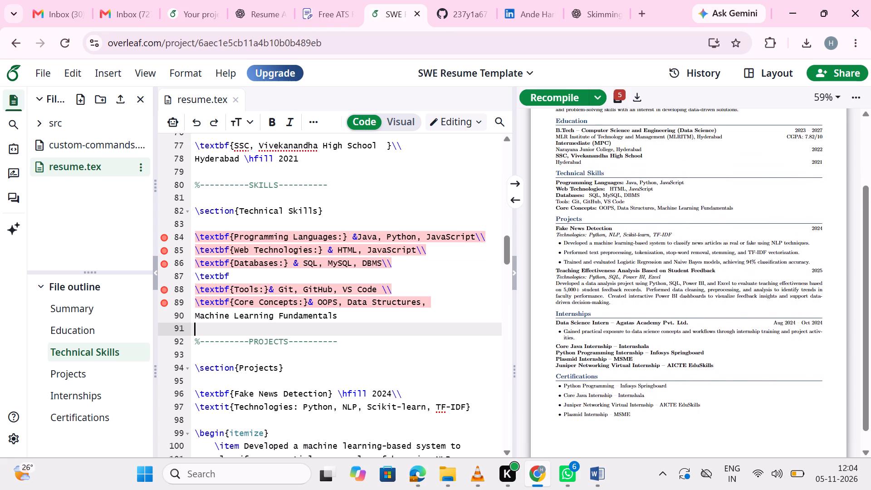
Review the rest of the compiled resume preview and the Projects section source in resume.tex.
{"action": "scroll", "coordinate": [613, 334], "scroll_direction": "down", "scroll_amount": 1}
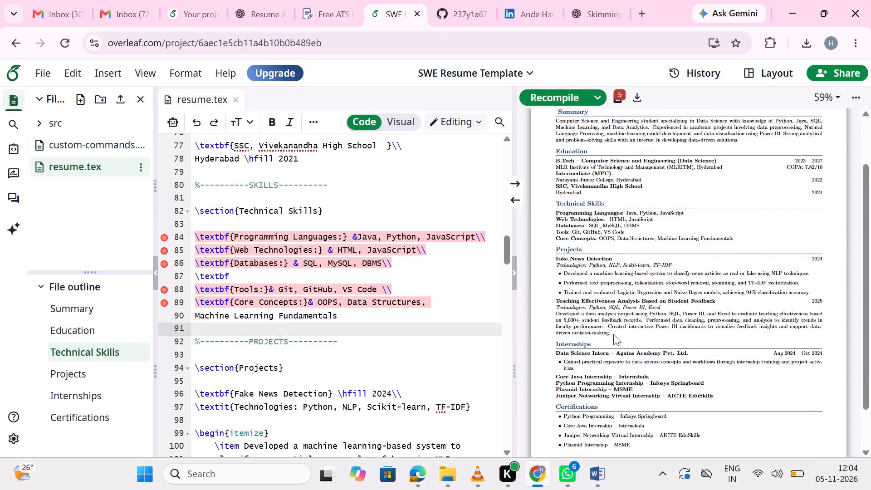
{"action": "scroll", "coordinate": [613, 334], "scroll_direction": "down", "scroll_amount": 1}
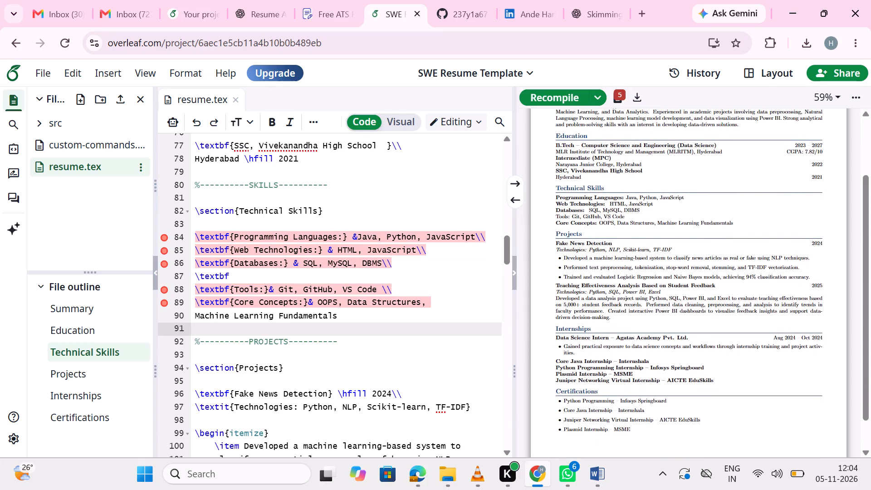
{"action": "scroll", "coordinate": [613, 334], "scroll_direction": "down", "scroll_amount": 1}
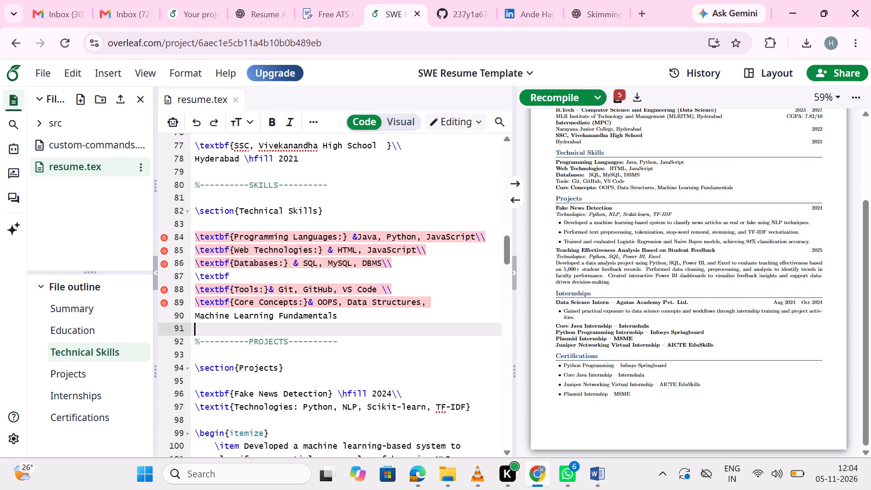
{"action": "scroll", "coordinate": [613, 334], "scroll_direction": "down", "scroll_amount": 1}
{"action": "scroll", "coordinate": [371, 392], "scroll_direction": "down", "scroll_amount": 4}
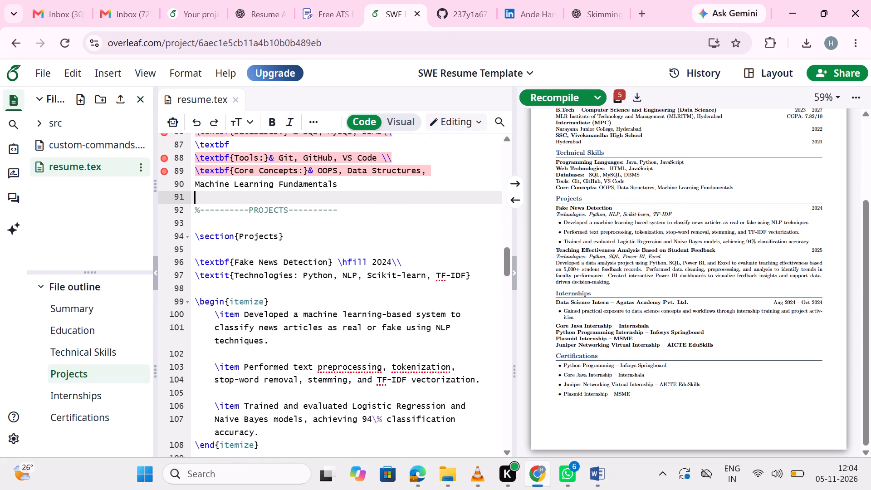
{"action": "scroll", "coordinate": [371, 392], "scroll_direction": "down", "scroll_amount": 2}
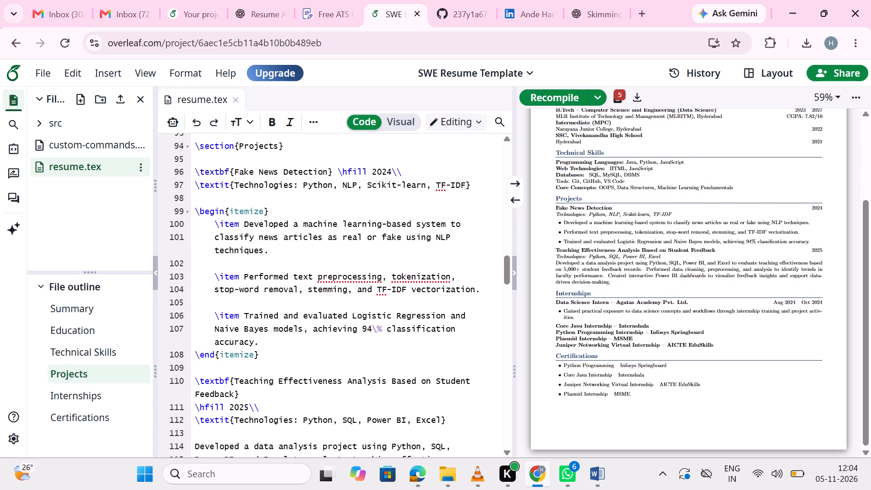
{"action": "scroll", "coordinate": [371, 392], "scroll_direction": "down", "scroll_amount": 3}
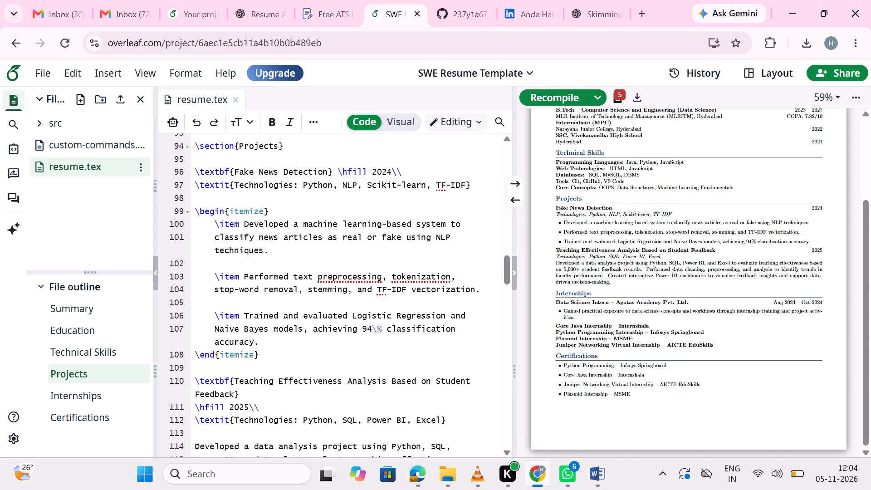
{"action": "scroll", "coordinate": [371, 392], "scroll_direction": "down", "scroll_amount": 1}
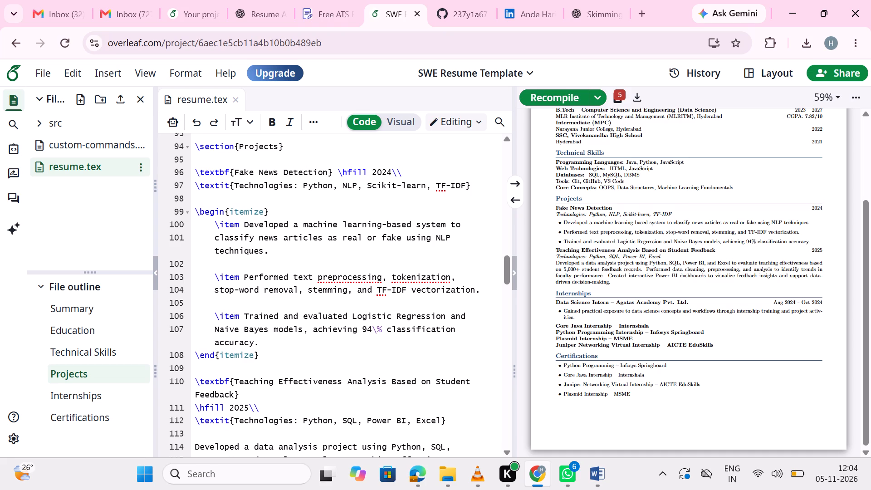
{"action": "scroll", "coordinate": [371, 392], "scroll_direction": "down", "scroll_amount": 2}
Delete the three \item bullets from the Fake News Detection project's itemize block, keeping its begin and end lines.
{"action": "scroll", "coordinate": [371, 392], "scroll_direction": "up", "scroll_amount": 1}
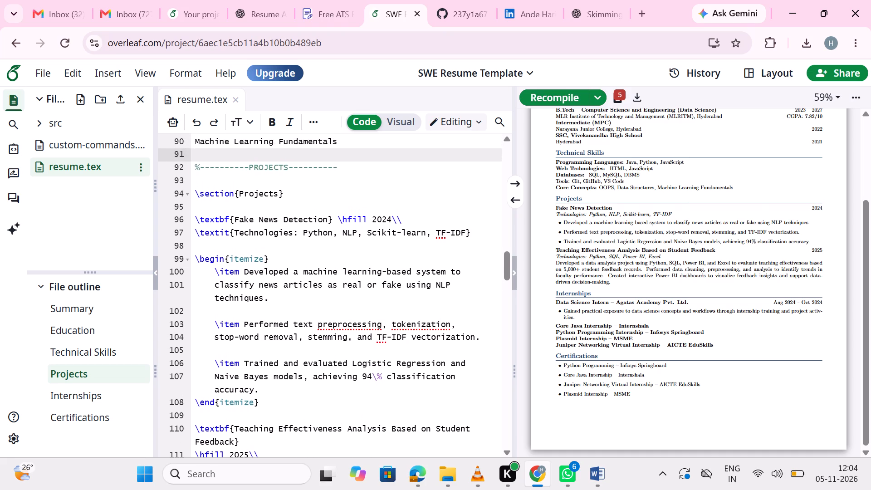
{"action": "scroll", "coordinate": [371, 392], "scroll_direction": "up", "scroll_amount": 1}
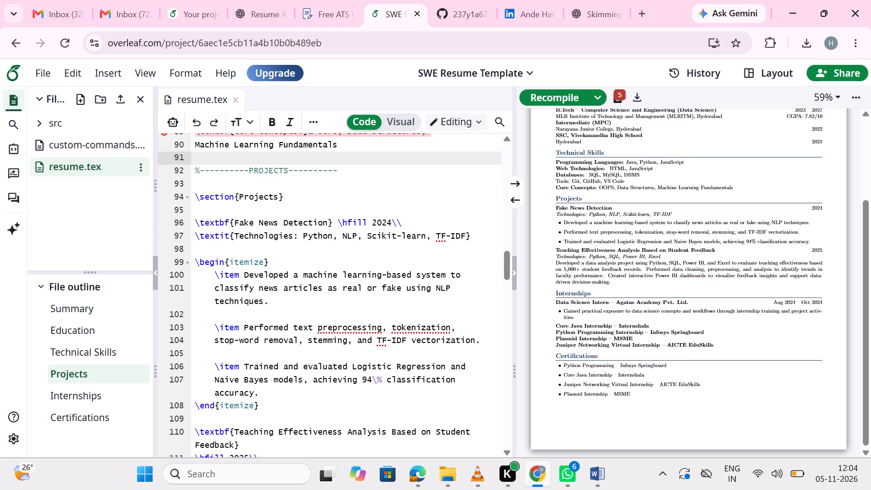
{"action": "scroll", "coordinate": [371, 392], "scroll_direction": "up", "scroll_amount": 1}
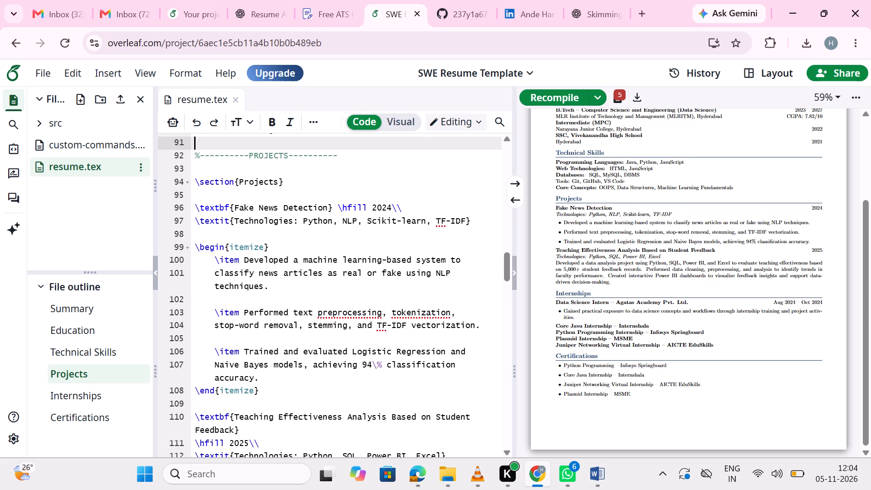
{"action": "left_click_drag", "start_coordinate": [213, 260], "coordinate": [277, 349]}
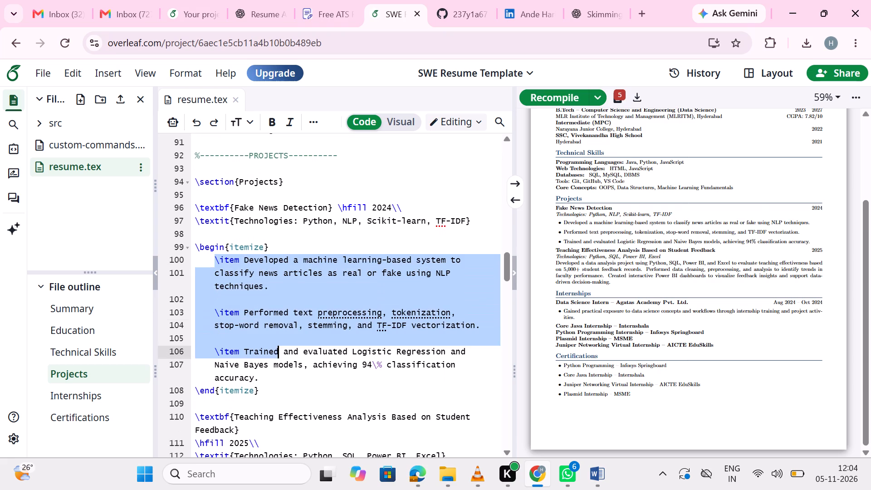
{"action": "left_click_drag", "start_coordinate": [277, 349], "coordinate": [273, 377]}
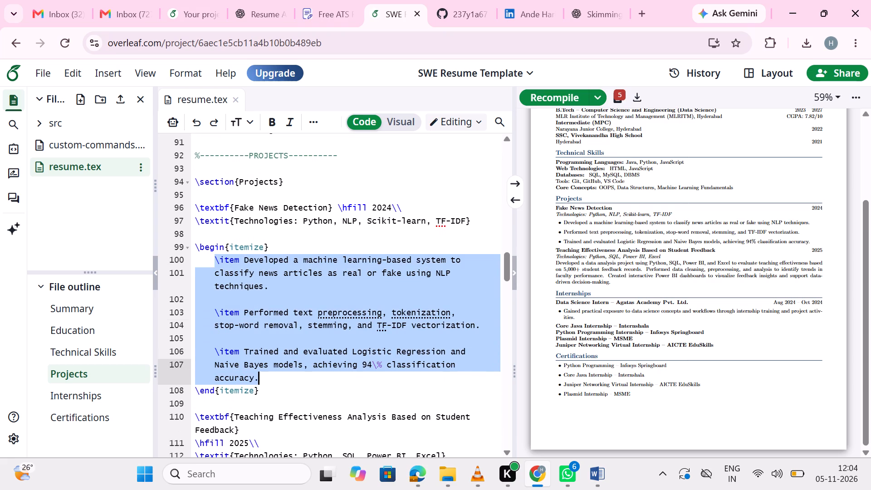
{"action": "key", "text": "BackSpace"}
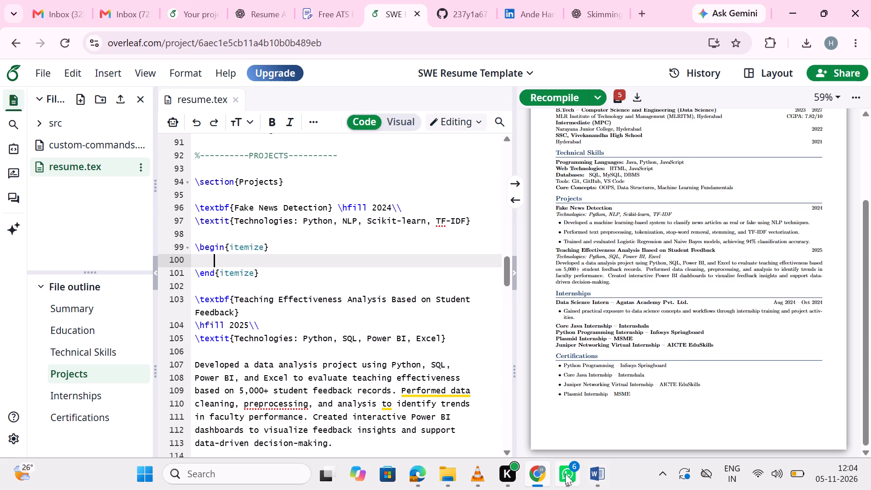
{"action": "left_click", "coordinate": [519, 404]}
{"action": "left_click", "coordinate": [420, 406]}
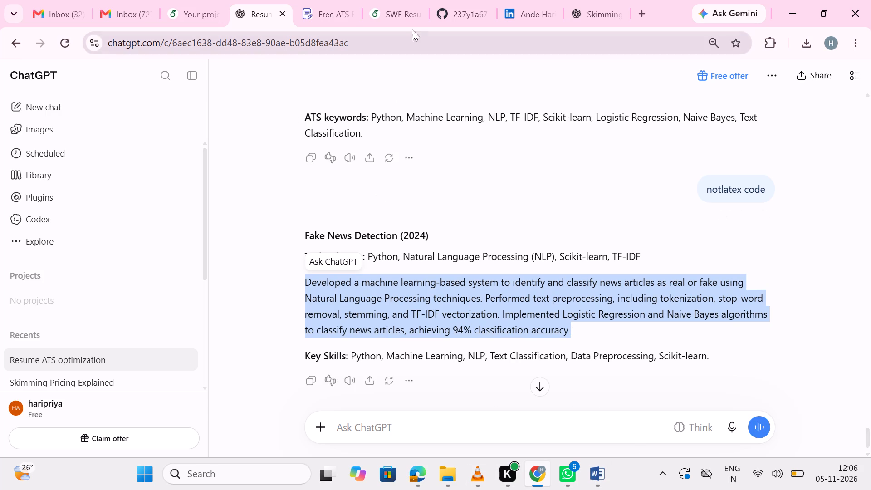
{"action": "left_click", "coordinate": [376, 21]}
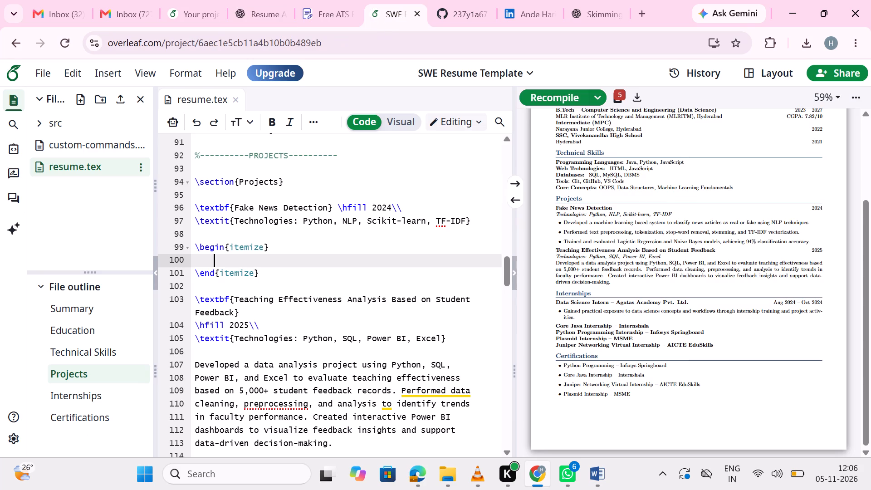
{"action": "key", "text": "ctrl+v"}
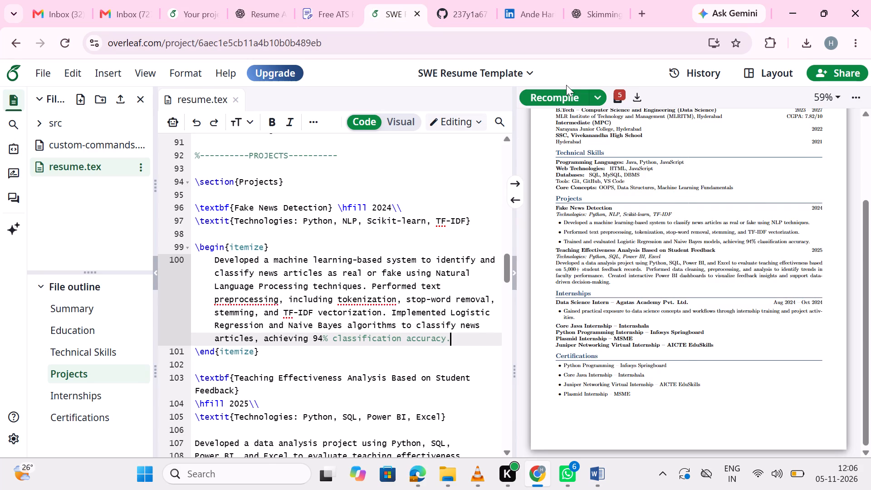
{"action": "left_click", "coordinate": [566, 85]}
{"action": "left_click", "coordinate": [564, 95]}
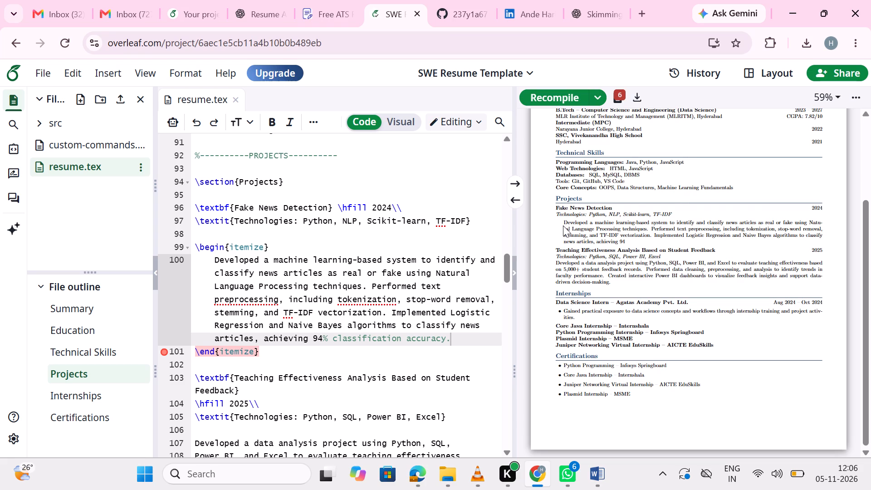
Remove the indentation before the pasted Fake News Detection paragraph and recompile the resume.
{"action": "left_click", "coordinate": [214, 261]}
{"action": "key", "text": "BackSpace"}
{"action": "key", "text": "BackSpace"}
{"action": "key", "text": "BackSpace"}
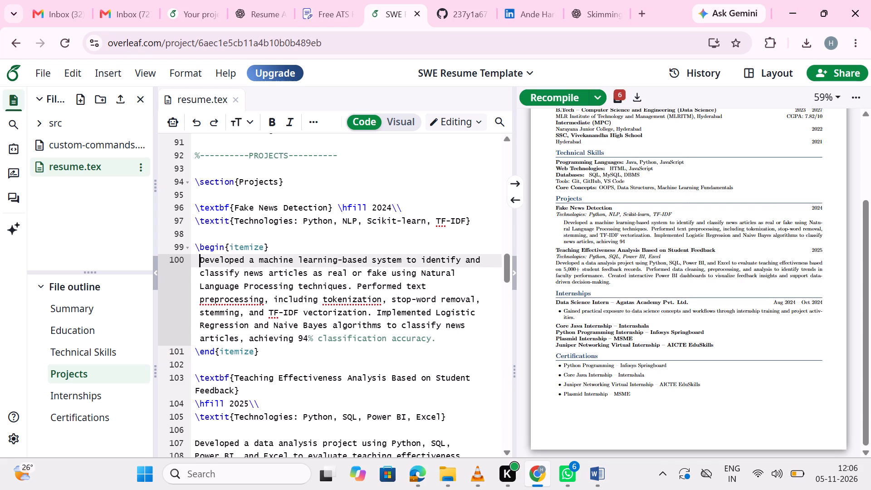
{"action": "key", "text": "BackSpace"}
{"action": "left_click", "coordinate": [548, 93]}
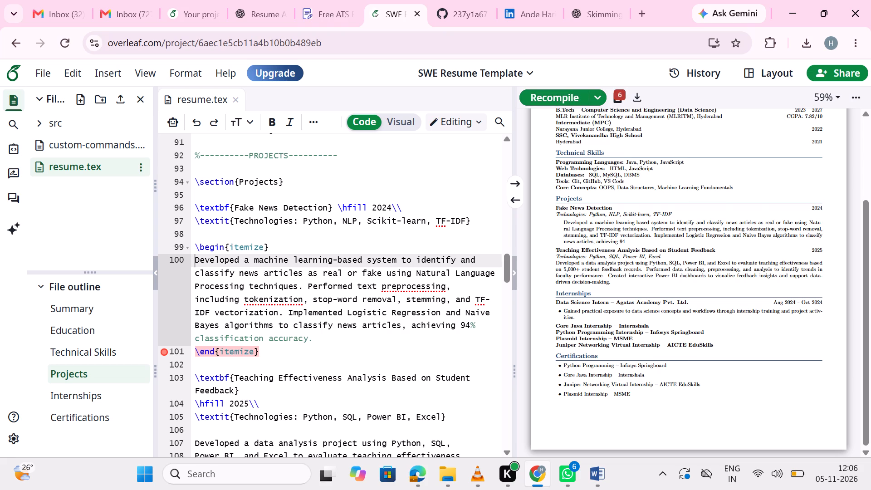
{"action": "left_click", "coordinate": [194, 260]}
{"action": "left_click", "coordinate": [553, 93]}
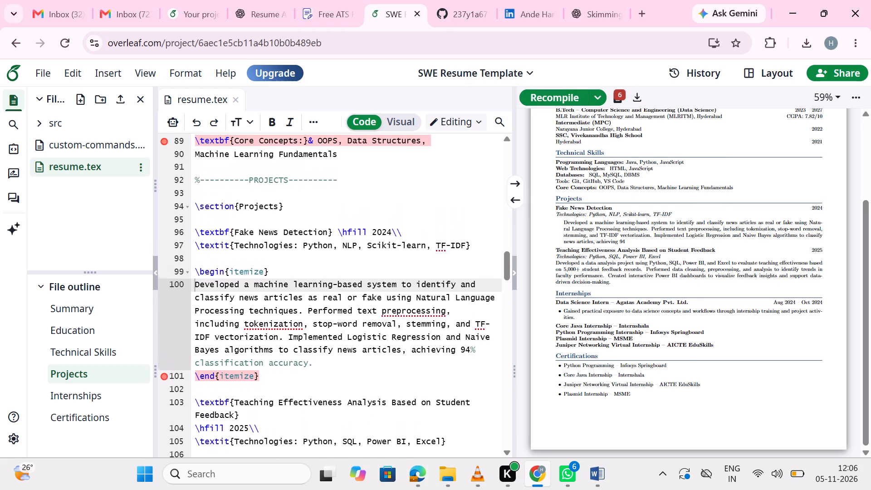
Delete the Technologies text and its braces from the Fake News Detection \textit line, recompiling after removing the text.
{"action": "left_click", "coordinate": [294, 356]}
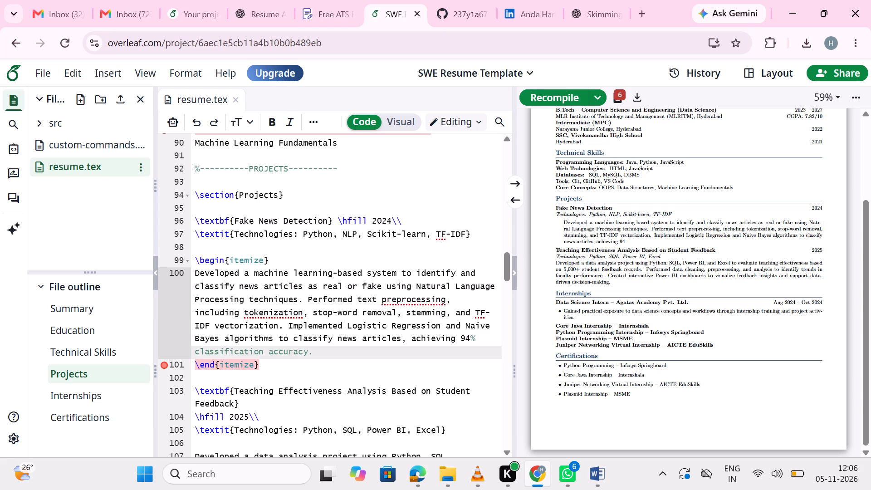
{"action": "left_click_drag", "start_coordinate": [234, 235], "coordinate": [465, 235]}
{"action": "key", "text": "BackSpace"}
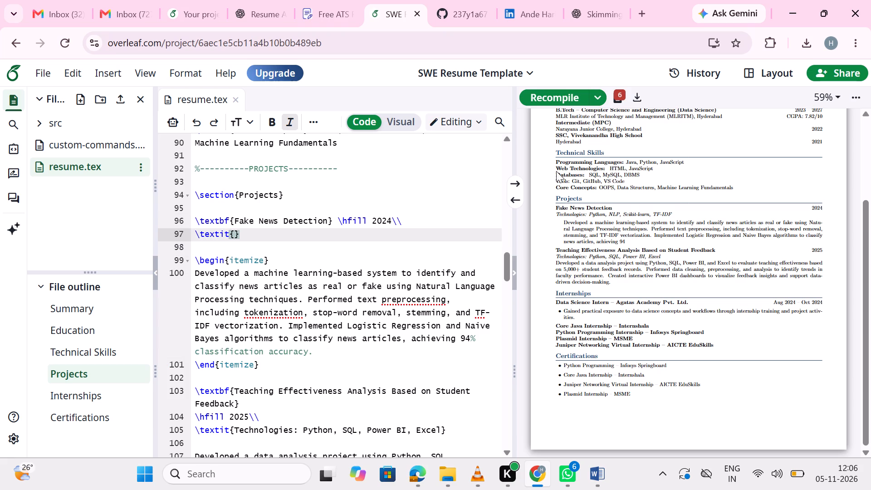
{"action": "left_click", "coordinate": [544, 101]}
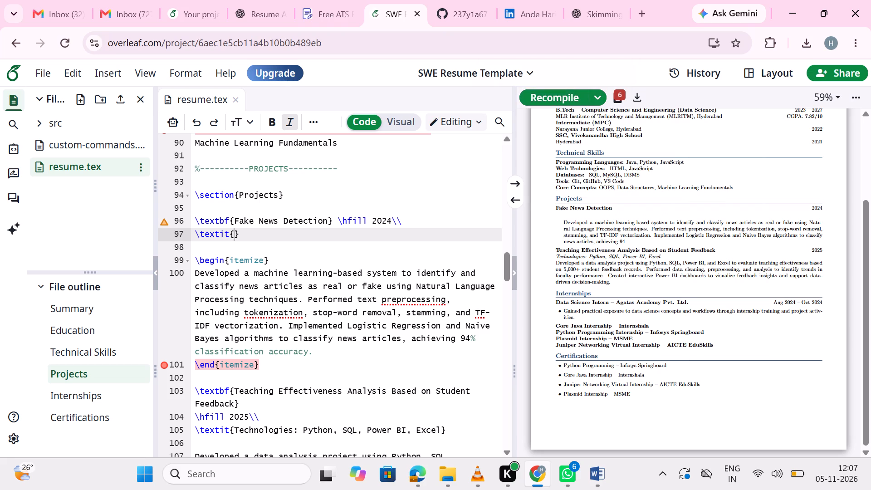
{"action": "left_click", "coordinate": [257, 232]}
{"action": "key", "text": "BackSpace"}
{"action": "key", "text": "BackSpace"}
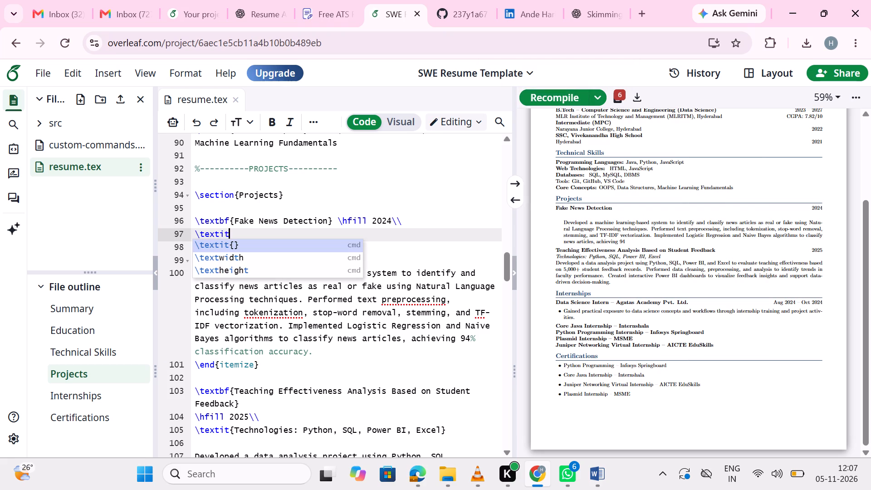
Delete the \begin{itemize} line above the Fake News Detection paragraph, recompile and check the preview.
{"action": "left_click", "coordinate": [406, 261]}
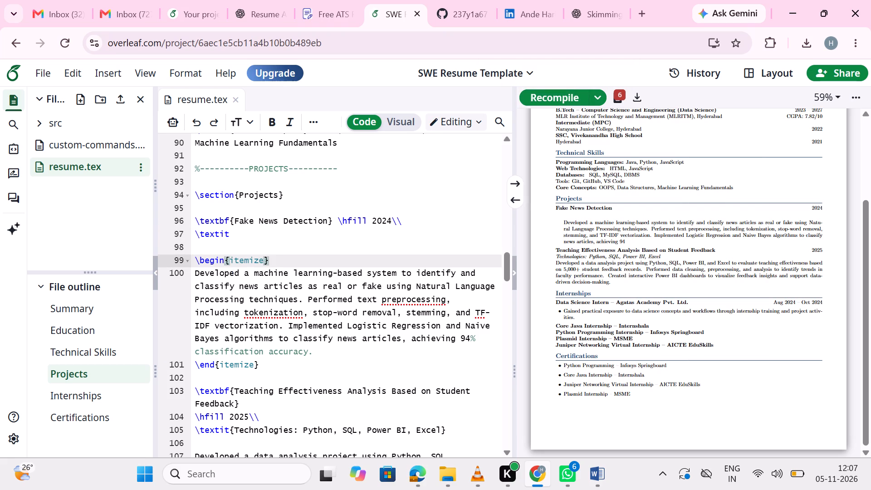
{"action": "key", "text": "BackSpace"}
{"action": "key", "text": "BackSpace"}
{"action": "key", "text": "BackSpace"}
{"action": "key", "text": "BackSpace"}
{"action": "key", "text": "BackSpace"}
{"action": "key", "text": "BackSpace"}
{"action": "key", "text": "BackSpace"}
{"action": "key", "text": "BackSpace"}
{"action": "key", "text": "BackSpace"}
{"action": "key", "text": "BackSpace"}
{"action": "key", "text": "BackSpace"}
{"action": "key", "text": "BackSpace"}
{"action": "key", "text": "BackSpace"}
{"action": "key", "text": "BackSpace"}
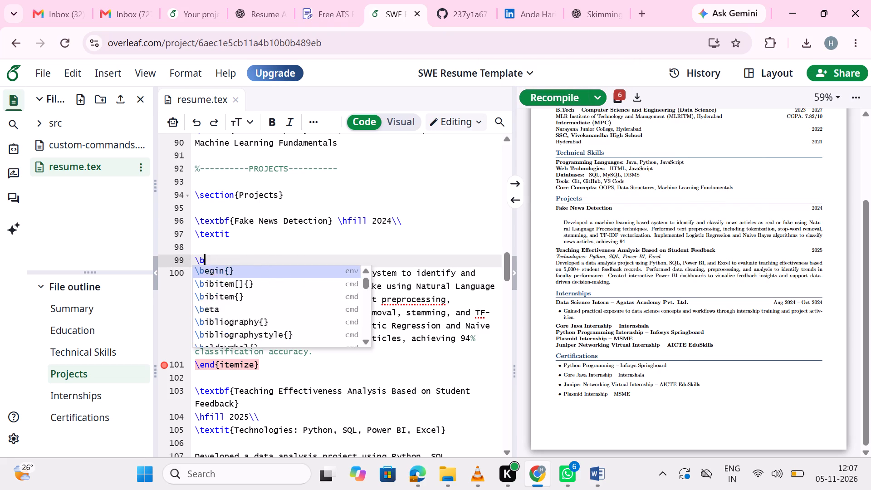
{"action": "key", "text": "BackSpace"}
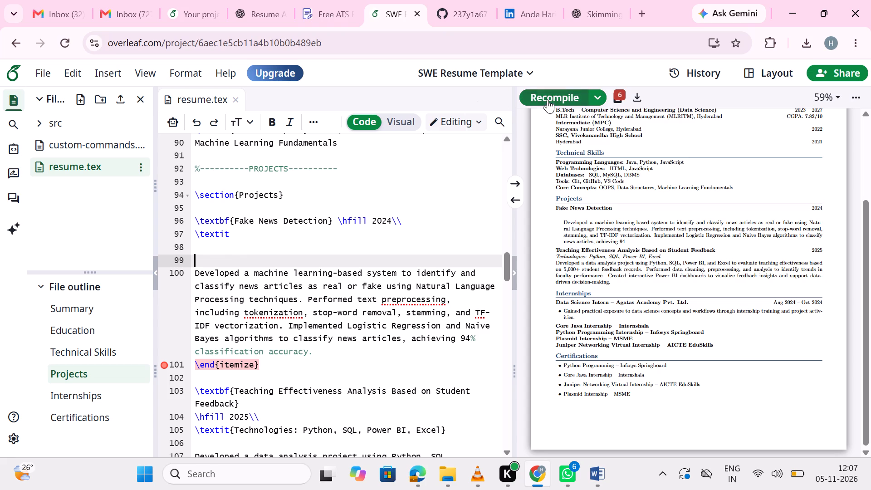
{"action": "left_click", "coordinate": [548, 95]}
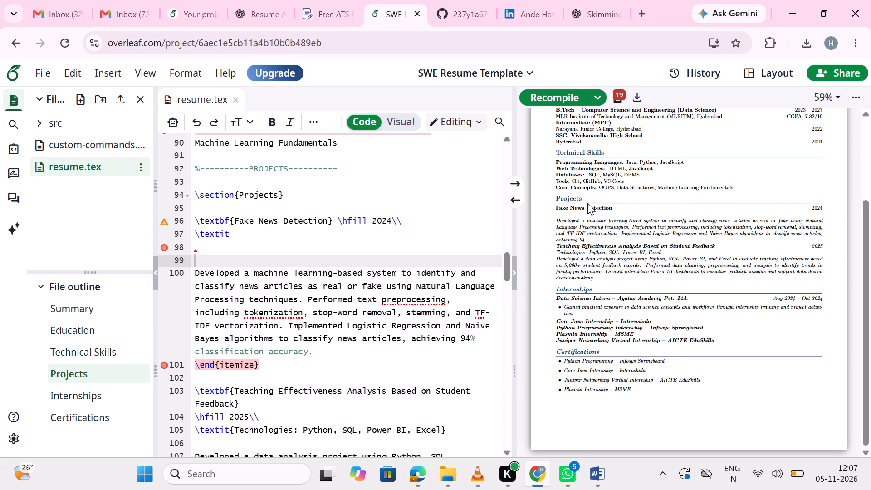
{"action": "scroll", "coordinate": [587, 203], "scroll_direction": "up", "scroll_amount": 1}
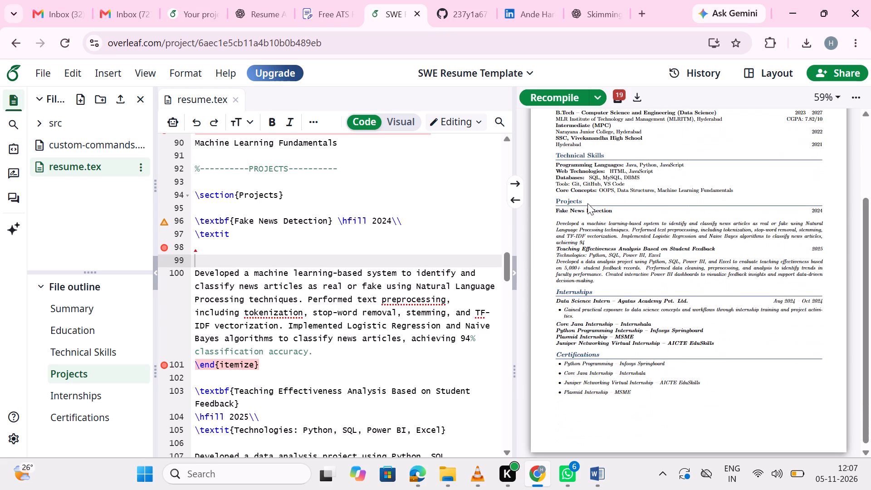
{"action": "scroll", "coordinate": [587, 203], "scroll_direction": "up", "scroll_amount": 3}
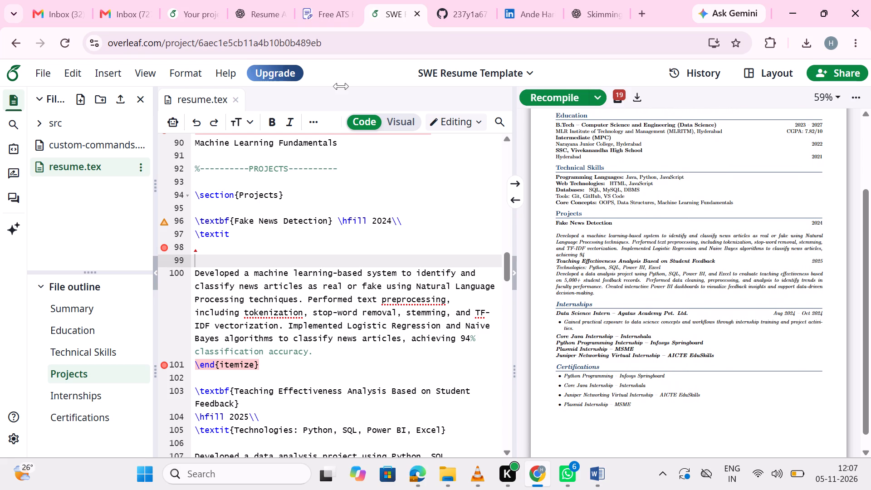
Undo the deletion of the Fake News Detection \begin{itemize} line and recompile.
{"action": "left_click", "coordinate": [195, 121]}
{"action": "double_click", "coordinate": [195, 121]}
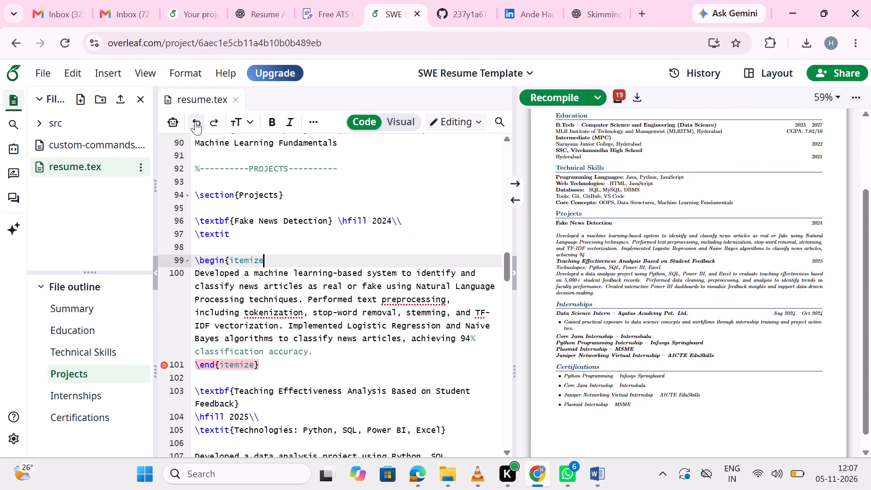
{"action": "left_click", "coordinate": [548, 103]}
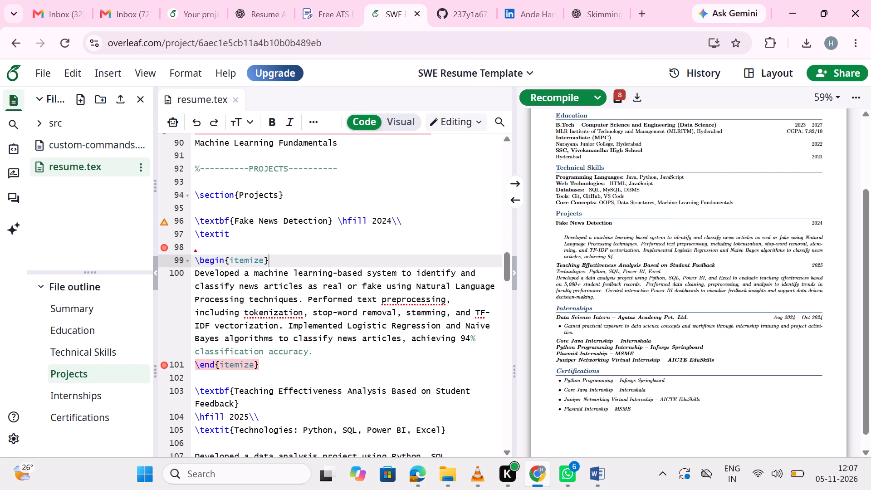
Delete the \begin{itemize} text above the Fake News Detection paragraph, keeping its \end{itemize} line, and recompile the resume.
{"action": "left_click_drag", "start_coordinate": [273, 258], "coordinate": [195, 262]}
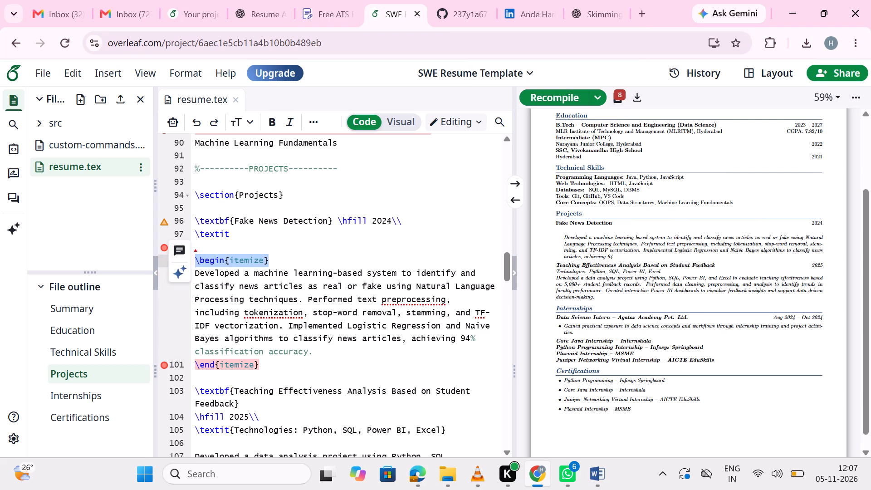
{"action": "key", "text": "BackSpace"}
{"action": "left_click", "coordinate": [549, 96]}
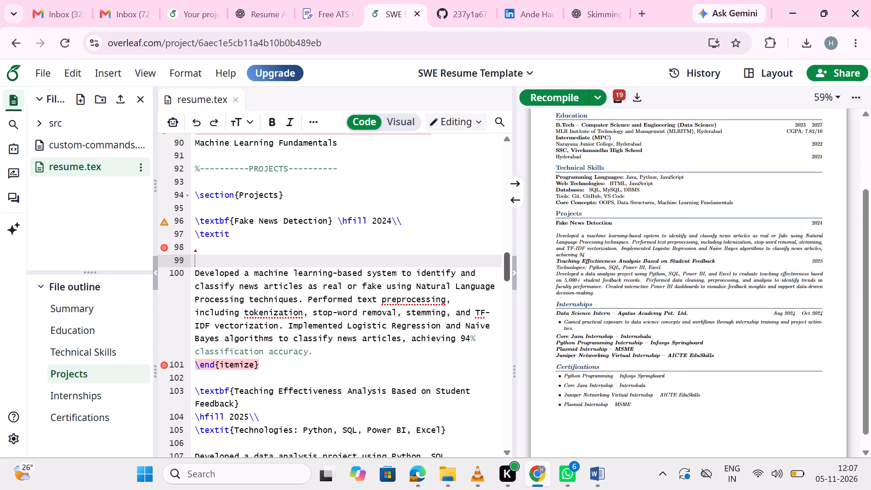
Delete the braced Technologies text from the Teaching Effectiveness Analysis project's \textit line, leaving only the command, and recompile.
{"action": "left_click", "coordinate": [345, 354]}
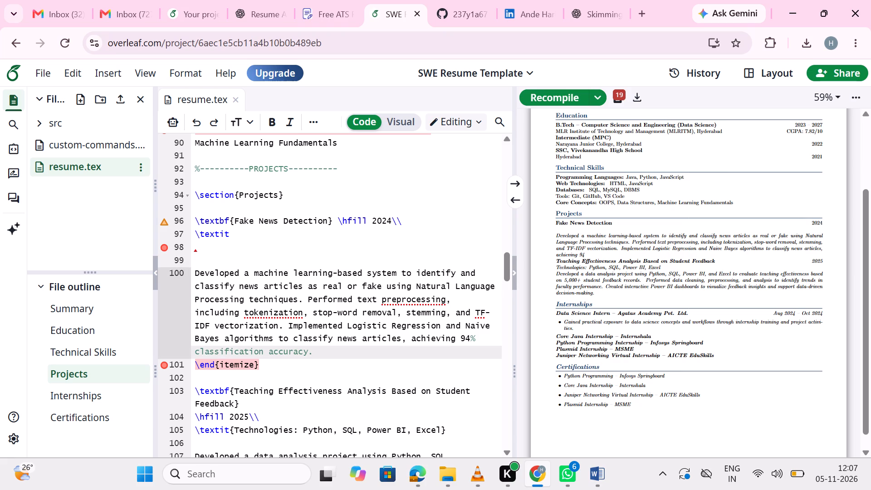
{"action": "scroll", "coordinate": [345, 354], "scroll_direction": "down", "scroll_amount": 1}
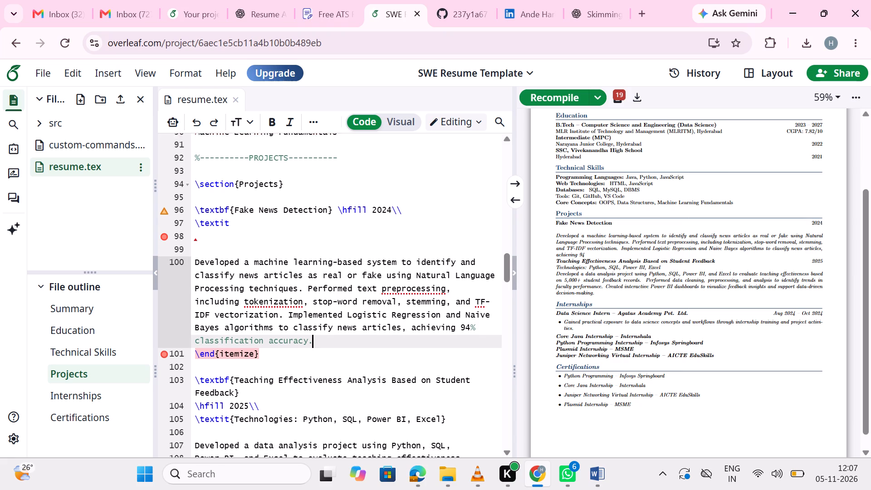
{"action": "scroll", "coordinate": [345, 354], "scroll_direction": "down", "scroll_amount": 3}
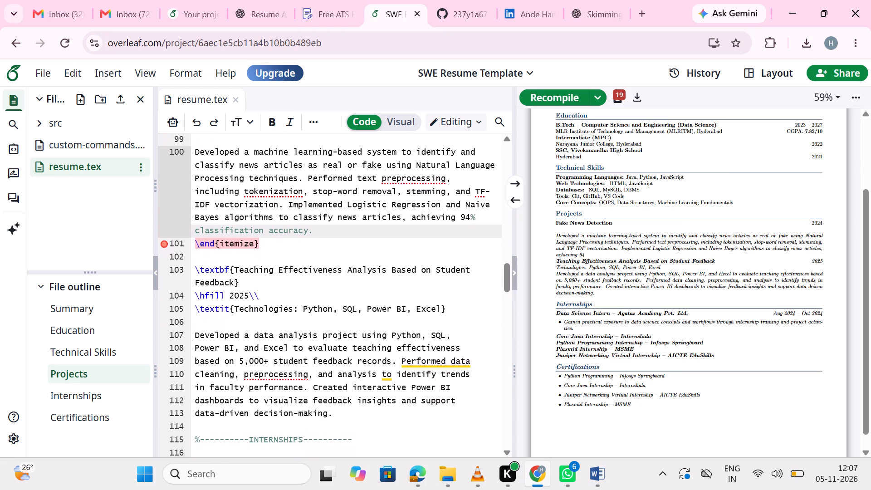
{"action": "scroll", "coordinate": [345, 354], "scroll_direction": "down", "scroll_amount": 1}
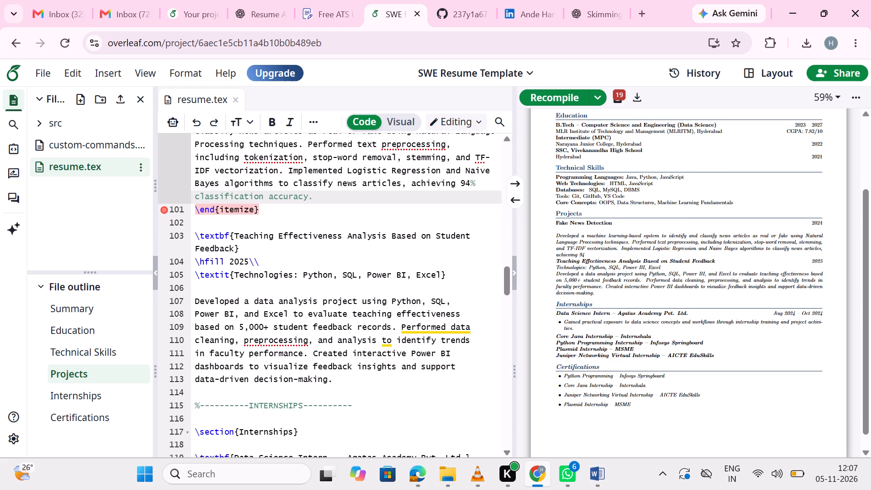
{"action": "left_click", "coordinate": [445, 270]}
{"action": "key", "text": "BackSpace"}
{"action": "key", "text": "BackSpace"}
{"action": "key", "text": "BackSpace"}
{"action": "key", "text": "BackSpace"}
{"action": "key", "text": "BackSpace"}
{"action": "key", "text": "BackSpace"}
{"action": "key", "text": "BackSpace"}
{"action": "key", "text": "BackSpace"}
{"action": "key", "text": "BackSpace"}
{"action": "key", "text": "BackSpace"}
{"action": "key", "text": "BackSpace"}
{"action": "key", "text": "BackSpace"}
{"action": "key", "text": "BackSpace"}
{"action": "key", "text": "BackSpace"}
{"action": "key", "text": "BackSpace"}
{"action": "key", "text": "BackSpace"}
{"action": "key", "text": "BackSpace"}
{"action": "key", "text": "BackSpace"}
{"action": "key", "text": "BackSpace"}
{"action": "key", "text": "BackSpace"}
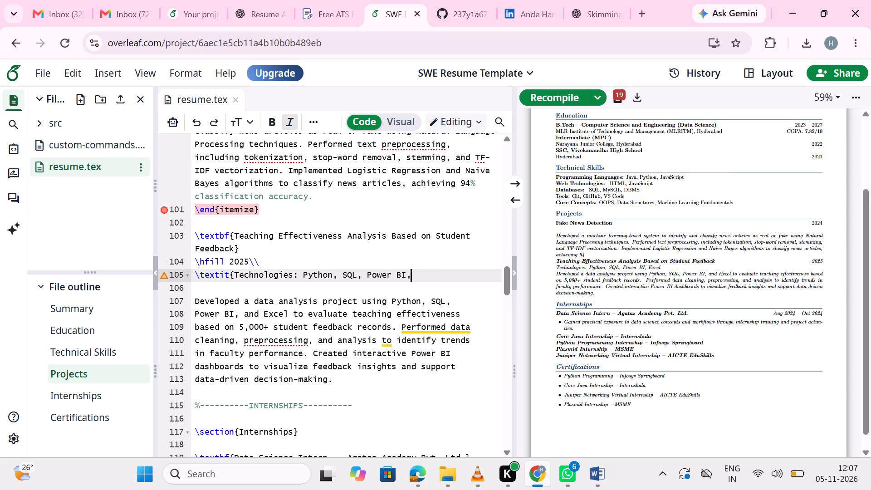
{"action": "key", "text": "BackSpace"}
{"action": "key", "text": "BackSpace"}
{"action": "key", "text": "BackSpace"}
{"action": "key", "text": "BackSpace"}
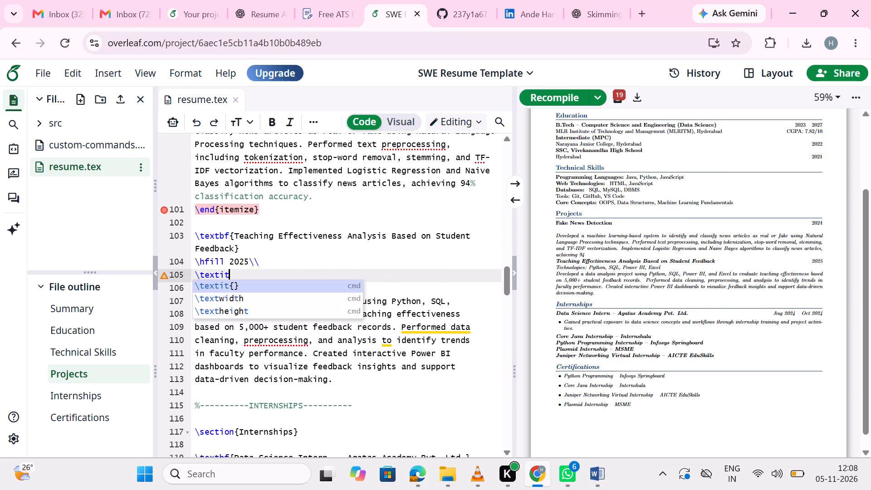
{"action": "left_click", "coordinate": [563, 98]}
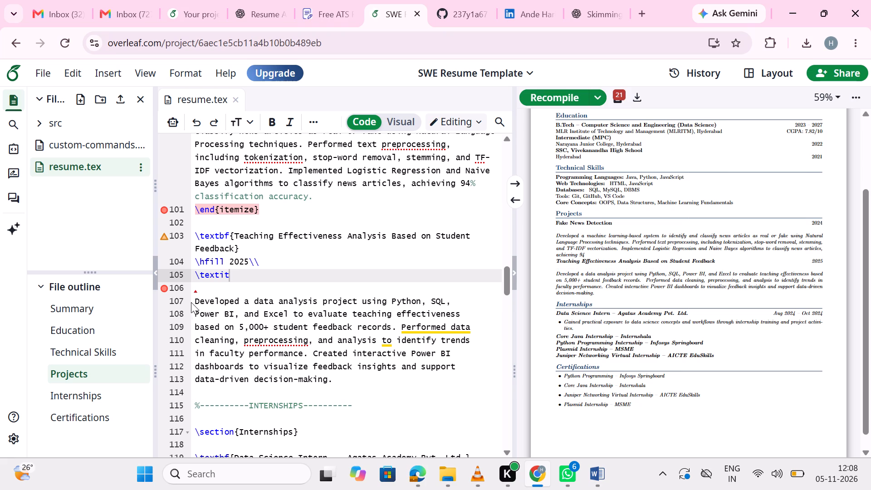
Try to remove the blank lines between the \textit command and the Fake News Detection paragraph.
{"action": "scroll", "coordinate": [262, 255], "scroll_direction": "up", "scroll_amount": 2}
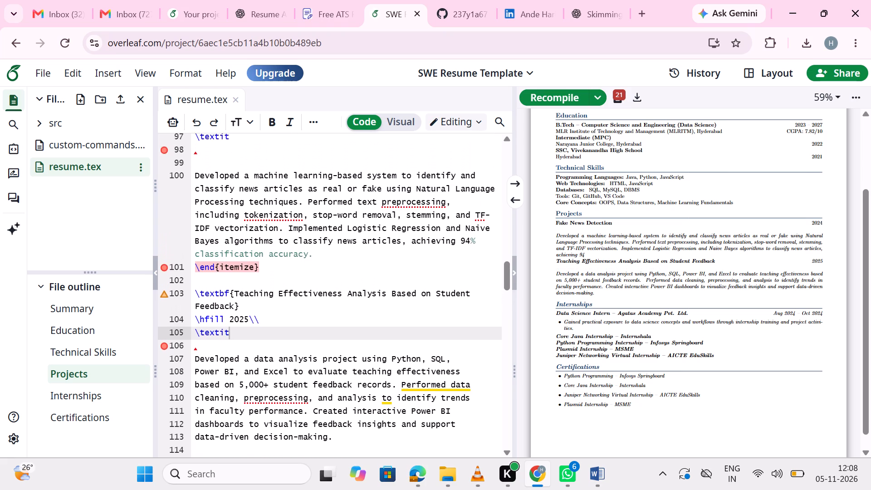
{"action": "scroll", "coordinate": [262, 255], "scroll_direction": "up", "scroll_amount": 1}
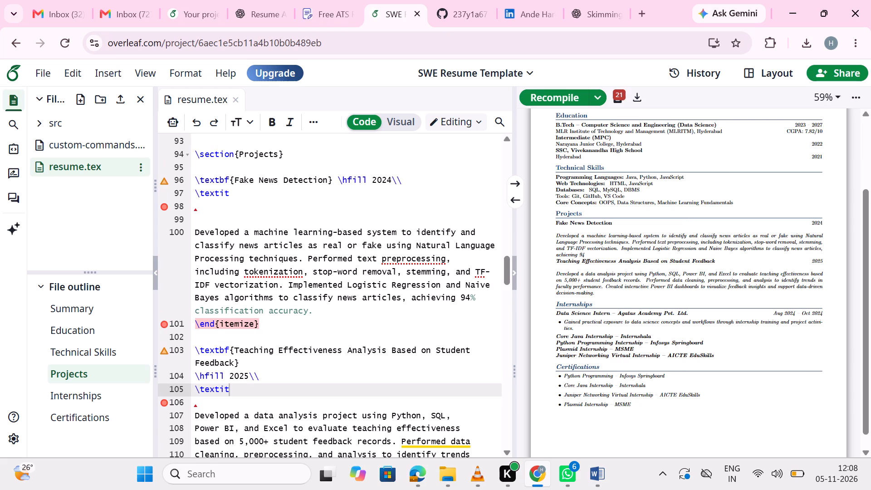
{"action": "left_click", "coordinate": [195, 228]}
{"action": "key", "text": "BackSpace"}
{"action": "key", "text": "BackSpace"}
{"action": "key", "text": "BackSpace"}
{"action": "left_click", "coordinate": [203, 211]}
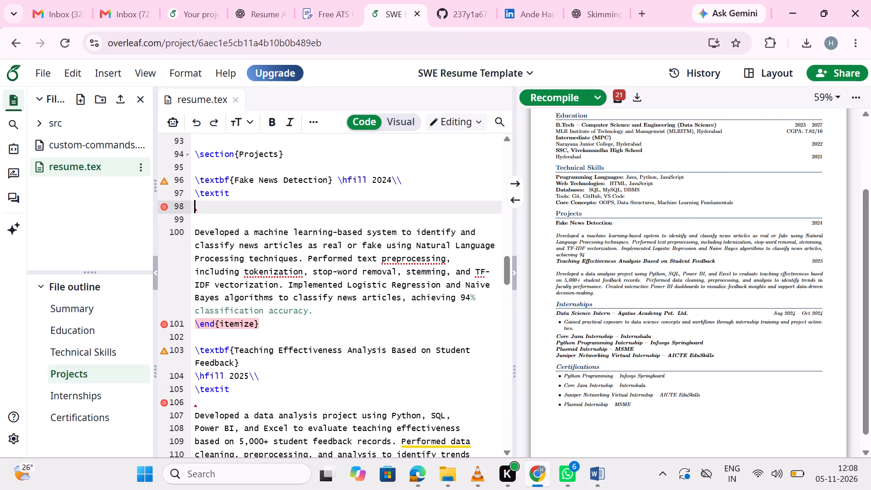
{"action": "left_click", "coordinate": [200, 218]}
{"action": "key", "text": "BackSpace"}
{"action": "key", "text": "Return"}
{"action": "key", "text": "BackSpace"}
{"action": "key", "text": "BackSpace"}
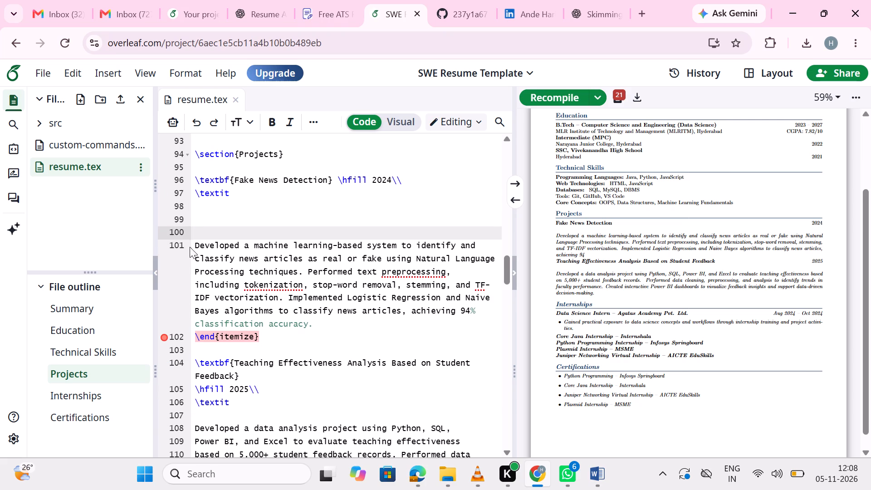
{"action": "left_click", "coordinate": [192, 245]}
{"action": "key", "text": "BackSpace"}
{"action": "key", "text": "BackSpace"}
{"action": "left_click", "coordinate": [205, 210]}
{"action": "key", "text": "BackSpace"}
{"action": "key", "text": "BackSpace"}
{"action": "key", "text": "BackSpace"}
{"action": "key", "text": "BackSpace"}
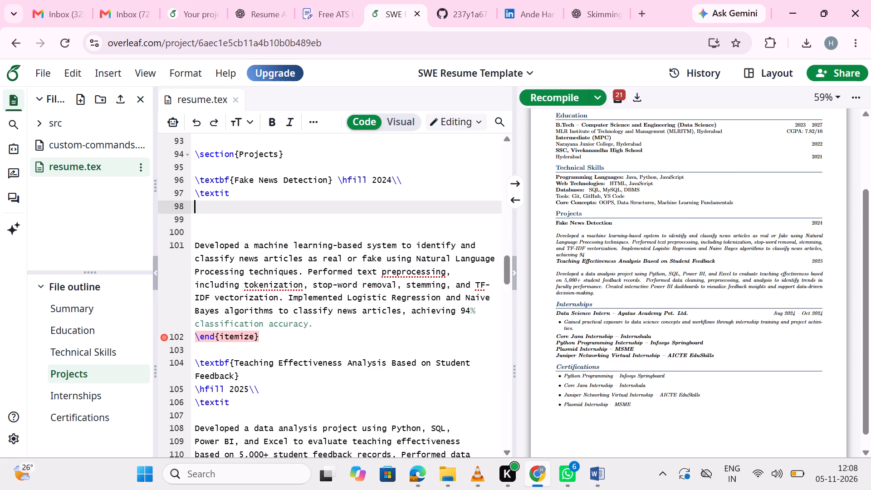
Move the Fake News Detection paragraph up to the line directly below its \textit command and recompile the resume.
{"action": "left_click_drag", "start_coordinate": [195, 244], "coordinate": [313, 317]}
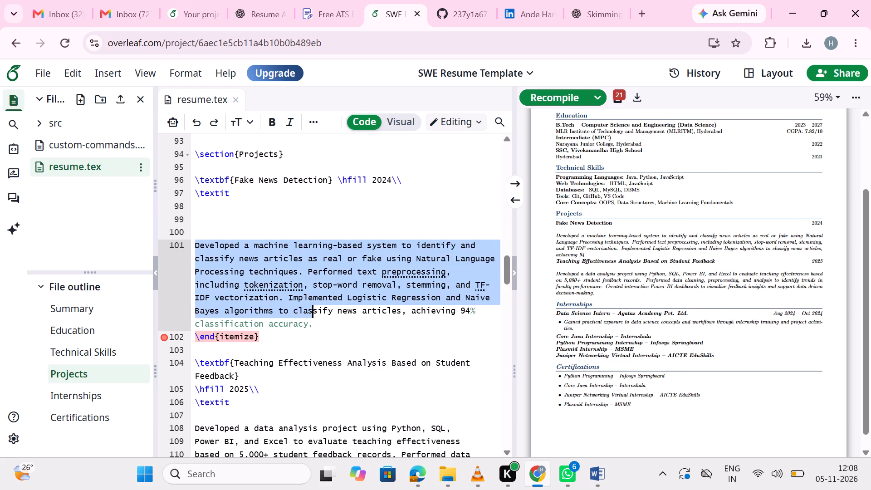
{"action": "left_click_drag", "start_coordinate": [313, 317], "coordinate": [316, 322]}
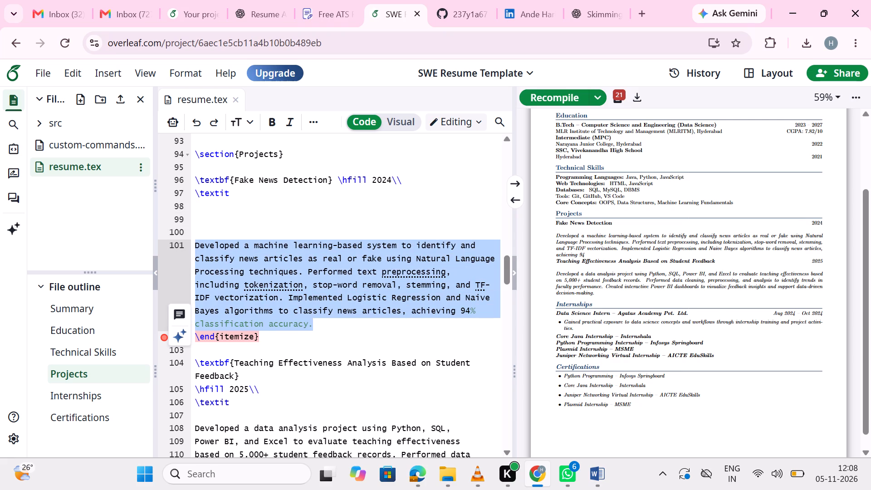
{"action": "key", "text": "BackSpace"}
{"action": "left_click", "coordinate": [195, 202]}
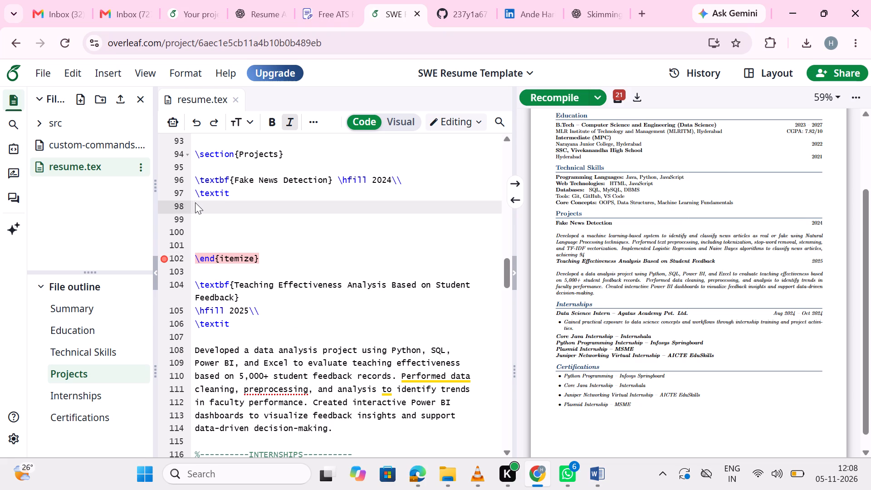
{"action": "key", "text": "ctrl+v"}
{"action": "left_click", "coordinate": [560, 92]}
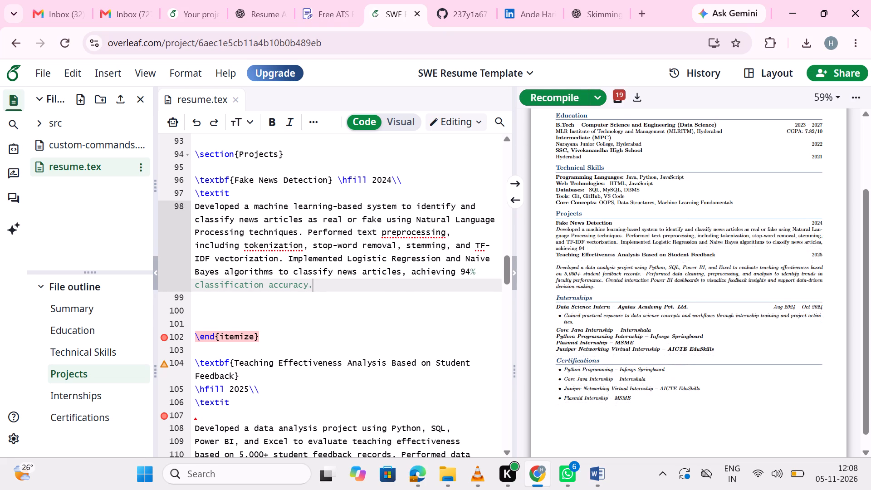
Add a blank line above the Teaching Effectiveness Analysis heading and dismiss the browser notification.
{"action": "scroll", "coordinate": [396, 266], "scroll_direction": "down", "scroll_amount": 1}
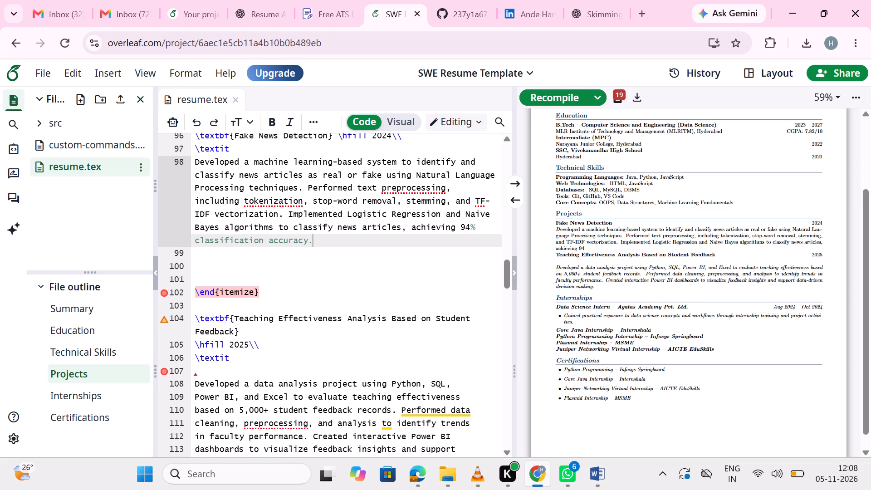
{"action": "scroll", "coordinate": [396, 266], "scroll_direction": "down", "scroll_amount": 2}
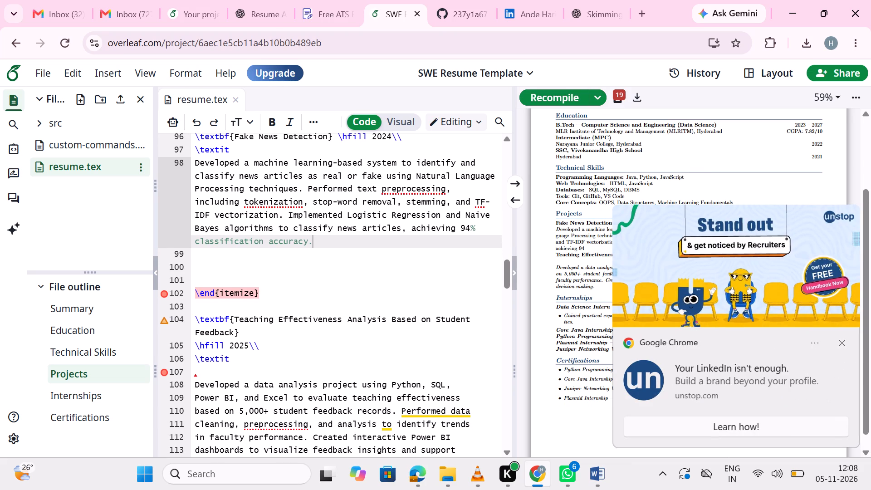
{"action": "left_click", "coordinate": [200, 309]}
{"action": "key", "text": "Return"}
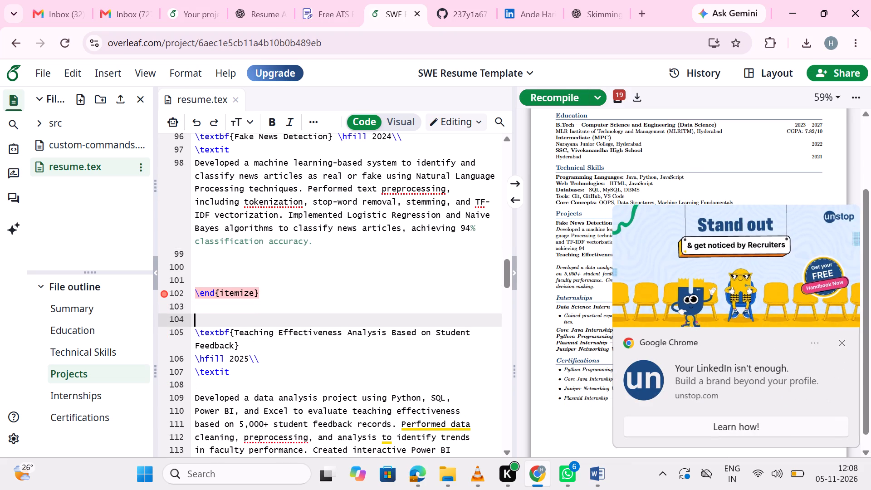
{"action": "left_click", "coordinate": [842, 341]}
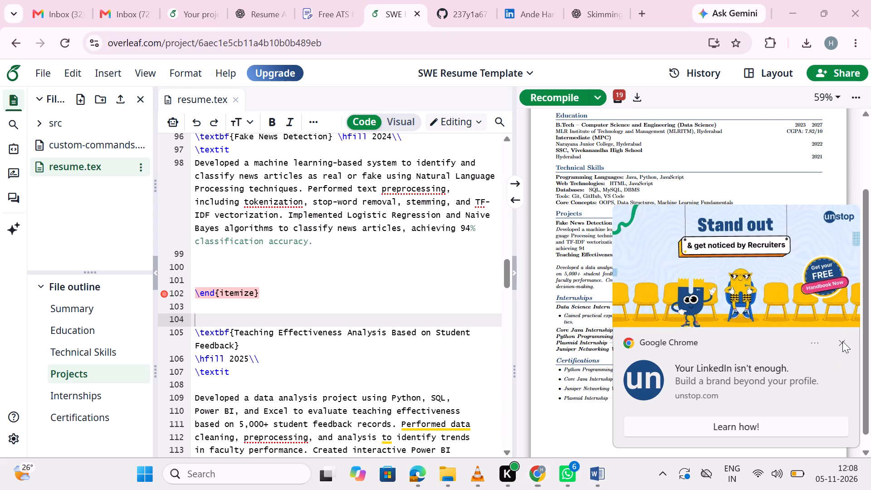
Move the Teaching Effectiveness Analysis paragraph up to the line directly below its \textit command and recompile.
{"action": "scroll", "coordinate": [323, 333], "scroll_direction": "down", "scroll_amount": 1}
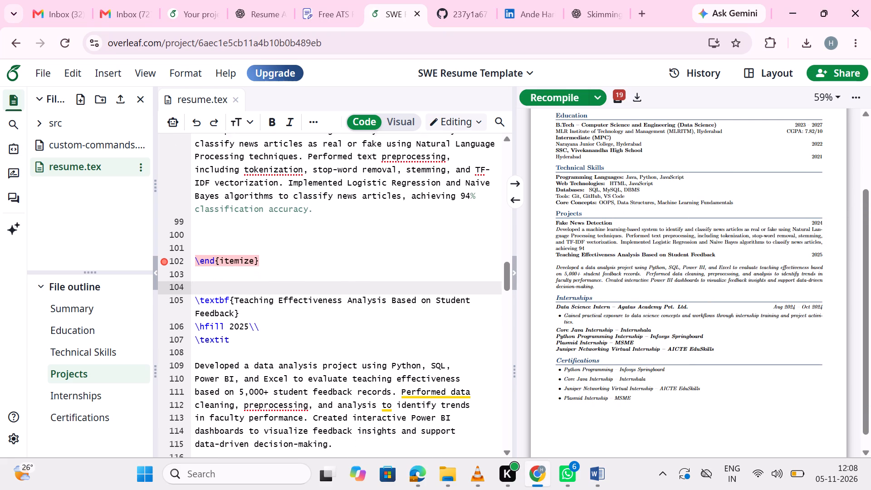
{"action": "scroll", "coordinate": [323, 333], "scroll_direction": "down", "scroll_amount": 2}
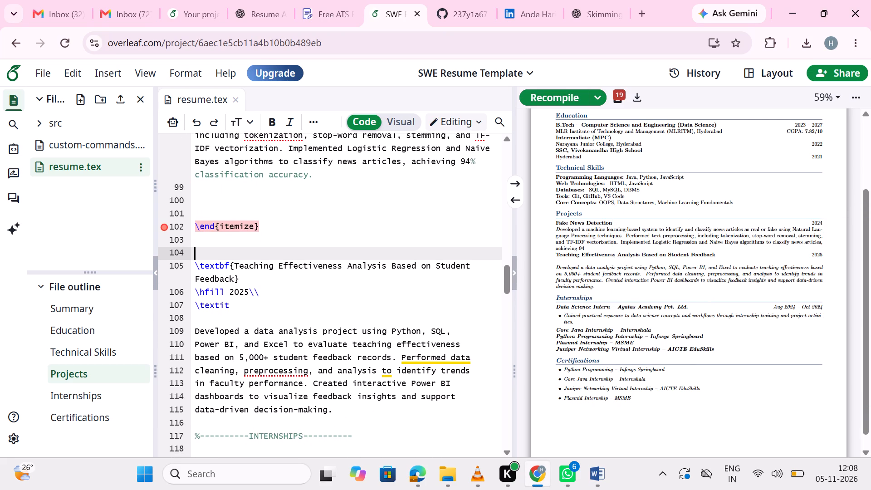
{"action": "scroll", "coordinate": [323, 333], "scroll_direction": "down", "scroll_amount": 1}
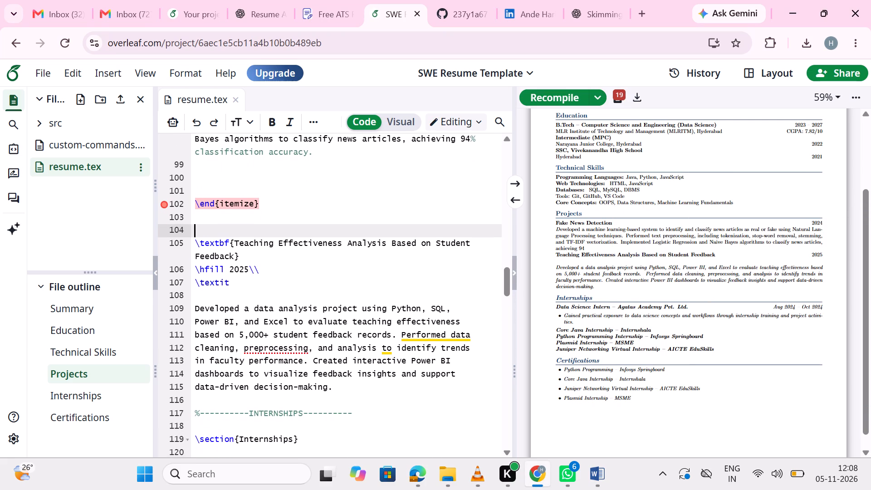
{"action": "scroll", "coordinate": [323, 333], "scroll_direction": "down", "scroll_amount": 1}
{"action": "left_click_drag", "start_coordinate": [193, 306], "coordinate": [333, 387]}
{"action": "key", "text": "ctrl+c"}
{"action": "key", "text": "BackSpace"}
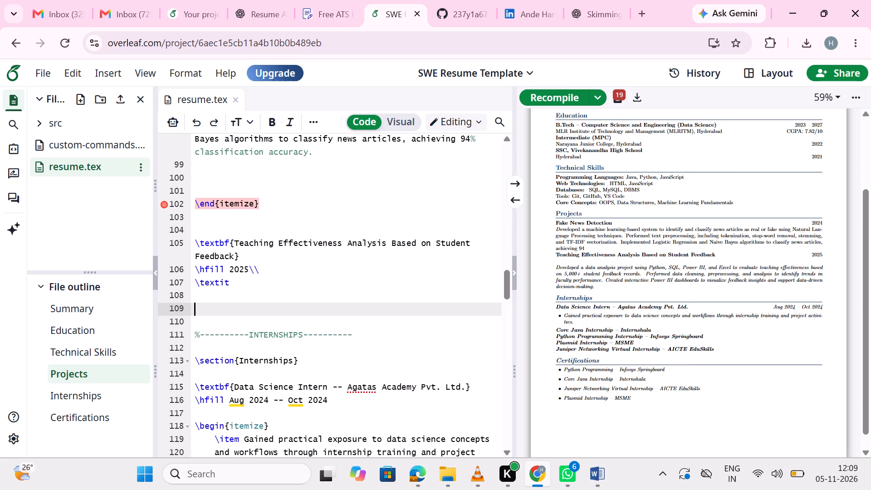
{"action": "left_click", "coordinate": [199, 291]}
{"action": "key", "text": "ctrl+v"}
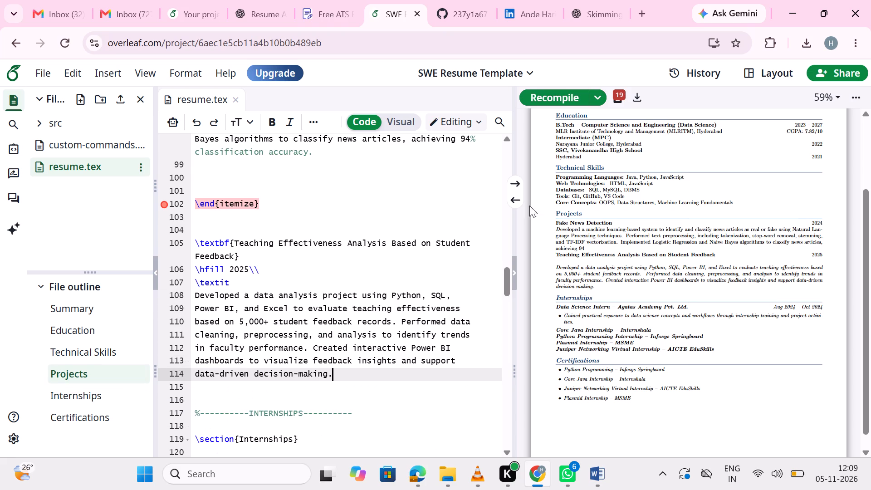
{"action": "left_click", "coordinate": [544, 98]}
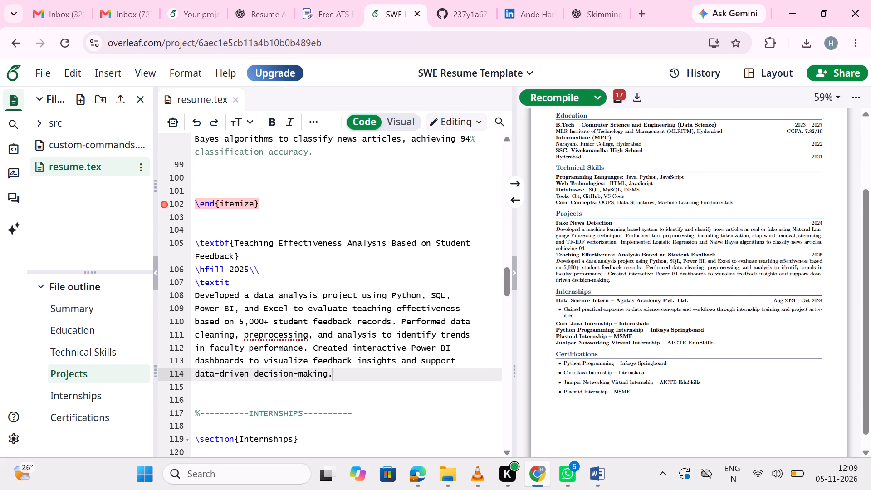
Delete the Data Science Intern title and its date line from the Internships section, leaving only \textbf, and recompile.
{"action": "scroll", "coordinate": [371, 318], "scroll_direction": "down", "scroll_amount": 1}
{"action": "scroll", "coordinate": [602, 321], "scroll_direction": "down", "scroll_amount": 1}
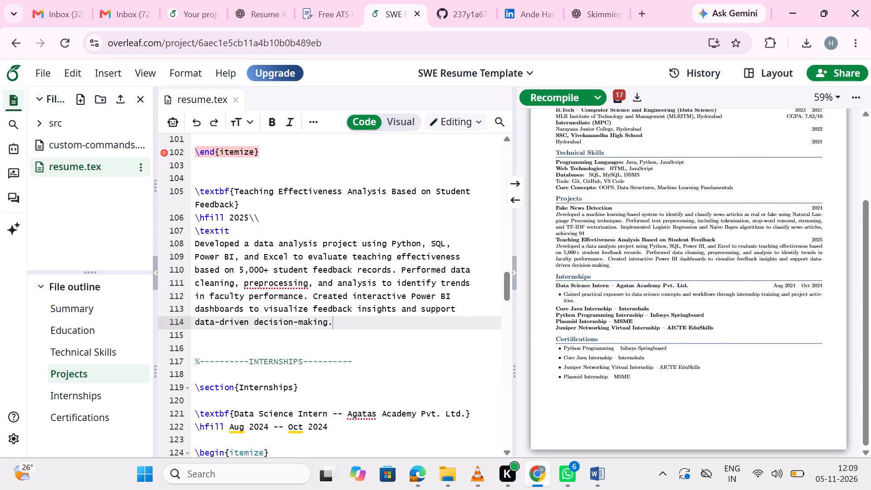
{"action": "scroll", "coordinate": [278, 357], "scroll_direction": "down", "scroll_amount": 4}
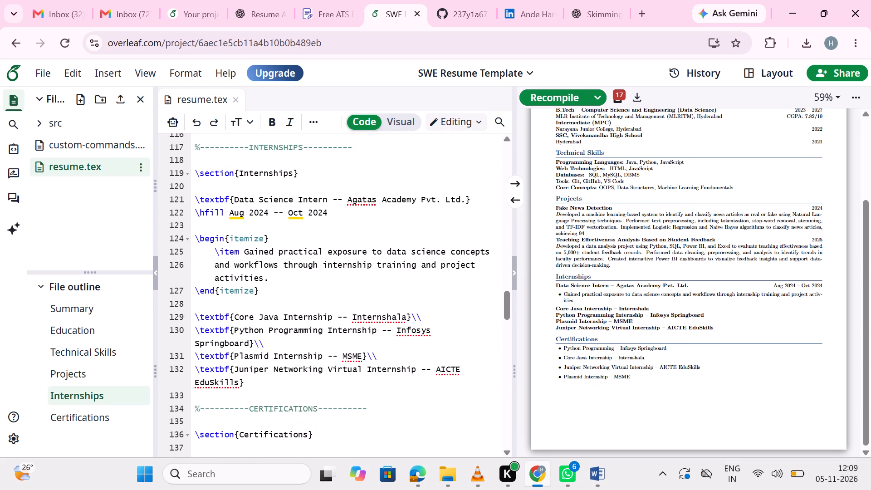
{"action": "scroll", "coordinate": [278, 357], "scroll_direction": "down", "scroll_amount": 2}
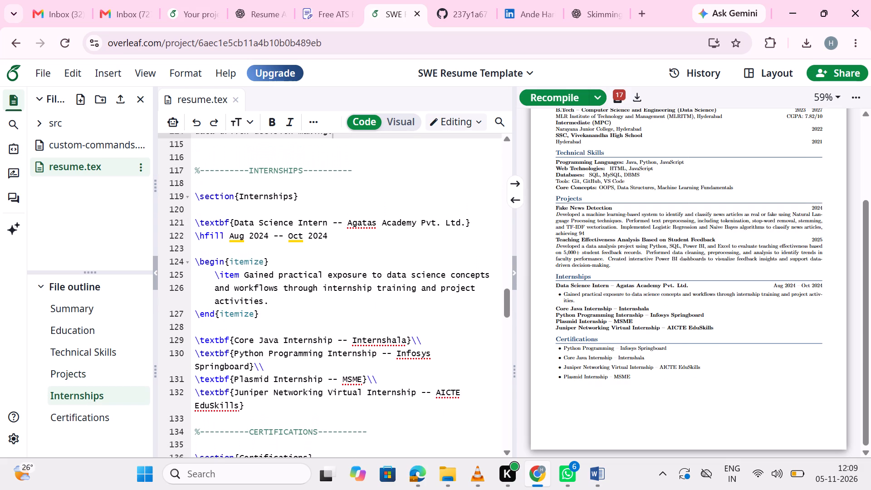
{"action": "scroll", "coordinate": [278, 357], "scroll_direction": "down", "scroll_amount": 1}
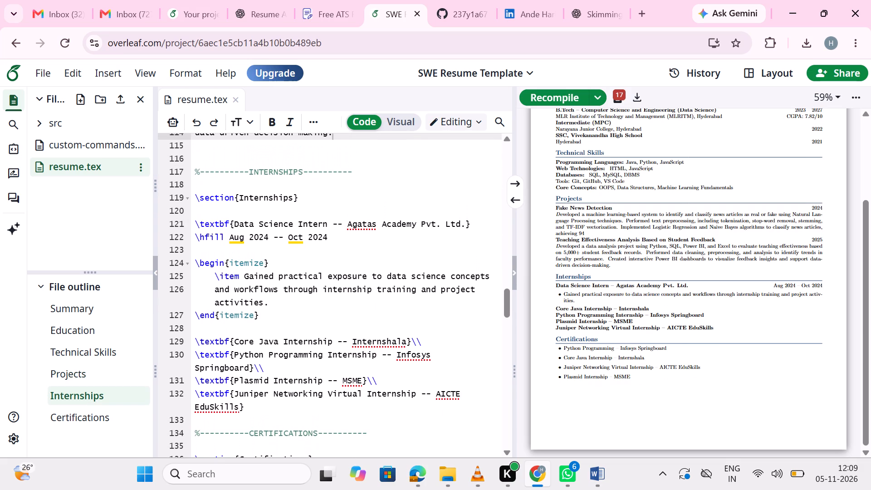
{"action": "scroll", "coordinate": [278, 357], "scroll_direction": "down", "scroll_amount": 3}
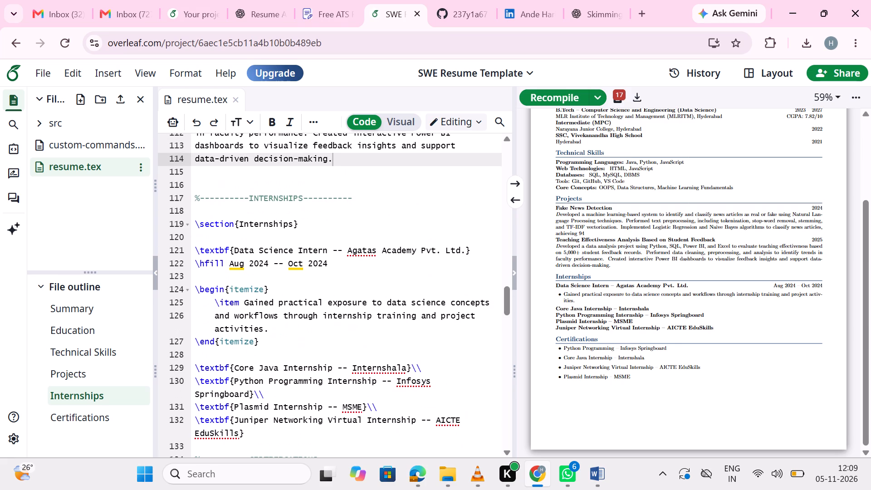
{"action": "scroll", "coordinate": [264, 321], "scroll_direction": "down", "scroll_amount": 1}
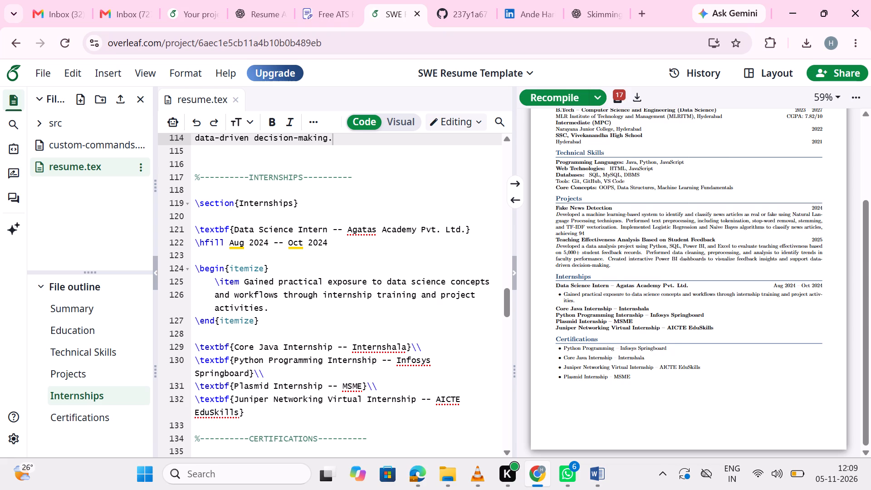
{"action": "left_click_drag", "start_coordinate": [232, 227], "coordinate": [332, 246]}
{"action": "key", "text": "BackSpace"}
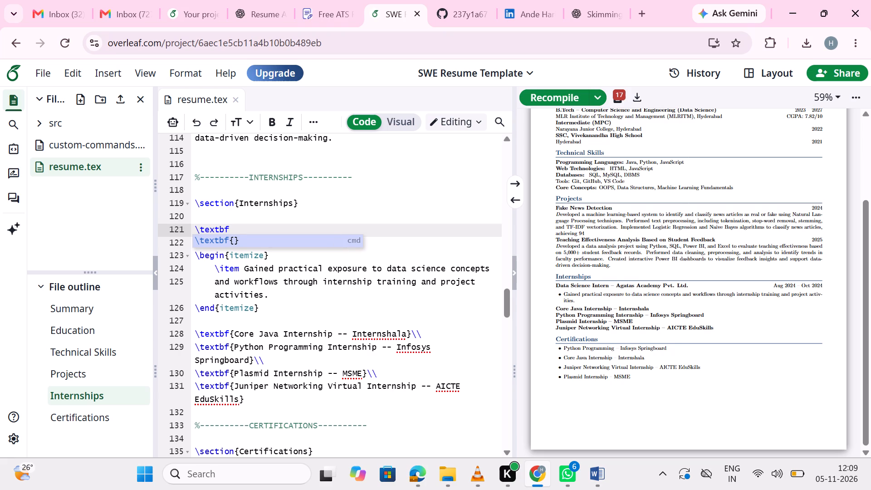
{"action": "left_click", "coordinate": [554, 96]}
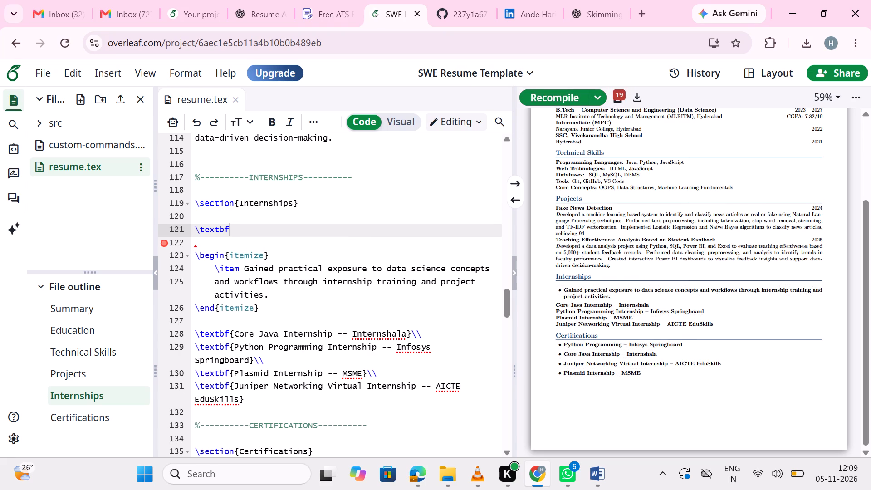
Delete the "Gained practical exposure" description text from the first internship's bullet, keeping the \item command, and recompile.
{"action": "left_click_drag", "start_coordinate": [240, 266], "coordinate": [274, 292]}
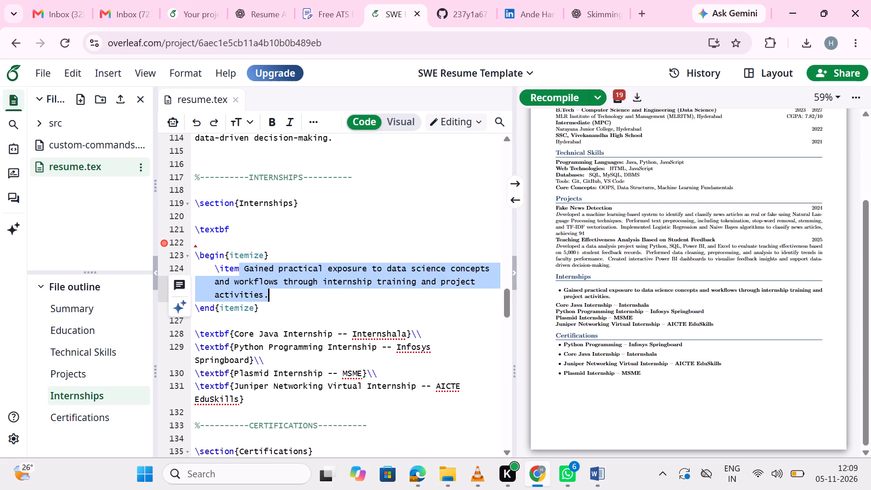
{"action": "key", "text": "BackSpace"}
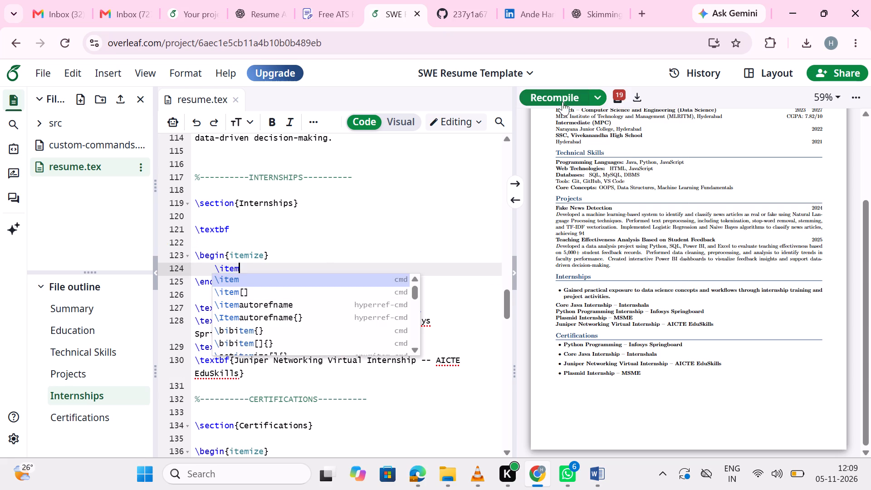
{"action": "left_click", "coordinate": [563, 102]}
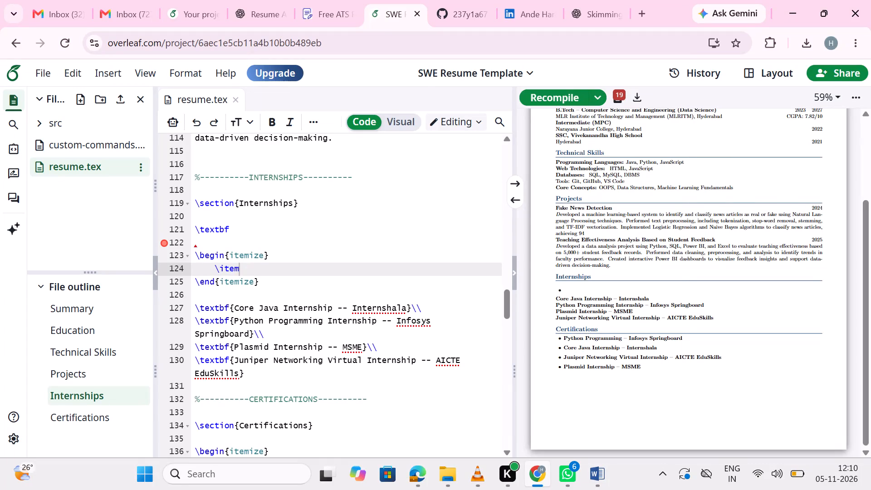
Move the four \textbf internship lines, Core Java through Juniper Networking, up to directly below \end{itemize} in the Internships section and recompile.
{"action": "left_click", "coordinate": [195, 308]}
{"action": "key", "text": "BackSpace"}
{"action": "key", "text": "BackSpace"}
{"action": "key", "text": "BackSpace"}
{"action": "left_click_drag", "start_coordinate": [193, 305], "coordinate": [253, 372]}
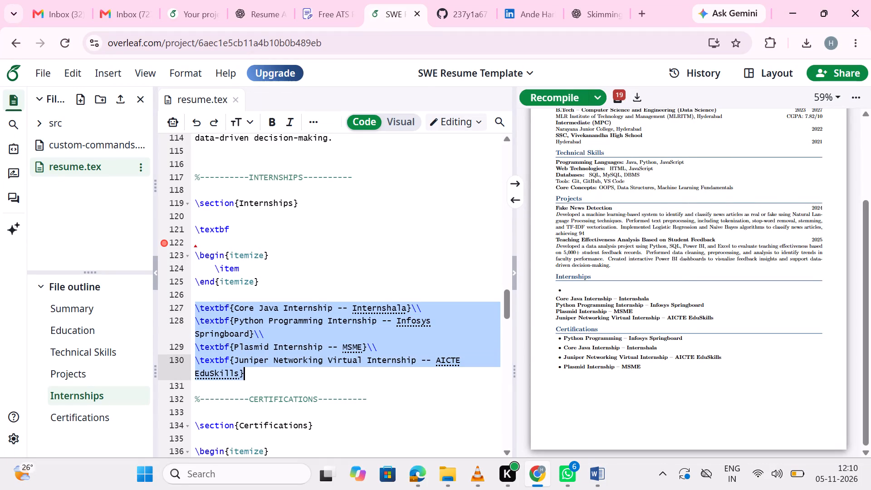
{"action": "left_click_drag", "start_coordinate": [253, 372], "coordinate": [253, 373]}
{"action": "key", "text": "ctrl+c"}
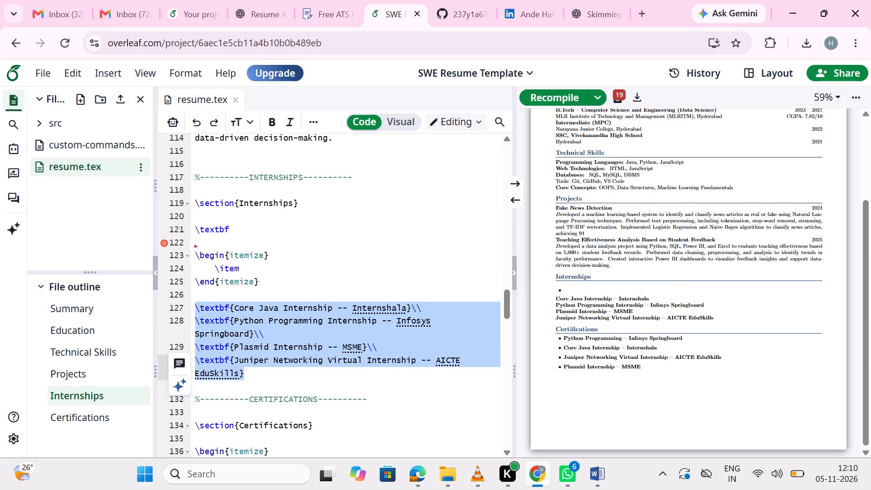
{"action": "left_click", "coordinate": [201, 296]}
{"action": "left_click_drag", "start_coordinate": [200, 306], "coordinate": [250, 373]}
{"action": "key", "text": "BackSpace"}
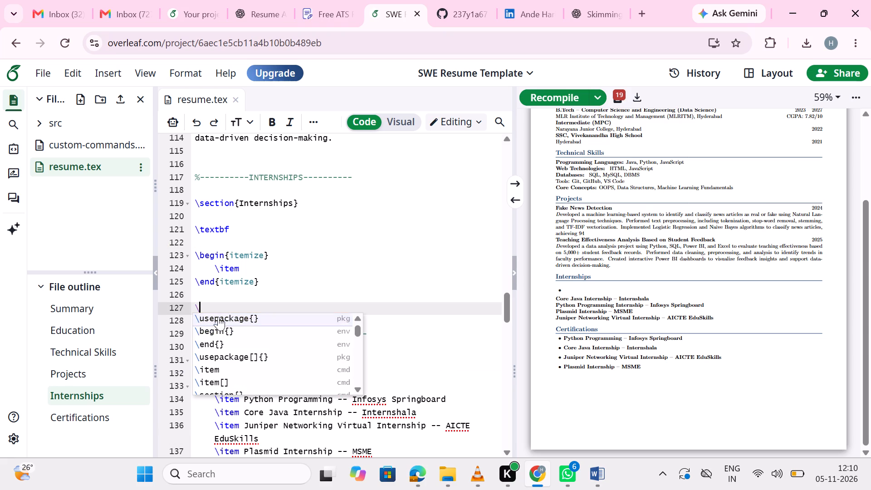
{"action": "left_click", "coordinate": [205, 296]}
{"action": "key", "text": "ctrl+v"}
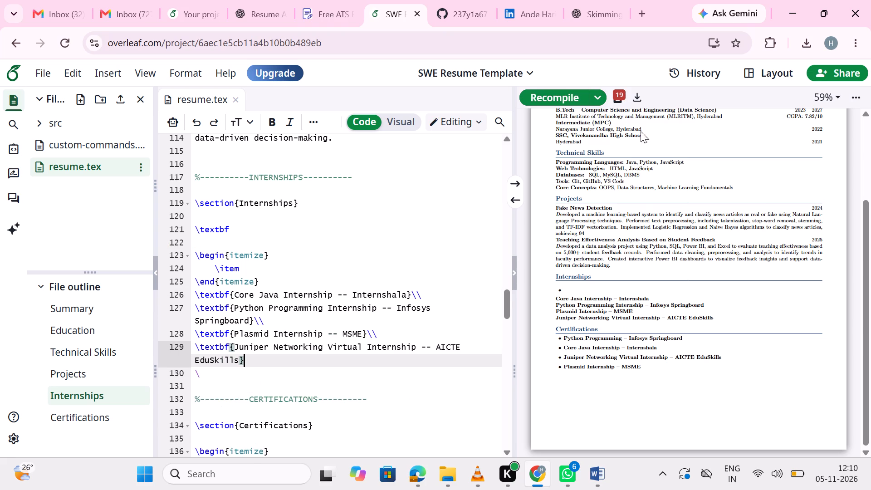
{"action": "left_click", "coordinate": [563, 95]}
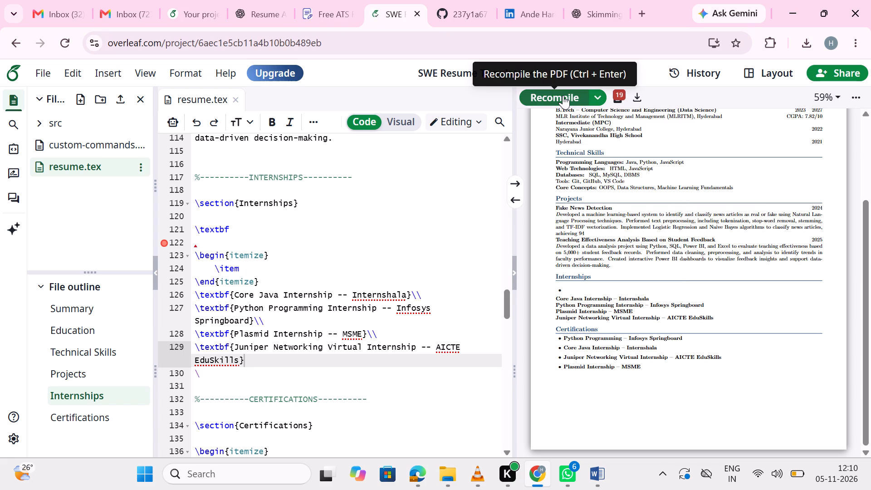
{"action": "left_click", "coordinate": [563, 95]}
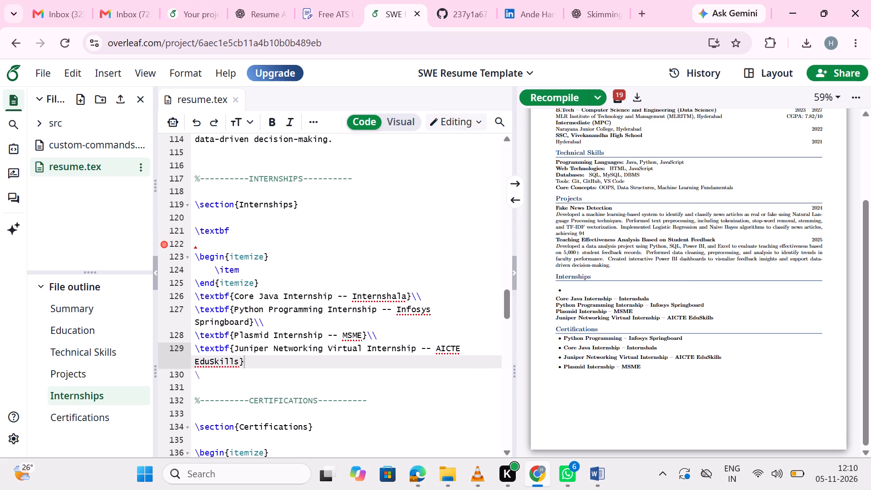
Delete the leftover \textbf command and the empty itemize block above the Core Java Internship line, recompile, and dismiss the browser notification.
{"action": "left_click_drag", "start_coordinate": [196, 294], "coordinate": [236, 337]}
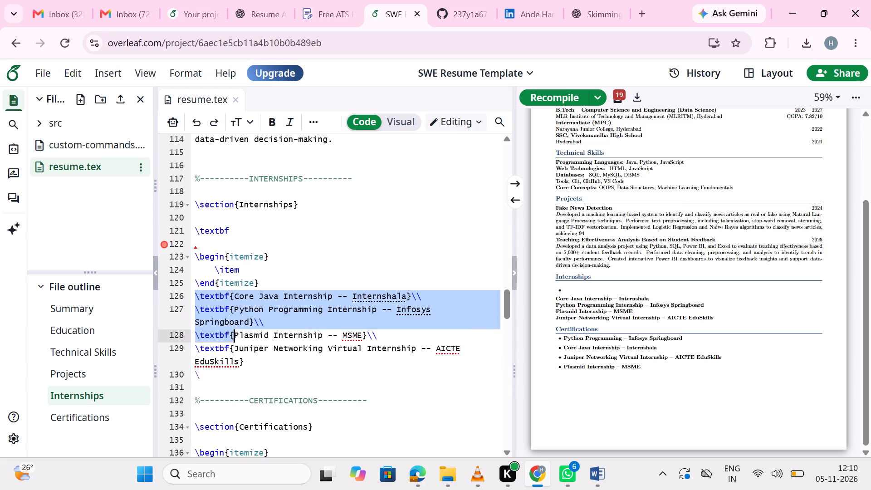
{"action": "left_click_drag", "start_coordinate": [236, 337], "coordinate": [251, 359]}
{"action": "key", "text": "ctrl+c"}
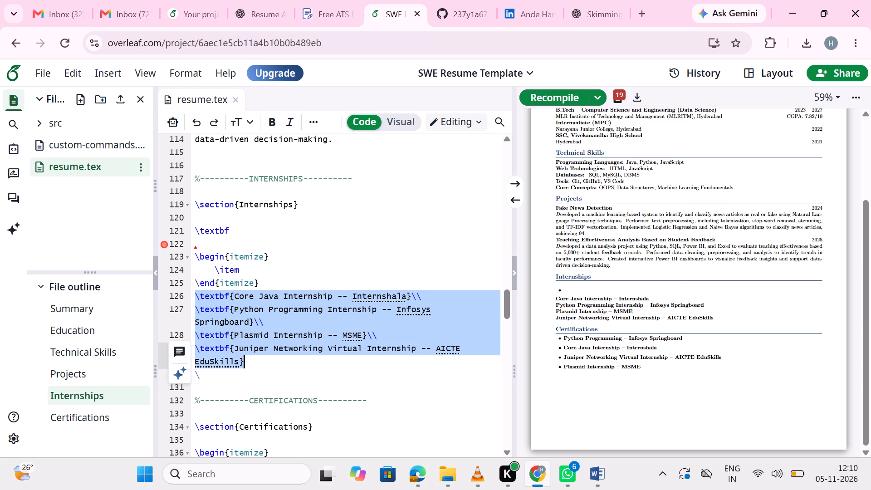
{"action": "left_click_drag", "start_coordinate": [196, 227], "coordinate": [215, 239]}
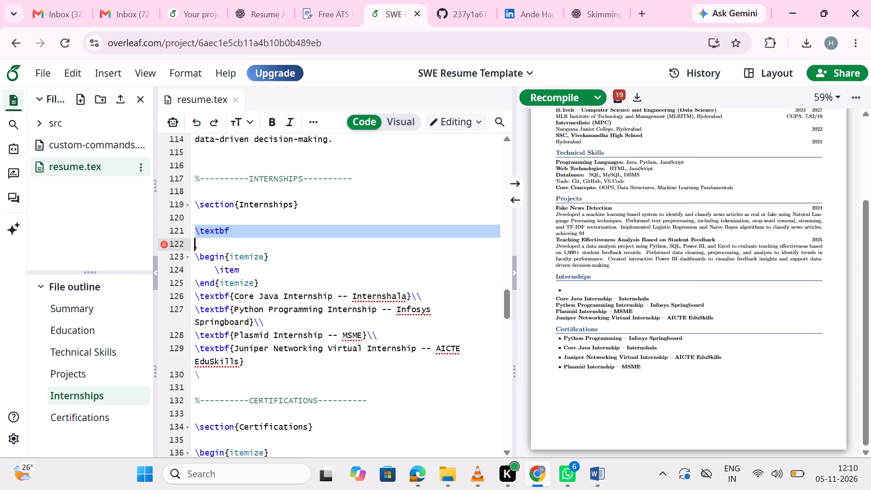
{"action": "left_click_drag", "start_coordinate": [215, 239], "coordinate": [260, 280]}
{"action": "key", "text": "BackSpace"}
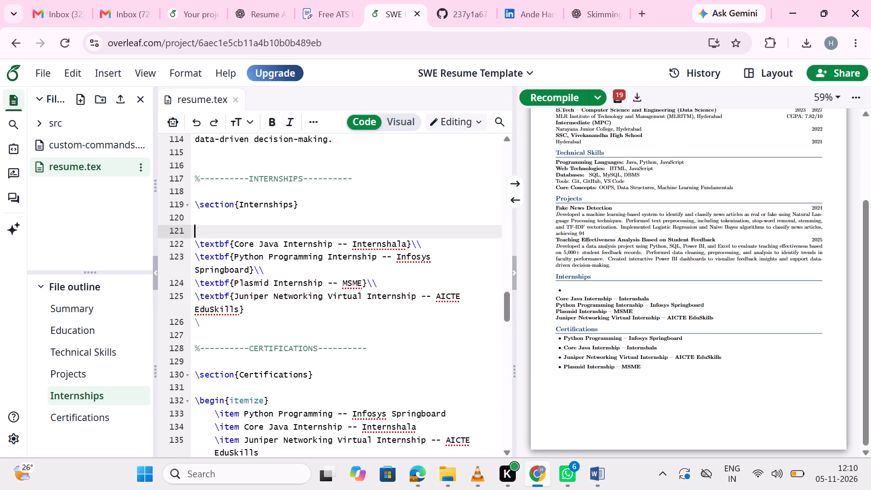
{"action": "key", "text": "BackSpace"}
{"action": "key", "text": "BackSpace"}
{"action": "key", "text": "BackSpace"}
{"action": "left_click", "coordinate": [544, 84]}
{"action": "left_click", "coordinate": [544, 87]}
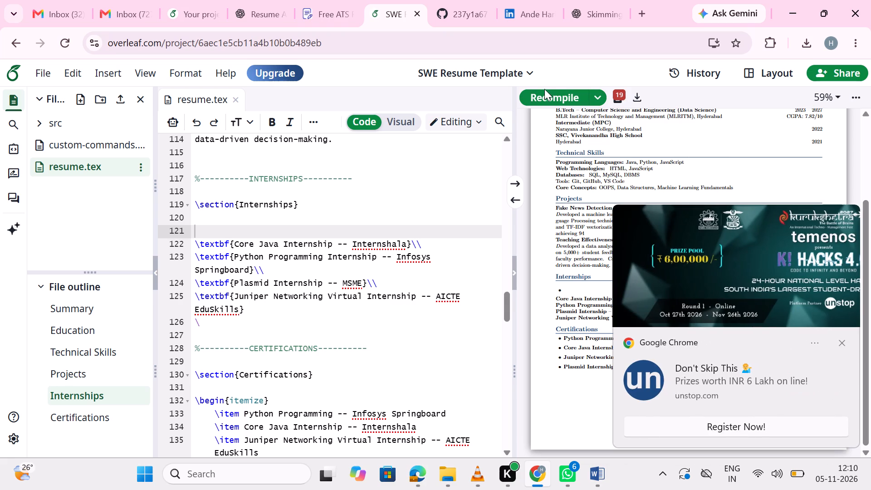
{"action": "left_click", "coordinate": [545, 93]}
{"action": "left_click", "coordinate": [841, 344]}
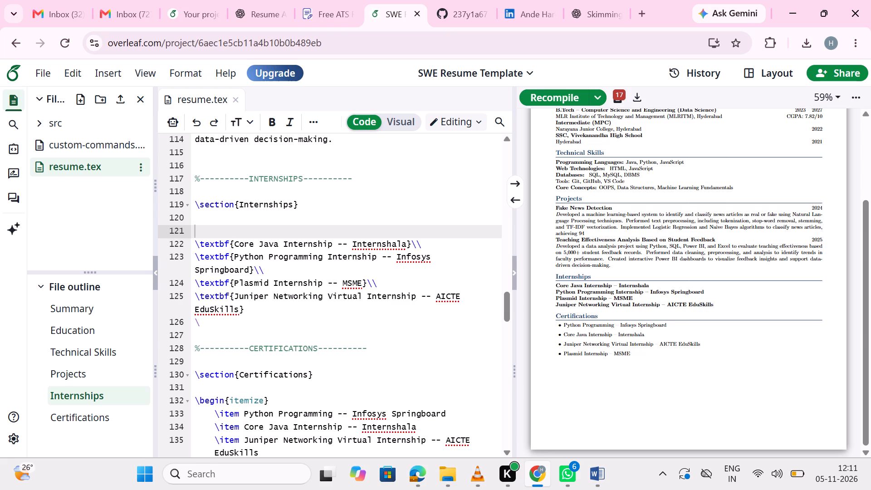
Remove the bold formatting from Internshala and Infosys Springboard in the Core Java and Python Programming internship lines.
{"action": "left_click_drag", "start_coordinate": [352, 244], "coordinate": [405, 242]}
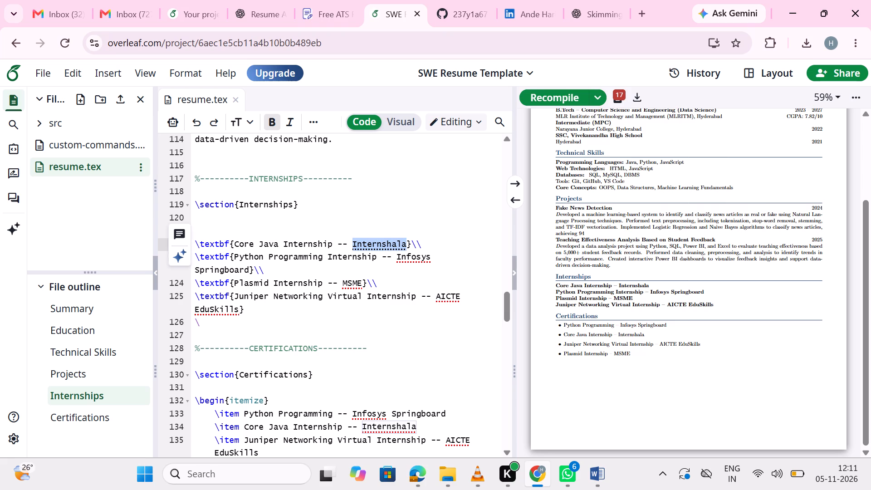
{"action": "left_click", "coordinate": [271, 121]}
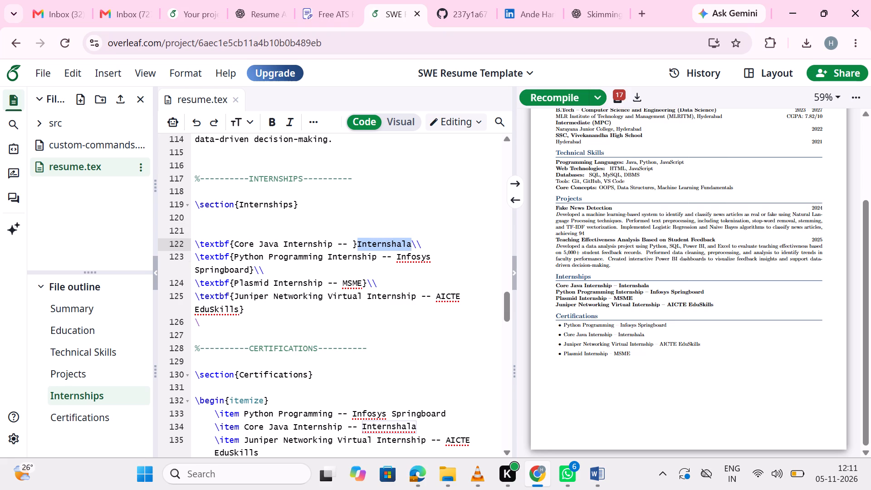
{"action": "left_click_drag", "start_coordinate": [396, 258], "coordinate": [428, 254]}
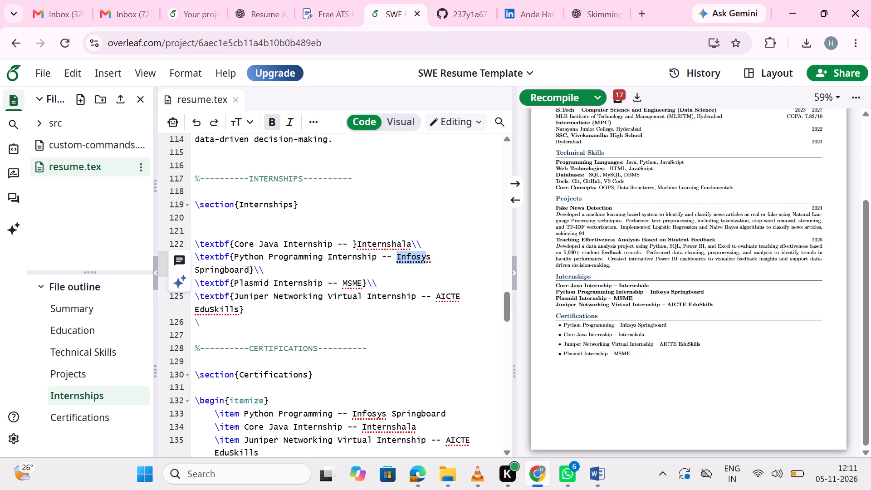
{"action": "left_click", "coordinate": [426, 264]}
{"action": "left_click_drag", "start_coordinate": [396, 260], "coordinate": [436, 259]}
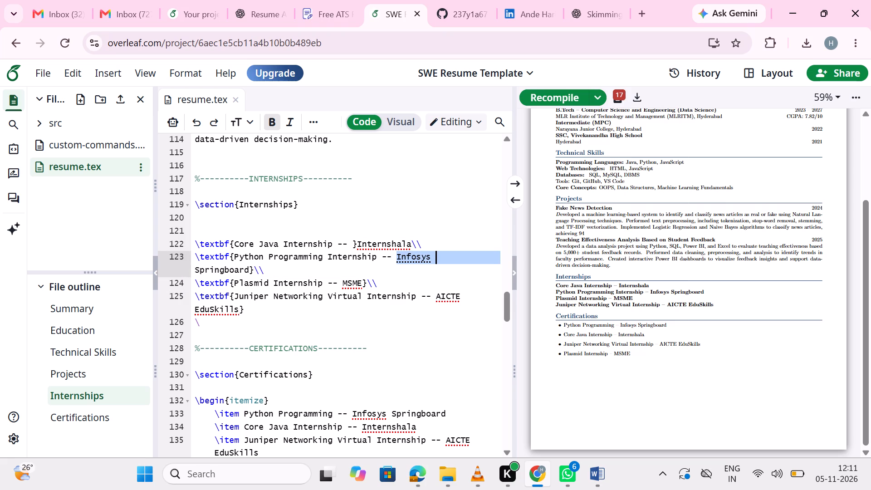
{"action": "left_click", "coordinate": [268, 127]}
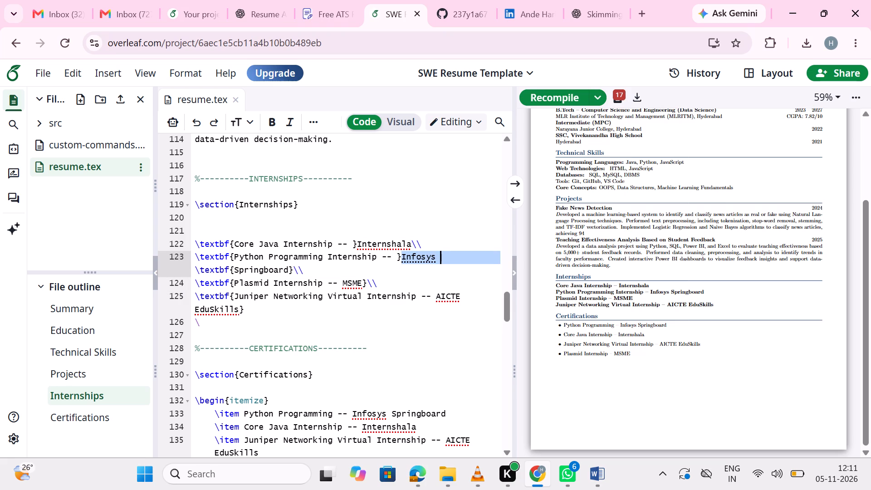
{"action": "left_click_drag", "start_coordinate": [289, 268], "coordinate": [234, 272]}
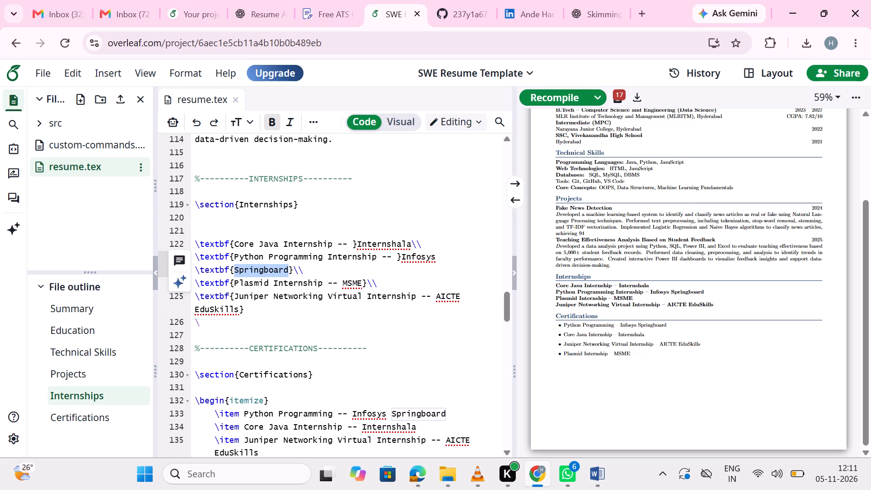
{"action": "left_click", "coordinate": [275, 126]}
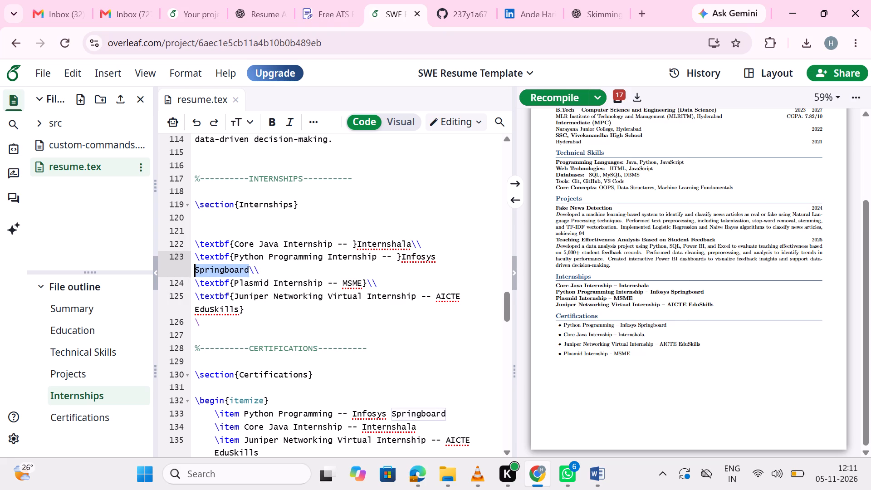
Remove the bold formatting from MSME in the Plasmid line and AICTE in the Juniper Networking line, and recompile.
{"action": "left_click_drag", "start_coordinate": [362, 283], "coordinate": [339, 281]}
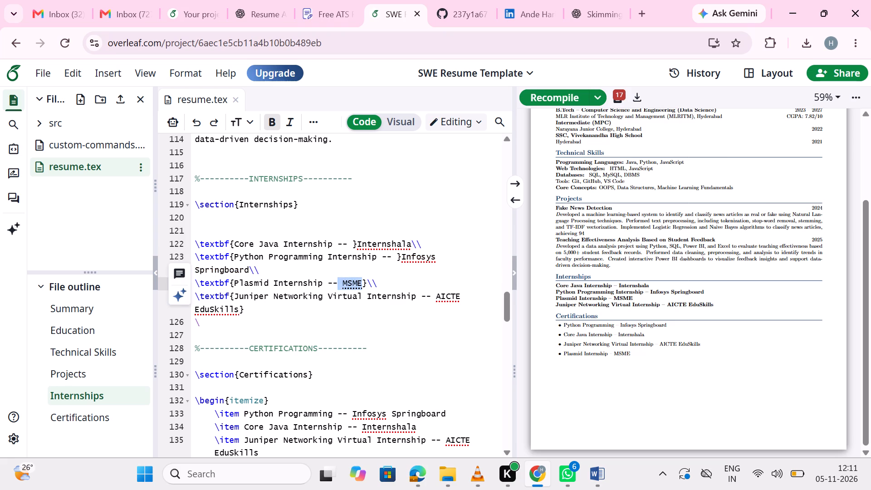
{"action": "left_click", "coordinate": [267, 120]}
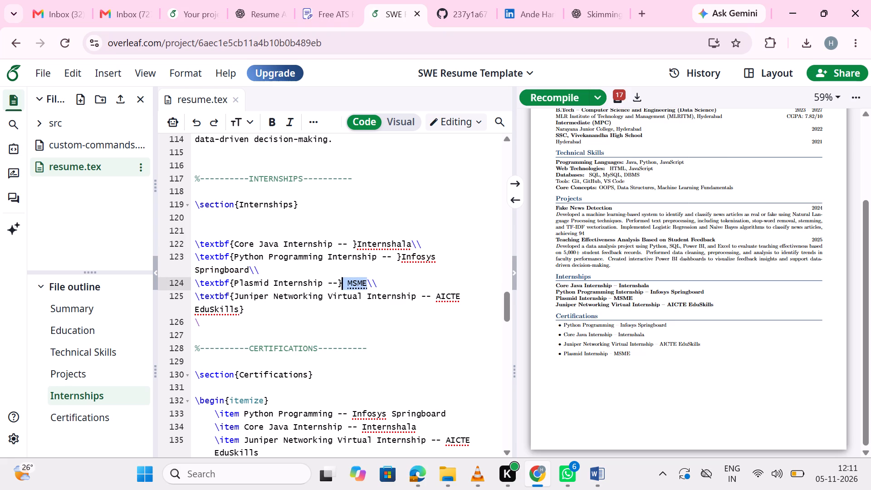
{"action": "left_click_drag", "start_coordinate": [433, 297], "coordinate": [463, 290]}
{"action": "left_click", "coordinate": [269, 122]}
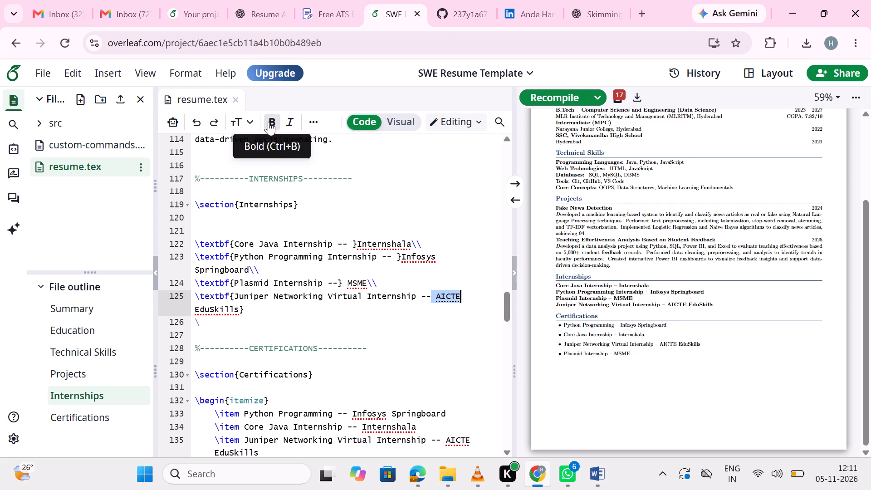
{"action": "scroll", "coordinate": [403, 338], "scroll_direction": "down", "scroll_amount": 1}
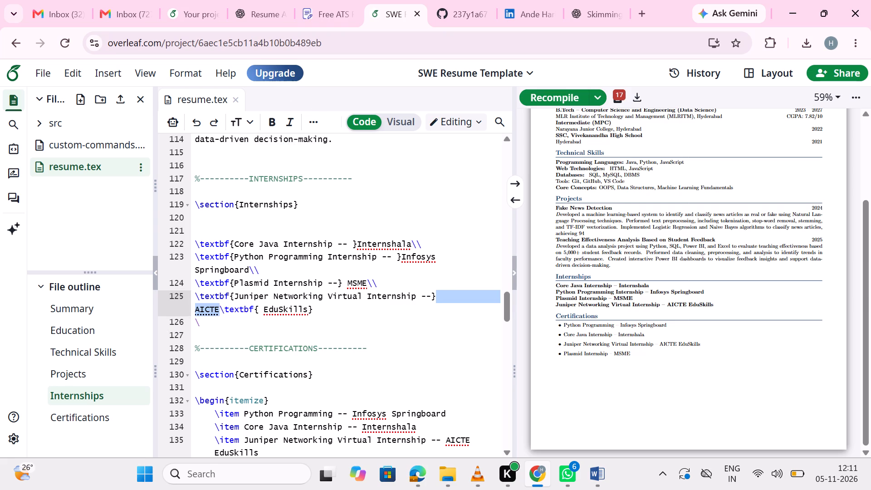
{"action": "scroll", "coordinate": [403, 338], "scroll_direction": "down", "scroll_amount": 1}
{"action": "left_click", "coordinate": [384, 309]}
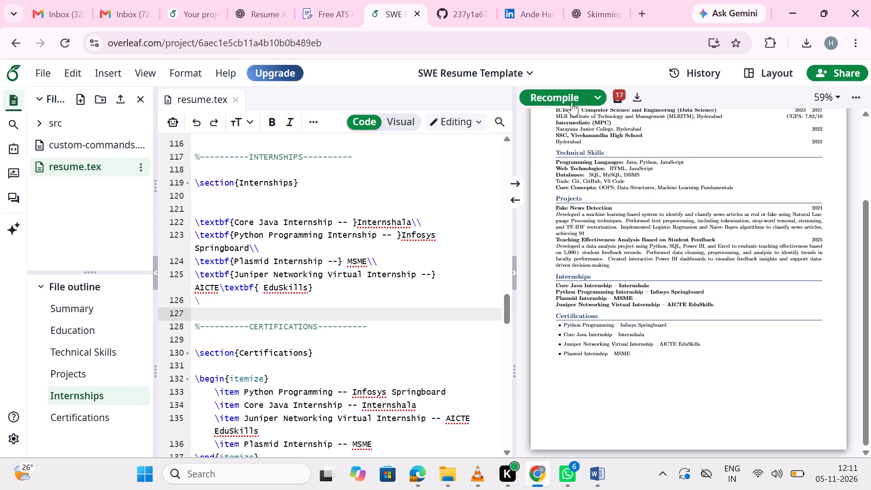
{"action": "left_click", "coordinate": [571, 101]}
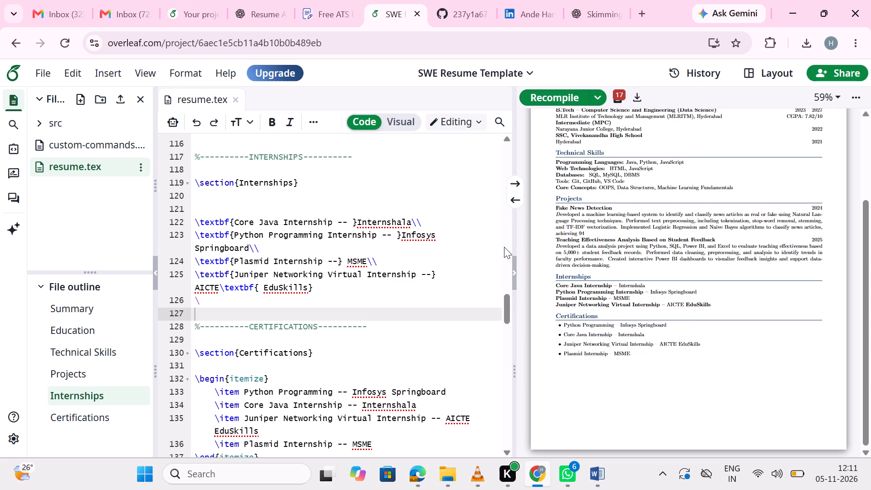
Remove the bold formatting from "EduSkill" at the end of the Juniper Networking internship line and recompile.
{"action": "left_click_drag", "start_coordinate": [306, 288], "coordinate": [262, 284]}
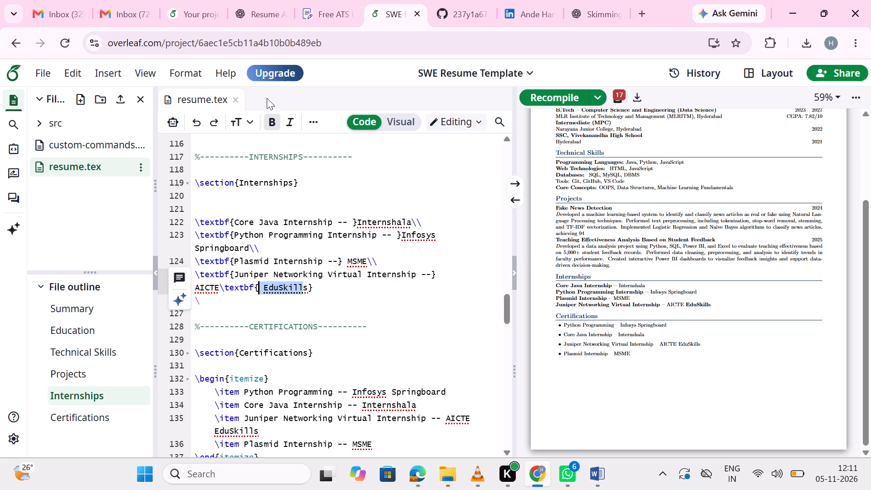
{"action": "left_click", "coordinate": [265, 119]}
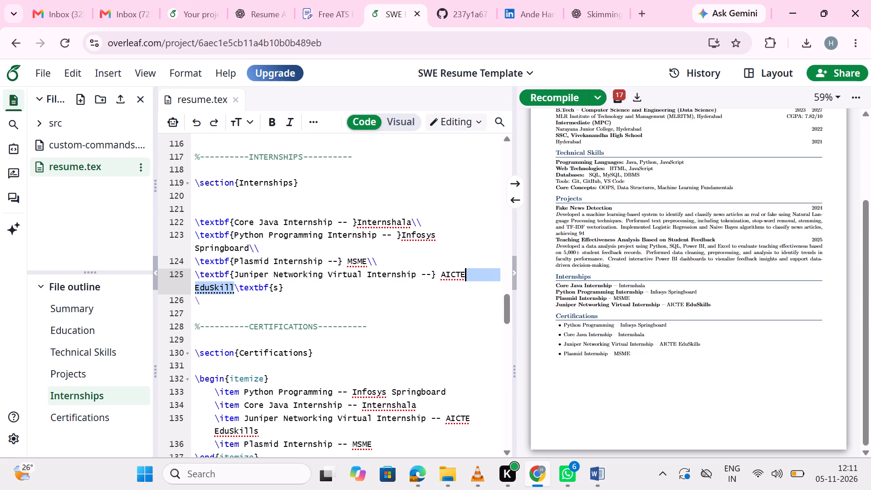
{"action": "left_click", "coordinate": [563, 90]}
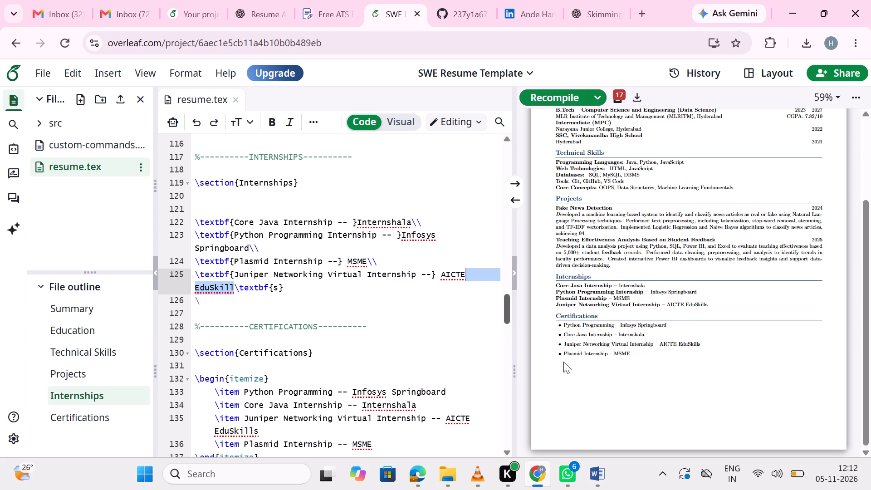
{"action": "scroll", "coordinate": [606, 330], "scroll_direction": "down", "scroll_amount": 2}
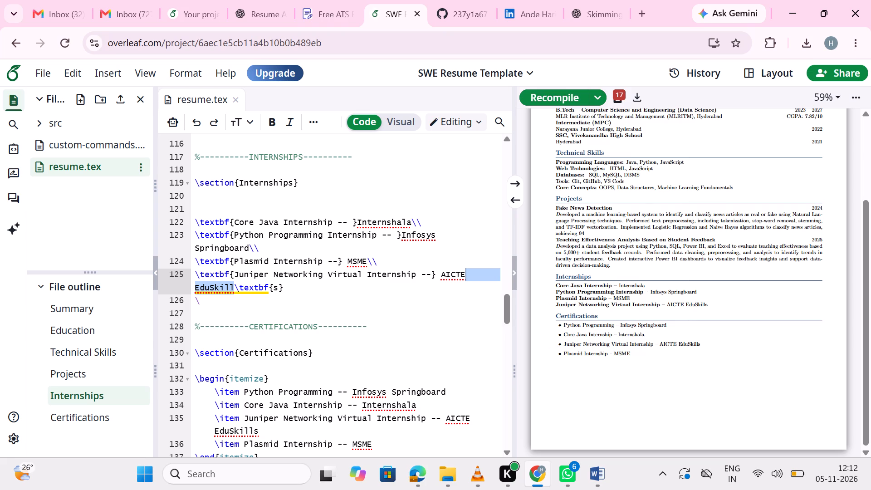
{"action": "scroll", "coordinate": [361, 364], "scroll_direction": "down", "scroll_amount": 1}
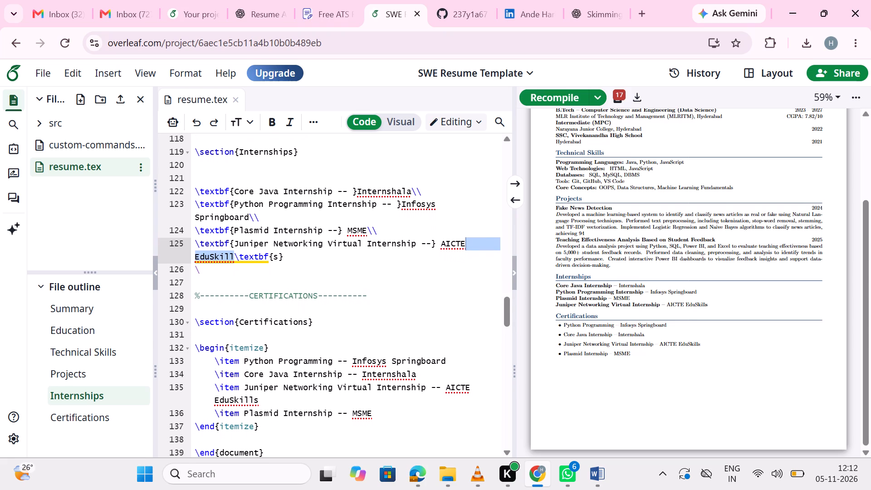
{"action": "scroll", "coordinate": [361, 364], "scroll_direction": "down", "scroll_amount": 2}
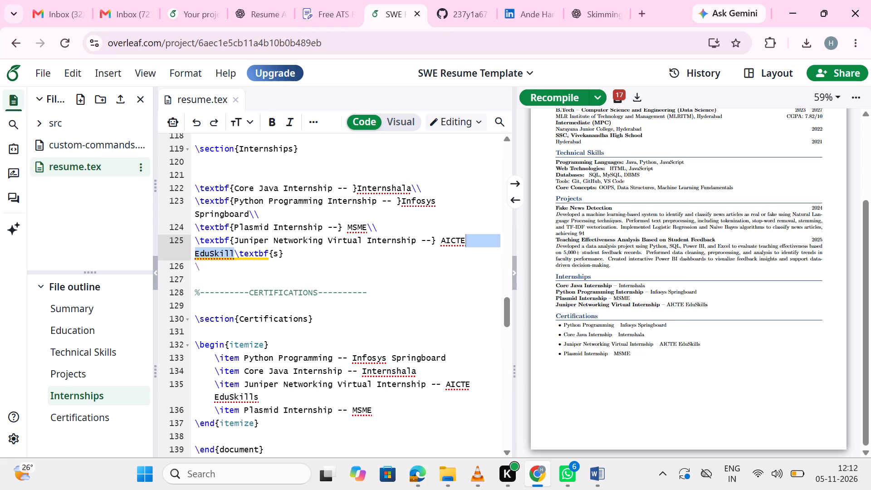
Delete the text "Plasmid Internship -- MSME" from the last item of the Certifications list, keeping its \item command.
{"action": "scroll", "coordinate": [293, 408], "scroll_direction": "down", "scroll_amount": 1}
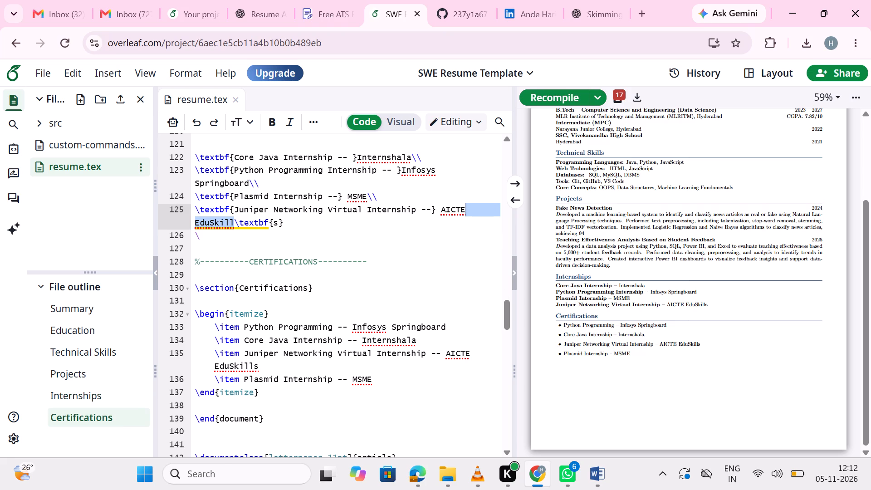
{"action": "left_click", "coordinate": [375, 372]}
{"action": "left_click", "coordinate": [377, 377]}
{"action": "key", "text": "BackSpace"}
{"action": "key", "text": "BackSpace"}
{"action": "key", "text": "BackSpace"}
{"action": "key", "text": "BackSpace"}
{"action": "key", "text": "BackSpace"}
{"action": "key", "text": "BackSpace"}
{"action": "key", "text": "BackSpace"}
{"action": "key", "text": "BackSpace"}
{"action": "key", "text": "BackSpace"}
{"action": "key", "text": "BackSpace"}
{"action": "key", "text": "BackSpace"}
{"action": "key", "text": "BackSpace"}
{"action": "key", "text": "BackSpace"}
{"action": "key", "text": "BackSpace"}
{"action": "key", "text": "BackSpace"}
{"action": "key", "text": "BackSpace"}
{"action": "key", "text": "BackSpace"}
{"action": "key", "text": "BackSpace"}
{"action": "key", "text": "BackSpace"}
{"action": "key", "text": "BackSpace"}
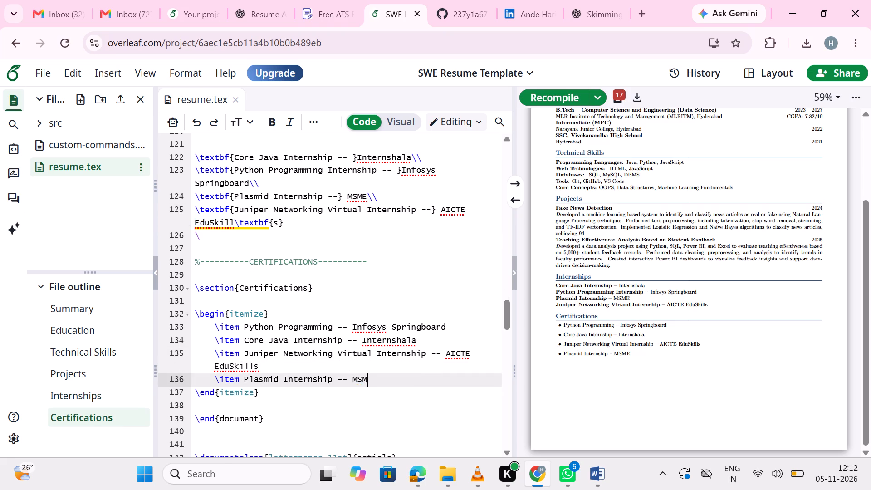
{"action": "key", "text": "BackSpace"}
{"action": "key", "text": "BackSpace"}
{"action": "key", "text": "BackSpace"}
{"action": "key", "text": "BackSpace"}
{"action": "key", "text": "BackSpace"}
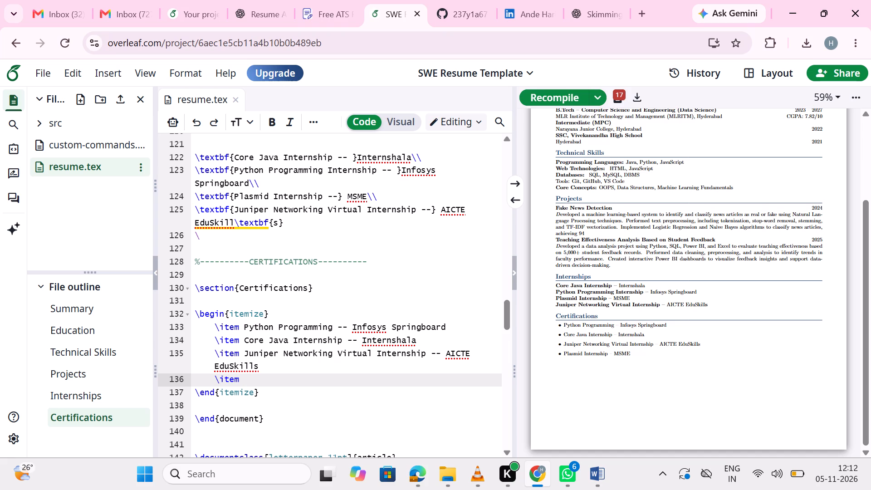
Review the resume source and the compiled preview, from the heading down to the Certifications section.
{"action": "scroll", "coordinate": [661, 221], "scroll_direction": "up", "scroll_amount": 1}
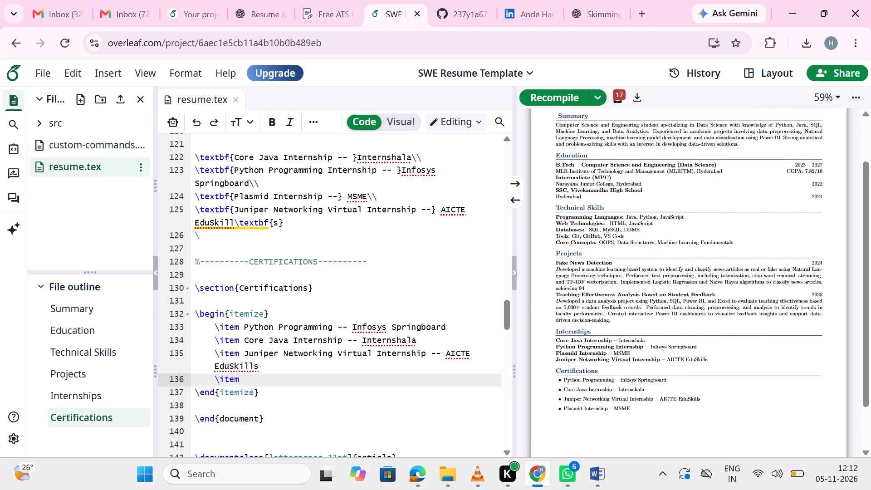
{"action": "scroll", "coordinate": [384, 202], "scroll_direction": "up", "scroll_amount": 5}
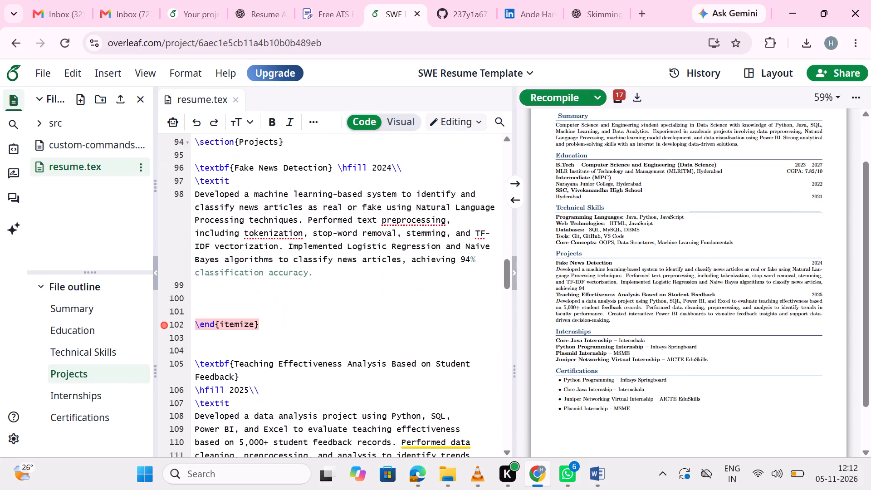
{"action": "scroll", "coordinate": [384, 202], "scroll_direction": "up", "scroll_amount": 9}
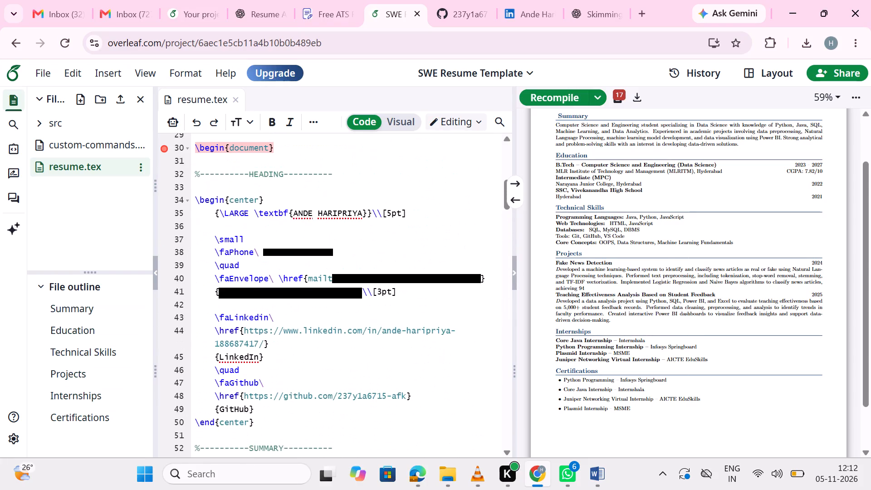
{"action": "scroll", "coordinate": [384, 202], "scroll_direction": "up", "scroll_amount": 2}
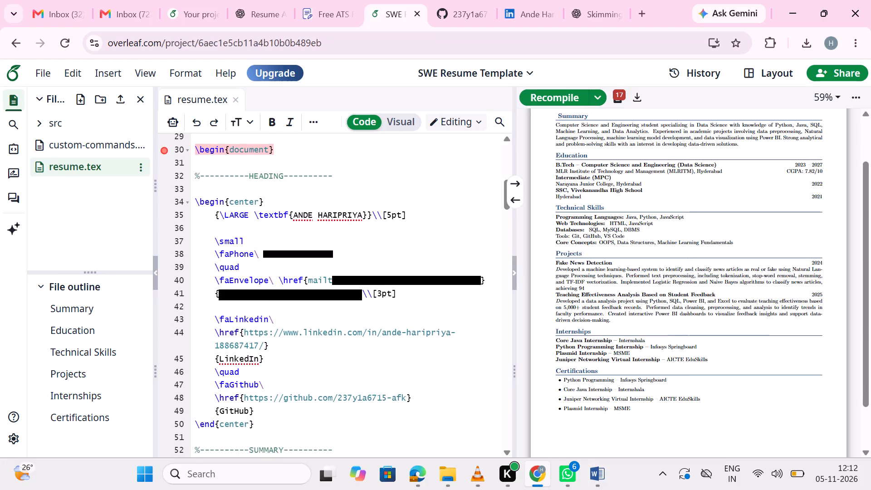
{"action": "scroll", "coordinate": [384, 202], "scroll_direction": "up", "scroll_amount": 1}
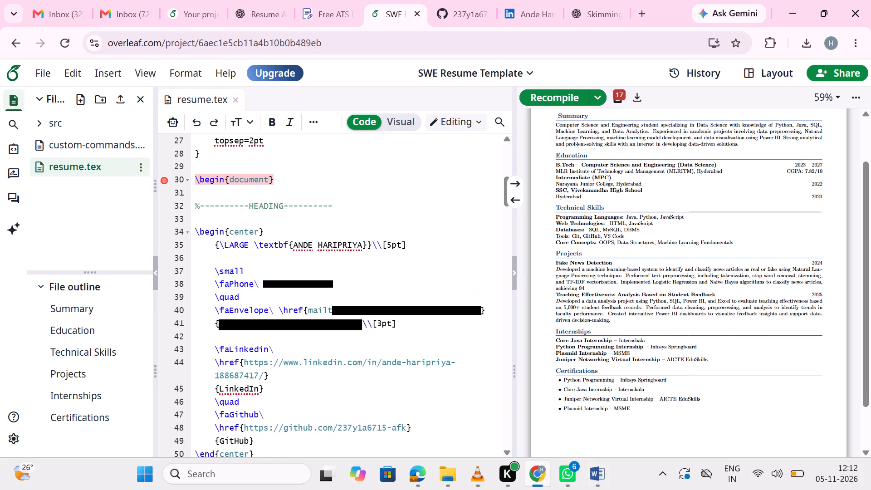
{"action": "scroll", "coordinate": [384, 202], "scroll_direction": "up", "scroll_amount": 1}
{"action": "scroll", "coordinate": [615, 260], "scroll_direction": "down", "scroll_amount": 1}
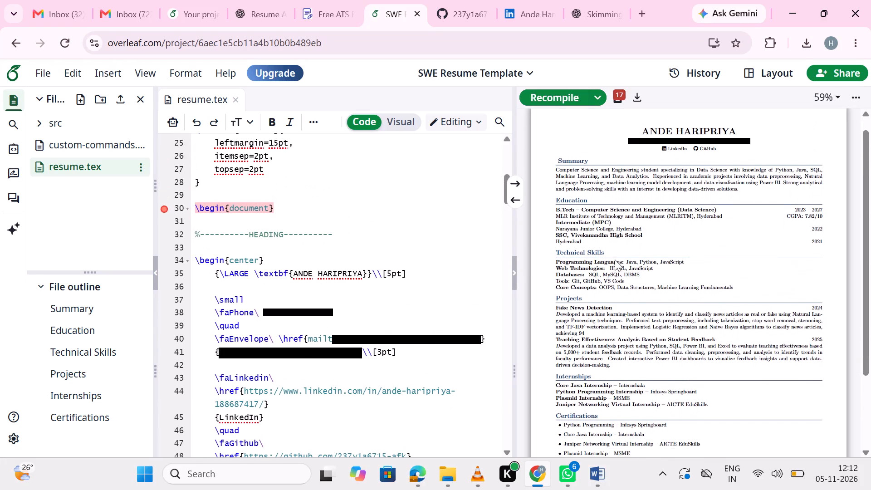
{"action": "scroll", "coordinate": [615, 260], "scroll_direction": "down", "scroll_amount": 1}
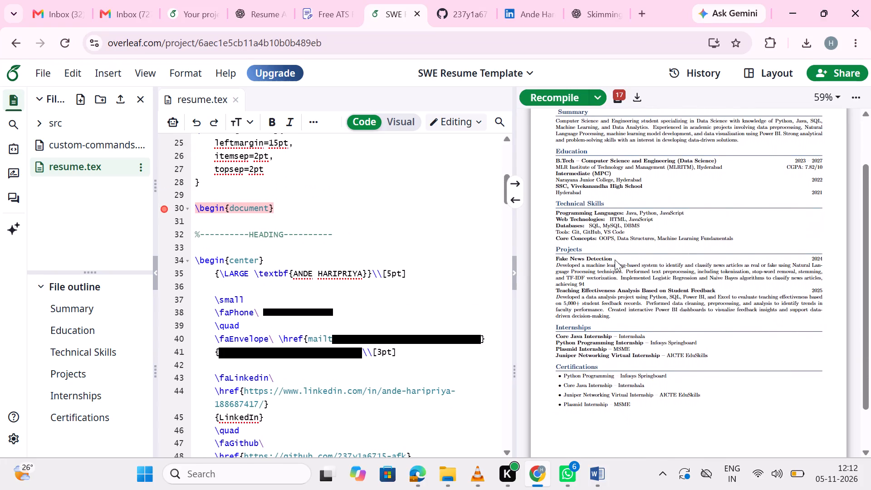
{"action": "scroll", "coordinate": [615, 260], "scroll_direction": "down", "scroll_amount": 2}
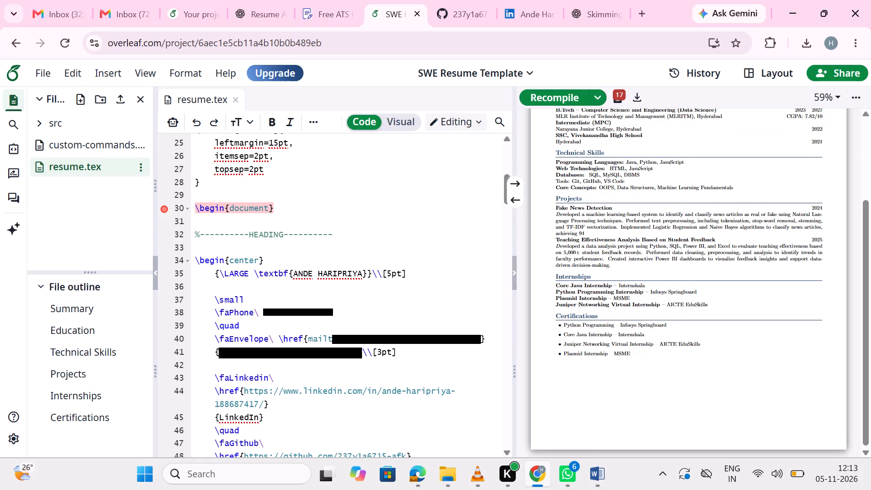
{"action": "scroll", "coordinate": [283, 348], "scroll_direction": "up", "scroll_amount": 3}
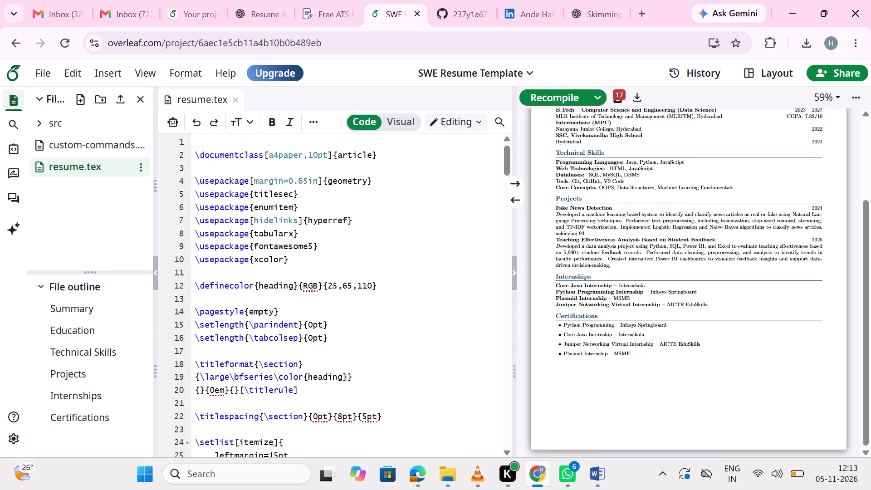
{"action": "scroll", "coordinate": [283, 348], "scroll_direction": "up", "scroll_amount": 2}
Remove the bold formatting from the Programming Languages, Web Technologies and Databases labels in the Technical Skills section.
{"action": "scroll", "coordinate": [283, 348], "scroll_direction": "down", "scroll_amount": 4}
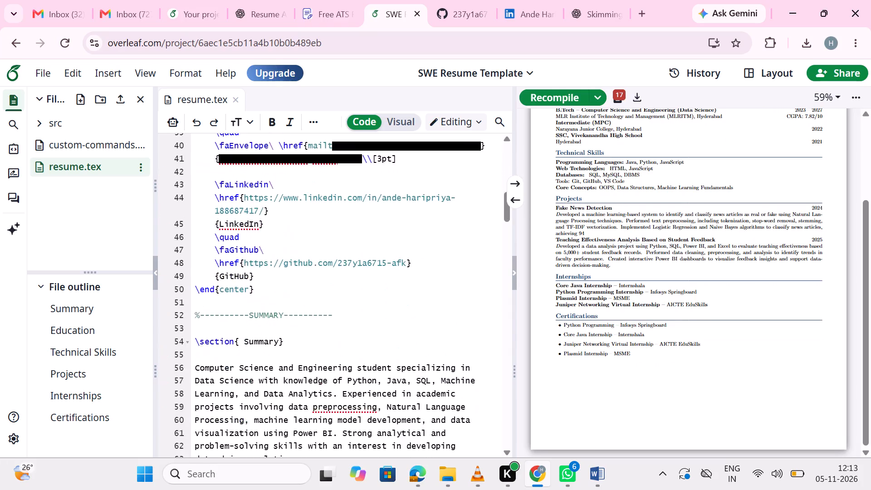
{"action": "scroll", "coordinate": [283, 348], "scroll_direction": "down", "scroll_amount": 5}
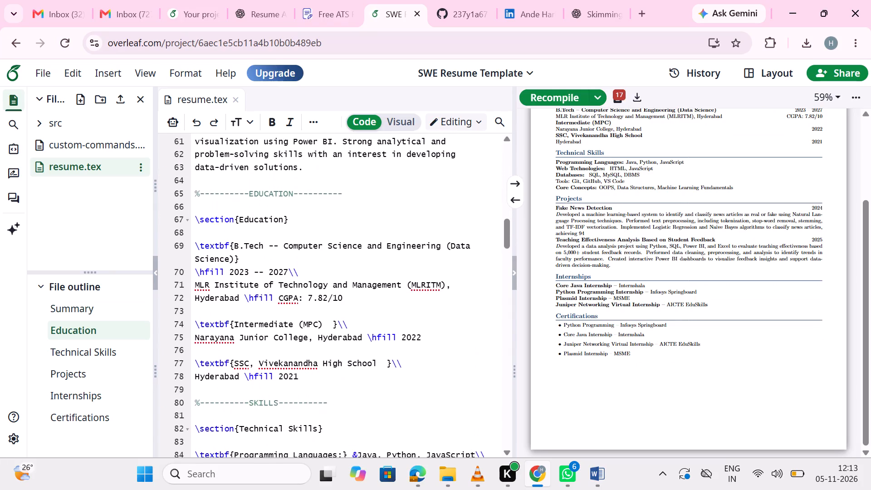
{"action": "scroll", "coordinate": [283, 348], "scroll_direction": "down", "scroll_amount": 5}
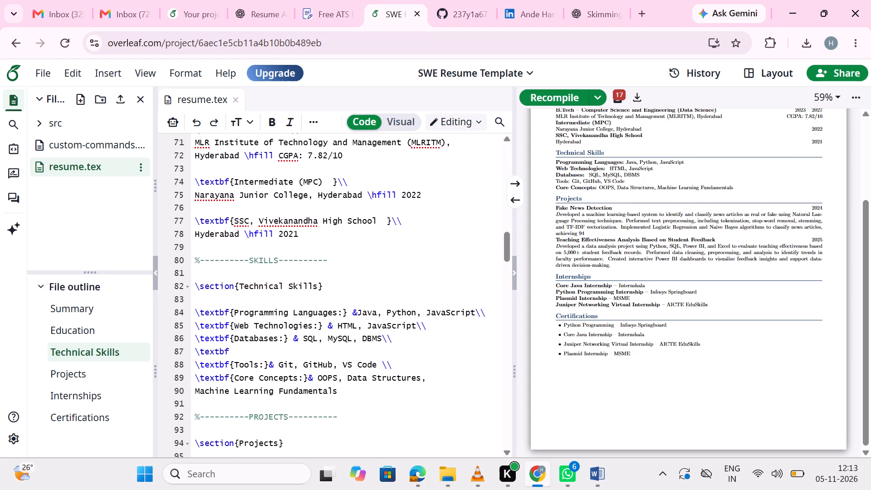
{"action": "scroll", "coordinate": [283, 348], "scroll_direction": "down", "scroll_amount": 1}
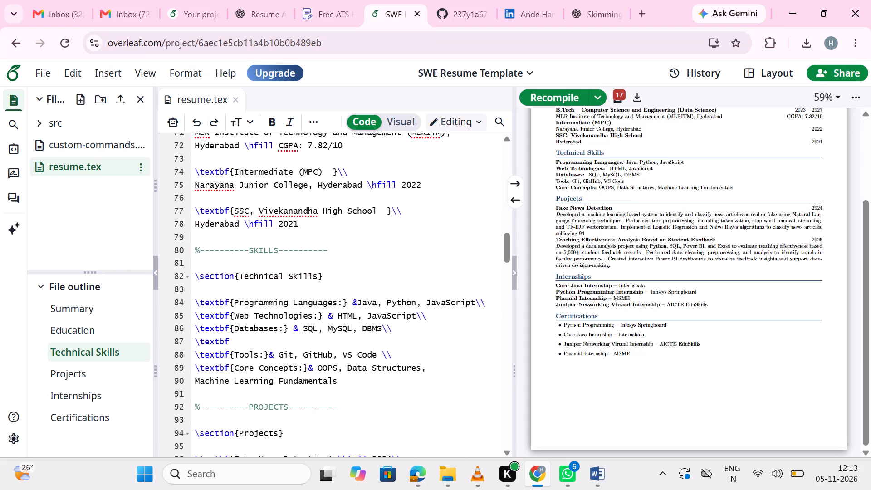
{"action": "left_click_drag", "start_coordinate": [337, 302], "coordinate": [235, 299]}
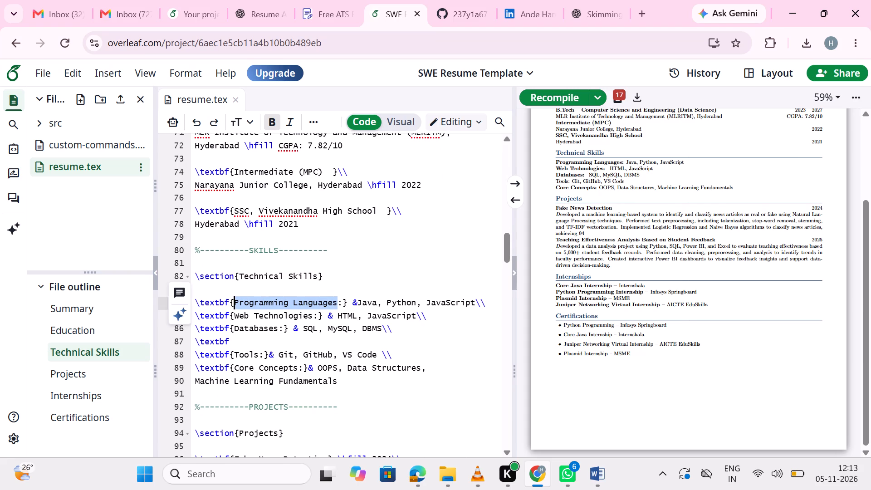
{"action": "left_click", "coordinate": [274, 125]}
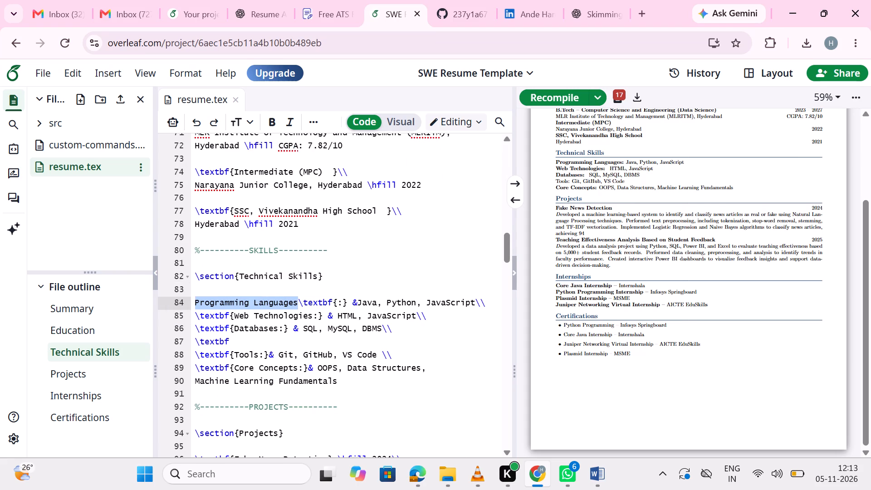
{"action": "left_click_drag", "start_coordinate": [312, 314], "coordinate": [239, 316]}
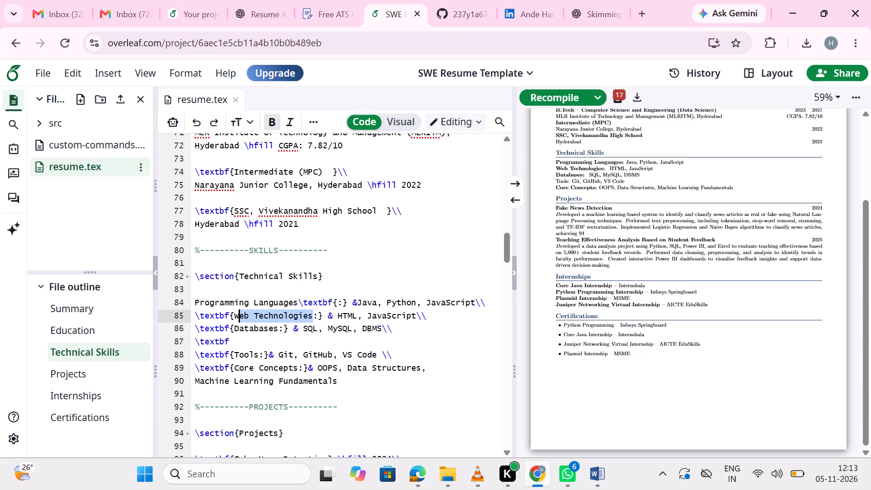
{"action": "left_click_drag", "start_coordinate": [239, 316], "coordinate": [234, 316]}
{"action": "left_click", "coordinate": [274, 125]}
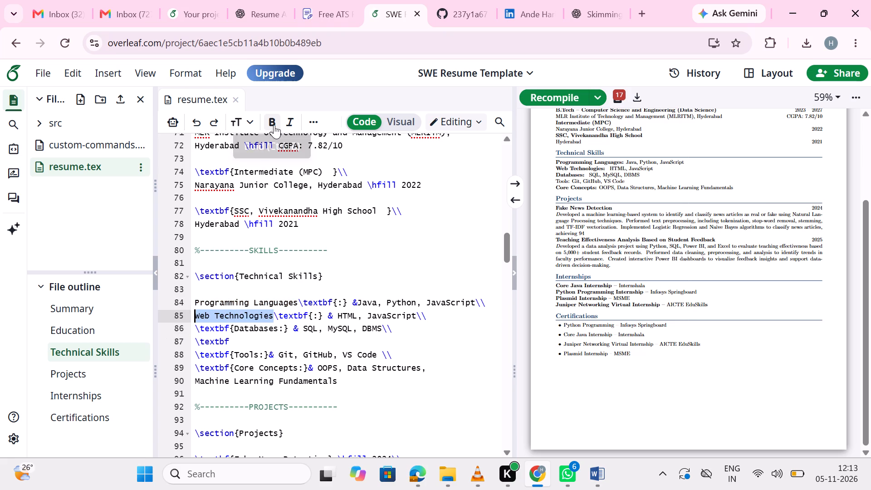
{"action": "left_click_drag", "start_coordinate": [279, 326], "coordinate": [230, 328]}
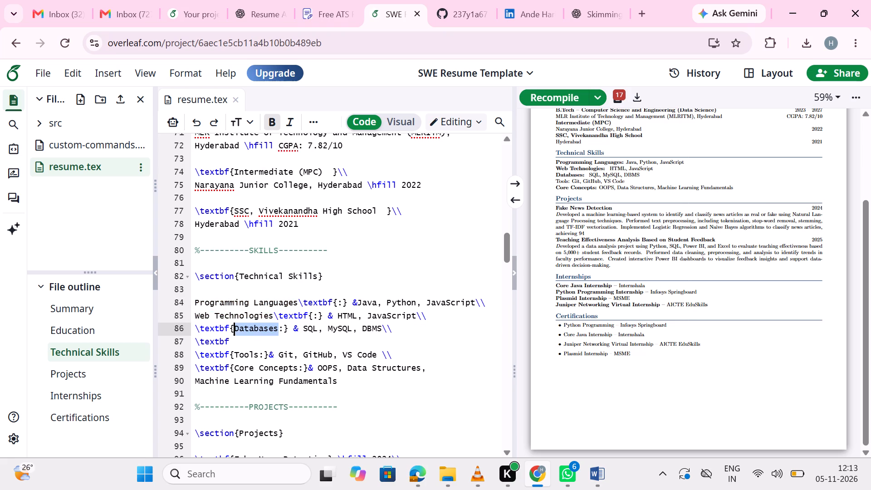
{"action": "left_click_drag", "start_coordinate": [230, 328], "coordinate": [235, 330]}
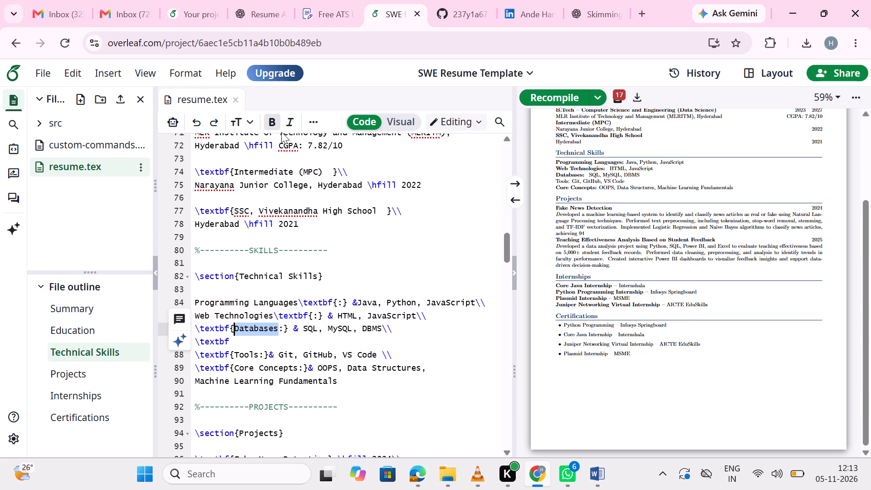
{"action": "left_click", "coordinate": [278, 128]}
Remove the bold formatting from the Core Concepts label in Technical Skills and recompile the resume.
{"action": "scroll", "coordinate": [352, 274], "scroll_direction": "down", "scroll_amount": 1}
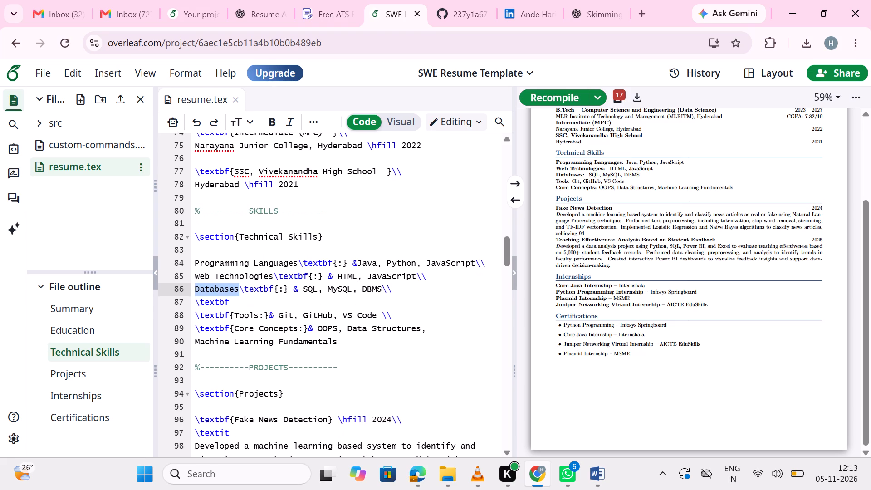
{"action": "left_click_drag", "start_coordinate": [297, 328], "coordinate": [235, 326]}
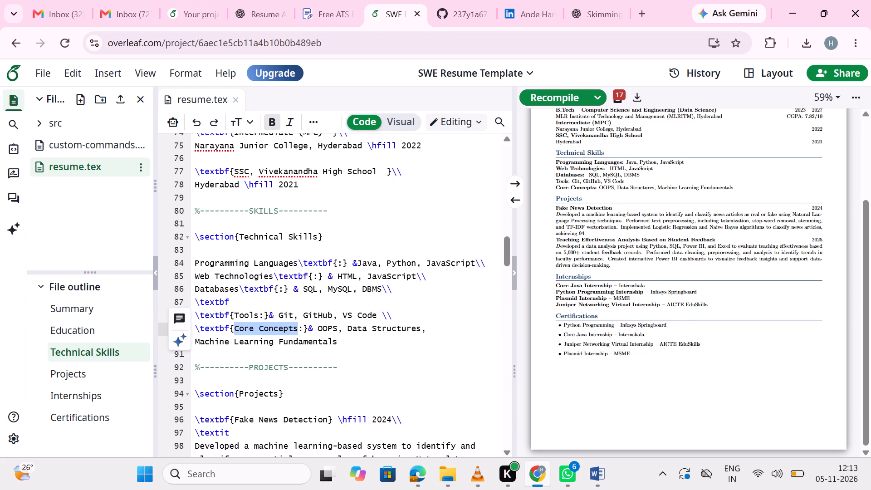
{"action": "left_click", "coordinate": [277, 125]}
{"action": "scroll", "coordinate": [408, 288], "scroll_direction": "down", "scroll_amount": 1}
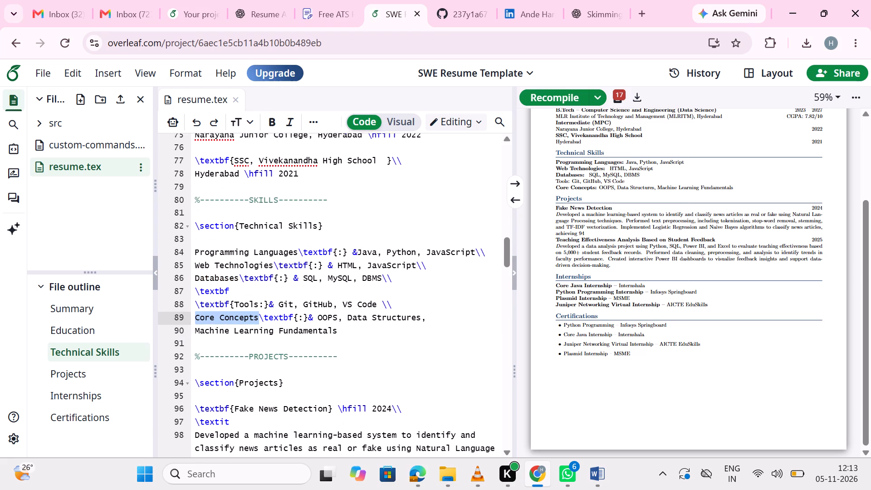
{"action": "scroll", "coordinate": [408, 288], "scroll_direction": "down", "scroll_amount": 1}
{"action": "left_click", "coordinate": [566, 102]}
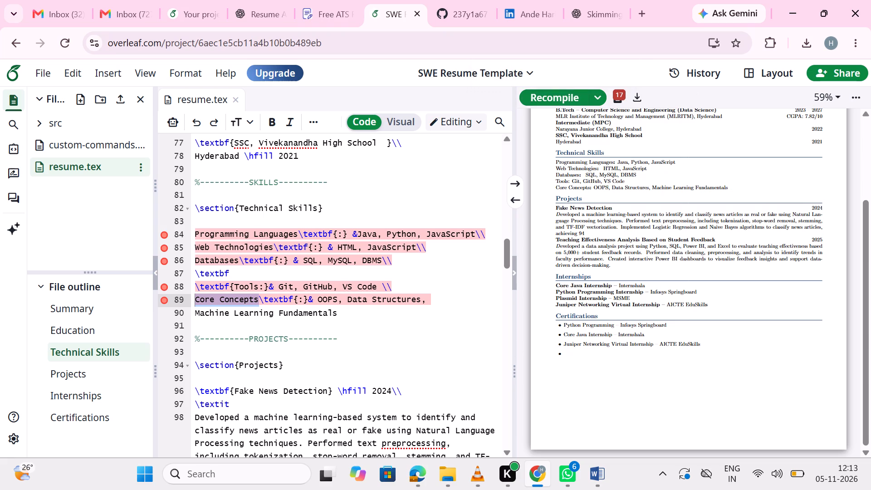
Remove the bold formatting from the Core Java Internship title in the Internships section.
{"action": "left_click", "coordinate": [459, 347]}
{"action": "scroll", "coordinate": [459, 347], "scroll_direction": "down", "scroll_amount": 2}
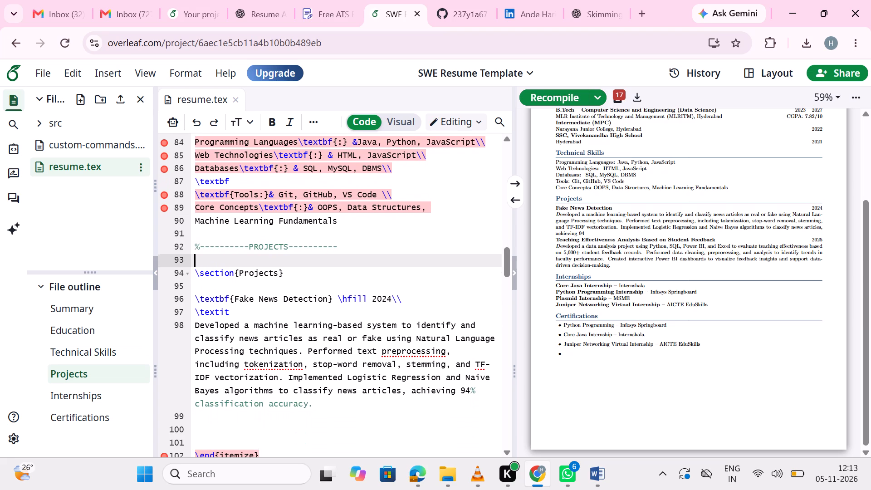
{"action": "scroll", "coordinate": [459, 347], "scroll_direction": "down", "scroll_amount": 3}
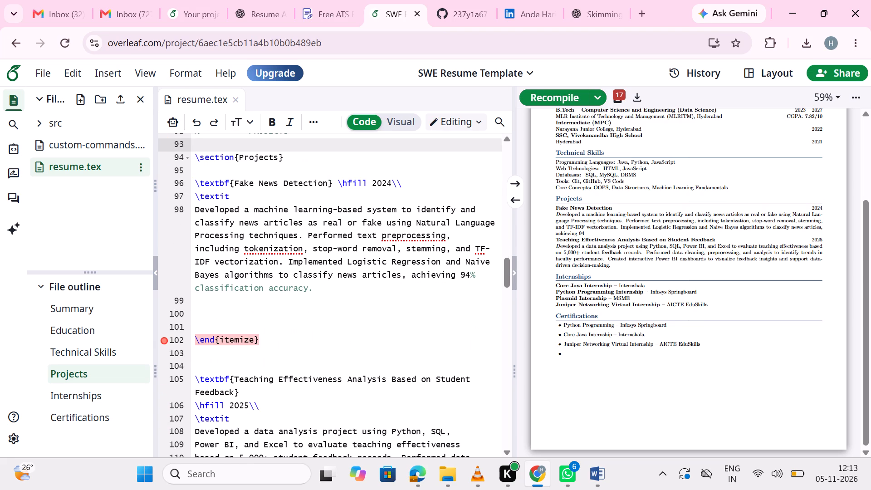
{"action": "scroll", "coordinate": [423, 330], "scroll_direction": "down", "scroll_amount": 4}
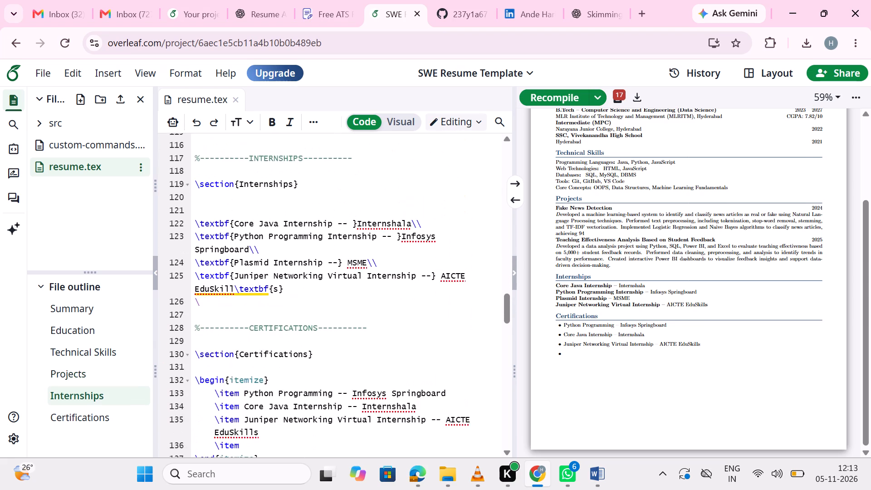
{"action": "scroll", "coordinate": [423, 330], "scroll_direction": "down", "scroll_amount": 2}
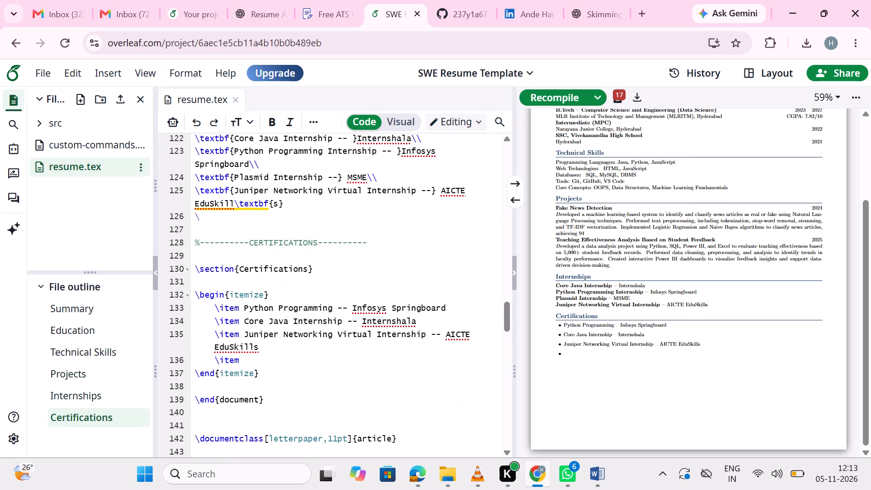
{"action": "scroll", "coordinate": [423, 330], "scroll_direction": "up", "scroll_amount": 4}
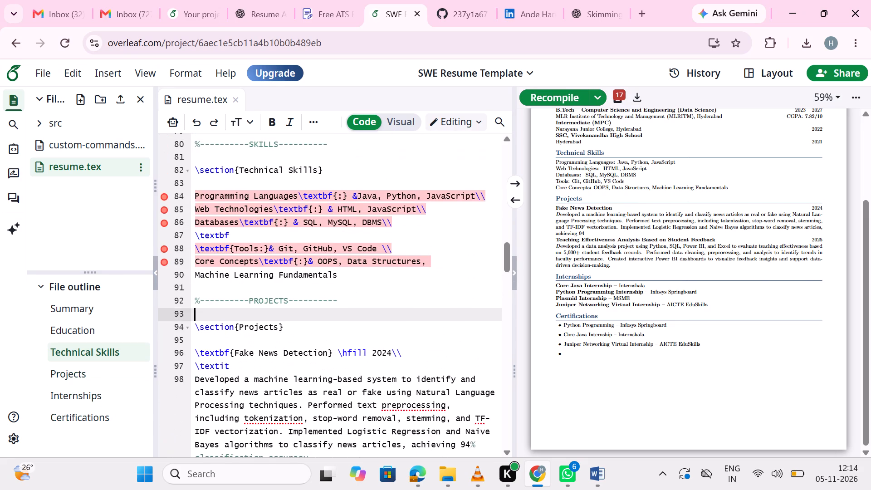
{"action": "scroll", "coordinate": [350, 278], "scroll_direction": "down", "scroll_amount": 4}
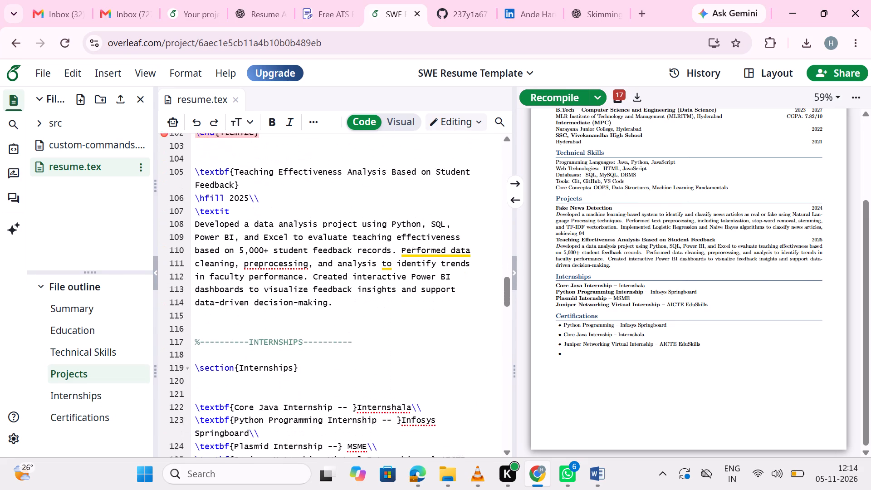
{"action": "scroll", "coordinate": [350, 278], "scroll_direction": "down", "scroll_amount": 3}
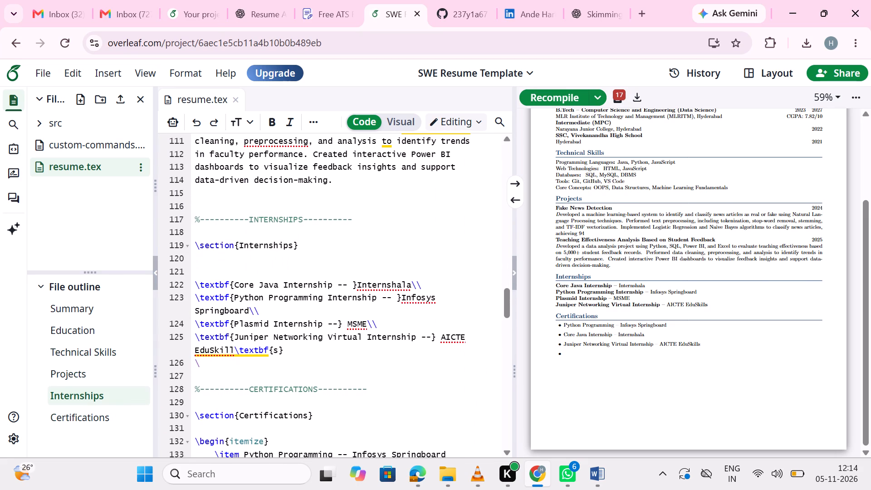
{"action": "left_click_drag", "start_coordinate": [233, 285], "coordinate": [310, 285]}
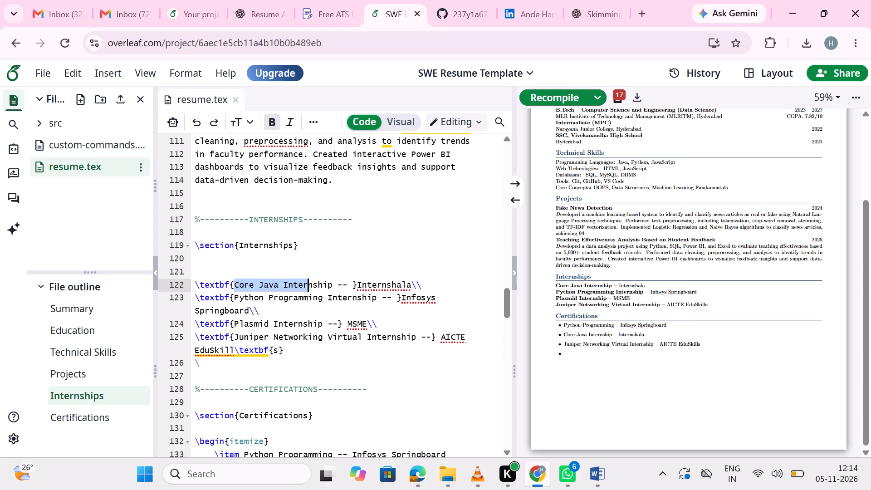
{"action": "left_click_drag", "start_coordinate": [310, 285], "coordinate": [333, 285]}
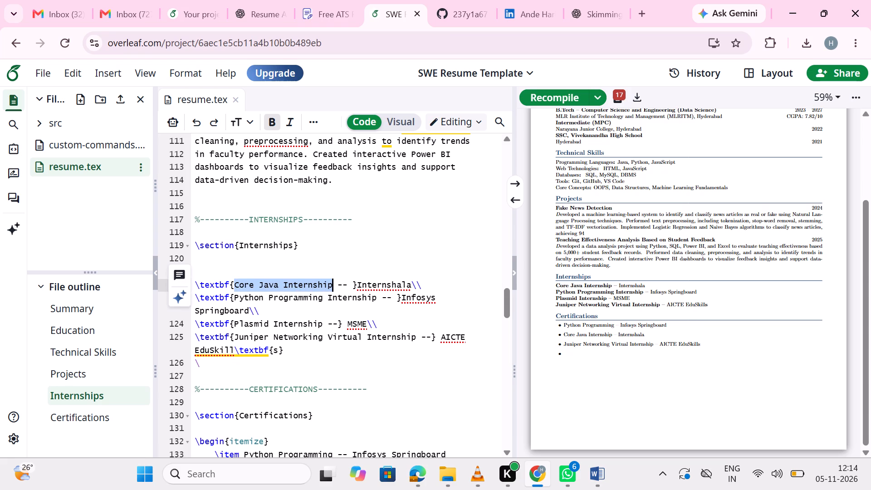
{"action": "left_click", "coordinate": [274, 123]}
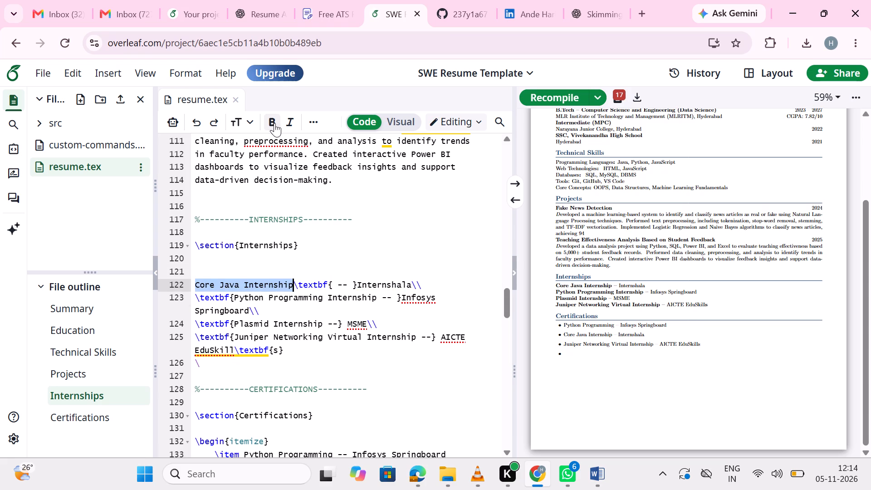
Remove the bold formatting from the Python Programming Internship and Plasmid Internship titles in the Internships section.
{"action": "left_click_drag", "start_coordinate": [376, 297], "coordinate": [295, 292]}
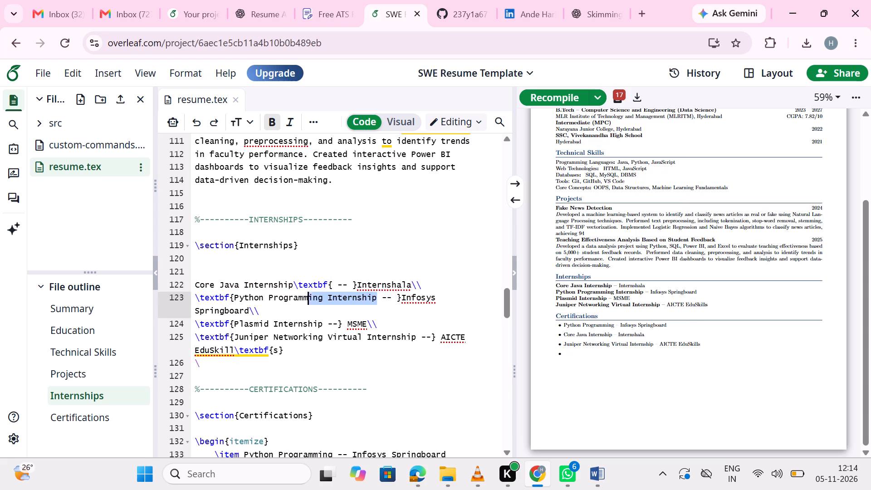
{"action": "left_click_drag", "start_coordinate": [295, 292], "coordinate": [234, 299]}
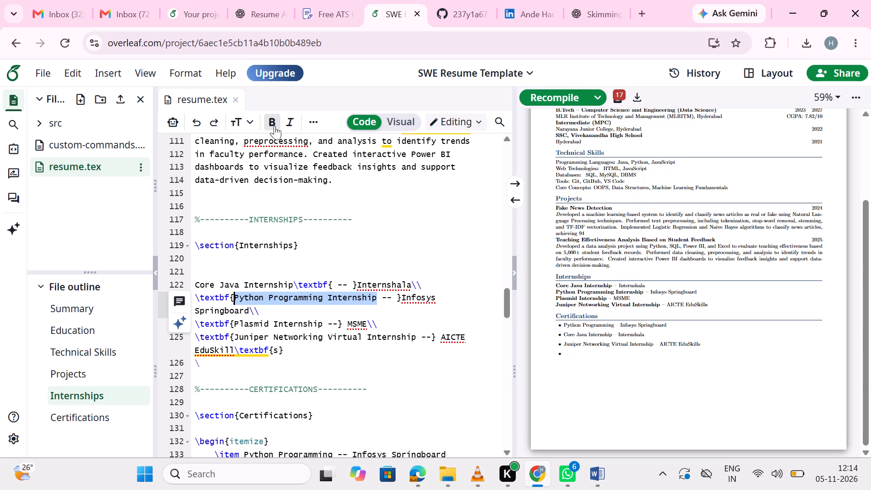
{"action": "left_click", "coordinate": [274, 124]}
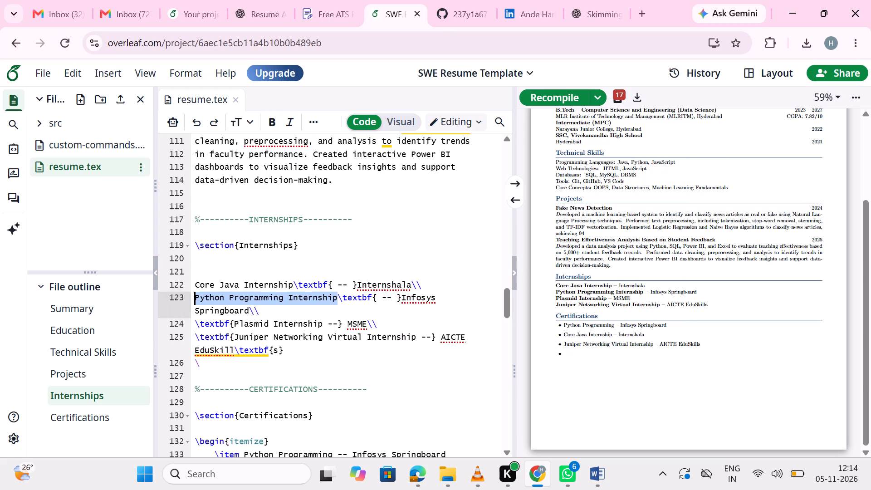
{"action": "left_click_drag", "start_coordinate": [327, 322], "coordinate": [235, 321]}
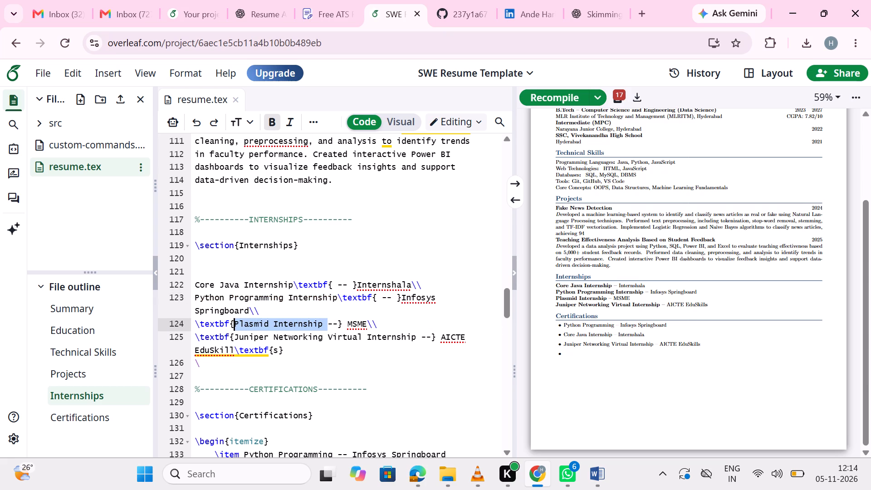
{"action": "left_click_drag", "start_coordinate": [235, 321], "coordinate": [234, 321]}
{"action": "left_click", "coordinate": [270, 124]}
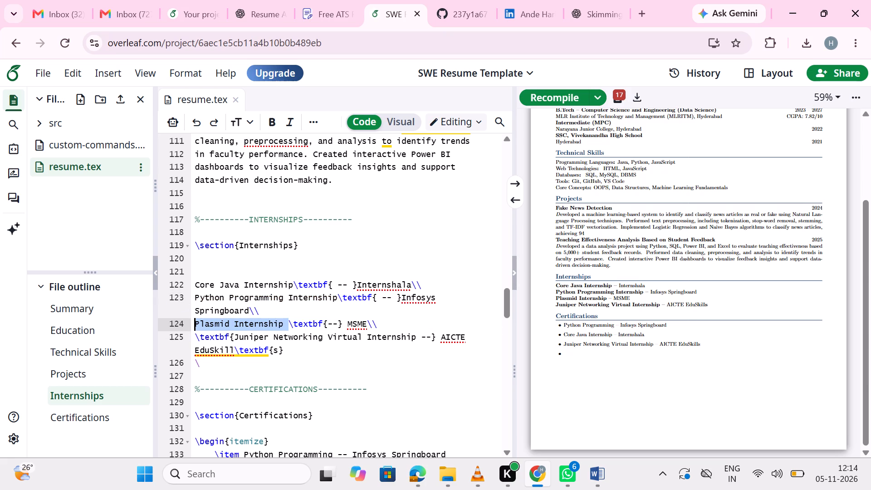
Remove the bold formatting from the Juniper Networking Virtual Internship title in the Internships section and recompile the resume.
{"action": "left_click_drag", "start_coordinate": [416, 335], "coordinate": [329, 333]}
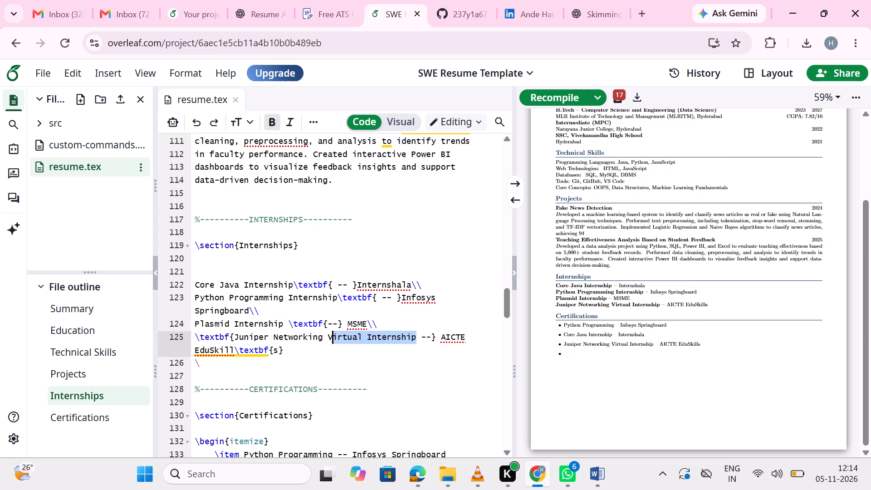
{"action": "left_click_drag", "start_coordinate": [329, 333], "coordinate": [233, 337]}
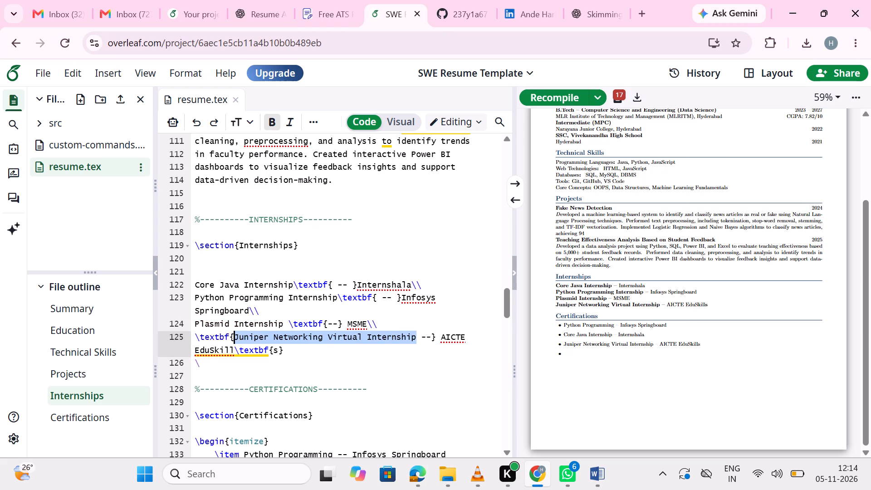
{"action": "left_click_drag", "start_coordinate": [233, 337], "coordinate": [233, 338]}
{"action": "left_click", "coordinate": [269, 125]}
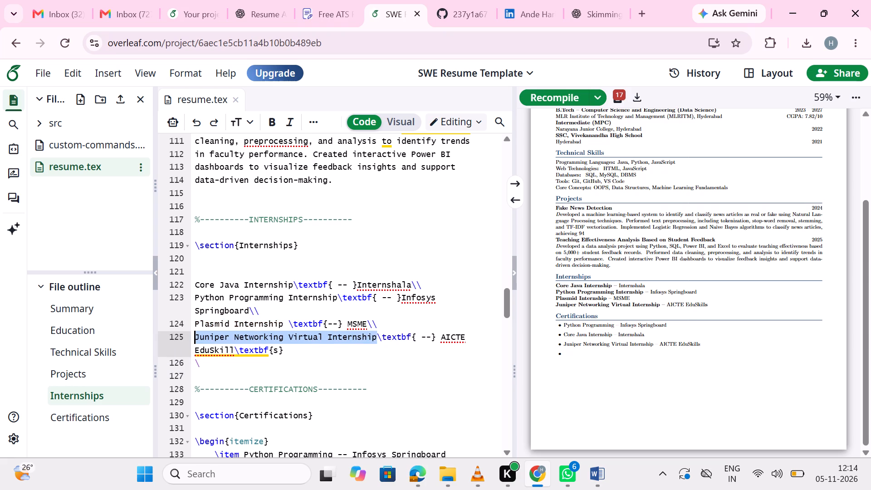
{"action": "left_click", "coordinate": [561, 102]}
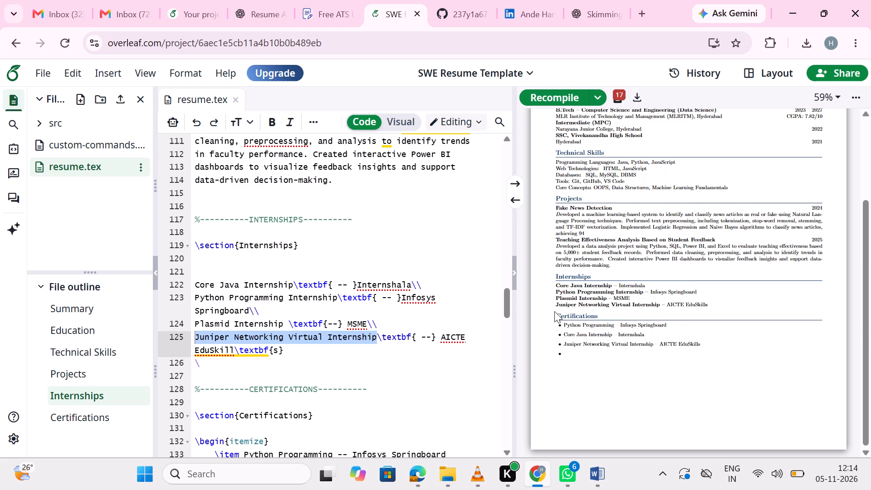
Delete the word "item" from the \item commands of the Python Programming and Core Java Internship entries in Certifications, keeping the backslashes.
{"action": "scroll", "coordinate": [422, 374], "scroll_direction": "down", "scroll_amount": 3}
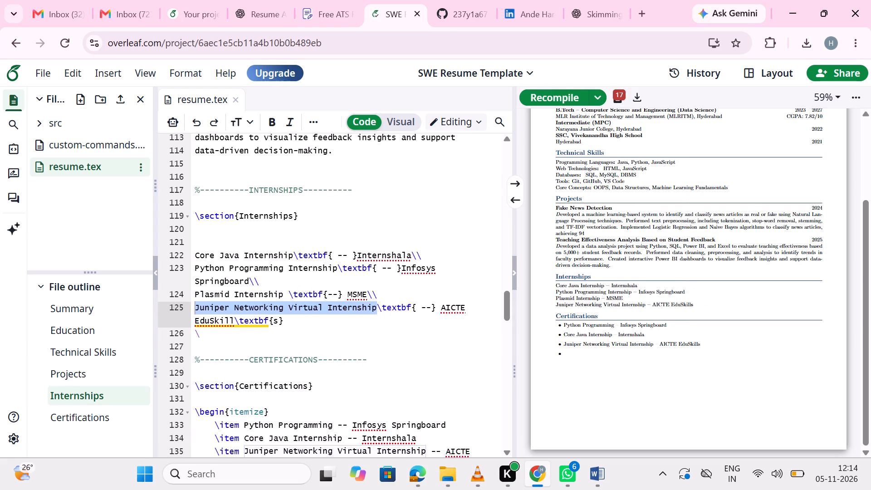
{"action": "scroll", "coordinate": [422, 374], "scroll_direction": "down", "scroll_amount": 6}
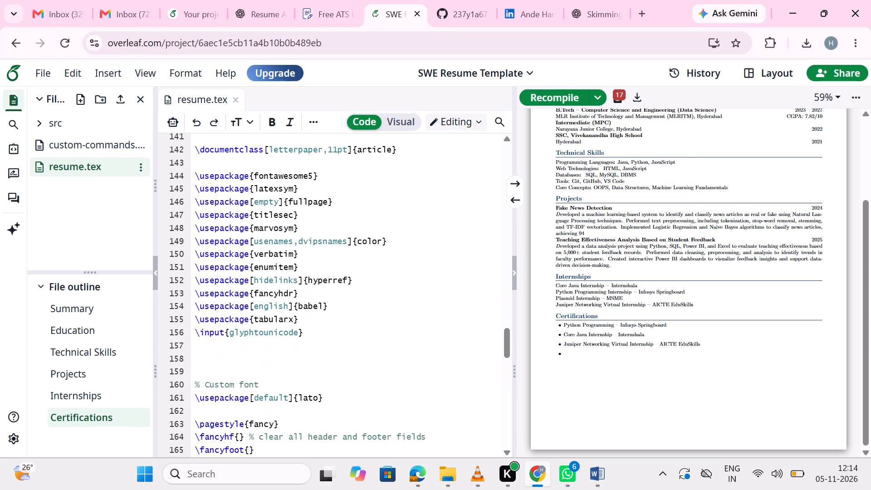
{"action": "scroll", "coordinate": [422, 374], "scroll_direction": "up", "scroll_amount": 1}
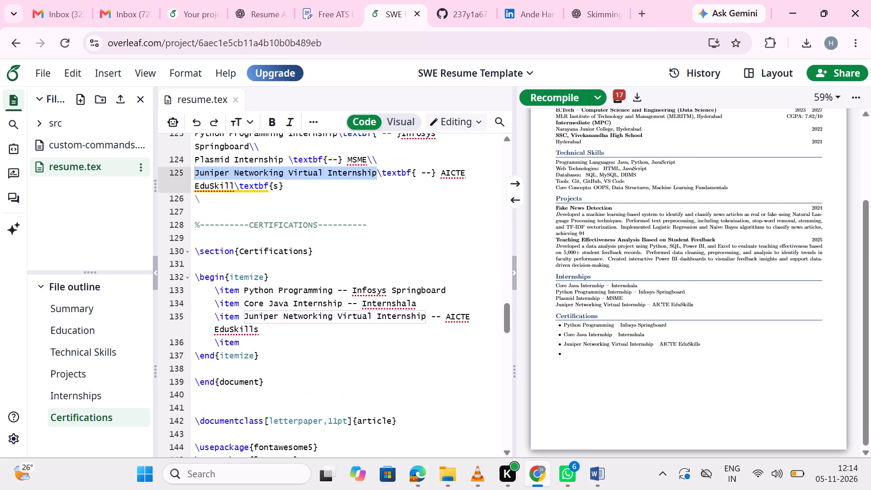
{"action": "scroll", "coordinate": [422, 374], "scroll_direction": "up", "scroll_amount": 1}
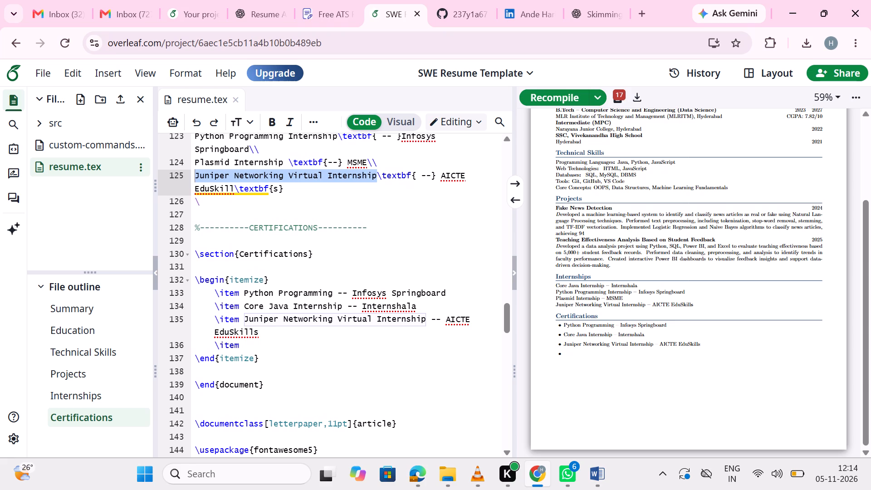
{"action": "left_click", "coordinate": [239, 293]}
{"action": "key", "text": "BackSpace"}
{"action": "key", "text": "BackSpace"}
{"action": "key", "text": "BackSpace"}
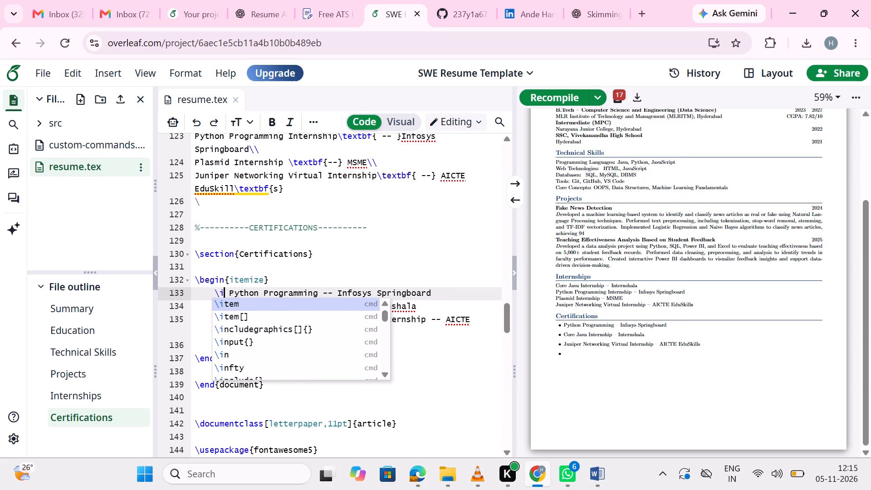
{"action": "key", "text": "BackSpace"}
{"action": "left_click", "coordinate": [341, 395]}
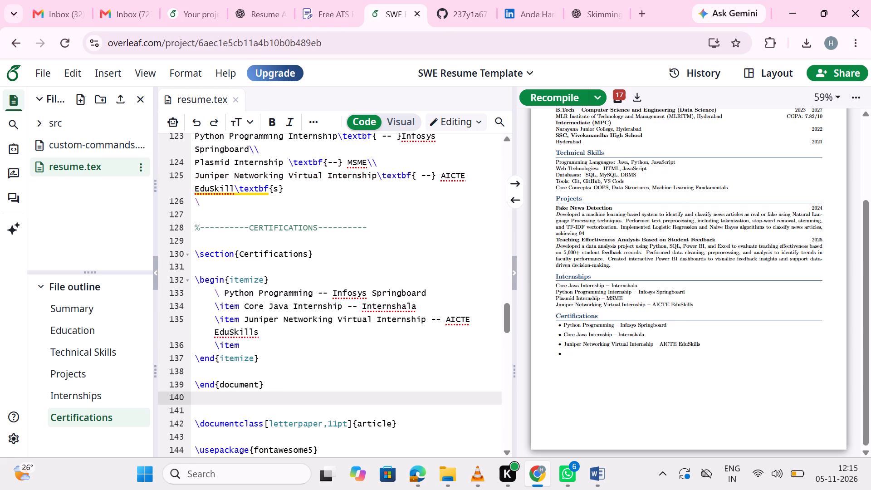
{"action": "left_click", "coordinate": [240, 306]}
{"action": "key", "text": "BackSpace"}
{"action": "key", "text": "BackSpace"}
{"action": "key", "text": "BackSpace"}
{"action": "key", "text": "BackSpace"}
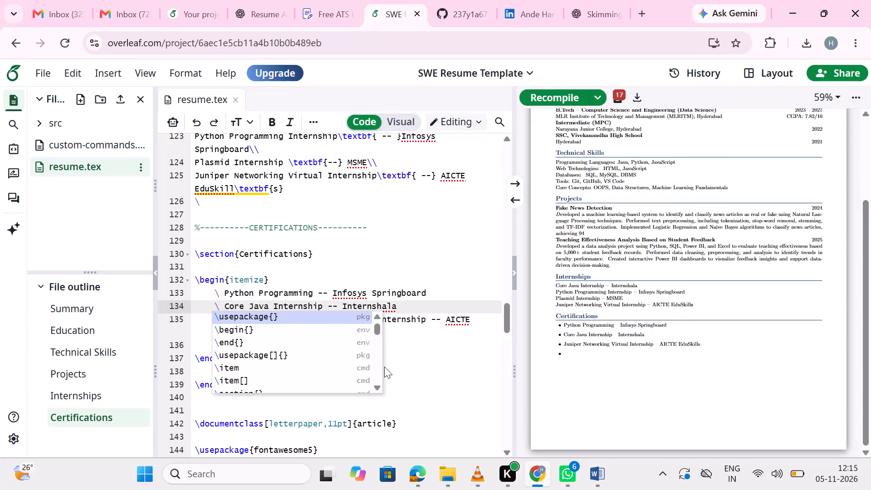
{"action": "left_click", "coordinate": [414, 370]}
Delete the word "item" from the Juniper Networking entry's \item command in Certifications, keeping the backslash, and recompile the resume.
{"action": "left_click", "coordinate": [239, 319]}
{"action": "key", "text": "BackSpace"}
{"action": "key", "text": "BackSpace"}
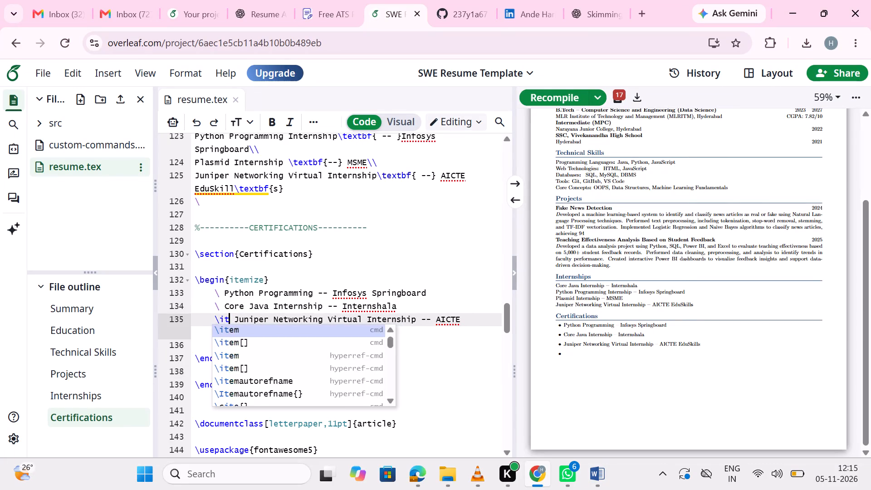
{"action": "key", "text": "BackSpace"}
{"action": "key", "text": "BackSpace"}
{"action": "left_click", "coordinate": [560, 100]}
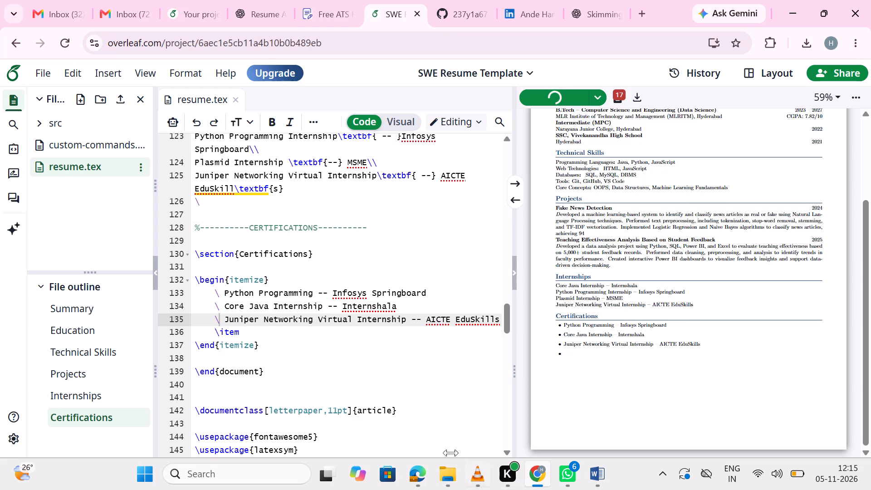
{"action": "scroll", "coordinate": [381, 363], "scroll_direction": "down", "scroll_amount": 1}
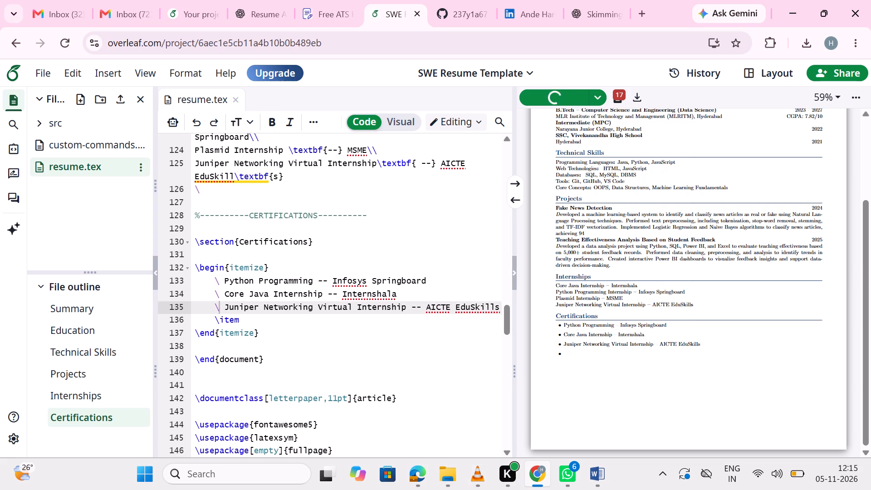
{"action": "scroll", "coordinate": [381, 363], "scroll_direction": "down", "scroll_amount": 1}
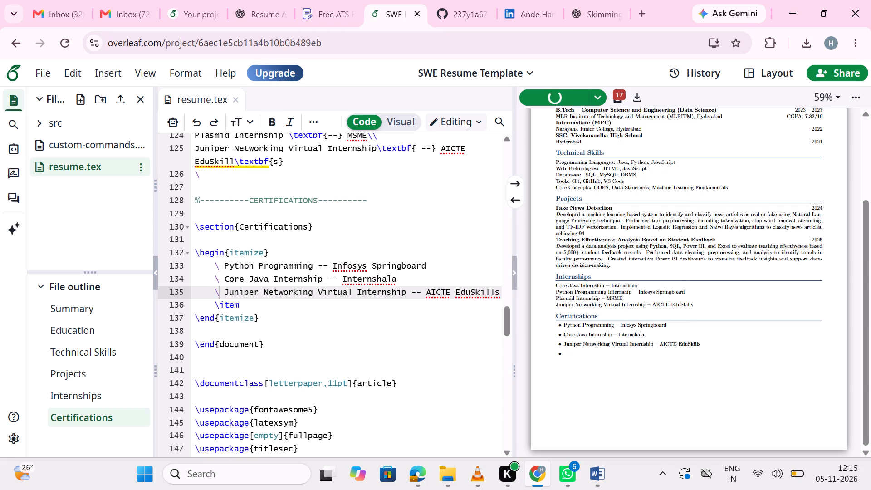
Delete the word "item" from the last, empty \item command in the Certifications list, keeping the backslash.
{"action": "left_click", "coordinate": [240, 300]}
{"action": "key", "text": "BackSpace"}
{"action": "key", "text": "BackSpace"}
{"action": "key", "text": "BackSpace"}
{"action": "key", "text": "BackSpace"}
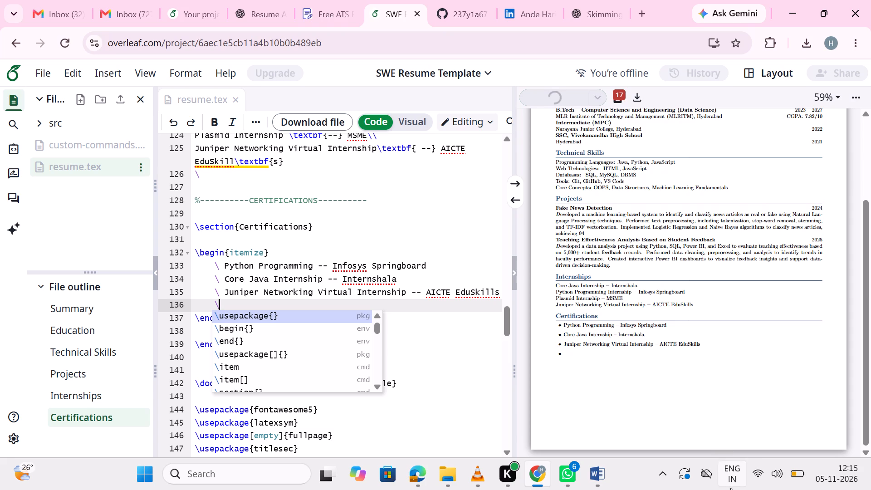
Check the computer's Wi-Fi connection and return to the resume editor.
{"action": "left_click", "coordinate": [753, 464]}
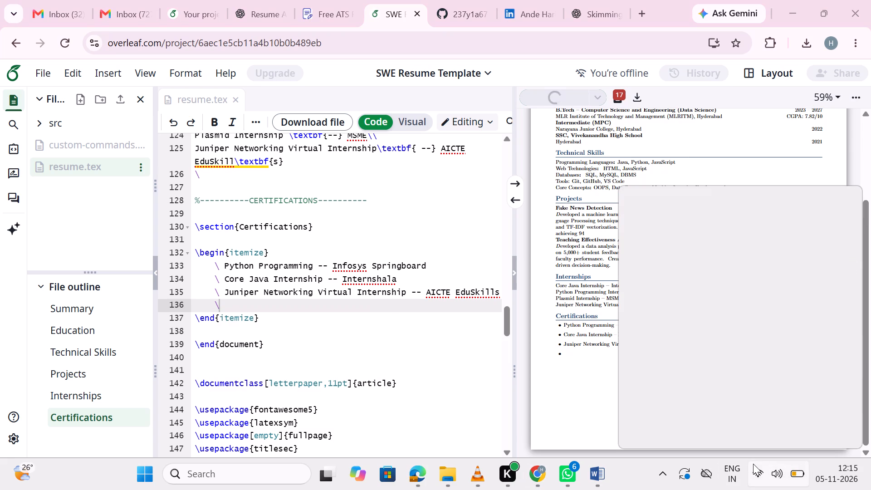
{"action": "left_click", "coordinate": [681, 220]}
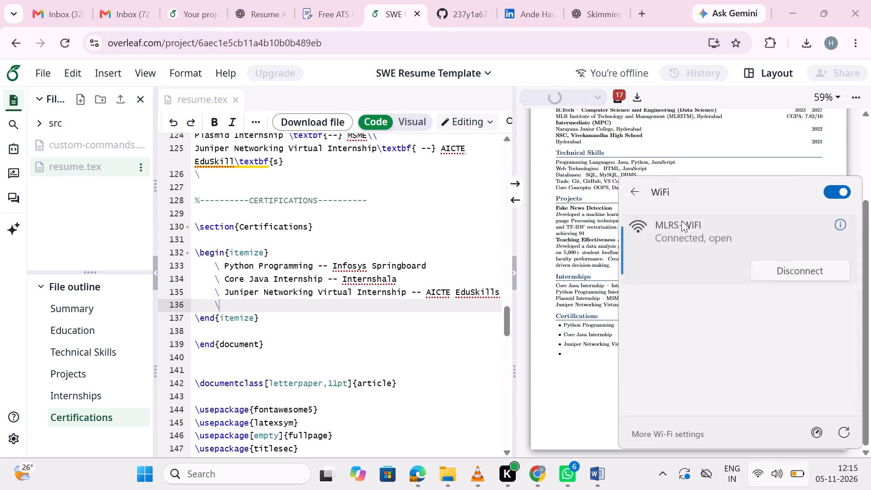
{"action": "left_click", "coordinate": [572, 386]}
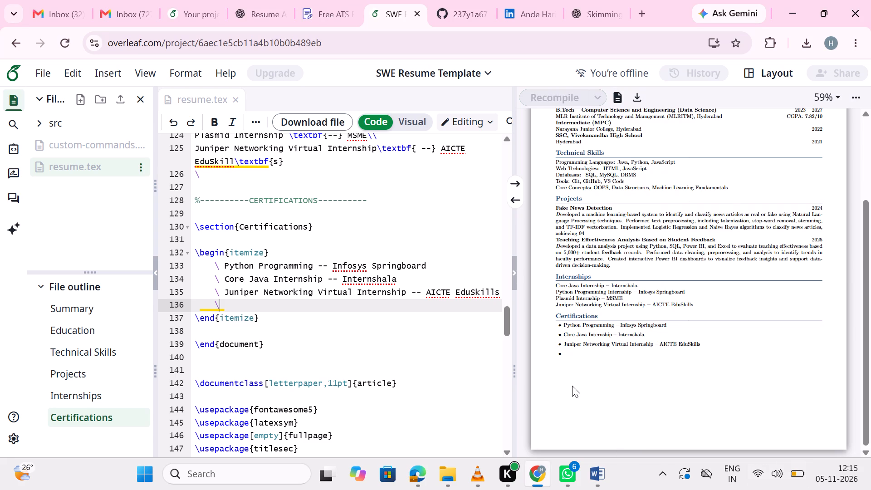
{"action": "left_click", "coordinate": [557, 105]}
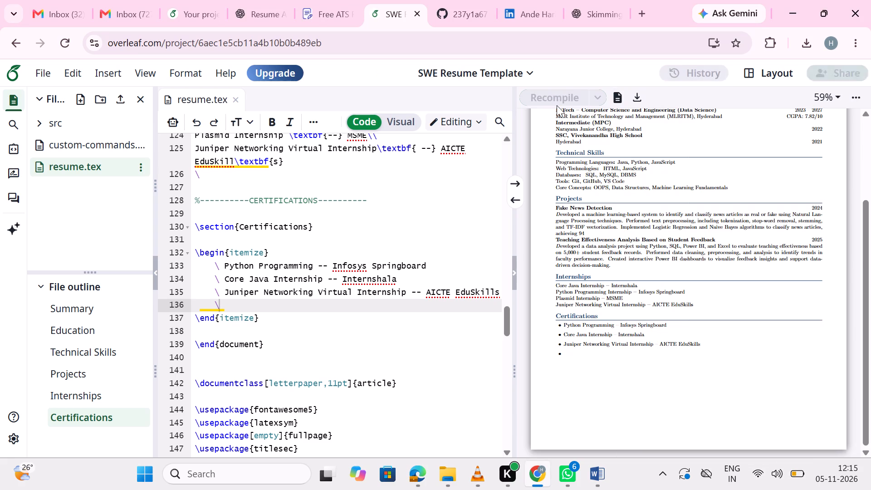
{"action": "left_click", "coordinate": [760, 471]}
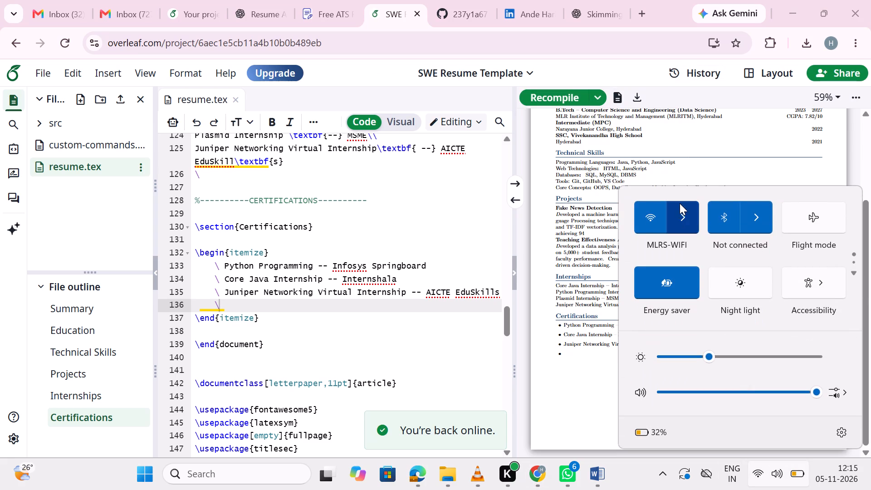
{"action": "left_click", "coordinate": [681, 210]}
{"action": "left_click", "coordinate": [565, 397]}
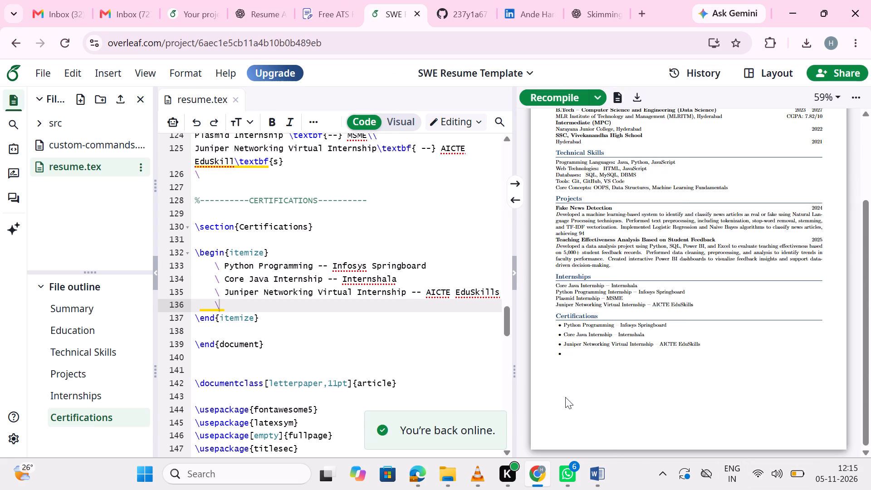
Recompile the resume with the edited Certifications list.
{"action": "left_click", "coordinate": [544, 93]}
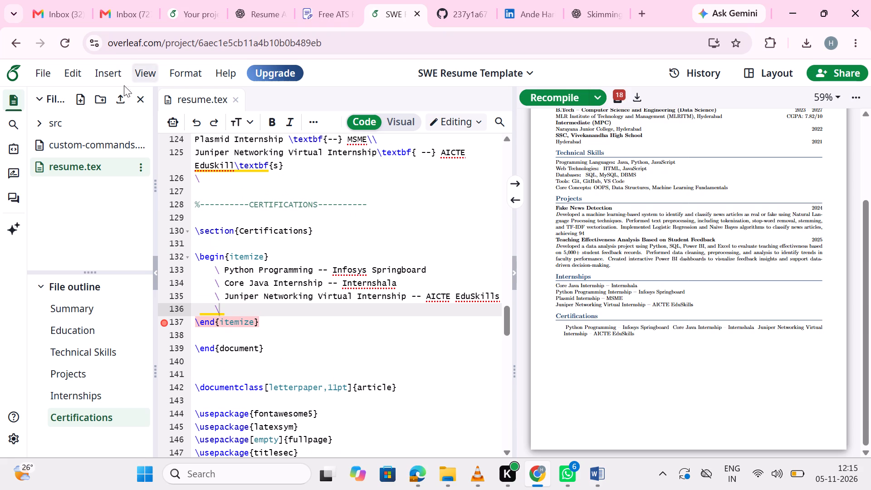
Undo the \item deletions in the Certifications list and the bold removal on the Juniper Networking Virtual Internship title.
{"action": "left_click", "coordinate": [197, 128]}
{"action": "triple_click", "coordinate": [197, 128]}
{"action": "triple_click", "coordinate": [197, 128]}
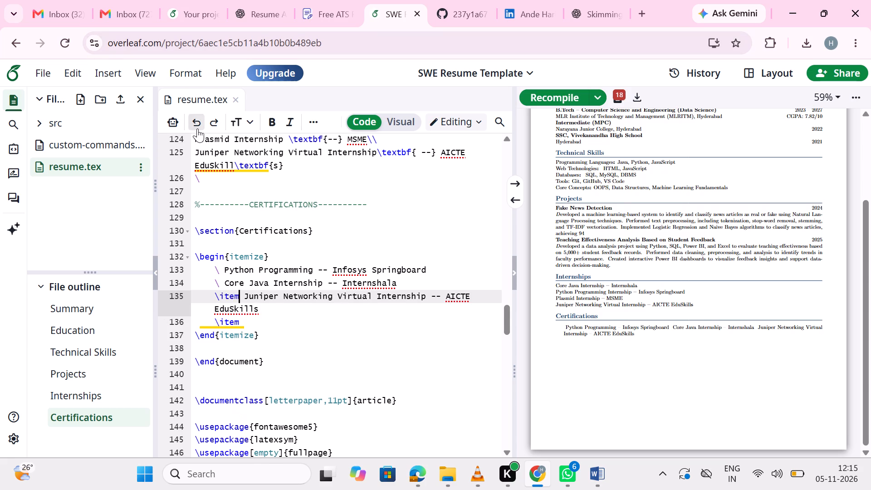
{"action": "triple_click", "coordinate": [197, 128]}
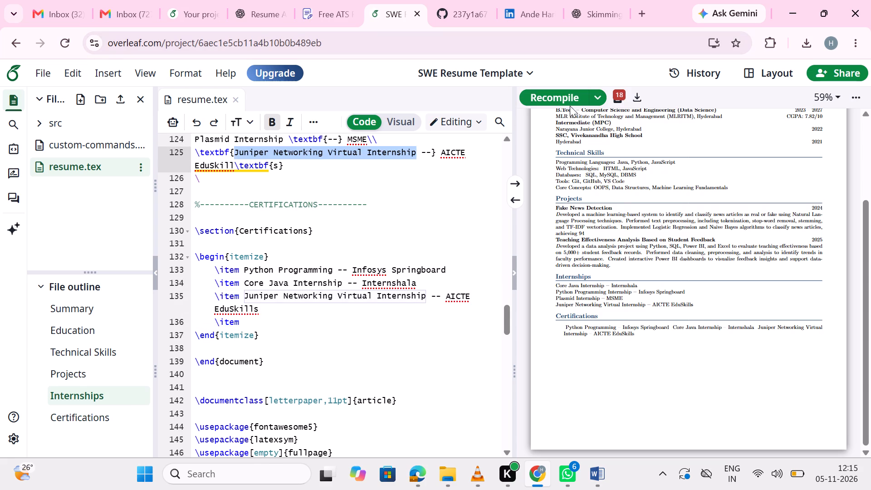
Recompile the resume to refresh the preview of the Internships and Certifications sections.
{"action": "left_click", "coordinate": [567, 103]}
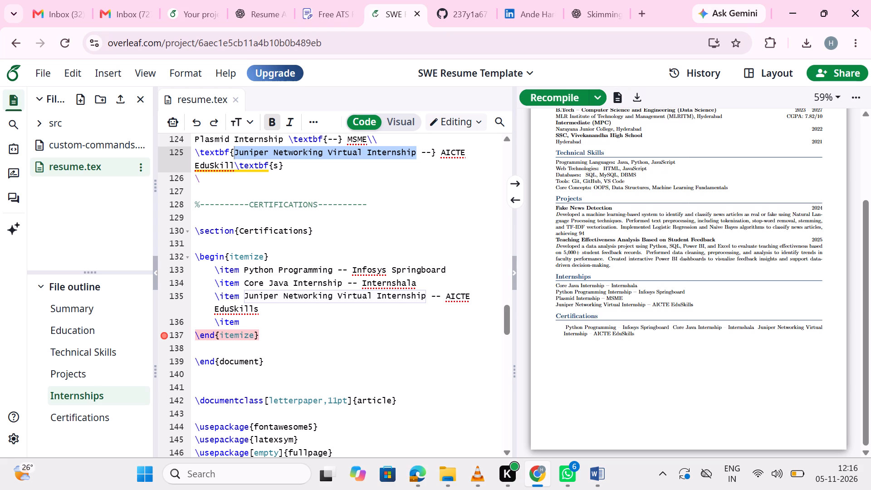
{"action": "left_click", "coordinate": [571, 100]}
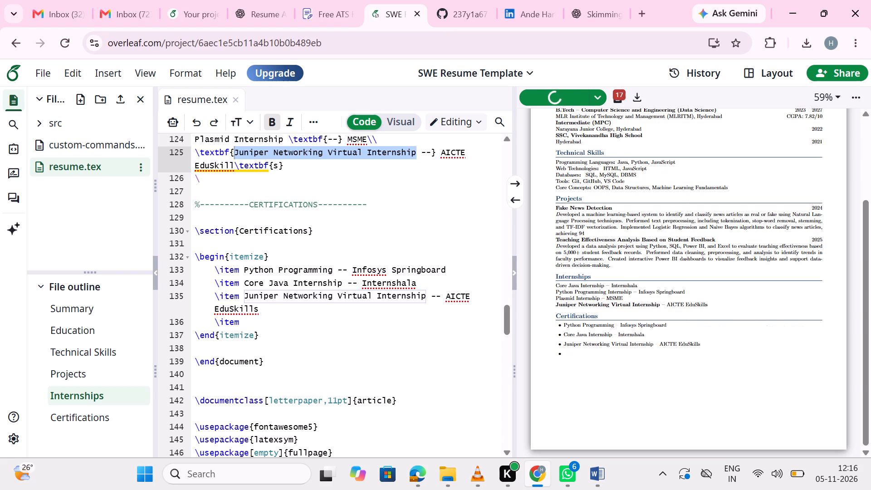
{"action": "left_click", "coordinate": [219, 292]}
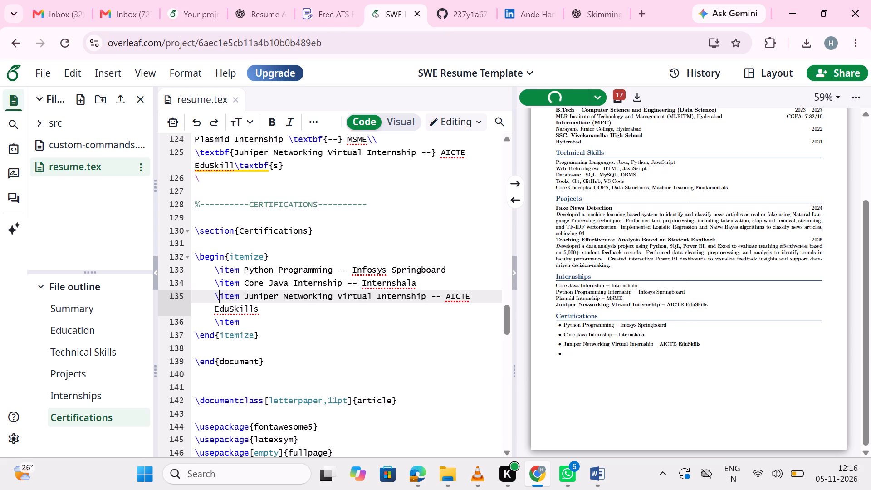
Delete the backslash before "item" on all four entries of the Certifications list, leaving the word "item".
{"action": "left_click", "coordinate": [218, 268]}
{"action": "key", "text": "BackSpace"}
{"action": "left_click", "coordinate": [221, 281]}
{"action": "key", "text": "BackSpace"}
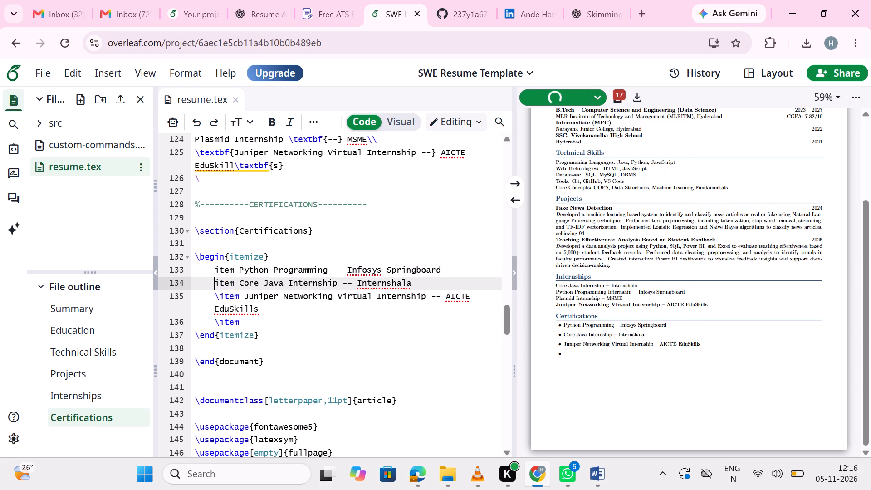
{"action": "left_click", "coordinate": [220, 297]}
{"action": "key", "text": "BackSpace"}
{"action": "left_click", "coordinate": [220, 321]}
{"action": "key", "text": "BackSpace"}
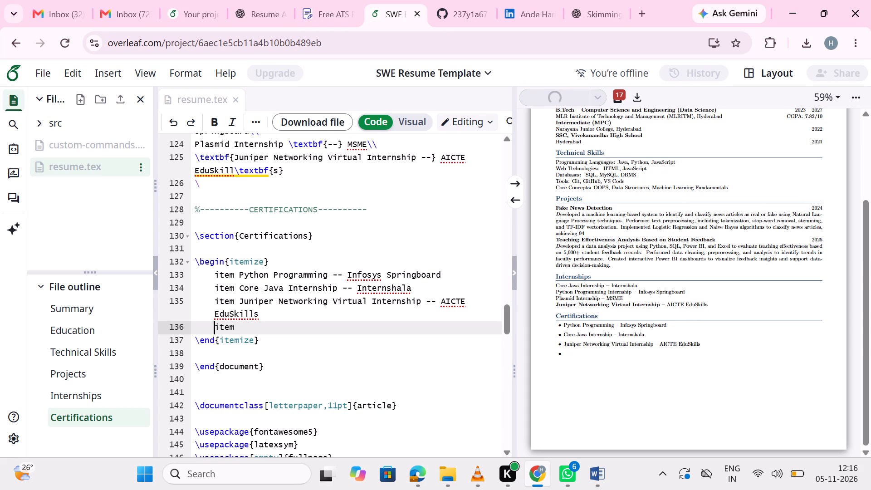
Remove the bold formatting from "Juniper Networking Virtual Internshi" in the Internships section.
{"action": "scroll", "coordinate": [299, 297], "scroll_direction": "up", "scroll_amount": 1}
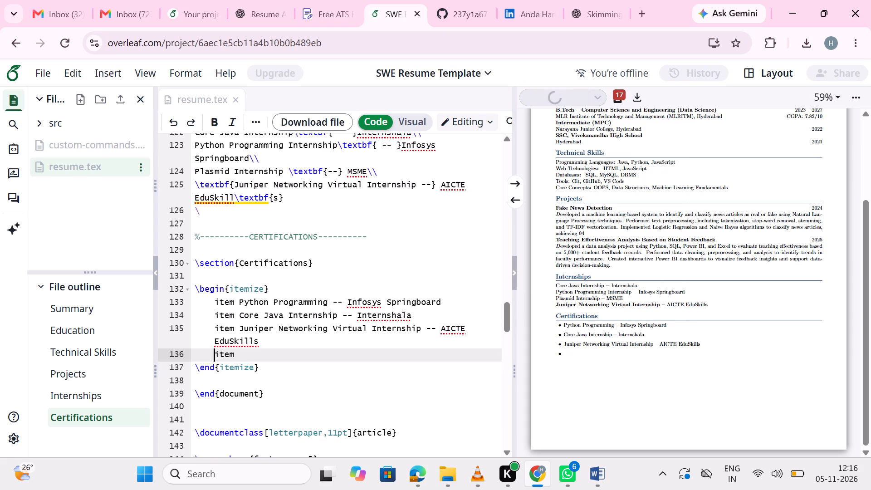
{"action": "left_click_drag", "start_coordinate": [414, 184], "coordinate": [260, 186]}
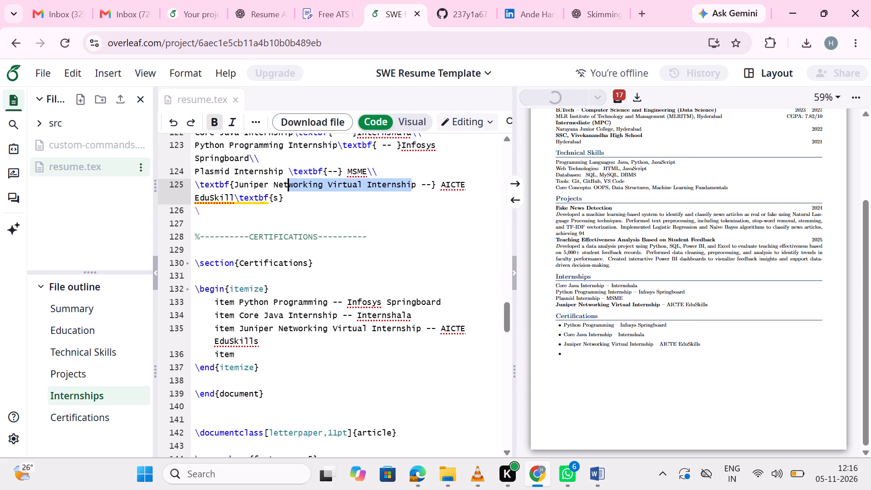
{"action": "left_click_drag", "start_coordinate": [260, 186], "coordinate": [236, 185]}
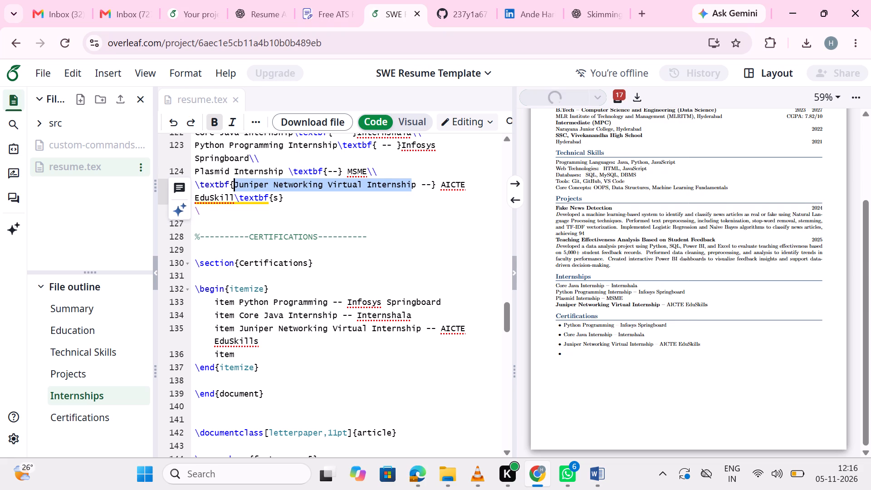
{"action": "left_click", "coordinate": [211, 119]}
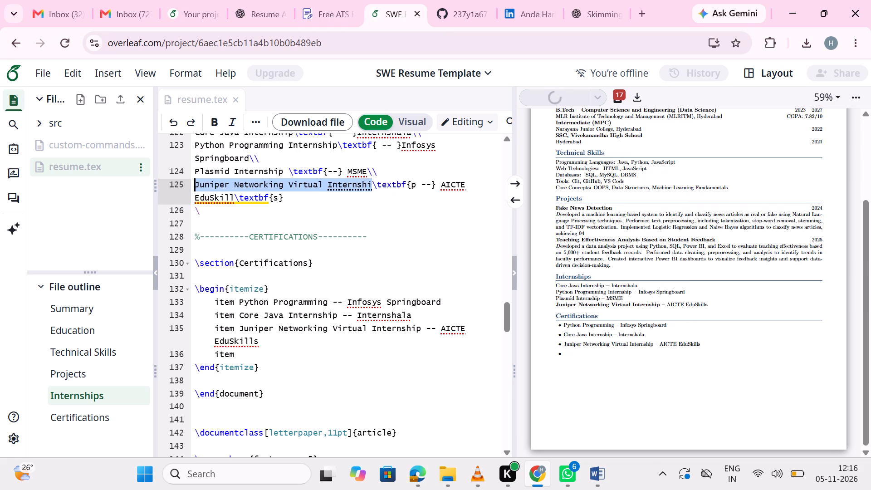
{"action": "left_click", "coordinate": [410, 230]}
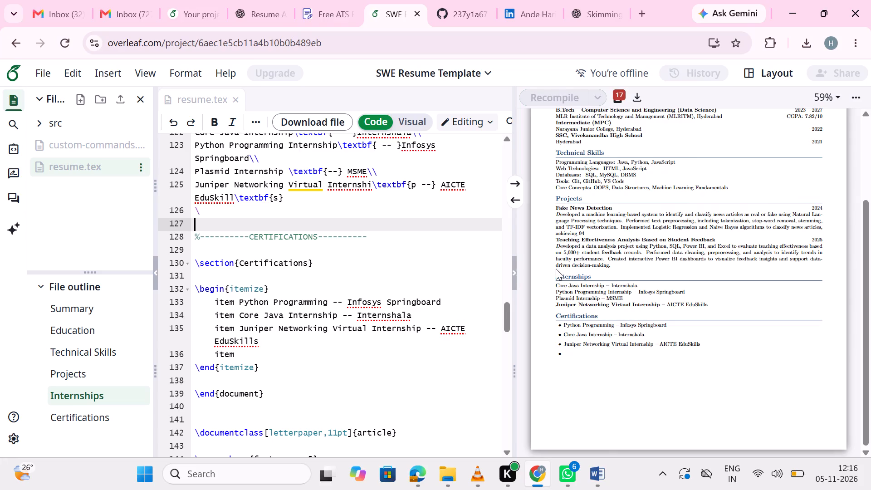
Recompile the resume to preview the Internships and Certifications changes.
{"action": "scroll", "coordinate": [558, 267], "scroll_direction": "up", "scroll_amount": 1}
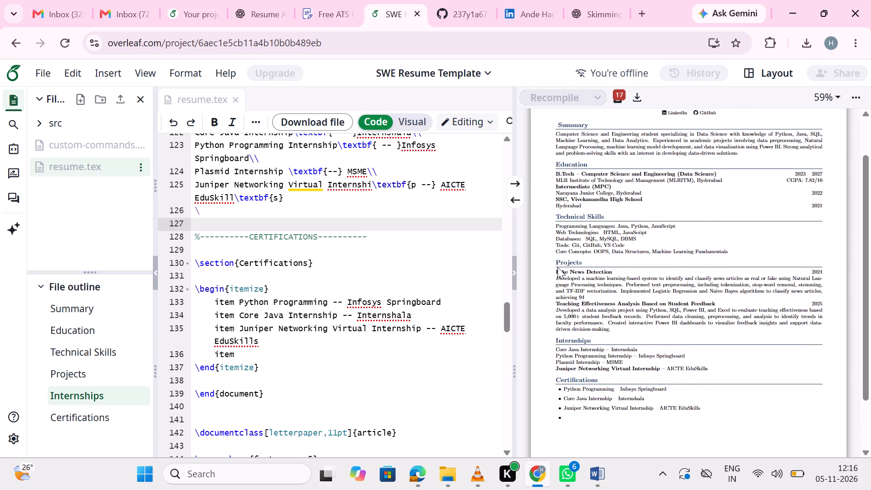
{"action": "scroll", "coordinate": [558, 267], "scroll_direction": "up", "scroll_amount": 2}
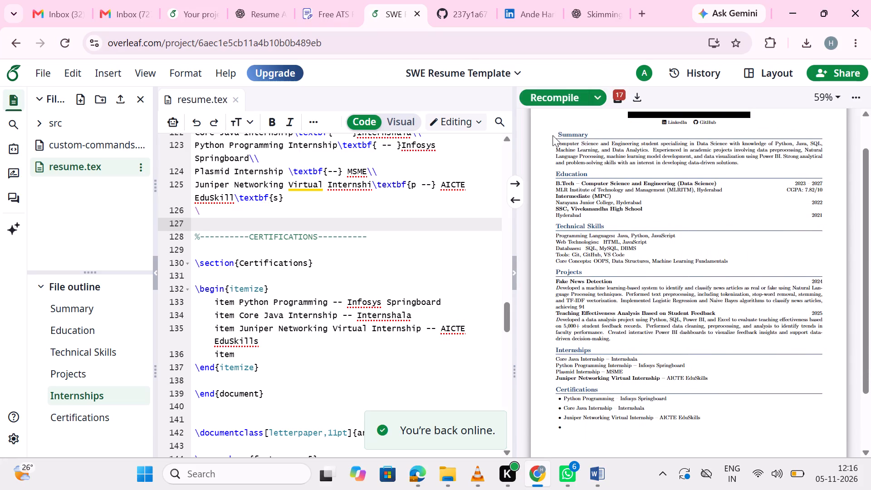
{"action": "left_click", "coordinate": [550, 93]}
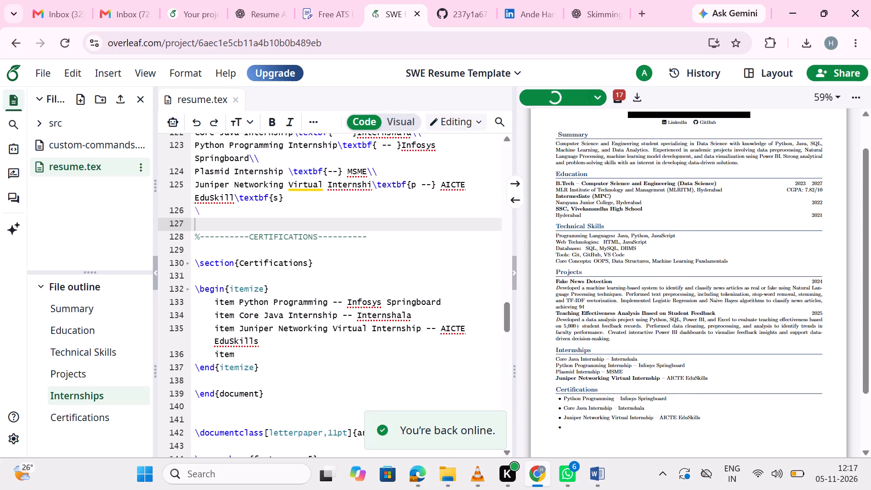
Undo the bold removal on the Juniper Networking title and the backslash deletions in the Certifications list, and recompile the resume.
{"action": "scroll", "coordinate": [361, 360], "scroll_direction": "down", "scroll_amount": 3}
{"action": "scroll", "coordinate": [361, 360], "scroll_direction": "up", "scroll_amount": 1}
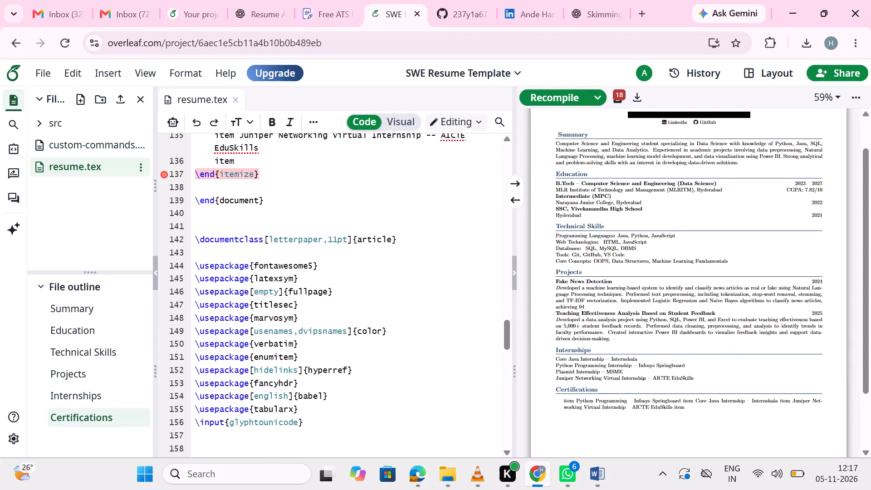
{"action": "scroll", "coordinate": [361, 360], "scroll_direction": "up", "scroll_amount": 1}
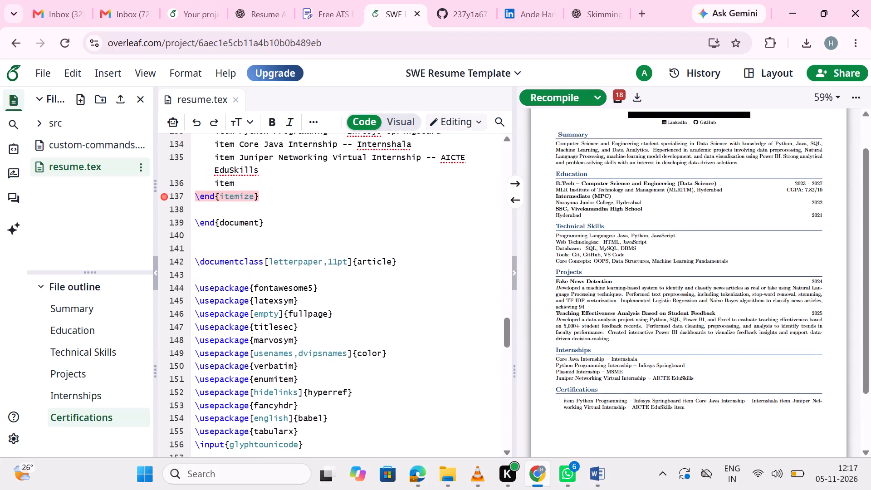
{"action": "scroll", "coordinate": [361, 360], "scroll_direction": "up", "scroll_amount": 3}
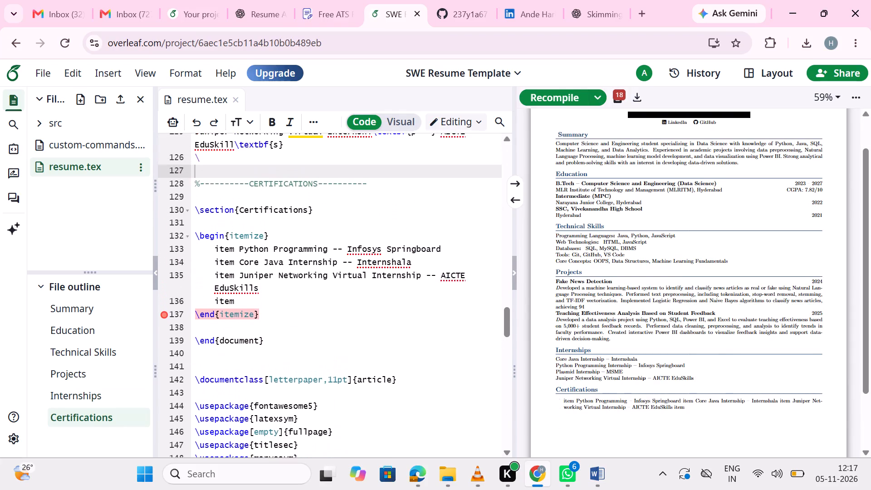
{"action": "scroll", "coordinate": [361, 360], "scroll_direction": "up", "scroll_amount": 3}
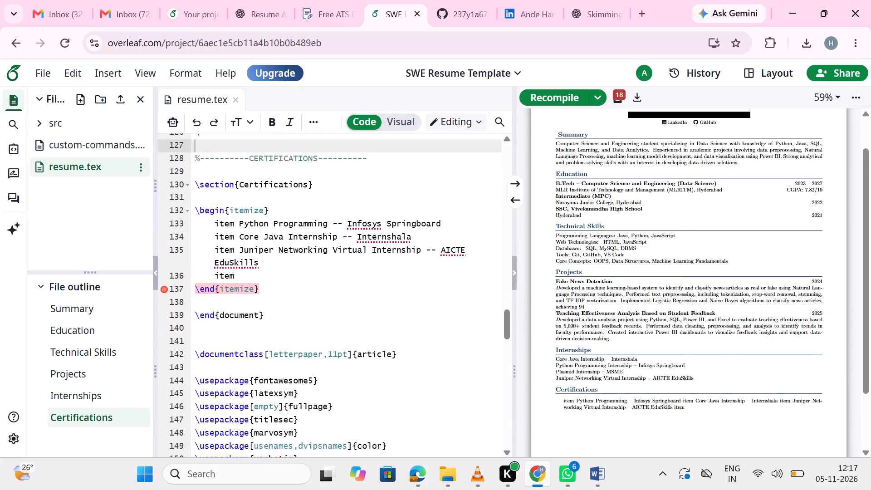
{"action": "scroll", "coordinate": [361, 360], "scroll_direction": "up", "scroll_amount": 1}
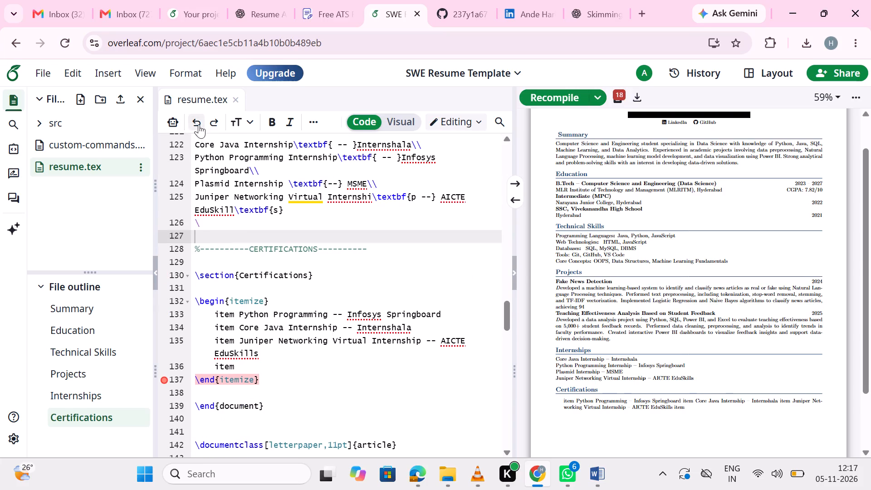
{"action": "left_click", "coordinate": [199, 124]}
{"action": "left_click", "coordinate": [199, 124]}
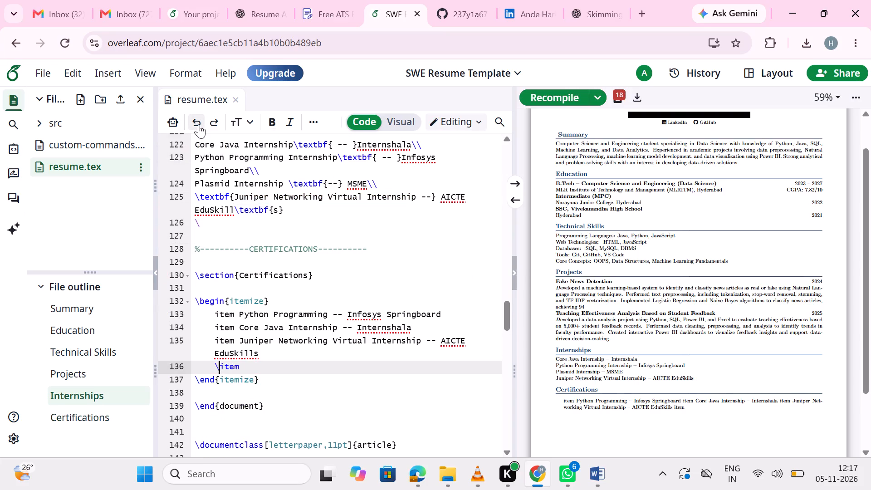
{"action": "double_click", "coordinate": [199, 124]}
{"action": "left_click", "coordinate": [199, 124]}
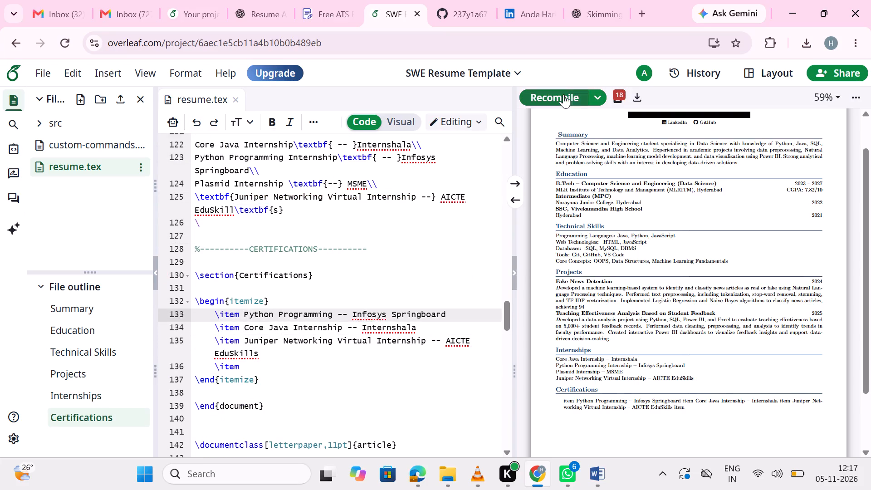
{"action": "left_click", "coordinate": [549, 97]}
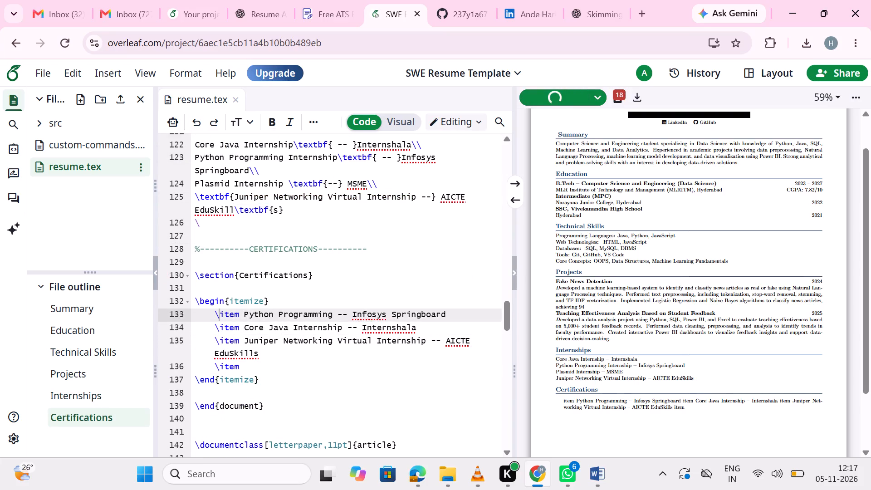
Remove the bold formatting from the full "Juniper Networking Virtual Internship" title in Internships and recompile the resume.
{"action": "left_click_drag", "start_coordinate": [417, 199], "coordinate": [241, 192]}
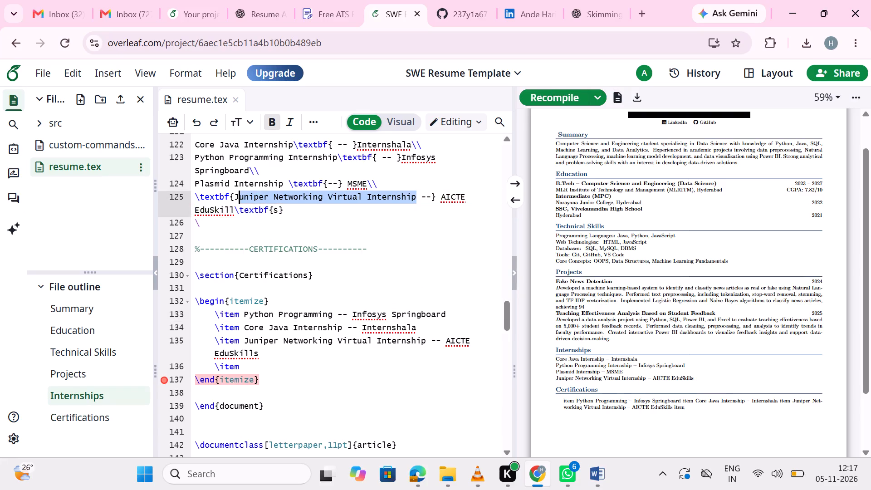
{"action": "left_click_drag", "start_coordinate": [241, 192], "coordinate": [235, 195]}
{"action": "left_click", "coordinate": [274, 122]}
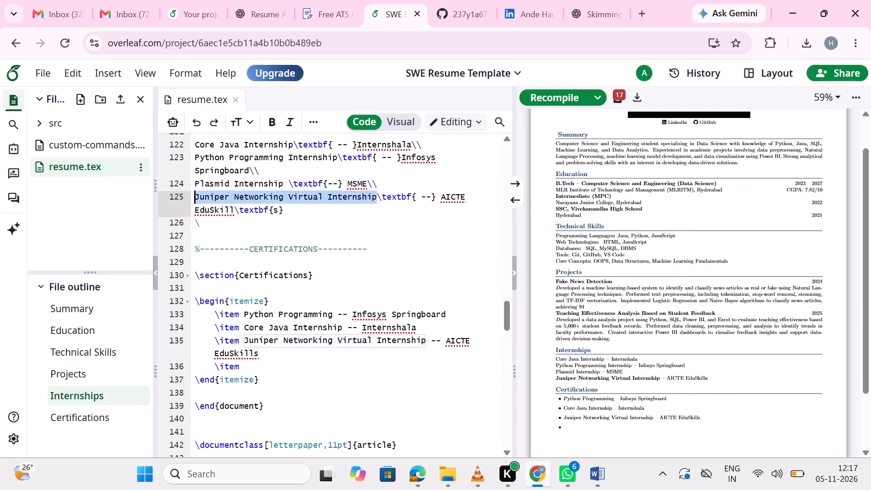
{"action": "left_click", "coordinate": [534, 98]}
{"action": "scroll", "coordinate": [395, 272], "scroll_direction": "down", "scroll_amount": 1}
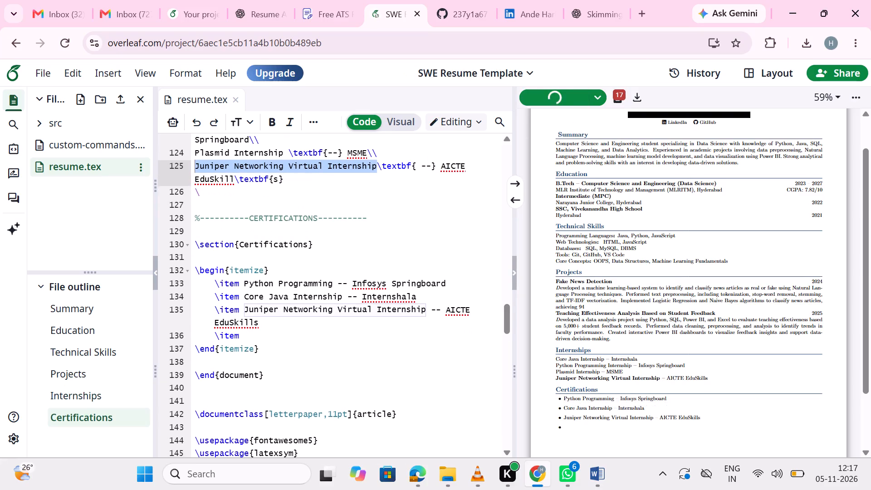
{"action": "scroll", "coordinate": [395, 272], "scroll_direction": "down", "scroll_amount": 1}
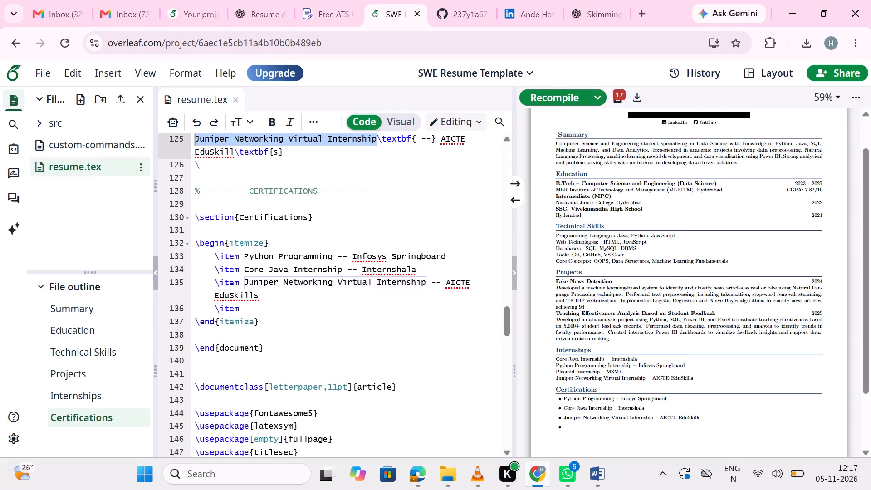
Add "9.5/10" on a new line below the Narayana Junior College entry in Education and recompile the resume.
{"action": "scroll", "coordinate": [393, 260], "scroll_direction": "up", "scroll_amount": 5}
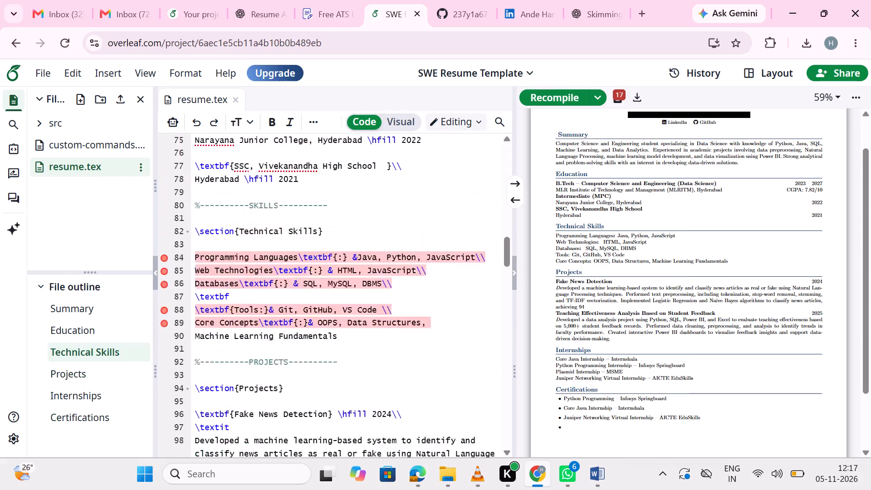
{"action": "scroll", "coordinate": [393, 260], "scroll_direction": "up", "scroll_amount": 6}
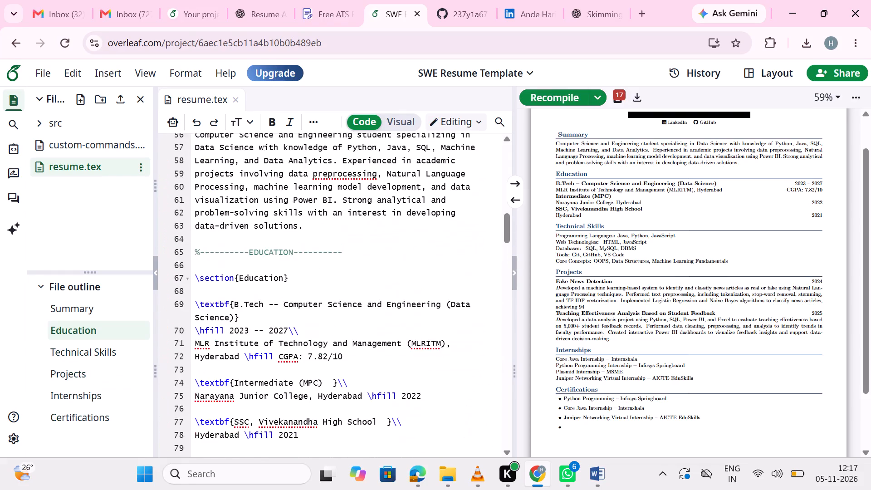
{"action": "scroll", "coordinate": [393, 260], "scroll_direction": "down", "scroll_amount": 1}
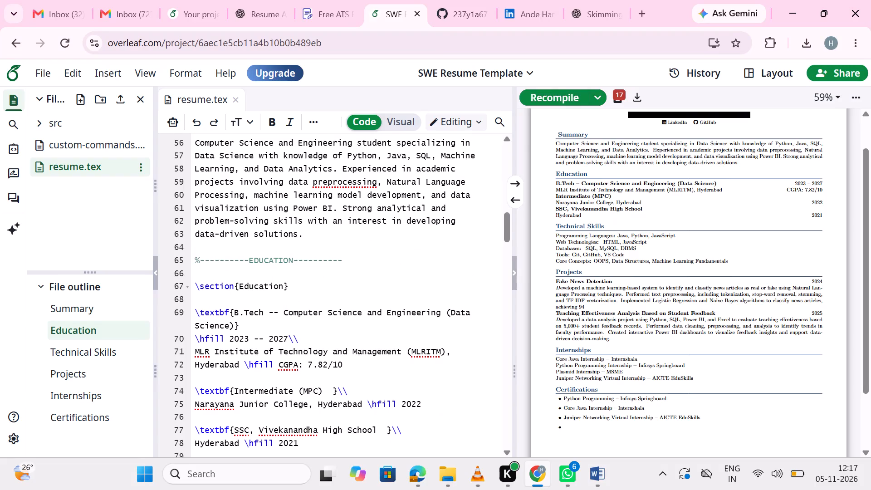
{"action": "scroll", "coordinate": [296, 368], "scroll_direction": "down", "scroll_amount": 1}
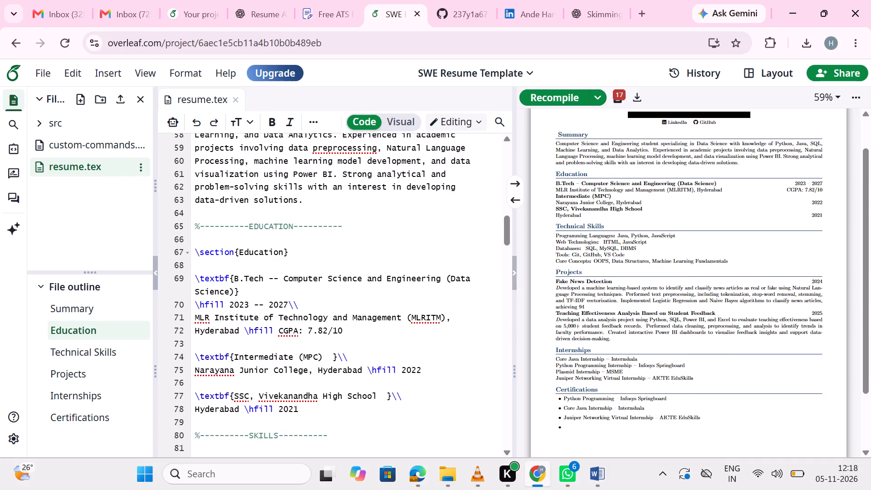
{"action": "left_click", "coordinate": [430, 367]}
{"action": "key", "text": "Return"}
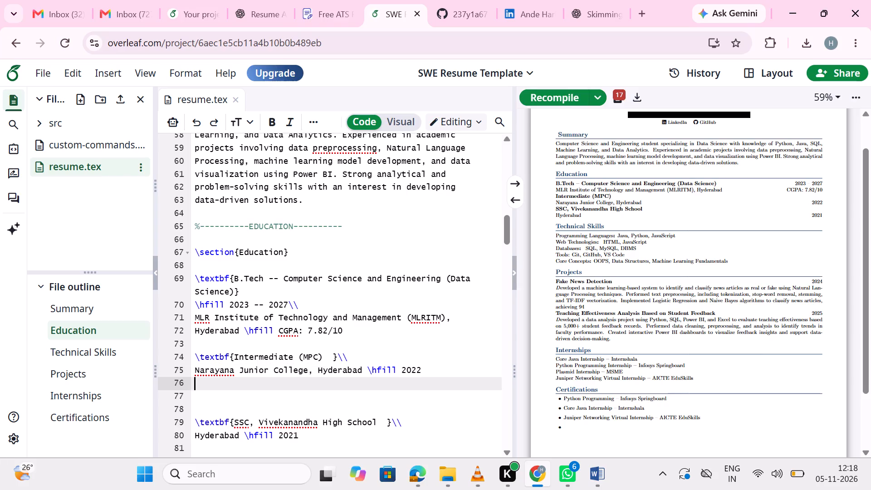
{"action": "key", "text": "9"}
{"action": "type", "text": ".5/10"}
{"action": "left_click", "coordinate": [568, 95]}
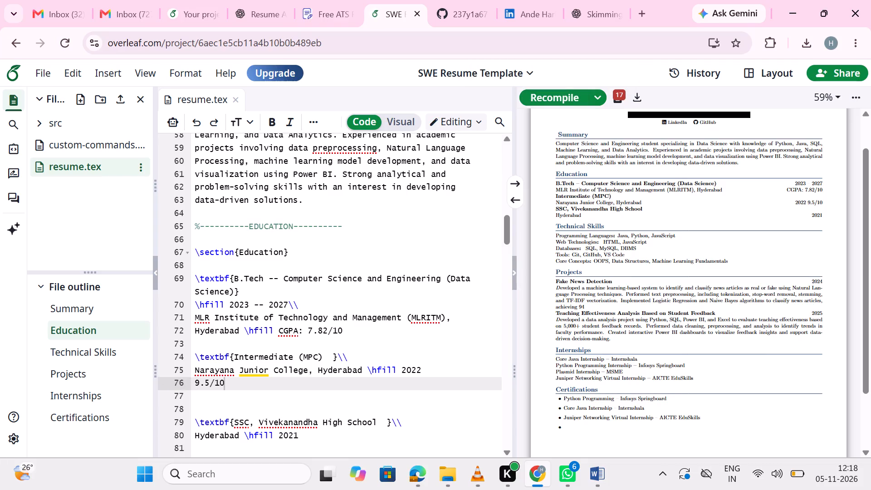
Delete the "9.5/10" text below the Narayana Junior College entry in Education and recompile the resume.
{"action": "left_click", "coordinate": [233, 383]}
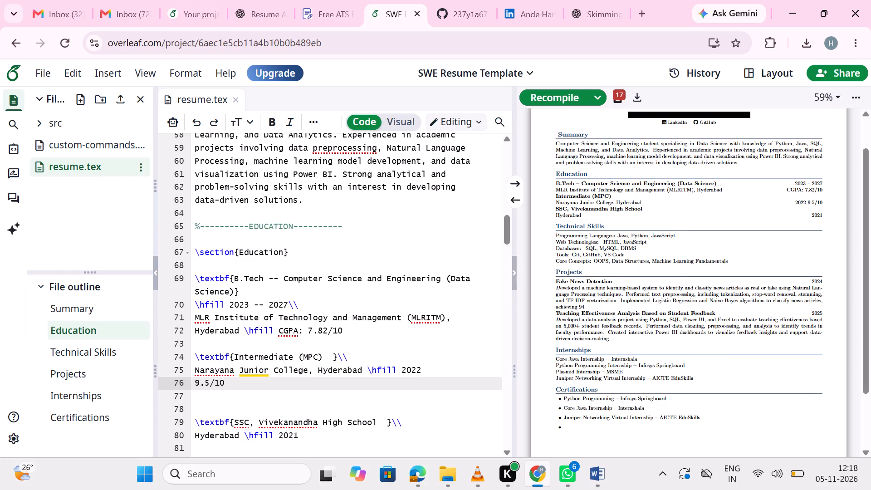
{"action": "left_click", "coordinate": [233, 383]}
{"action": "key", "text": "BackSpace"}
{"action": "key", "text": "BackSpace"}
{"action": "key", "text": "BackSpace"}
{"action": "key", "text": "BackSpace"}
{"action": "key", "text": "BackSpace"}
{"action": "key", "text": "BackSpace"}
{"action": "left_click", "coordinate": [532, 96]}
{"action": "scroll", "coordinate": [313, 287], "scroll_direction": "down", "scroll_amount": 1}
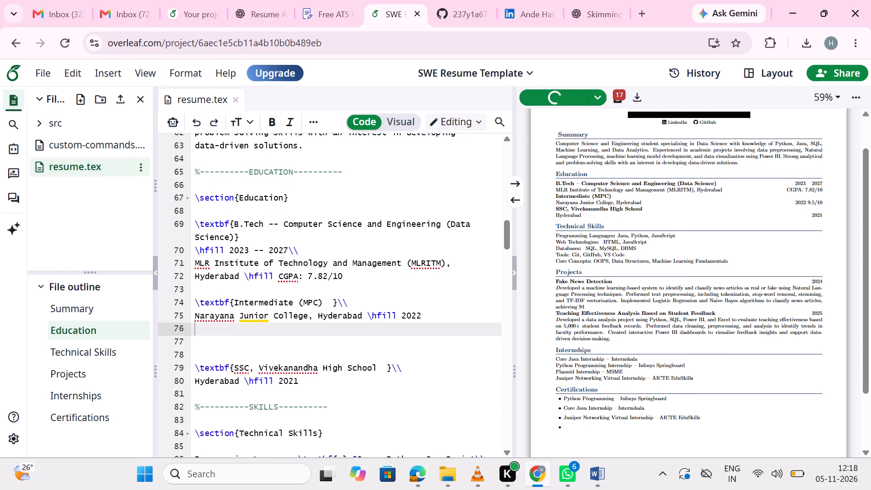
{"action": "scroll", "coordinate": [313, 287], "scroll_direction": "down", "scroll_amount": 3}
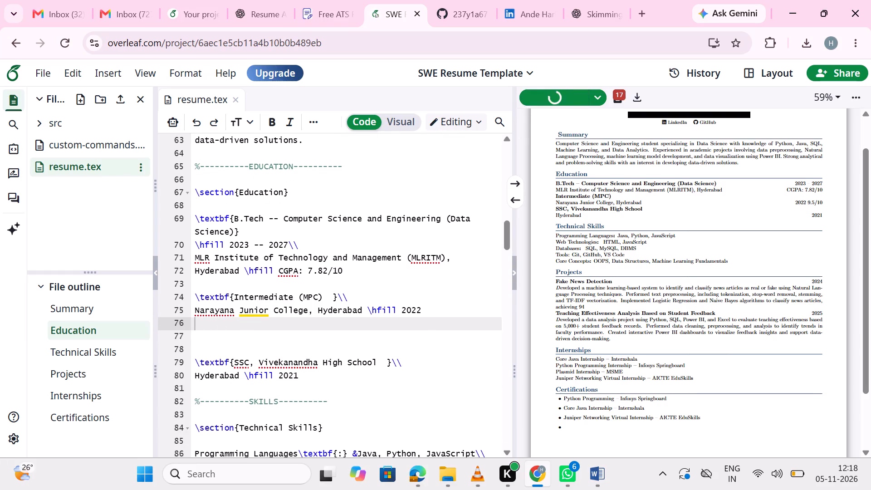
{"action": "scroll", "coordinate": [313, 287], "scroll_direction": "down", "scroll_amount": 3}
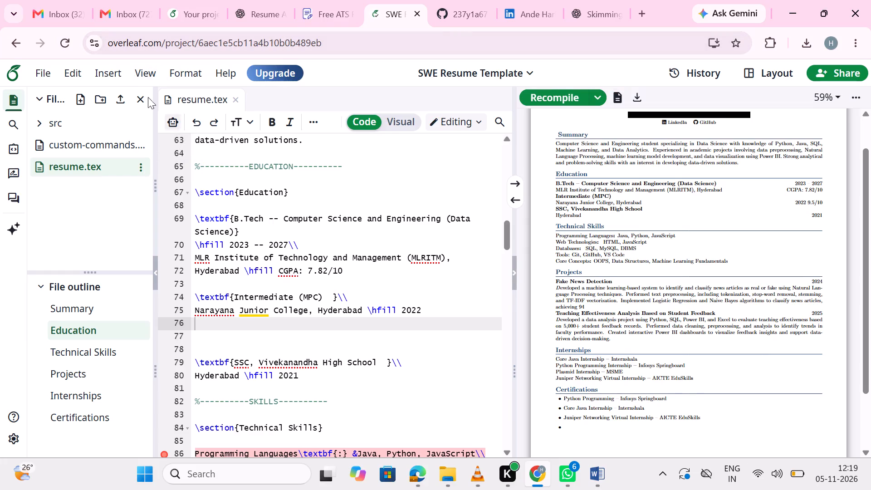
Undo the "9.5/10" edits in Education and the bold removal on the Juniper Networking title in Internships, and recompile the resume.
{"action": "left_click", "coordinate": [196, 121]}
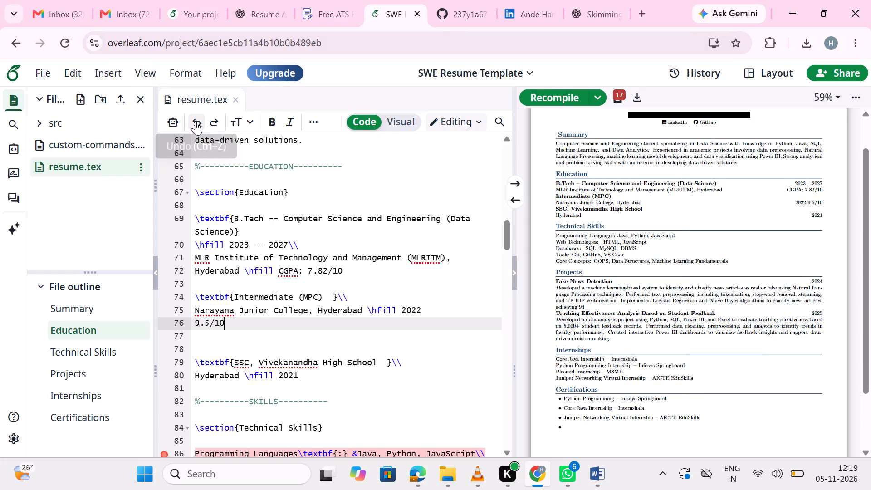
{"action": "left_click", "coordinate": [196, 121]}
{"action": "triple_click", "coordinate": [196, 121]}
{"action": "triple_click", "coordinate": [196, 121]}
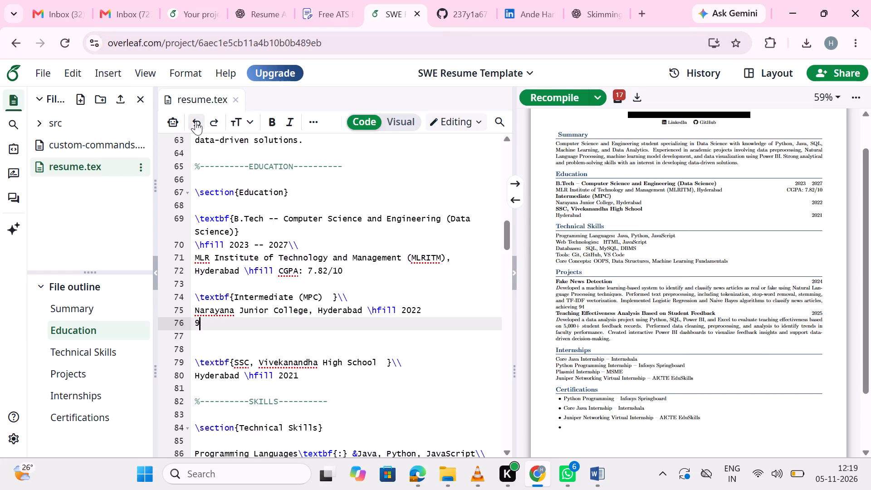
{"action": "left_click", "coordinate": [196, 121]}
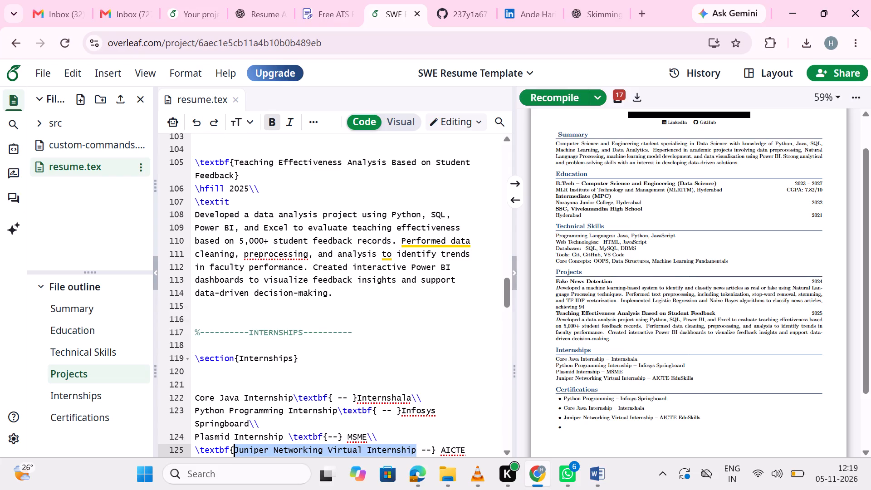
{"action": "left_click", "coordinate": [554, 97]}
Delete the word "item" from the command before "Python Programming -- Infosys Springboard" in Certifications, keeping its backslash.
{"action": "scroll", "coordinate": [319, 294], "scroll_direction": "down", "scroll_amount": 2}
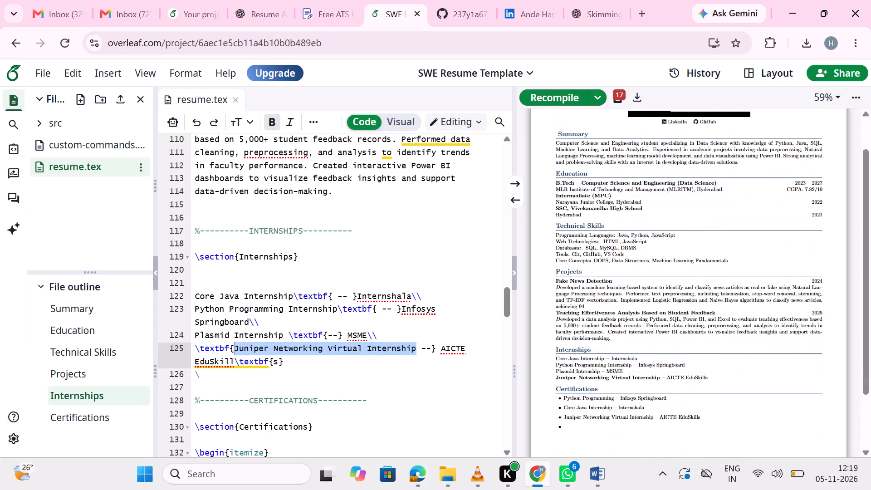
{"action": "scroll", "coordinate": [581, 328], "scroll_direction": "up", "scroll_amount": 1}
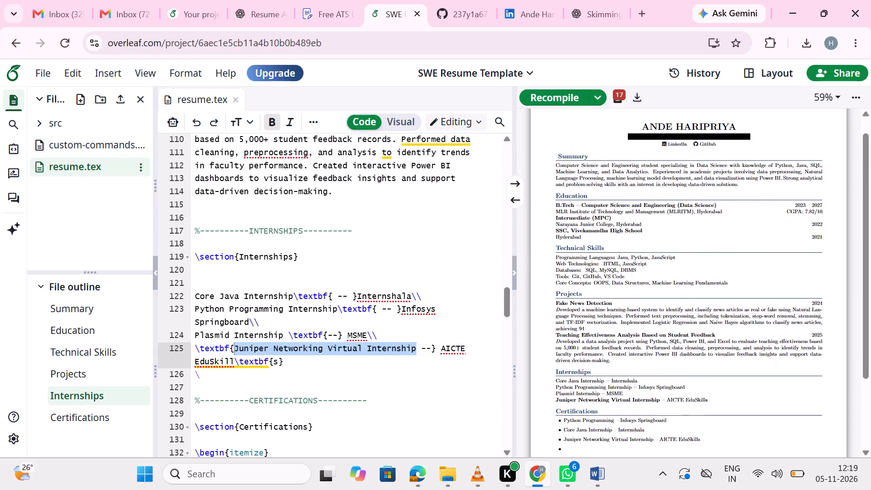
{"action": "scroll", "coordinate": [581, 328], "scroll_direction": "up", "scroll_amount": 1}
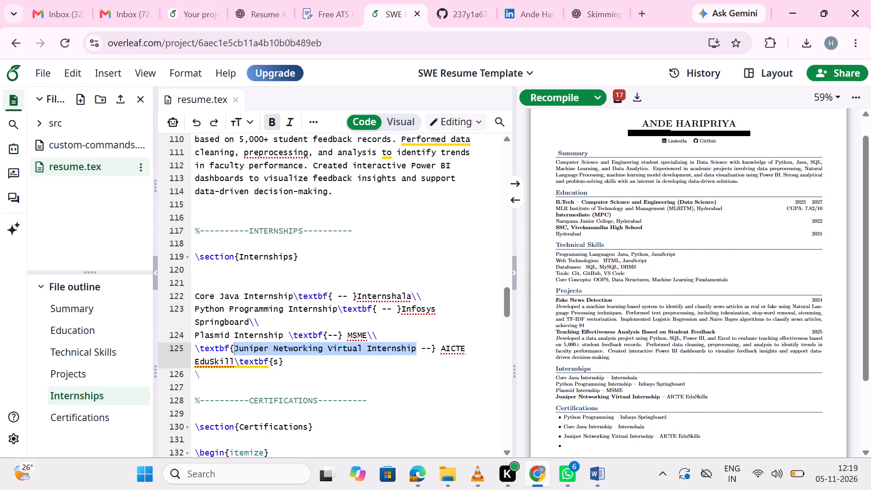
{"action": "scroll", "coordinate": [581, 328], "scroll_direction": "up", "scroll_amount": 2}
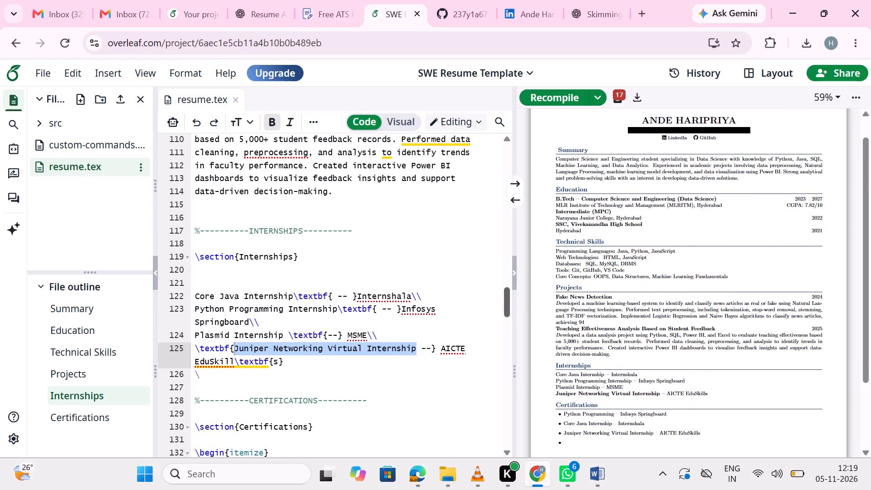
{"action": "scroll", "coordinate": [362, 220], "scroll_direction": "down", "scroll_amount": 3}
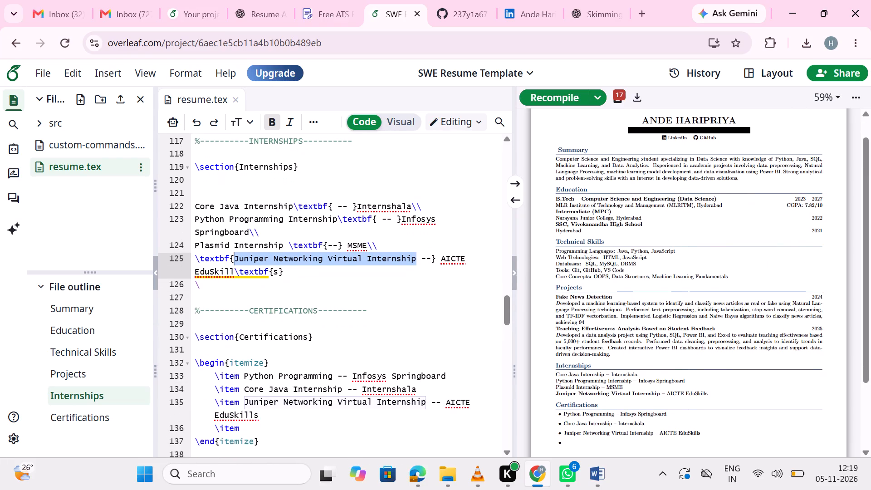
{"action": "scroll", "coordinate": [362, 220], "scroll_direction": "down", "scroll_amount": 2}
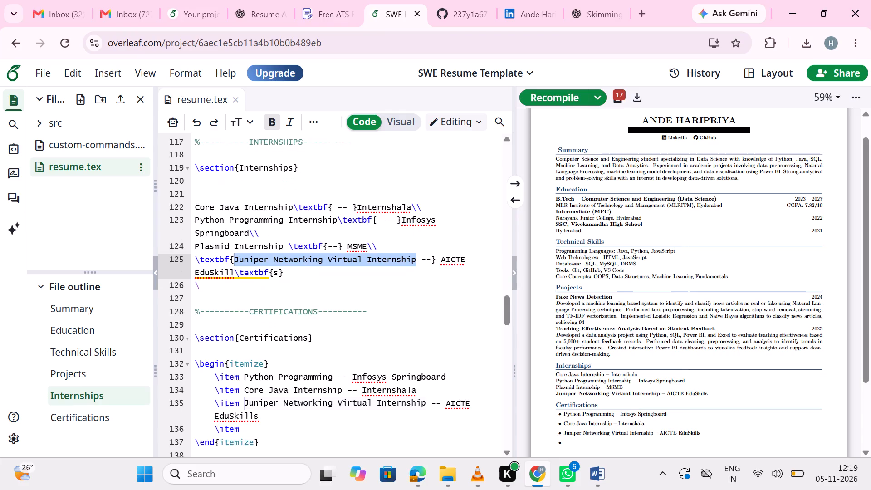
{"action": "scroll", "coordinate": [362, 220], "scroll_direction": "down", "scroll_amount": 4}
{"action": "scroll", "coordinate": [362, 220], "scroll_direction": "up", "scroll_amount": 1}
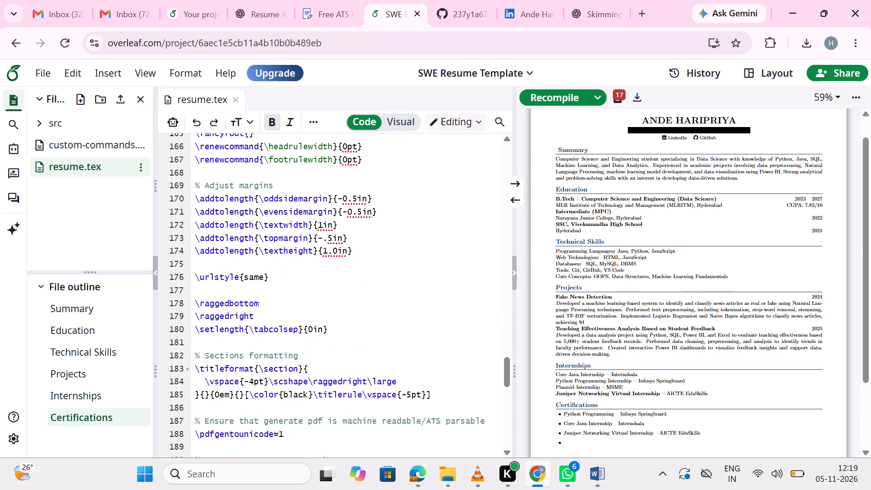
{"action": "scroll", "coordinate": [362, 220], "scroll_direction": "up", "scroll_amount": 2}
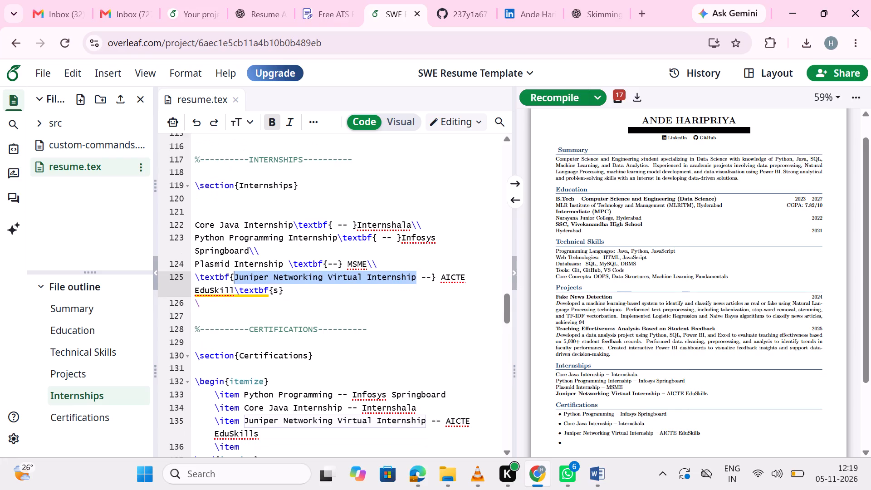
{"action": "scroll", "coordinate": [331, 308], "scroll_direction": "down", "scroll_amount": 1}
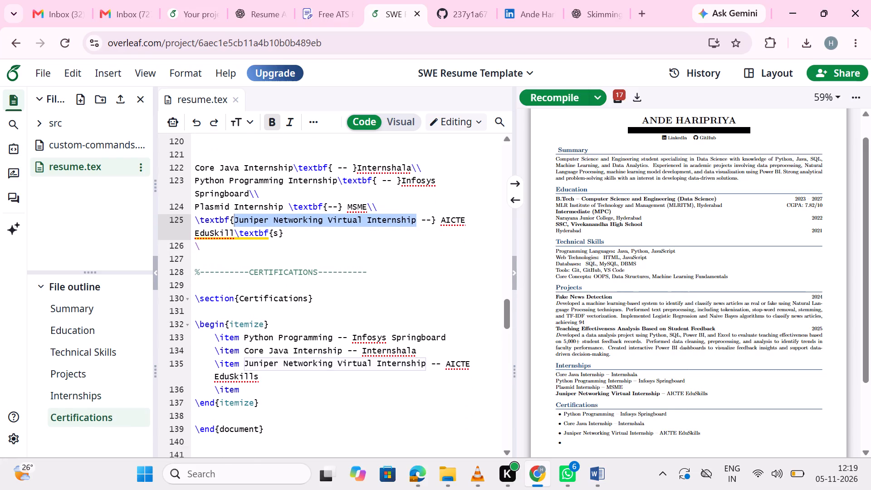
{"action": "left_click", "coordinate": [240, 336]}
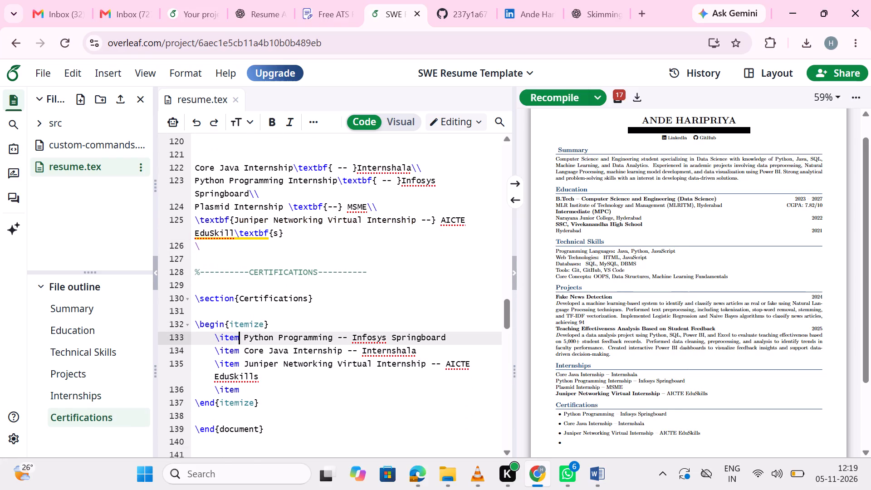
{"action": "key", "text": "BackSpace"}
{"action": "key", "text": "BackSpace"}
{"action": "key", "text": "BackSpace"}
{"action": "key", "text": "BackSpace"}
{"action": "left_click", "coordinate": [400, 406]}
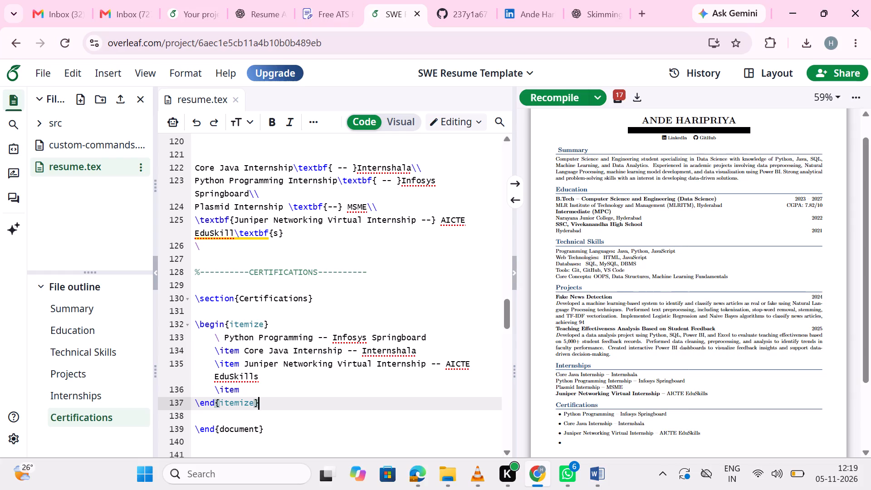
Delete "itemize" from inside the braces of the \begin command that opens the Certifications list.
{"action": "left_click", "coordinate": [264, 323]}
{"action": "key", "text": "BackSpace"}
{"action": "key", "text": "BackSpace"}
{"action": "key", "text": "BackSpace"}
{"action": "key", "text": "BackSpace"}
{"action": "key", "text": "BackSpace"}
{"action": "key", "text": "BackSpace"}
{"action": "key", "text": "BackSpace"}
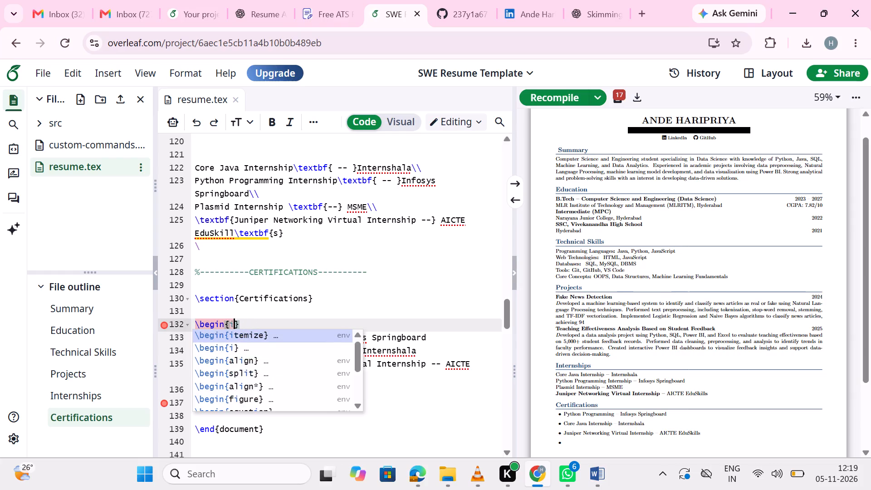
{"action": "left_click", "coordinate": [286, 306]}
Delete the word "item" from the empty last entry of the Certifications list and recompile the resume.
{"action": "left_click", "coordinate": [243, 386]}
{"action": "key", "text": "BackSpace"}
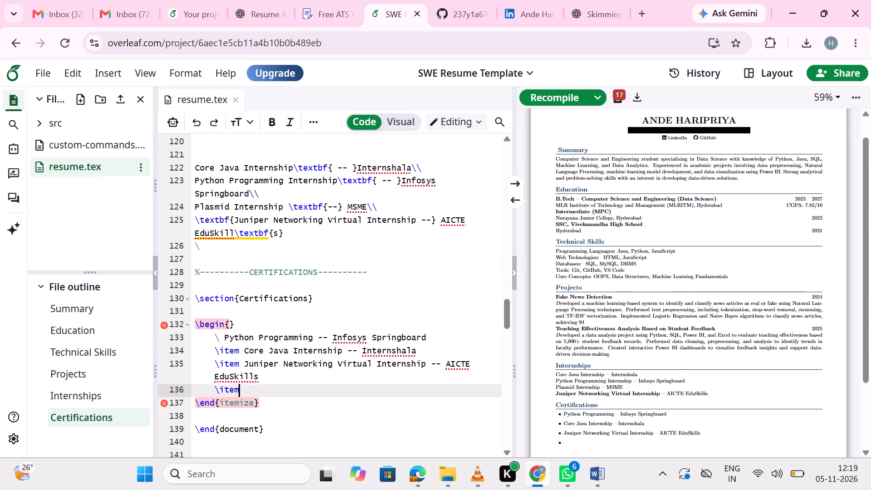
{"action": "key", "text": "BackSpace"}
{"action": "key", "text": "BackSpace"}
{"action": "key", "text": "BackSpace"}
{"action": "key", "text": "BackSpace"}
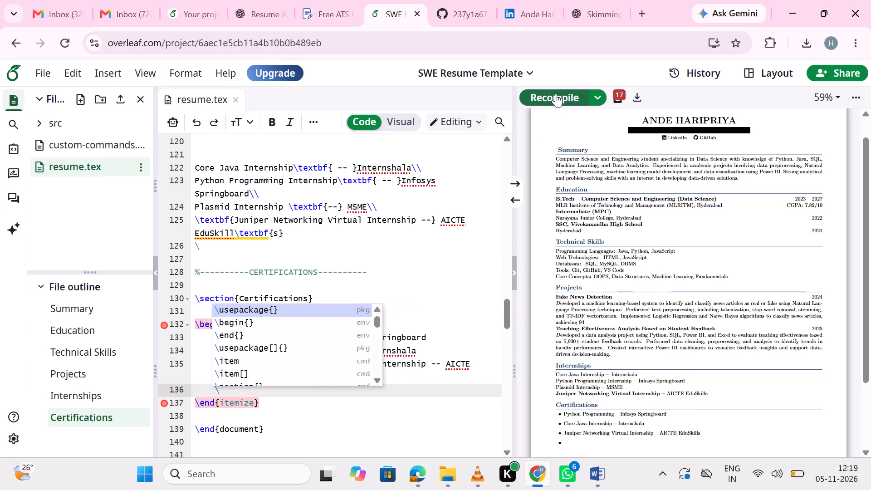
{"action": "left_click", "coordinate": [556, 93]}
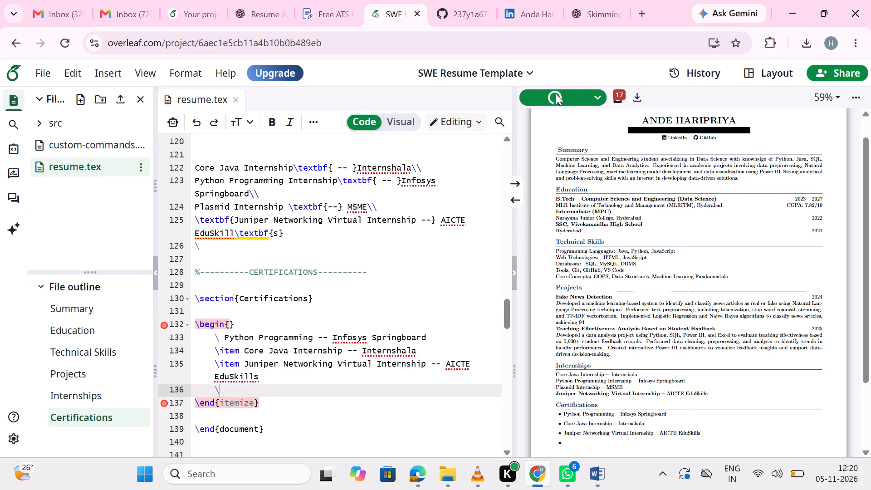
Remove the space between the backslash and "Python Programming" in the first Certifications entry and recompile the resume.
{"action": "scroll", "coordinate": [623, 333], "scroll_direction": "down", "scroll_amount": 1}
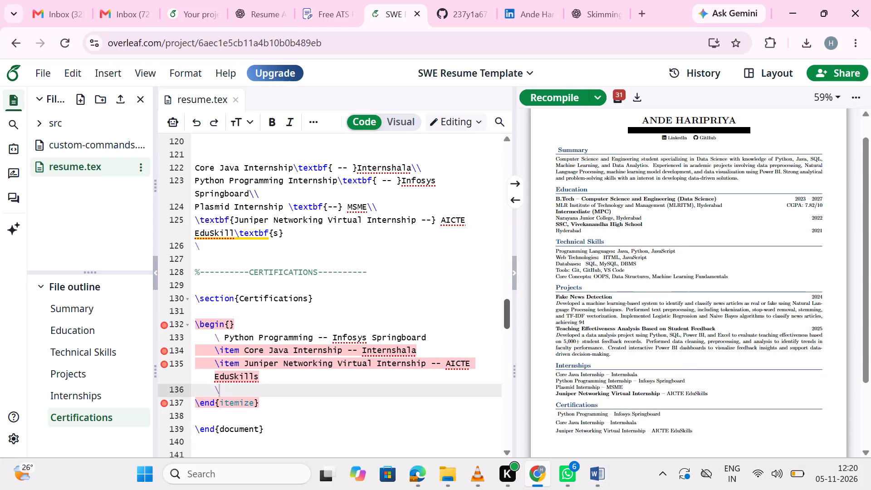
{"action": "scroll", "coordinate": [408, 331], "scroll_direction": "down", "scroll_amount": 1}
{"action": "left_click", "coordinate": [222, 312]}
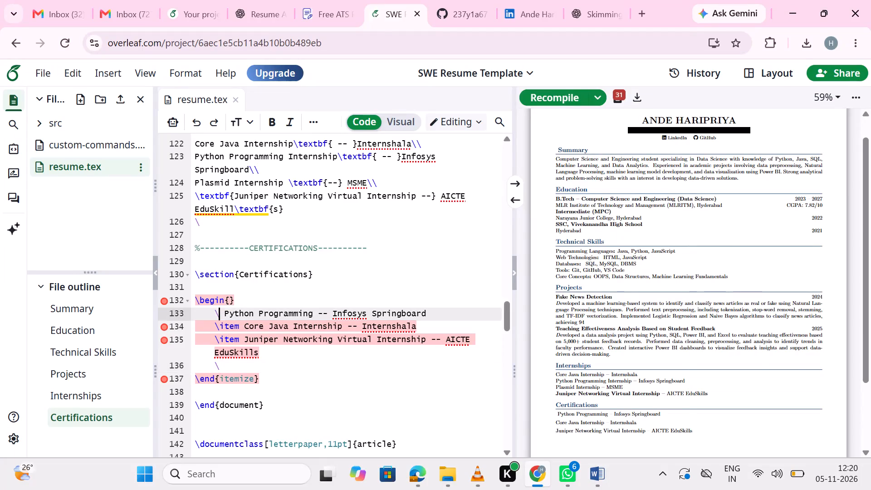
{"action": "key", "text": "Right"}
{"action": "key", "text": "equal"}
{"action": "key", "text": "BackSpace"}
{"action": "key", "text": "BackSpace"}
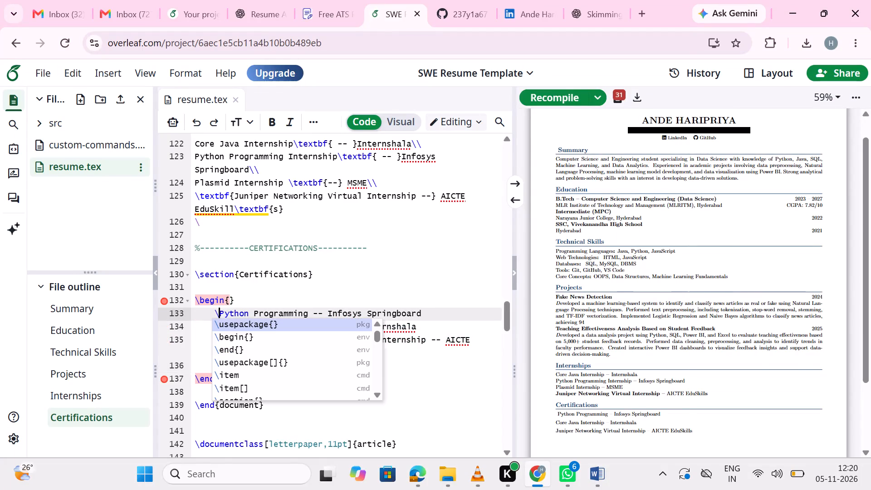
{"action": "left_click", "coordinate": [553, 98]}
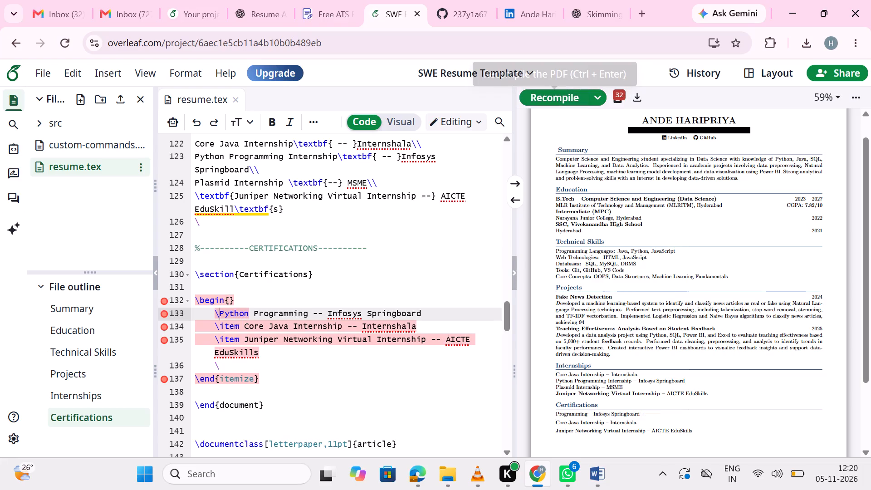
{"action": "scroll", "coordinate": [625, 370], "scroll_direction": "down", "scroll_amount": 1}
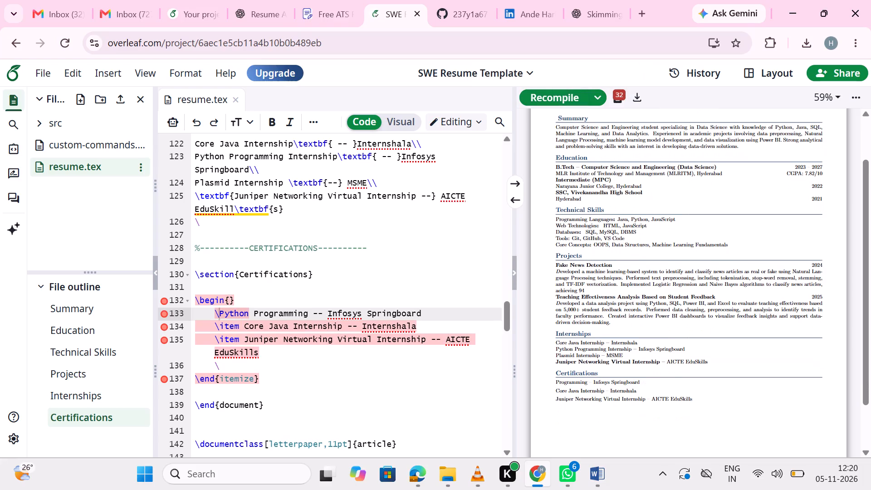
{"action": "scroll", "coordinate": [625, 370], "scroll_direction": "down", "scroll_amount": 1}
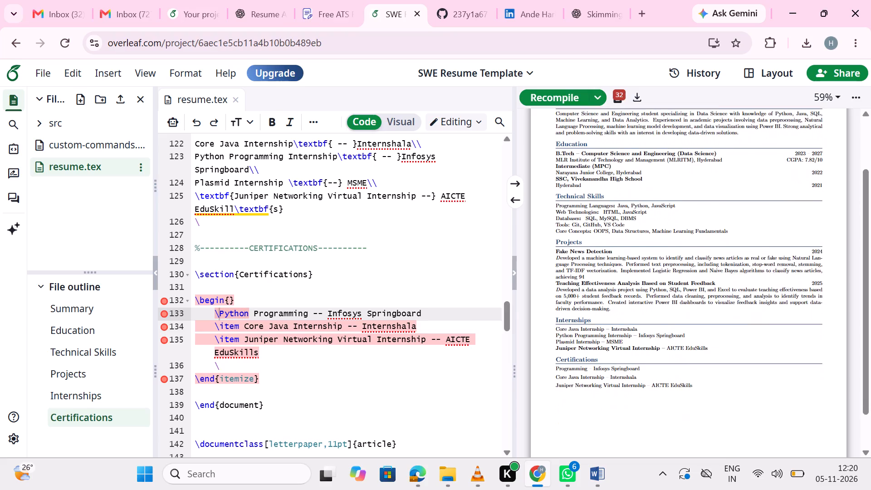
{"action": "scroll", "coordinate": [625, 370], "scroll_direction": "down", "scroll_amount": 1}
{"action": "left_click", "coordinate": [391, 343]}
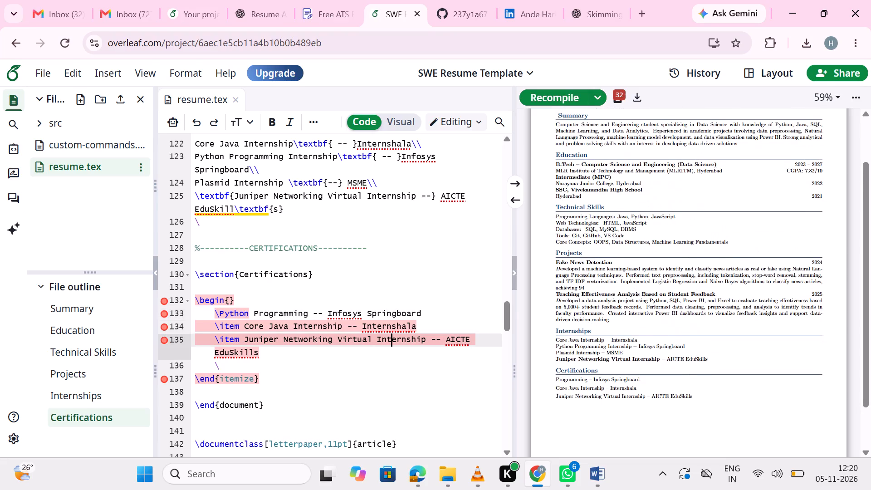
Make "Python, Java, SQL," bold in the Summary paragraph and recompile the resume.
{"action": "scroll", "coordinate": [616, 282], "scroll_direction": "up", "scroll_amount": 1}
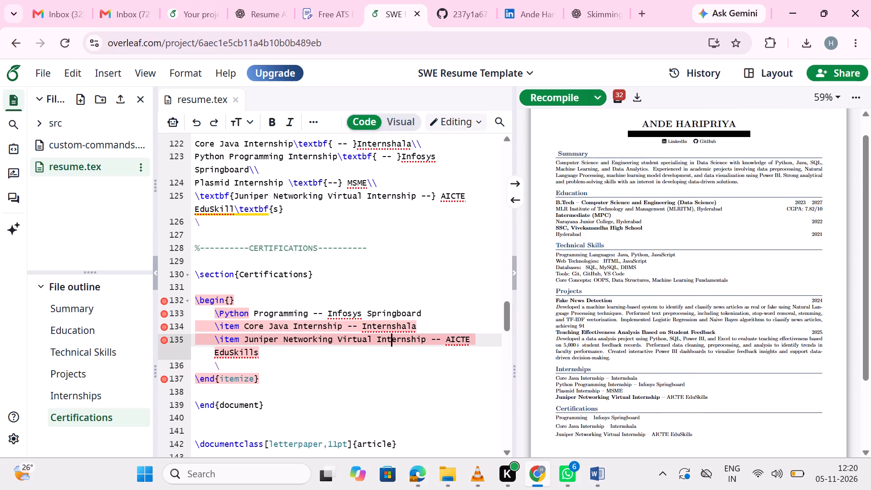
{"action": "scroll", "coordinate": [616, 282], "scroll_direction": "up", "scroll_amount": 1}
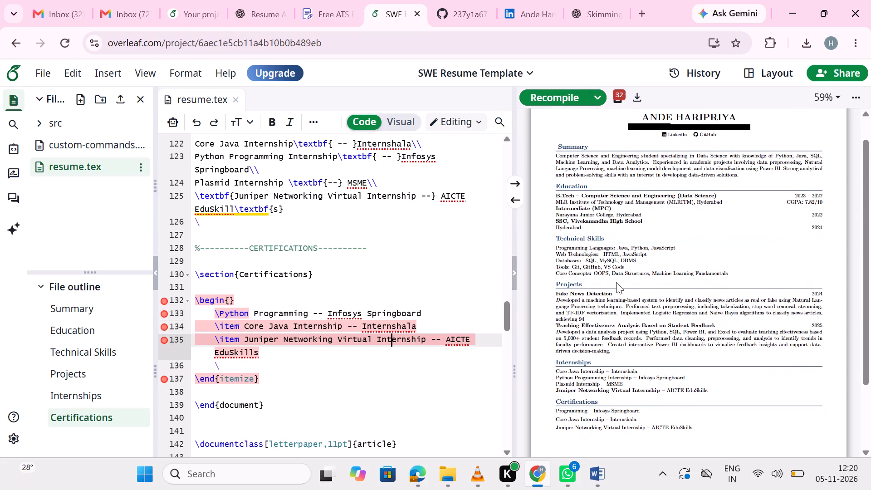
{"action": "scroll", "coordinate": [436, 233], "scroll_direction": "up", "scroll_amount": 7}
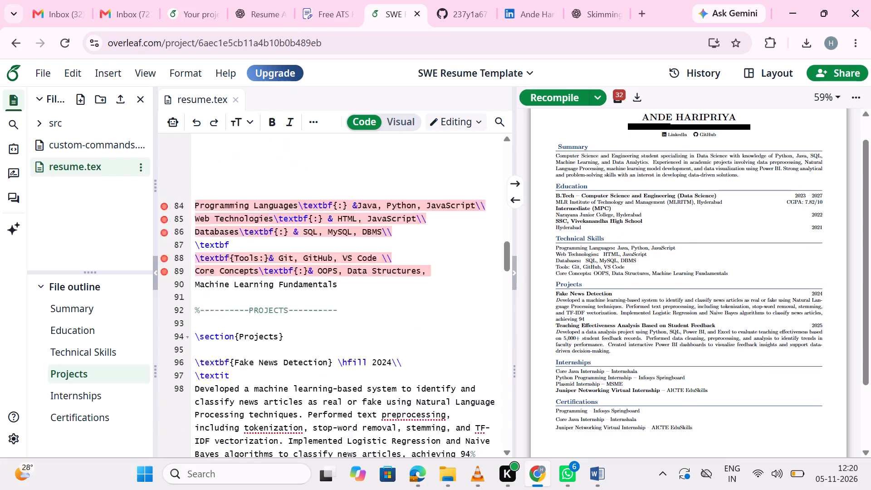
{"action": "scroll", "coordinate": [436, 233], "scroll_direction": "up", "scroll_amount": 2}
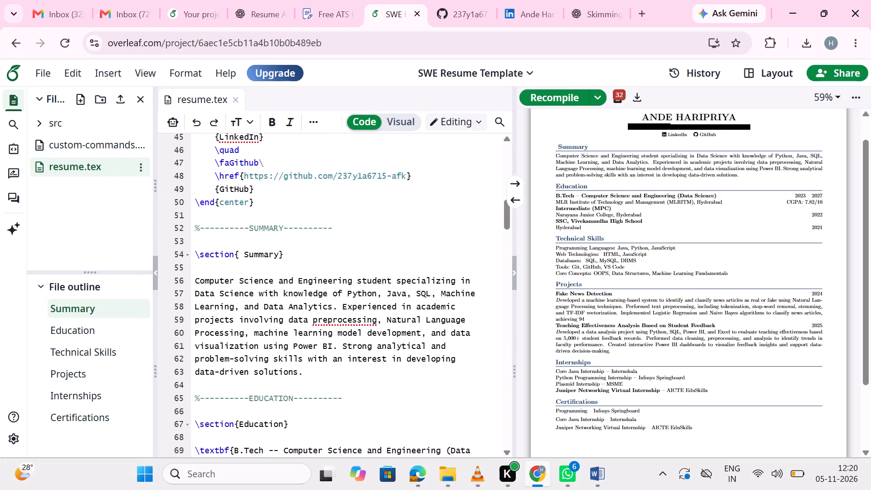
{"action": "scroll", "coordinate": [436, 233], "scroll_direction": "up", "scroll_amount": 1}
{"action": "left_click_drag", "start_coordinate": [345, 280], "coordinate": [434, 281]}
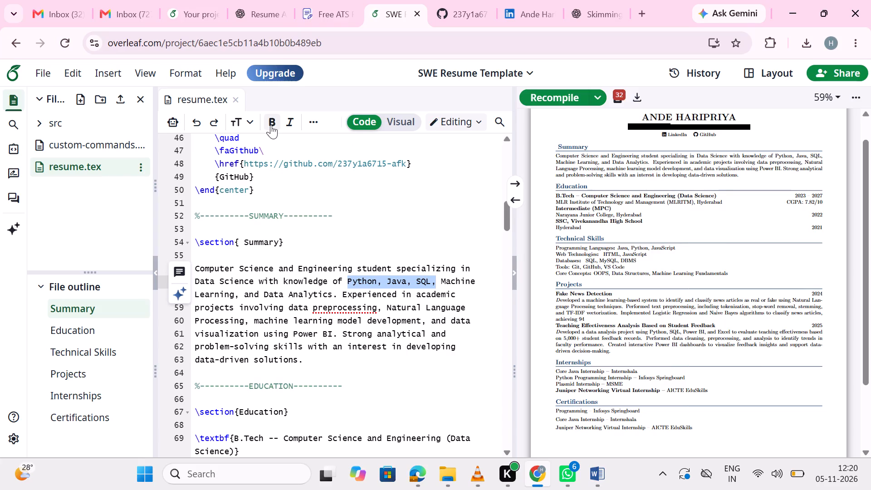
{"action": "left_click", "coordinate": [272, 124]}
{"action": "left_click", "coordinate": [560, 101]}
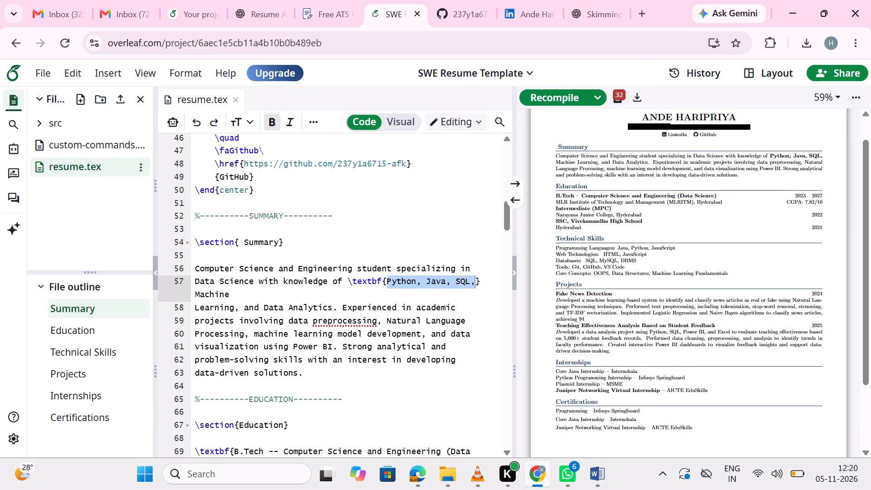
{"action": "scroll", "coordinate": [650, 303], "scroll_direction": "down", "scroll_amount": 1}
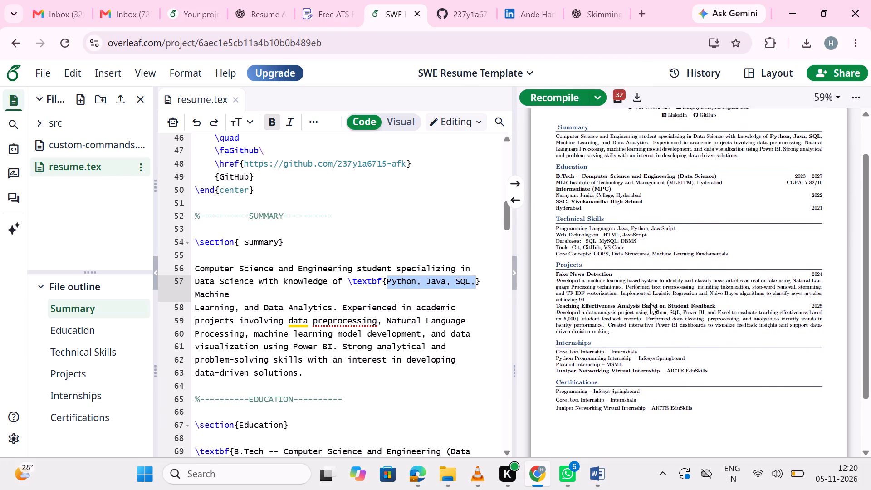
{"action": "scroll", "coordinate": [650, 303], "scroll_direction": "down", "scroll_amount": 1}
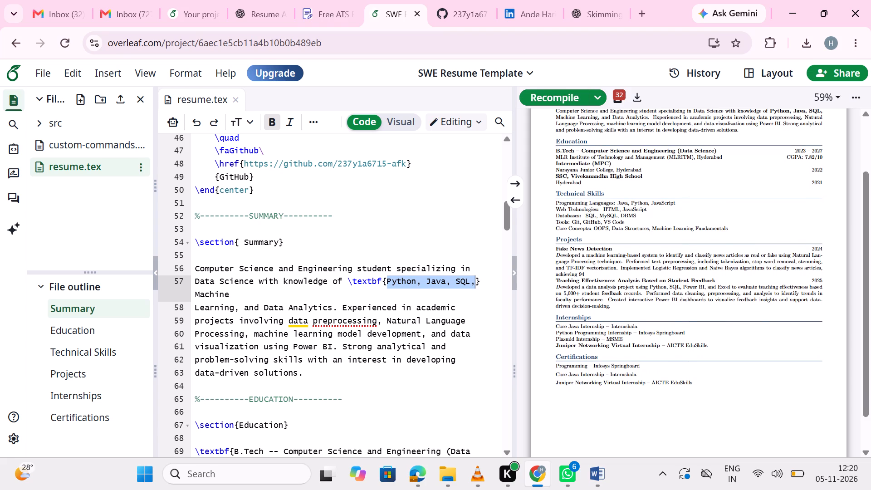
Remove the bold formatting from "Juniper Networking Virtual Internship" in the Internships section.
{"action": "scroll", "coordinate": [323, 382], "scroll_direction": "down", "scroll_amount": 9}
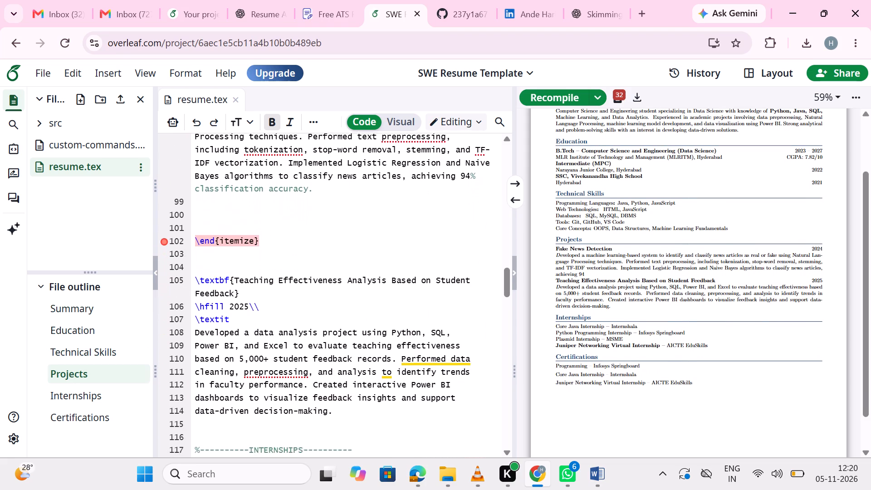
{"action": "scroll", "coordinate": [323, 382], "scroll_direction": "down", "scroll_amount": 3}
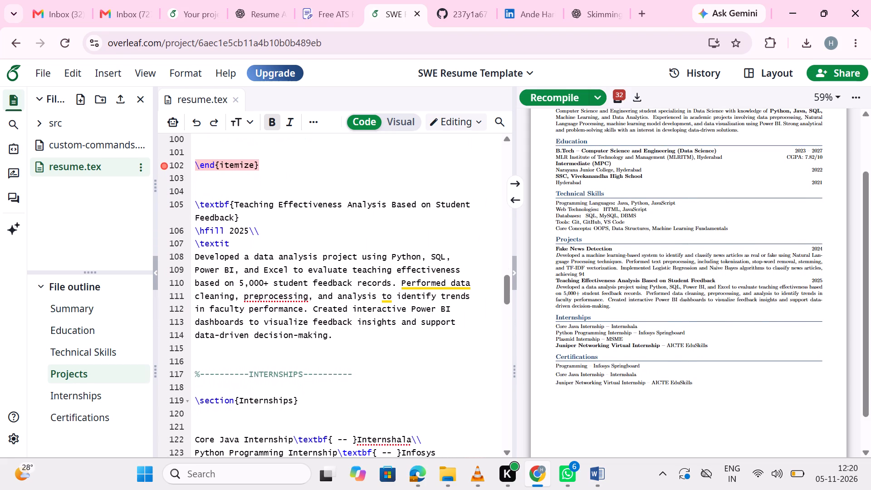
{"action": "scroll", "coordinate": [323, 382], "scroll_direction": "down", "scroll_amount": 2}
{"action": "left_click_drag", "start_coordinate": [235, 310], "coordinate": [416, 310]}
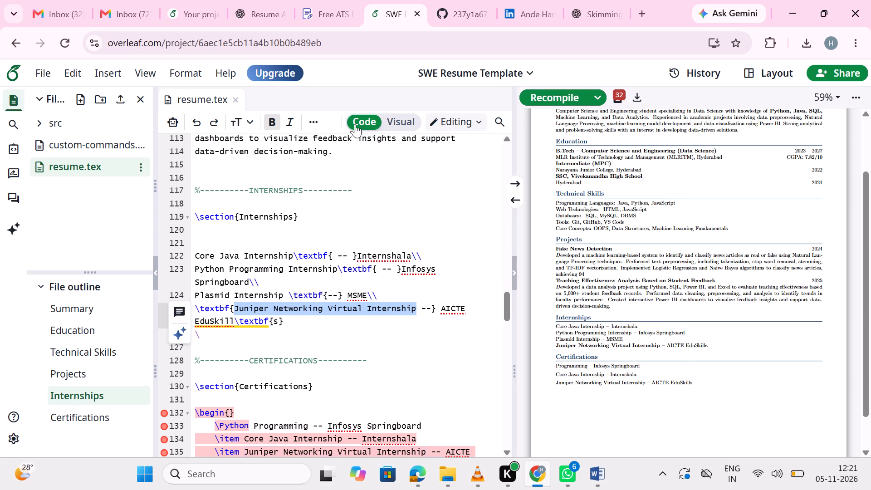
{"action": "left_click", "coordinate": [267, 117]}
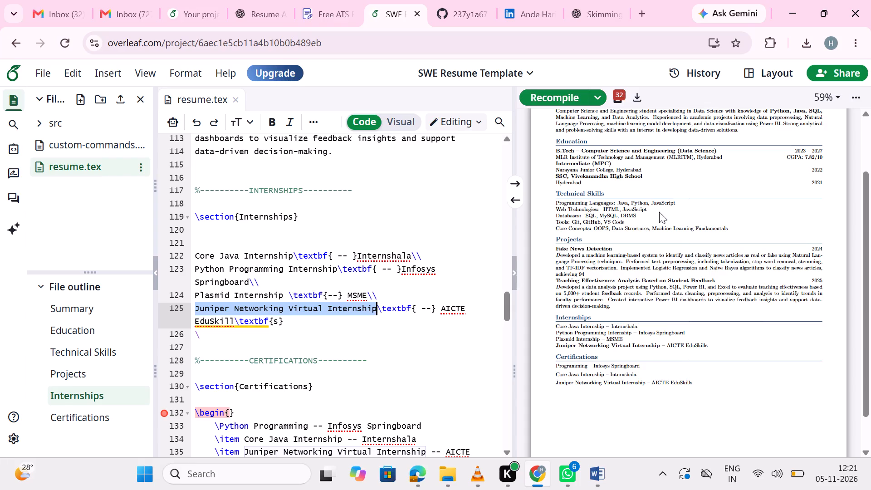
Download the compiled resume as a PDF and return to the browser.
{"action": "scroll", "coordinate": [659, 212], "scroll_direction": "up", "scroll_amount": 1}
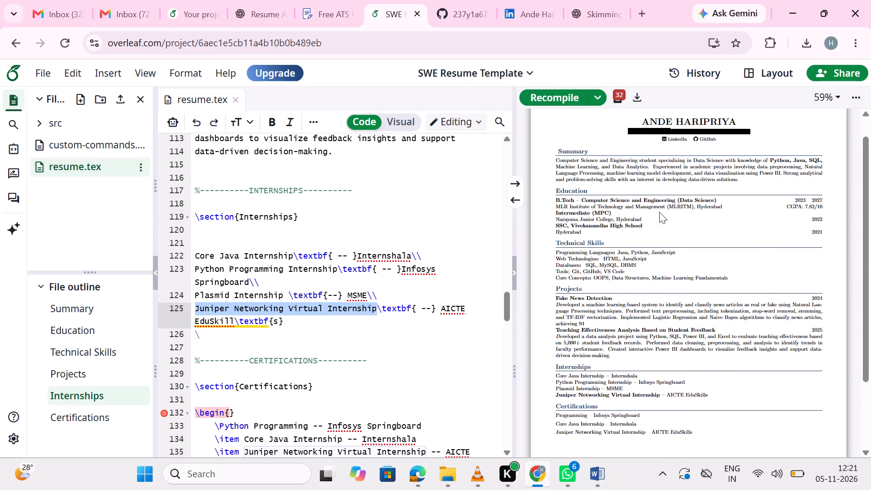
{"action": "left_click", "coordinate": [636, 101]}
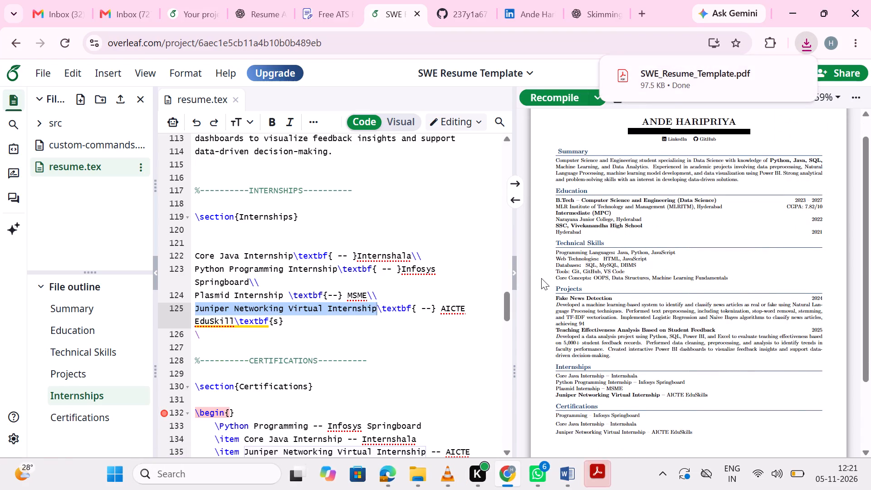
{"action": "left_click", "coordinate": [501, 468]}
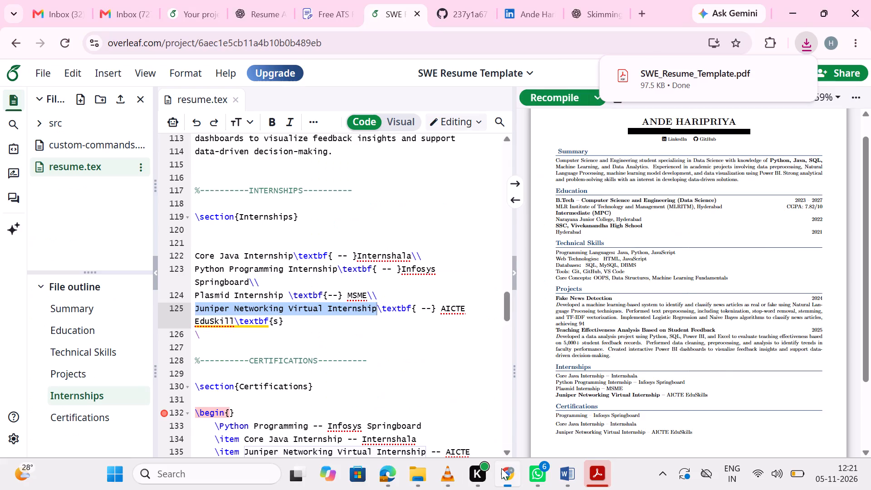
Search the web for "enhance cv" in a new tab, open the Enhancv site and get started there.
{"action": "left_click", "coordinate": [635, 16]}
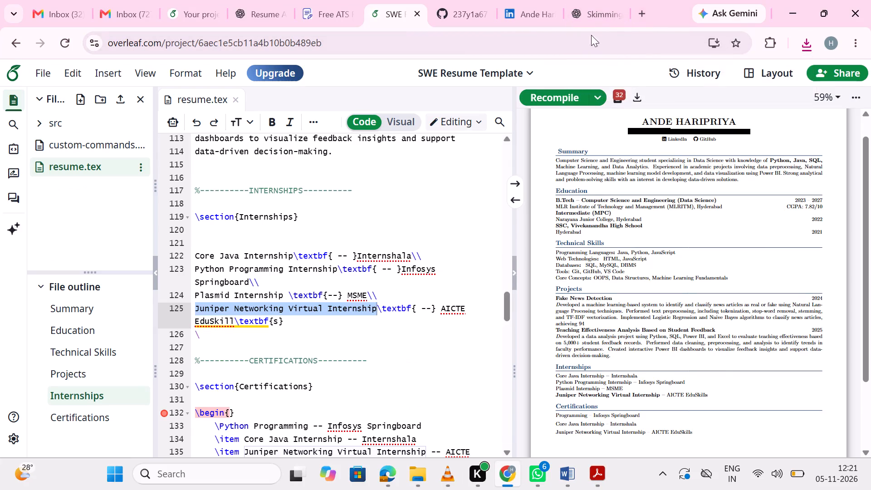
{"action": "left_click", "coordinate": [639, 13]}
{"action": "left_click", "coordinate": [531, 41]}
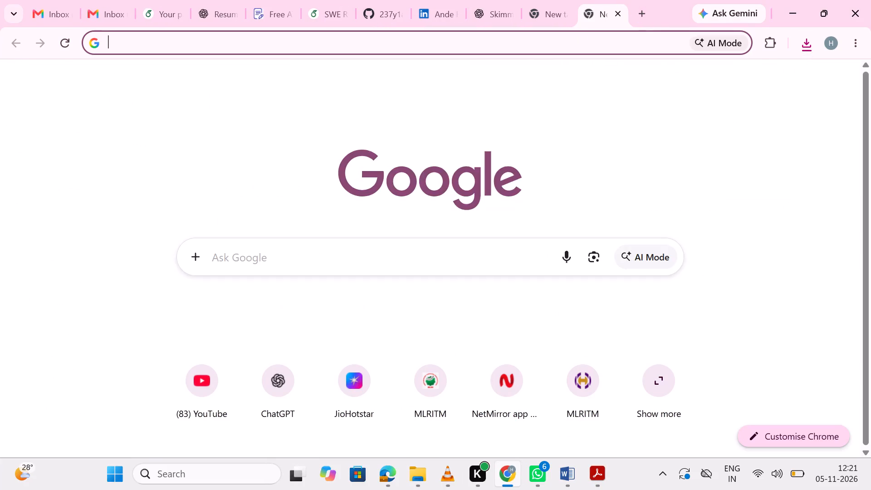
{"action": "type", "text": "enhance"}
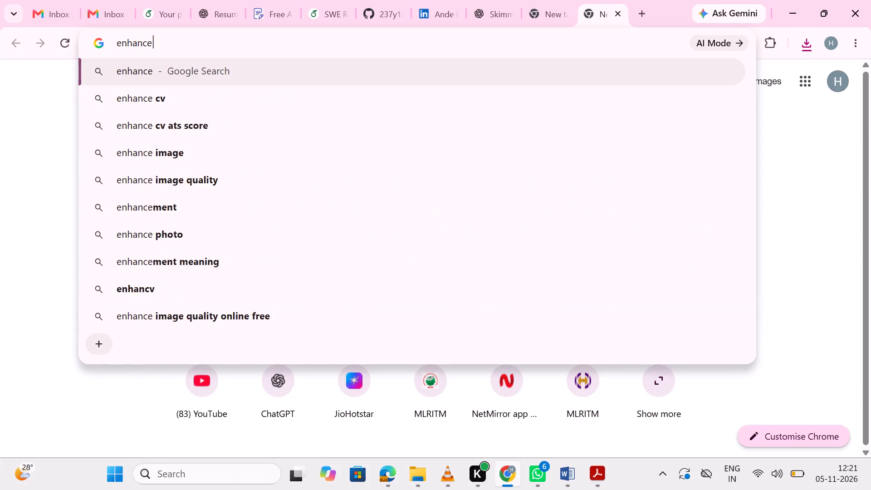
{"action": "key", "text": "space"}
{"action": "left_click", "coordinate": [323, 104]}
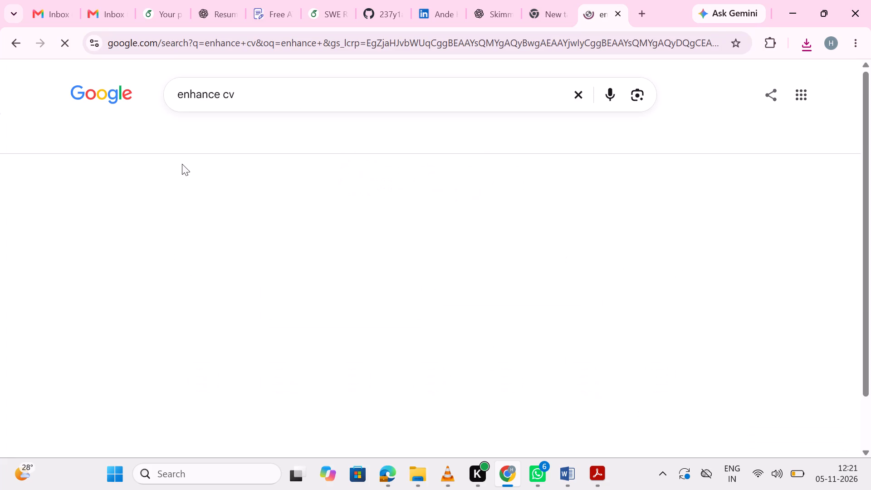
{"action": "left_click", "coordinate": [134, 211]}
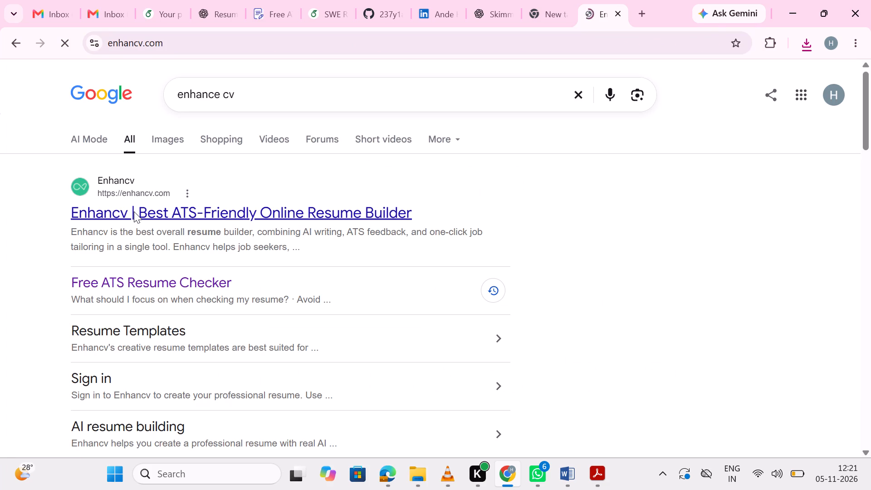
{"action": "scroll", "coordinate": [236, 419], "scroll_direction": "down", "scroll_amount": 1}
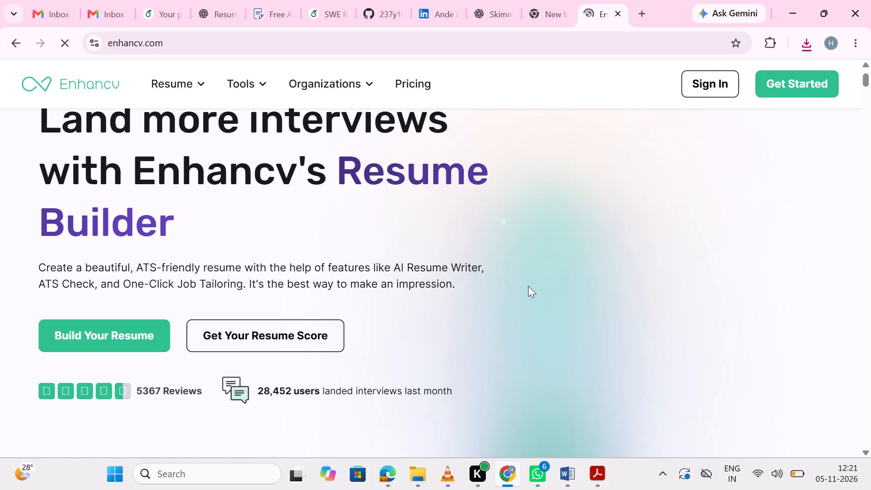
{"action": "left_click", "coordinate": [789, 91]}
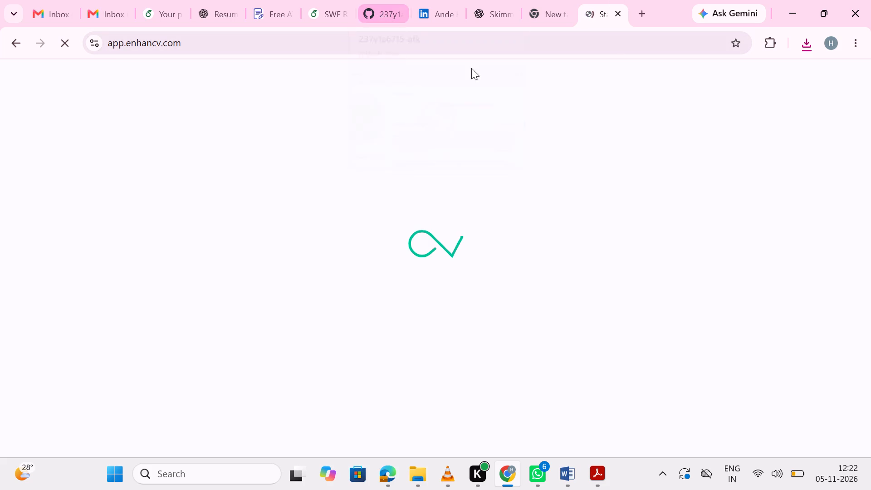
{"action": "double_click", "coordinate": [545, 20]}
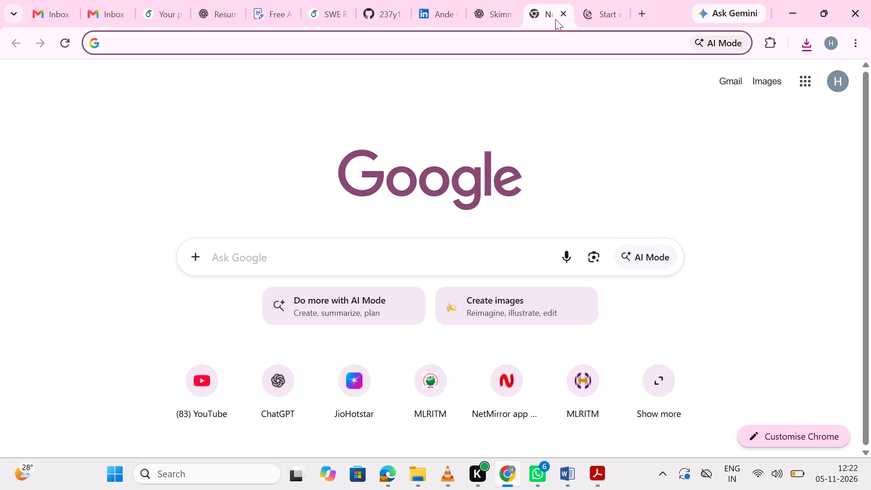
{"action": "left_click", "coordinate": [584, 12]}
In the Overleaf project, remove the space before "Summary" in its section heading and recompile the resume.
{"action": "left_click", "coordinate": [322, 16]}
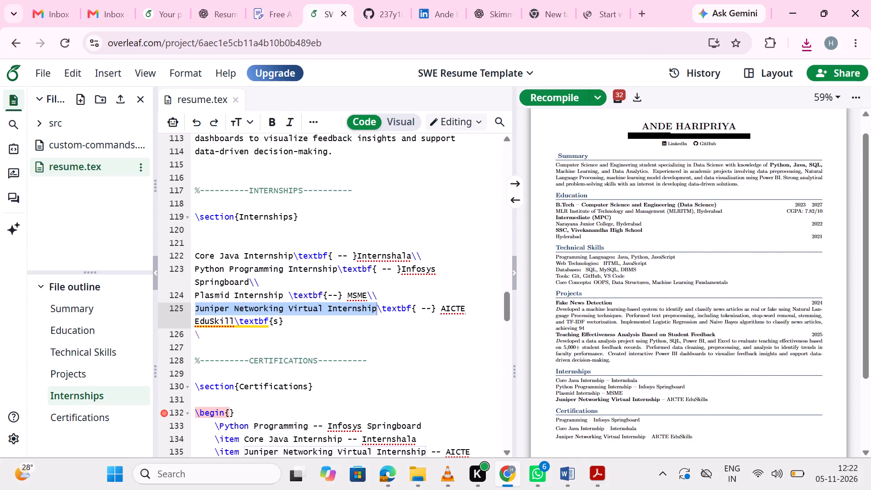
{"action": "scroll", "coordinate": [415, 204], "scroll_direction": "up", "scroll_amount": 3}
{"action": "scroll", "coordinate": [268, 263], "scroll_direction": "up", "scroll_amount": 5}
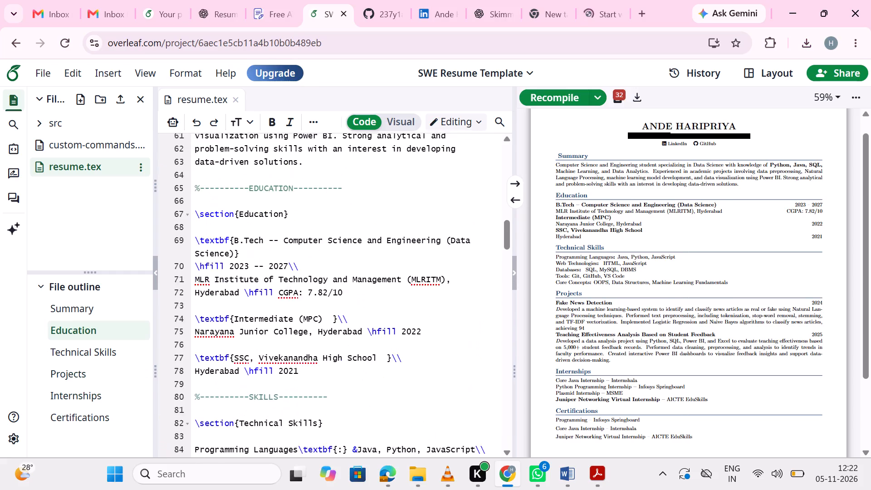
{"action": "scroll", "coordinate": [268, 263], "scroll_direction": "up", "scroll_amount": 2}
{"action": "left_click", "coordinate": [242, 199]}
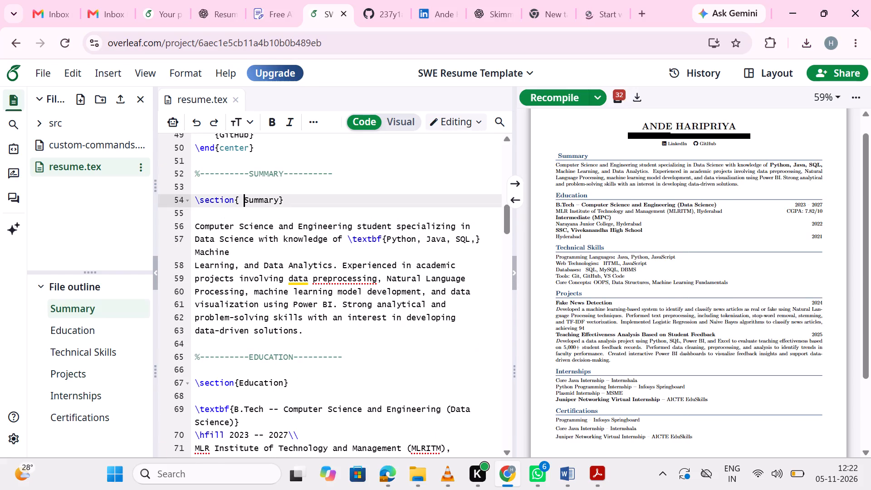
{"action": "key", "text": "BackSpace"}
{"action": "left_click", "coordinate": [548, 104]}
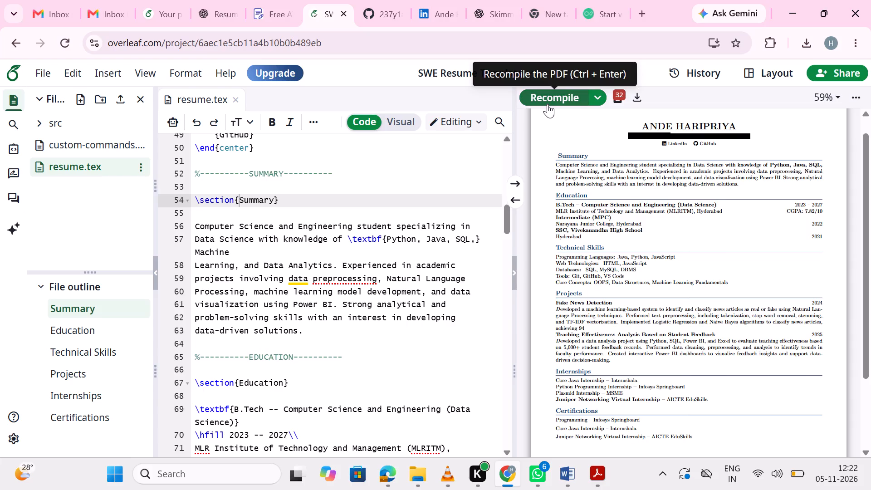
{"action": "scroll", "coordinate": [581, 233], "scroll_direction": "down", "scroll_amount": 1}
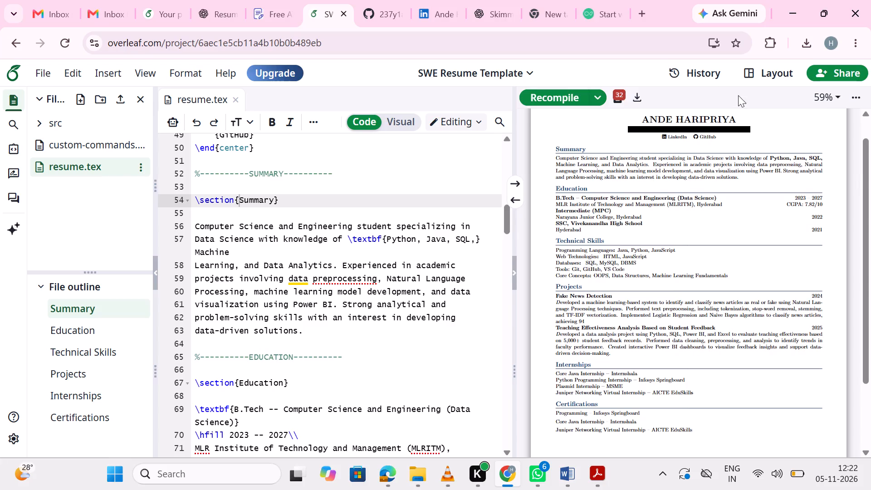
Look through the Enhancv dashboard, including its Documents list, and go back to the Enhancv home page.
{"action": "left_click", "coordinate": [587, 13]}
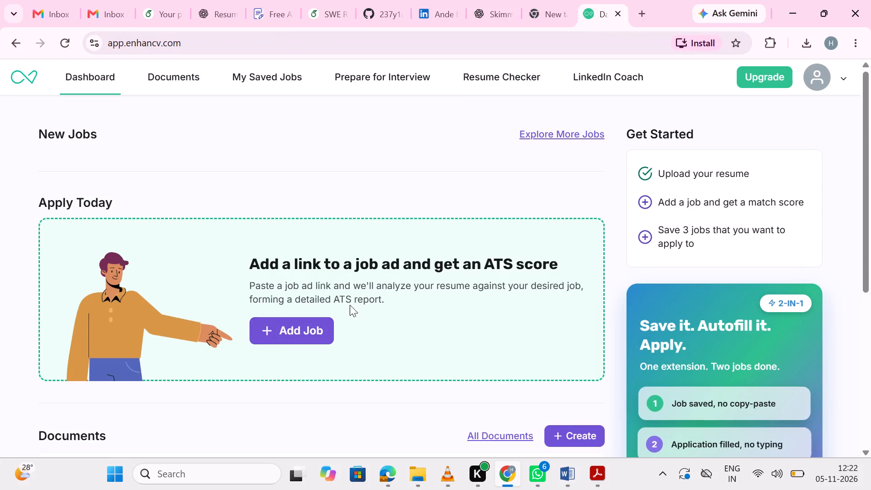
{"action": "scroll", "coordinate": [450, 264], "scroll_direction": "down", "scroll_amount": 2}
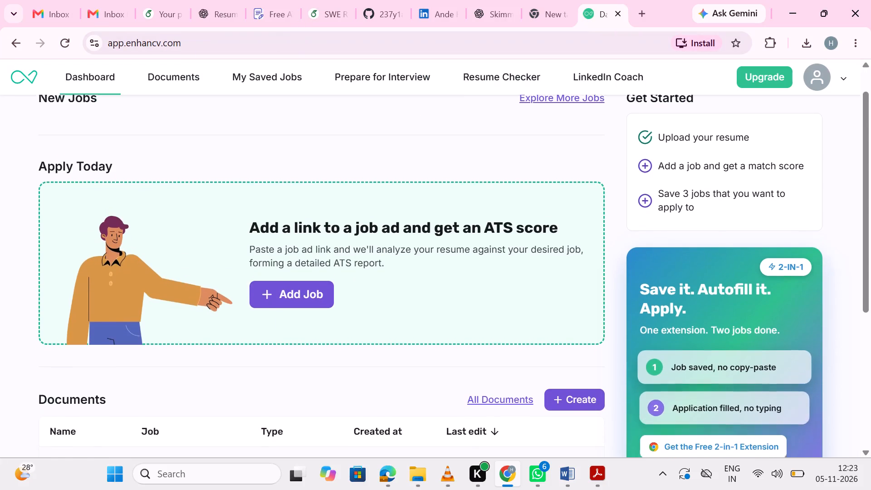
{"action": "scroll", "coordinate": [450, 264], "scroll_direction": "down", "scroll_amount": 2}
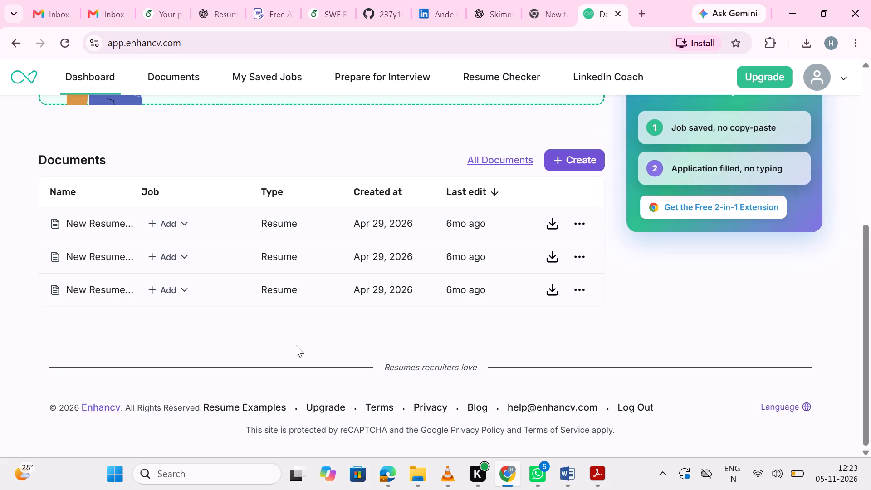
{"action": "scroll", "coordinate": [286, 260], "scroll_direction": "up", "scroll_amount": 4}
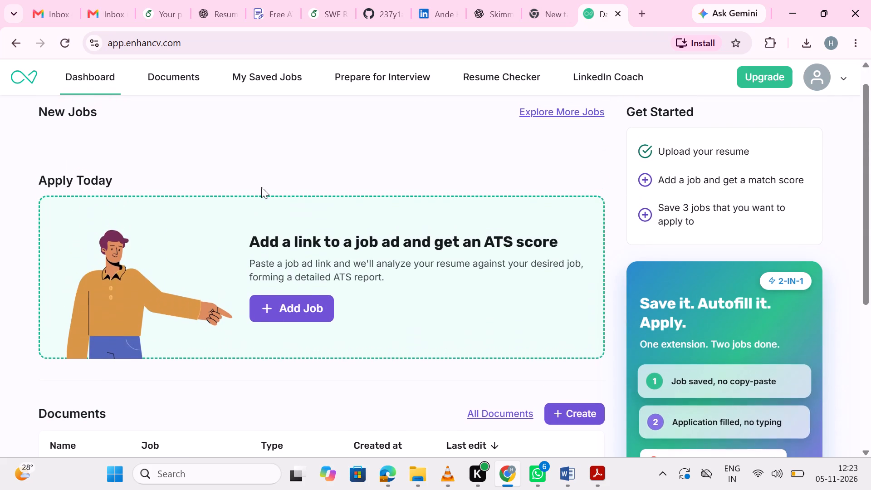
{"action": "left_click", "coordinate": [2, 38]}
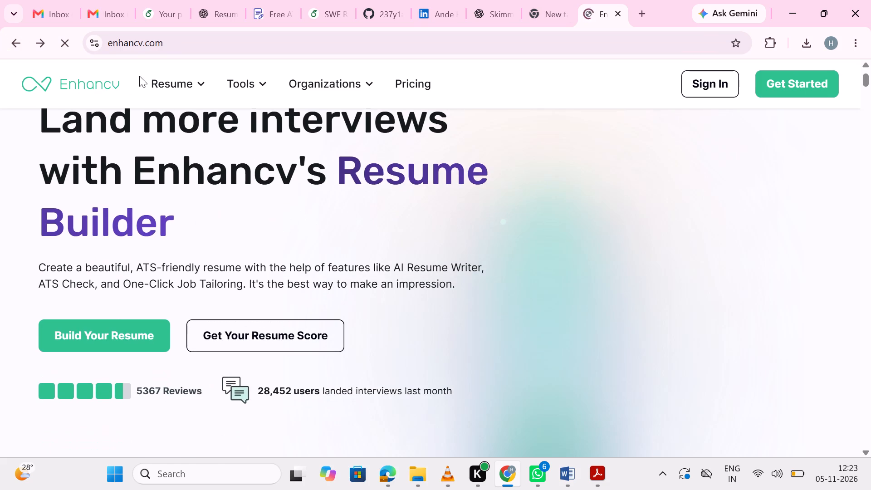
Search the web for "my cv creator" in the spare blank tab.
{"action": "left_click", "coordinate": [549, 20]}
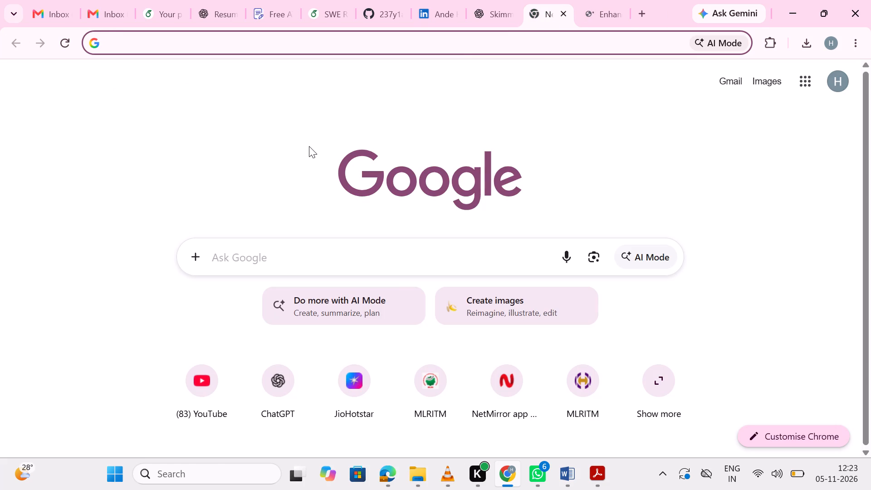
{"action": "left_click", "coordinate": [155, 38]}
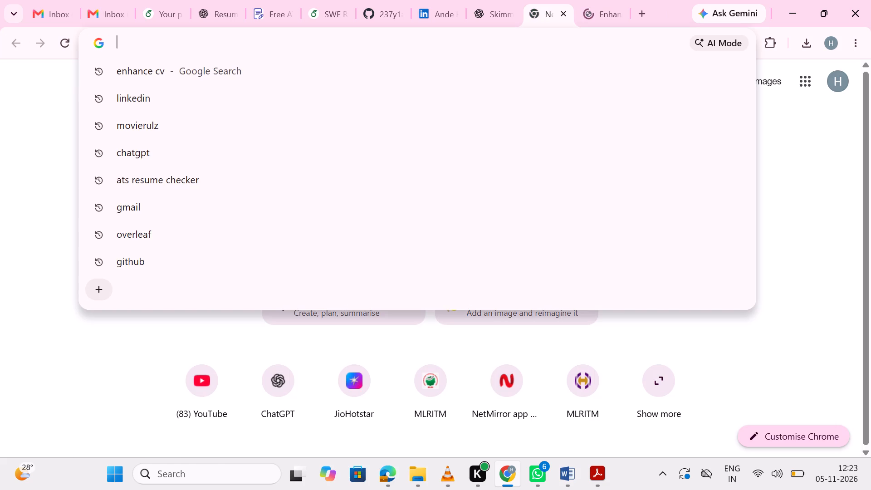
{"action": "type", "text": "my cv"}
{"action": "key", "text": "space"}
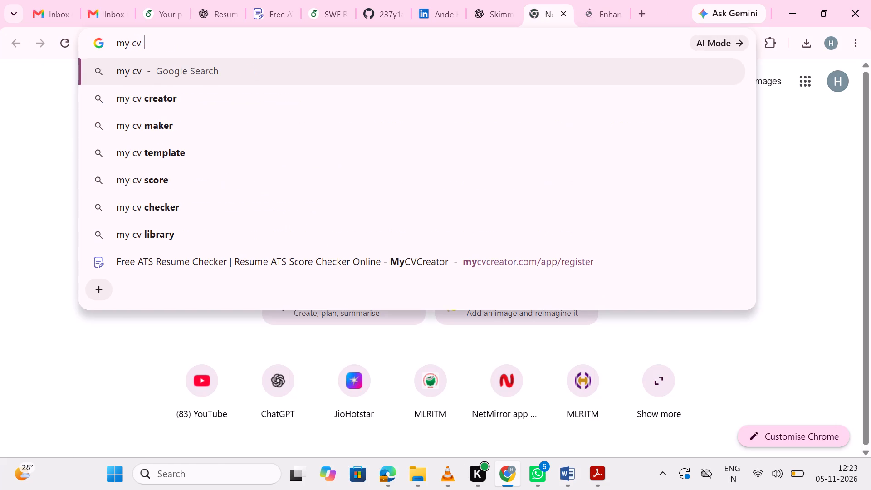
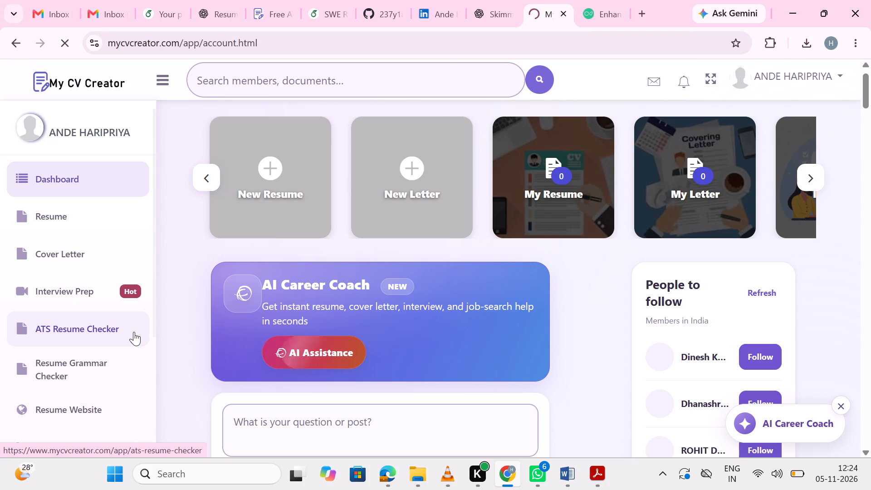
Open the ATS Resume Checker page.
{"action": "left_click", "coordinate": [115, 329]}
{"action": "triple_click", "coordinate": [115, 329]}
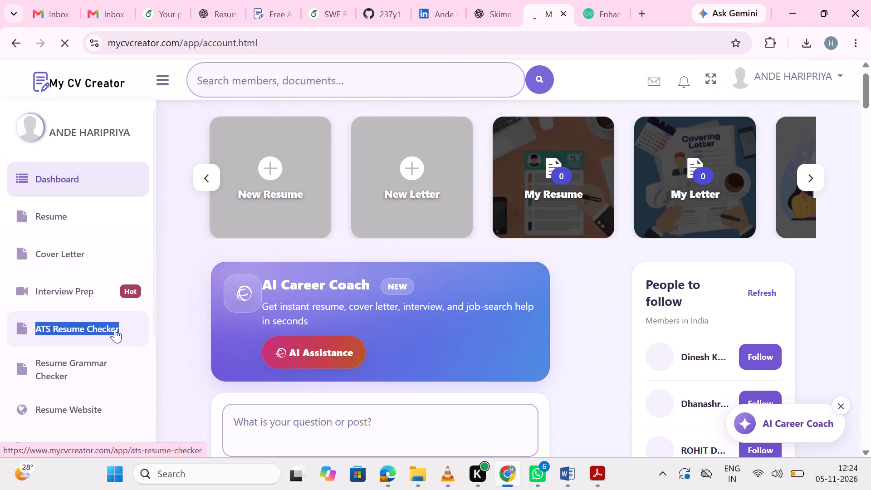
{"action": "left_click", "coordinate": [121, 330]}
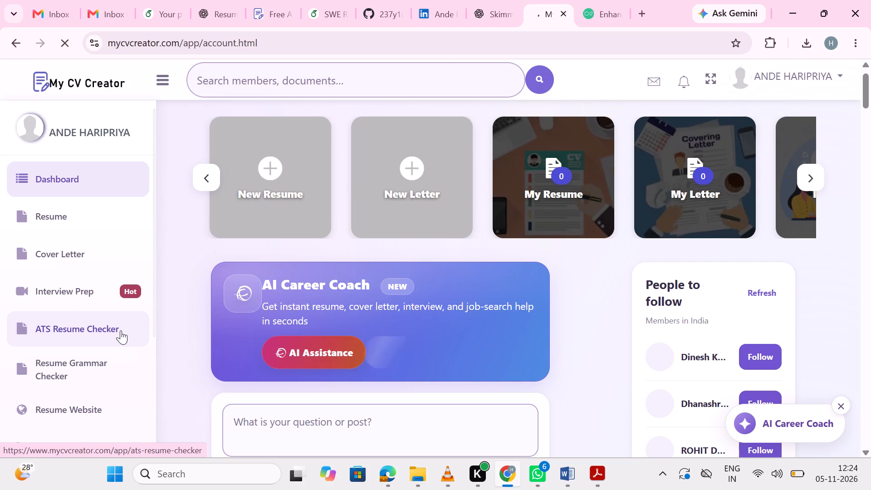
{"action": "left_click", "coordinate": [90, 338]}
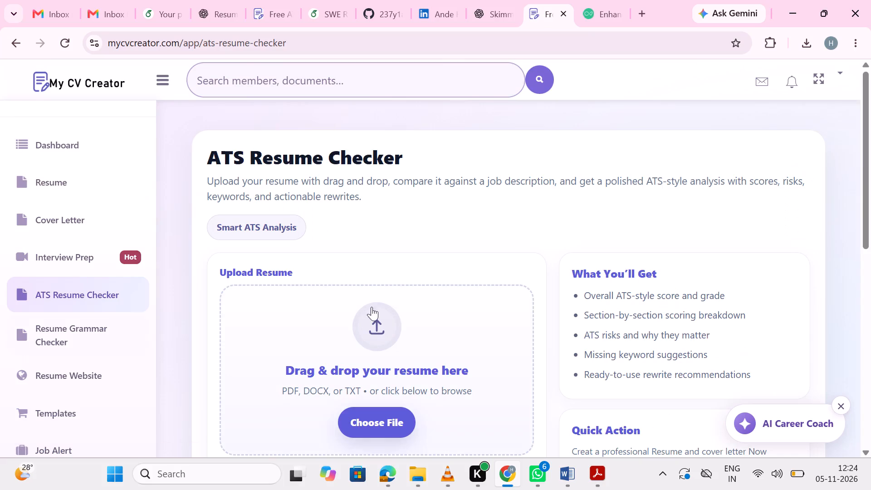
Upload the SWE_Resume_Template PDF from Downloads and run the ATS score check without a job description.
{"action": "left_click", "coordinate": [384, 424]}
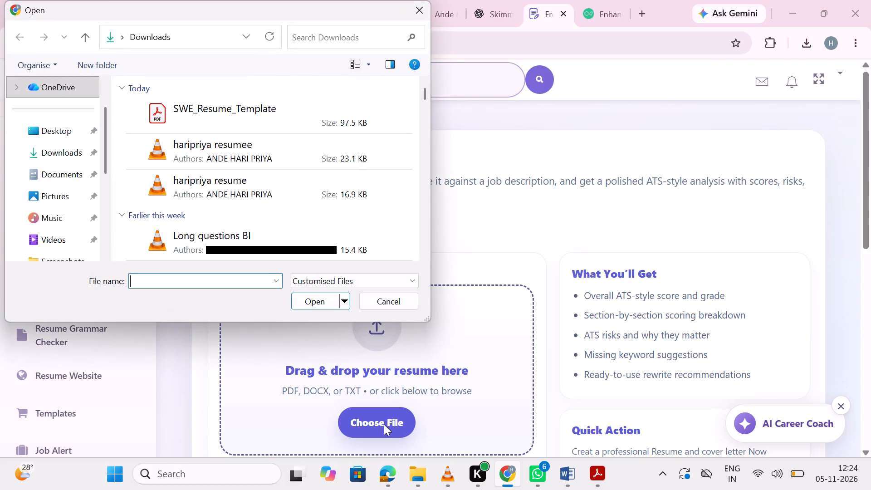
{"action": "left_click_drag", "start_coordinate": [220, 97], "coordinate": [227, 106]}
{"action": "left_click", "coordinate": [227, 106]}
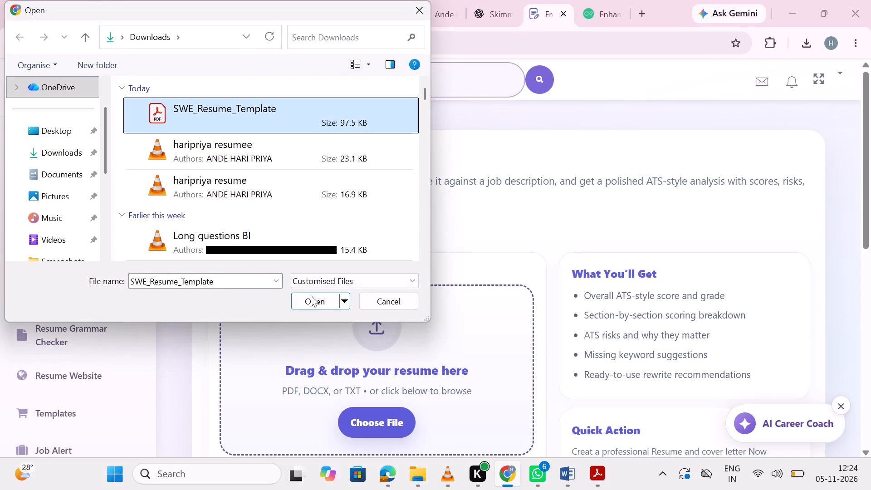
{"action": "left_click", "coordinate": [312, 304]}
{"action": "scroll", "coordinate": [389, 313], "scroll_direction": "down", "scroll_amount": 1}
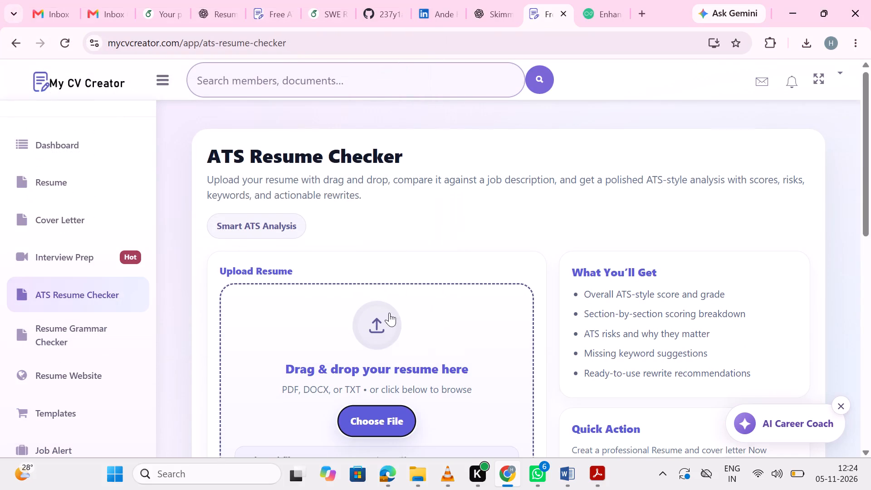
{"action": "scroll", "coordinate": [389, 313], "scroll_direction": "down", "scroll_amount": 7}
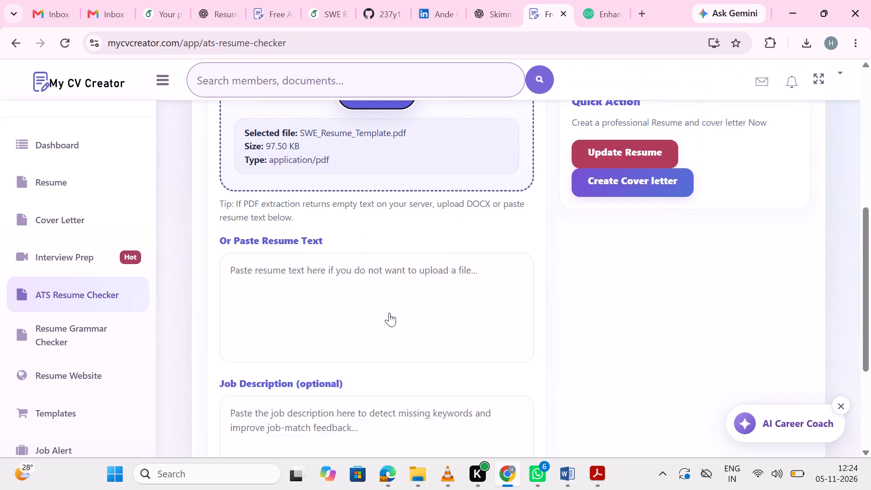
{"action": "scroll", "coordinate": [389, 313], "scroll_direction": "up", "scroll_amount": 1}
{"action": "left_click", "coordinate": [264, 400]}
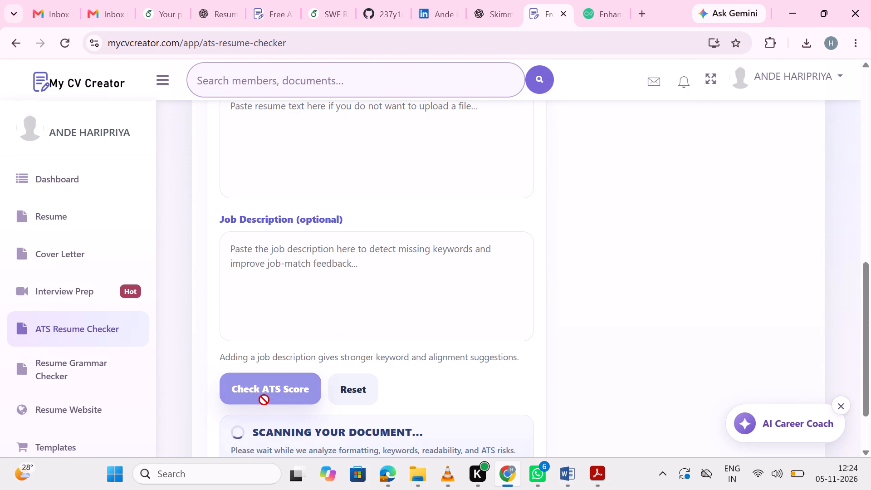
Examine the ATS scan results for the uploaded resume, collapsing the sidebar that covers them.
{"action": "scroll", "coordinate": [264, 400], "scroll_direction": "down", "scroll_amount": 2}
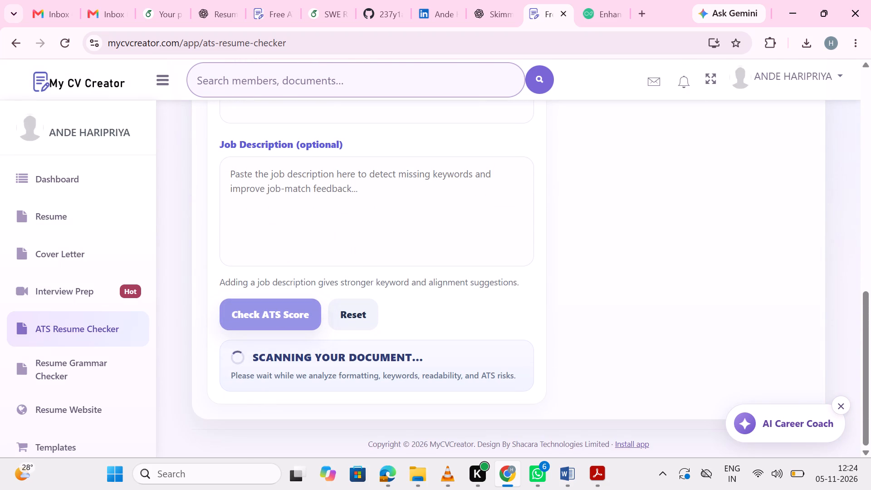
{"action": "scroll", "coordinate": [300, 236], "scroll_direction": "up", "scroll_amount": 4}
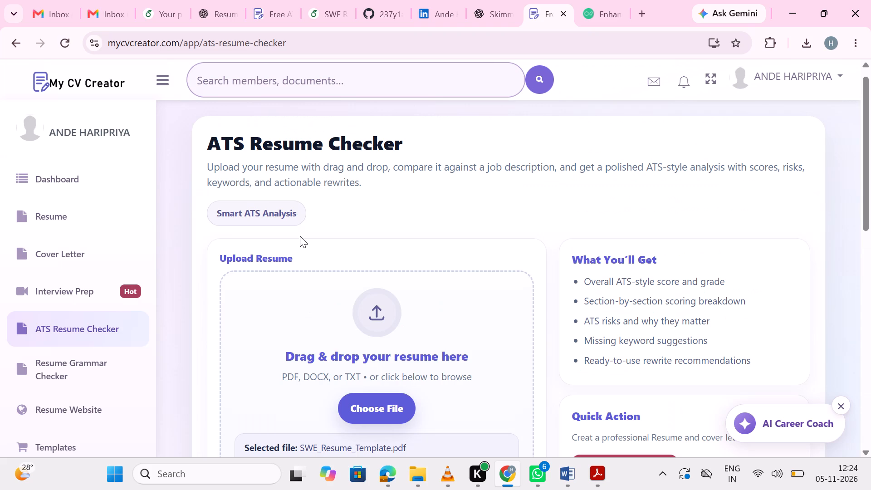
{"action": "scroll", "coordinate": [300, 235], "scroll_direction": "down", "scroll_amount": 3}
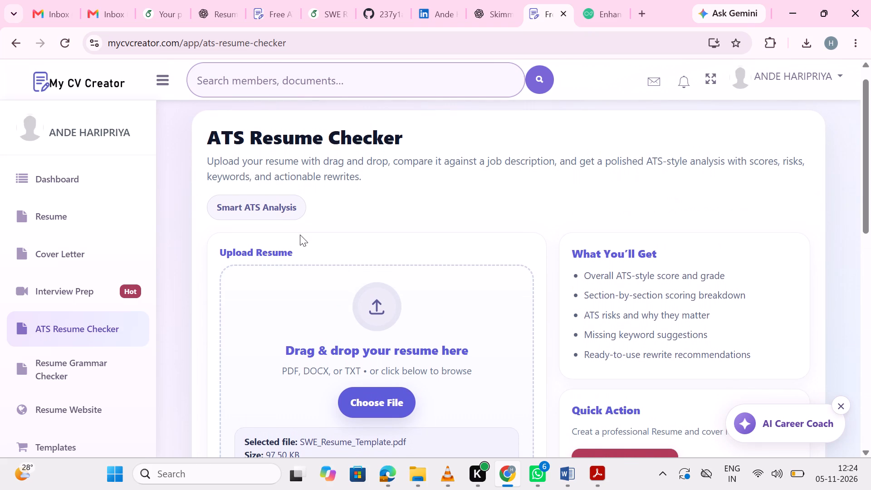
{"action": "scroll", "coordinate": [300, 235], "scroll_direction": "down", "scroll_amount": 1}
{"action": "scroll", "coordinate": [300, 235], "scroll_direction": "up", "scroll_amount": 1}
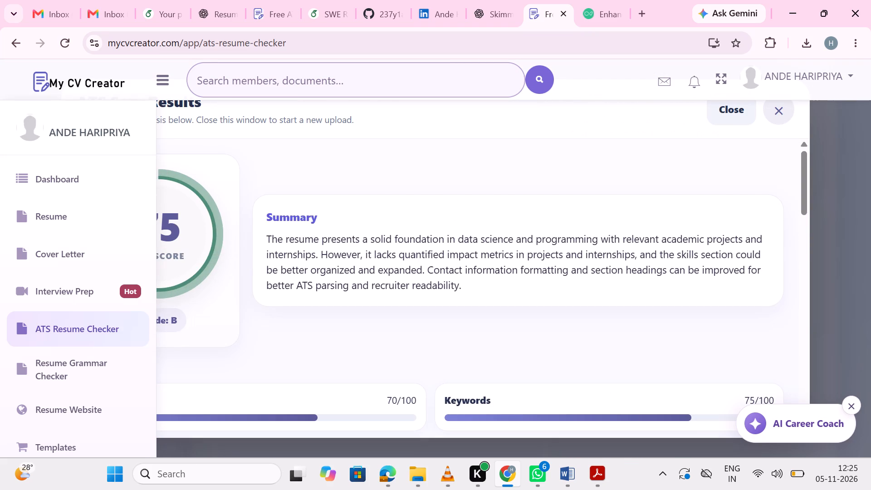
{"action": "left_click", "coordinate": [163, 81]}
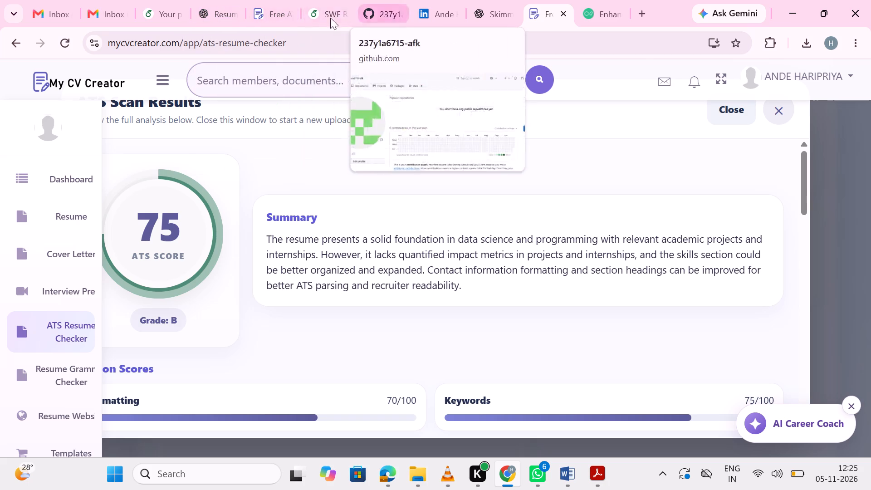
Return to the SWE Resume Template project in Overleaf and look over the Summary and Education source.
{"action": "left_click", "coordinate": [316, 11]}
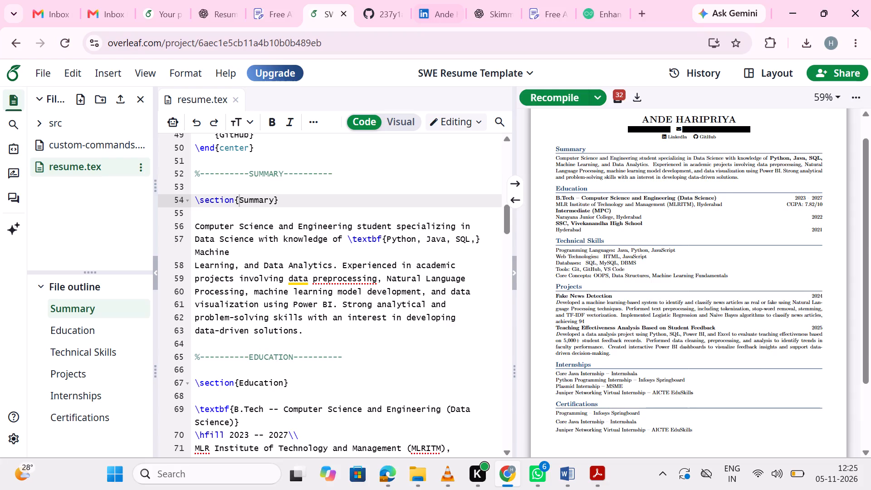
{"action": "scroll", "coordinate": [269, 309], "scroll_direction": "down", "scroll_amount": 1}
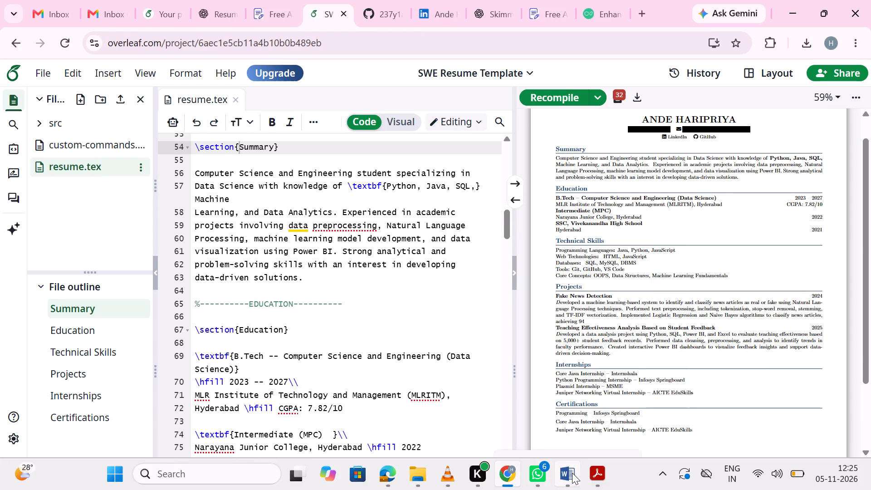
Switch to the resume document already open in Word.
{"action": "left_click", "coordinate": [556, 413]}
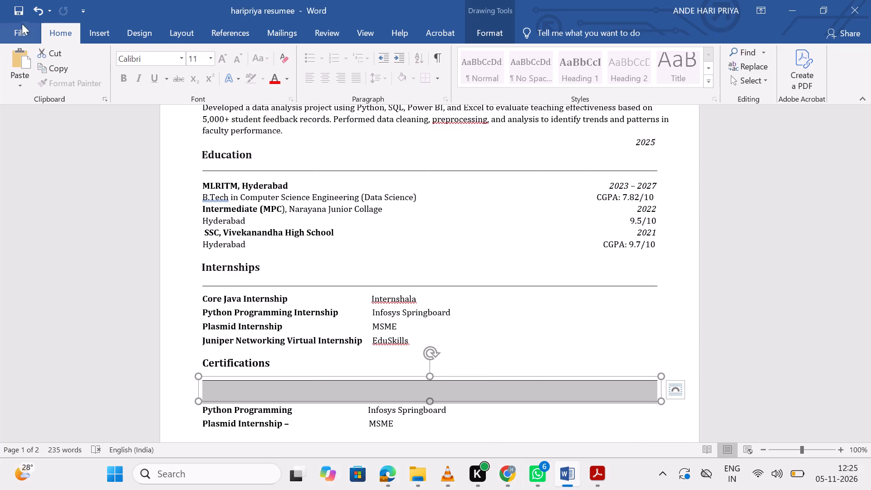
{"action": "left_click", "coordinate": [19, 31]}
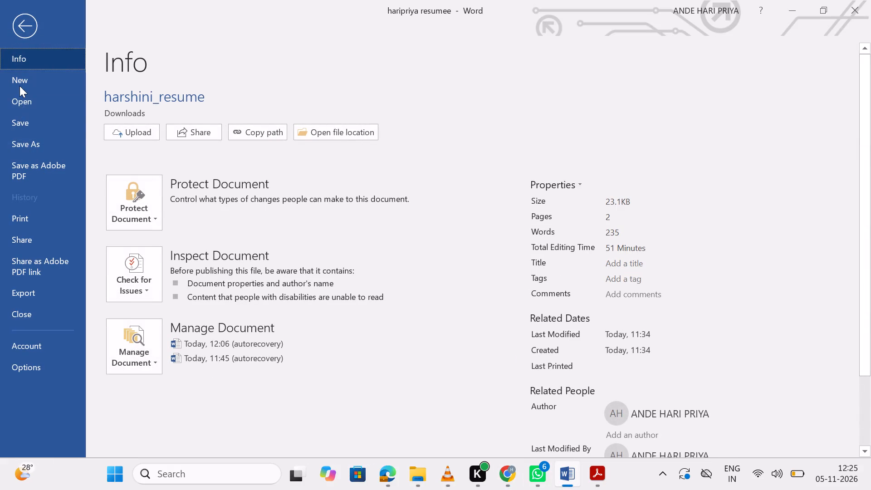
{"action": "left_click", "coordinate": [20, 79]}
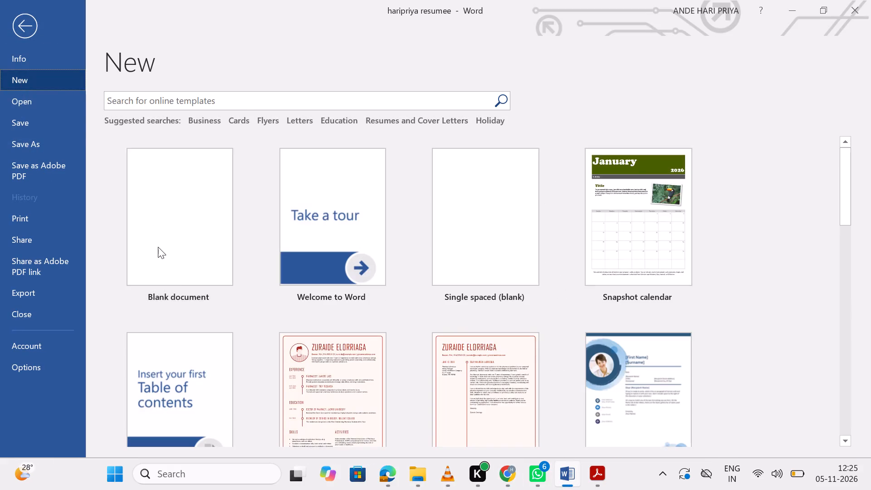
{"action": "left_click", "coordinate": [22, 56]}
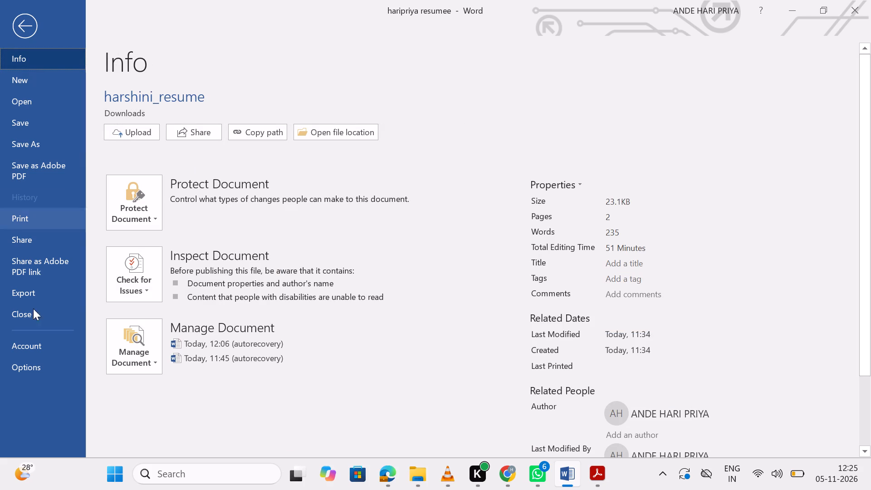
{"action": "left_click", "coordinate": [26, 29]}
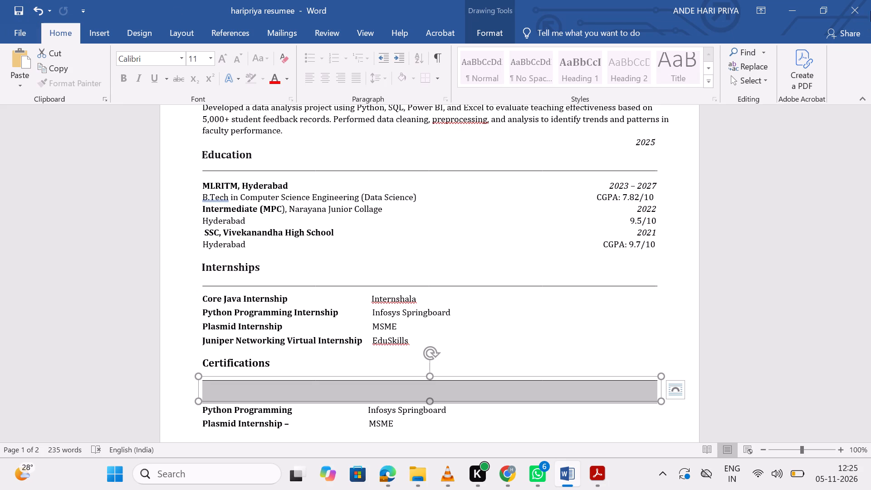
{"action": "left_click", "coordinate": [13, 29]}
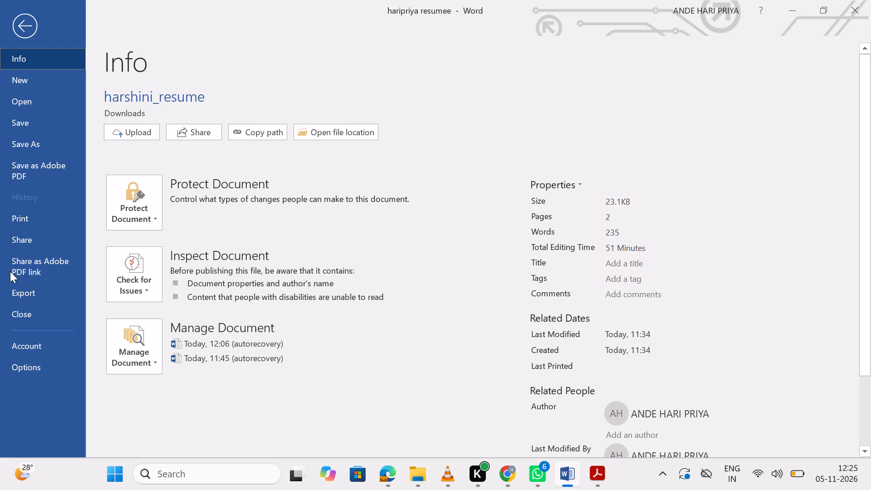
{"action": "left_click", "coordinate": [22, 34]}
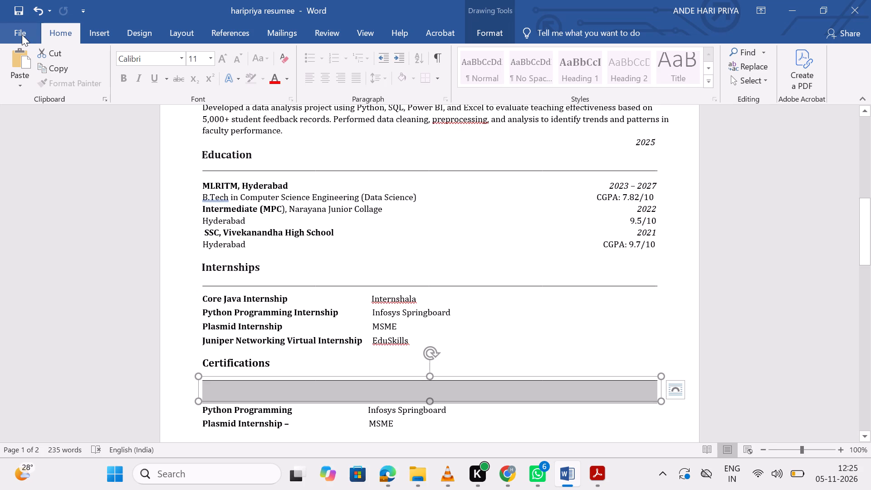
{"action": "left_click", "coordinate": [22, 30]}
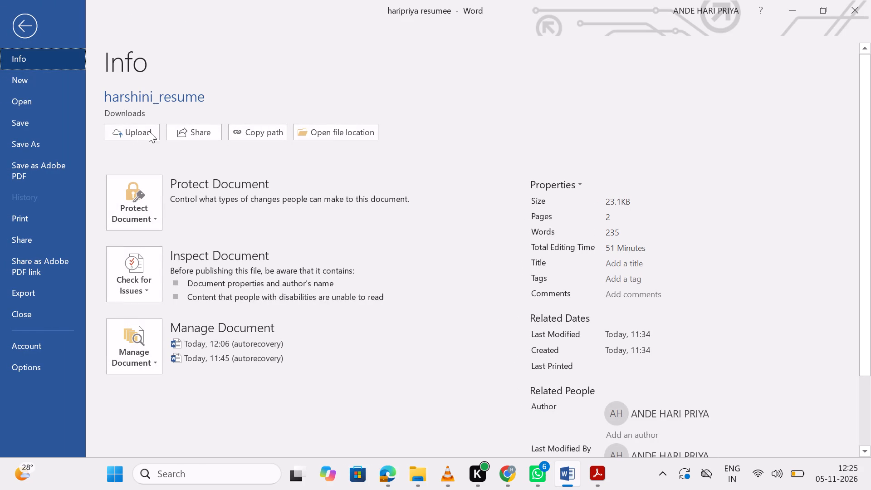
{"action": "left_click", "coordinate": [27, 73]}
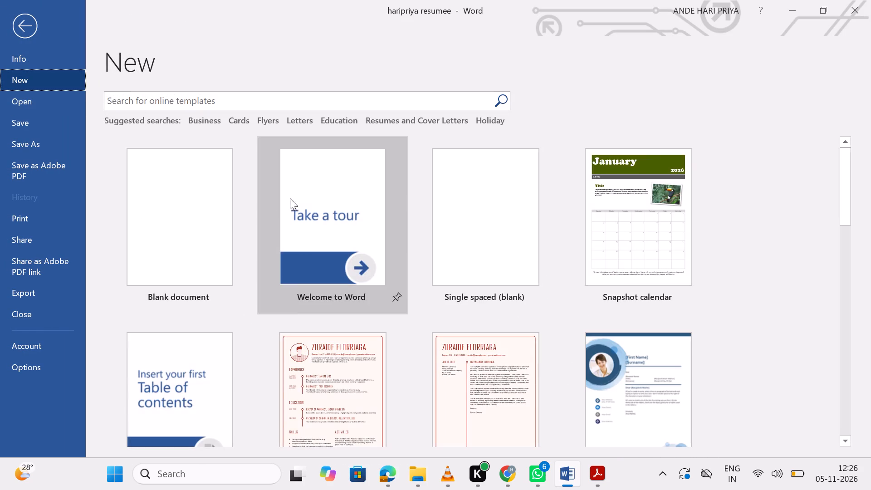
Close the open resume document in Word without saving its changes.
{"action": "left_click", "coordinate": [864, 0]}
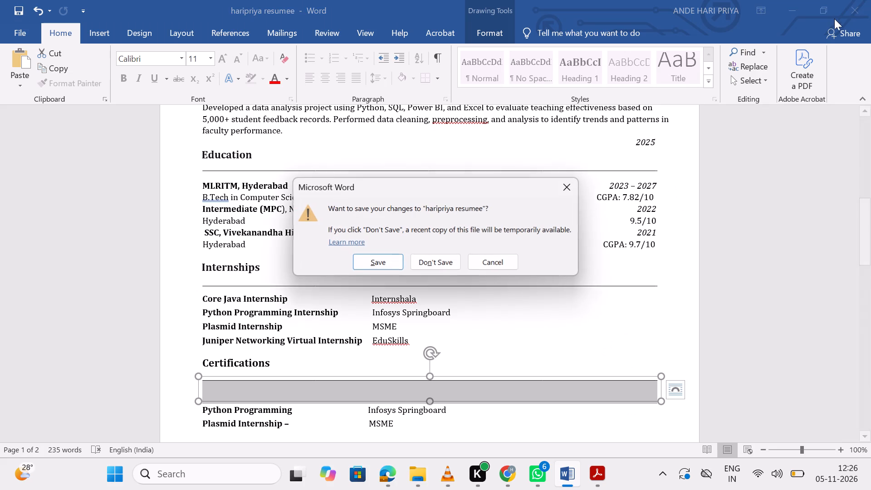
{"action": "left_click", "coordinate": [435, 258]}
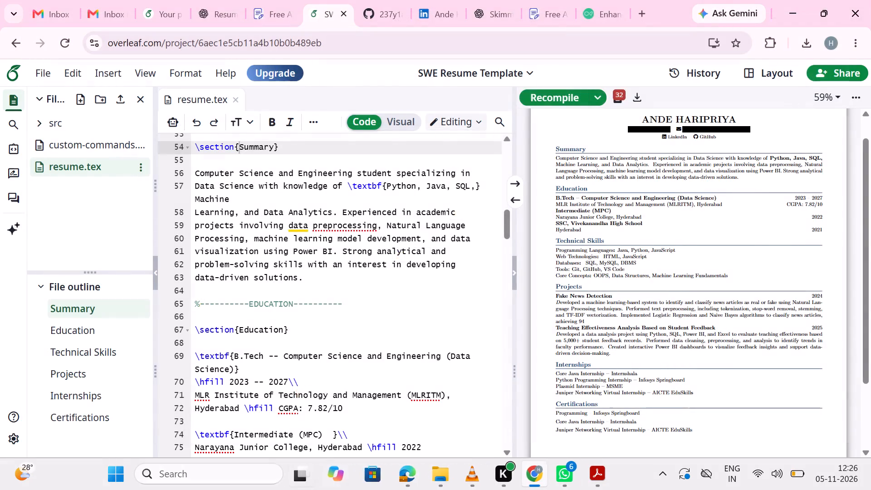
Relaunch Word and open the SWE_Resume_Template PDF from the Downloads folder.
{"action": "left_click", "coordinate": [259, 475]}
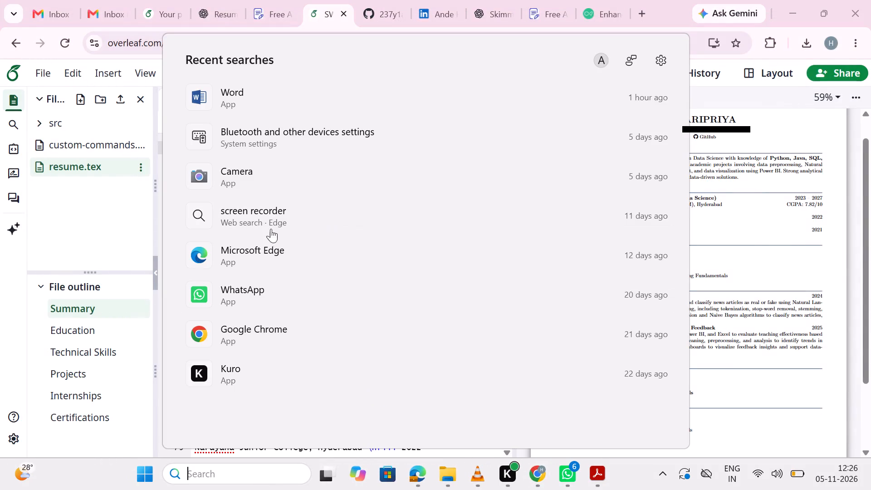
{"action": "left_click", "coordinate": [242, 97]}
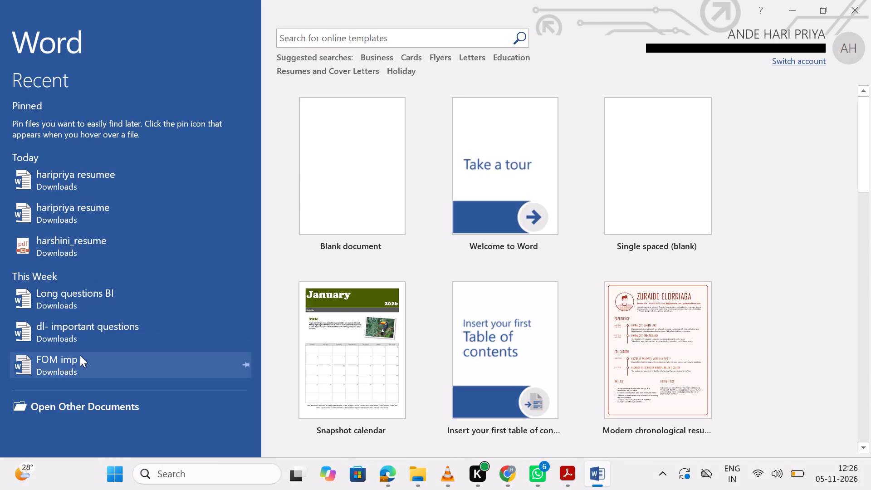
{"action": "left_click", "coordinate": [73, 410]}
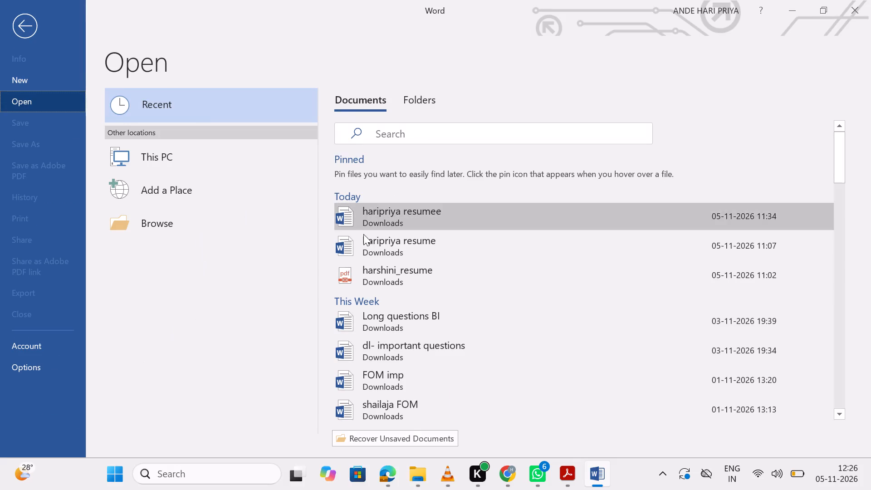
{"action": "left_click", "coordinate": [141, 223]}
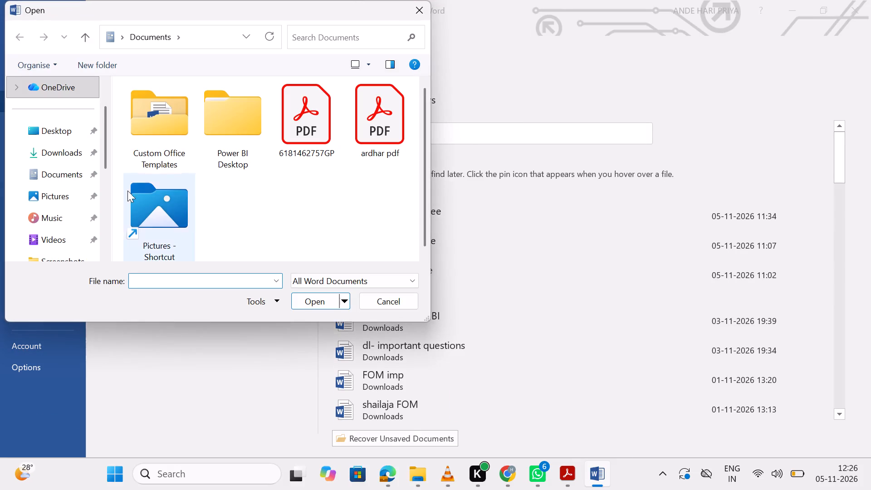
{"action": "left_click", "coordinate": [60, 152]}
{"action": "left_click", "coordinate": [174, 118]}
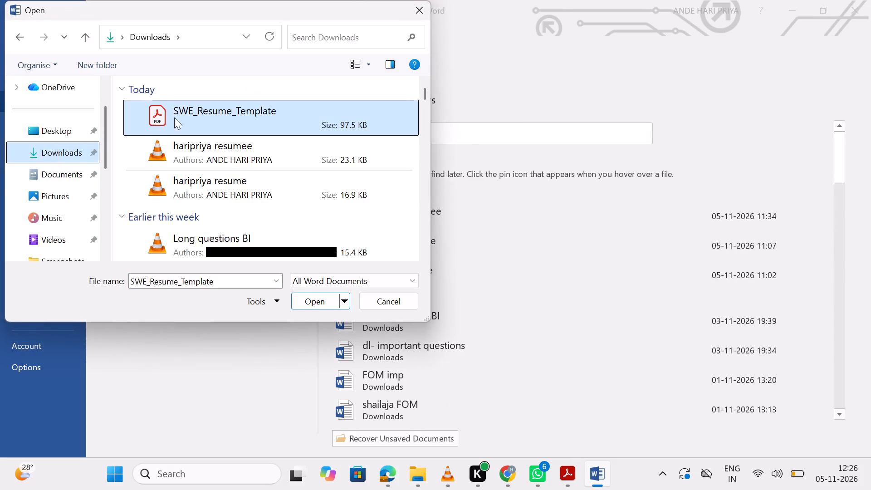
{"action": "left_click", "coordinate": [307, 299]}
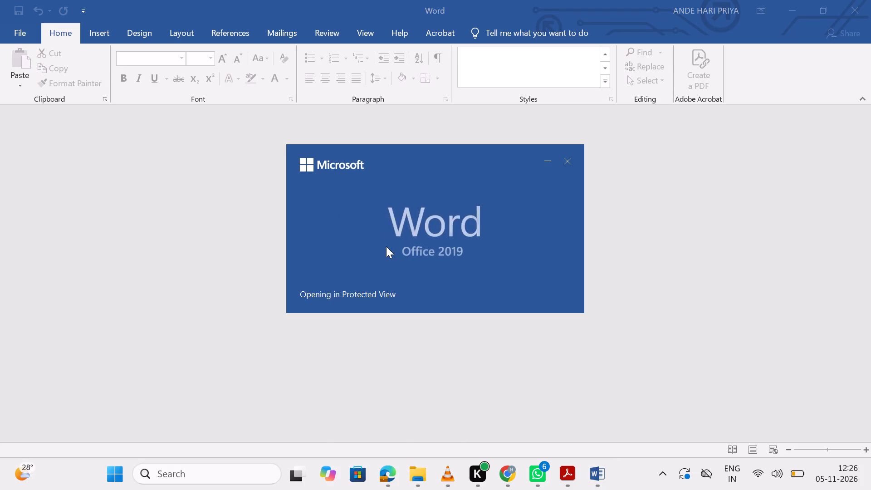
Read through the SWE_Resume_Template document in Word from the Summary down to the Certifications section.
{"action": "scroll", "coordinate": [386, 246], "scroll_direction": "down", "scroll_amount": 1}
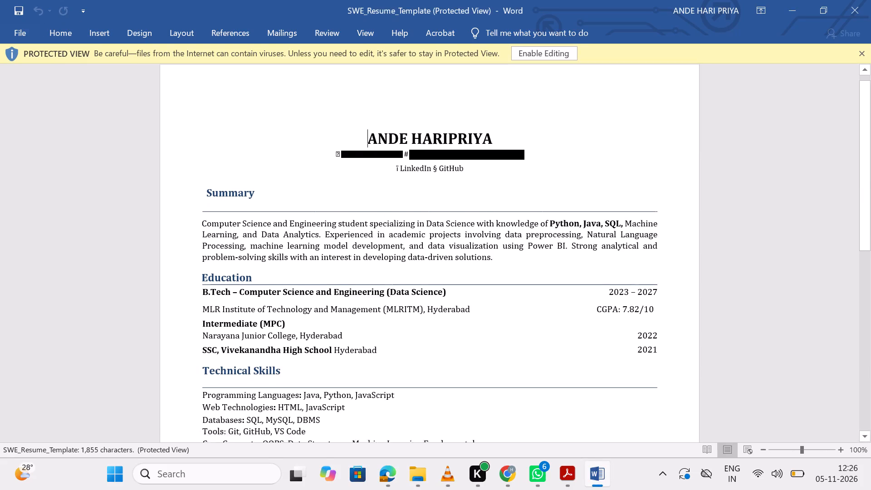
{"action": "scroll", "coordinate": [386, 246], "scroll_direction": "down", "scroll_amount": 2}
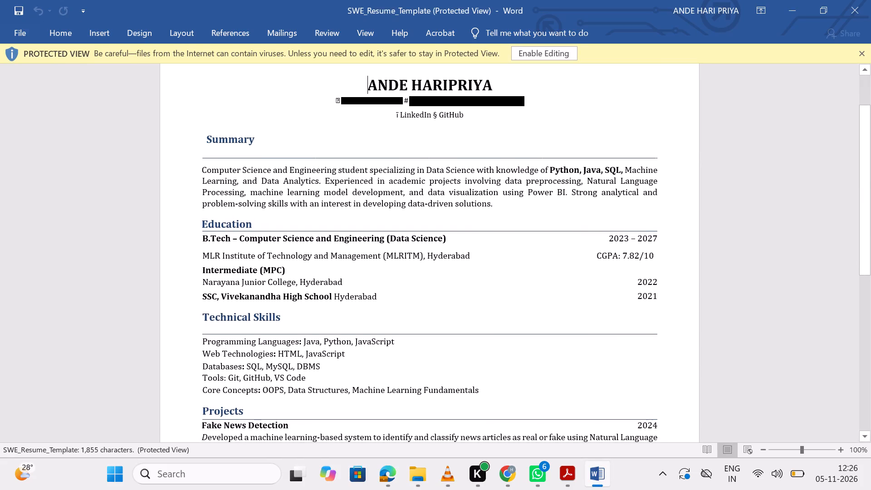
{"action": "scroll", "coordinate": [386, 246], "scroll_direction": "down", "scroll_amount": 2}
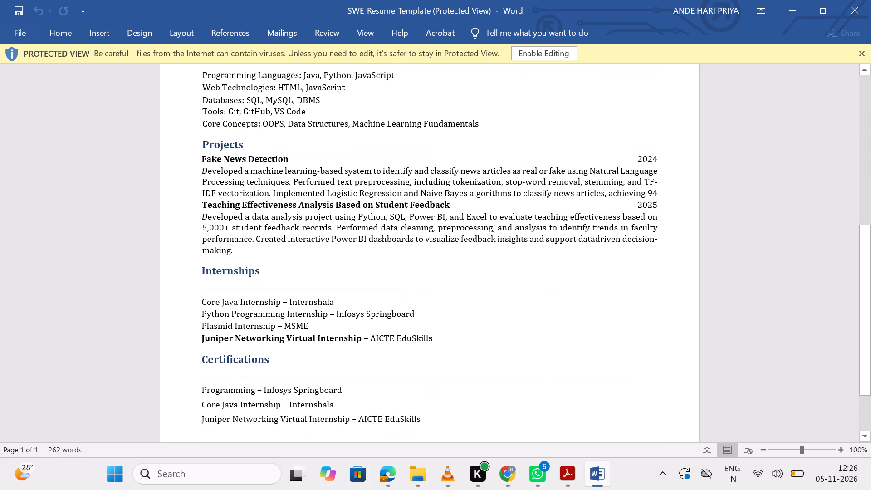
{"action": "scroll", "coordinate": [386, 246], "scroll_direction": "down", "scroll_amount": 1}
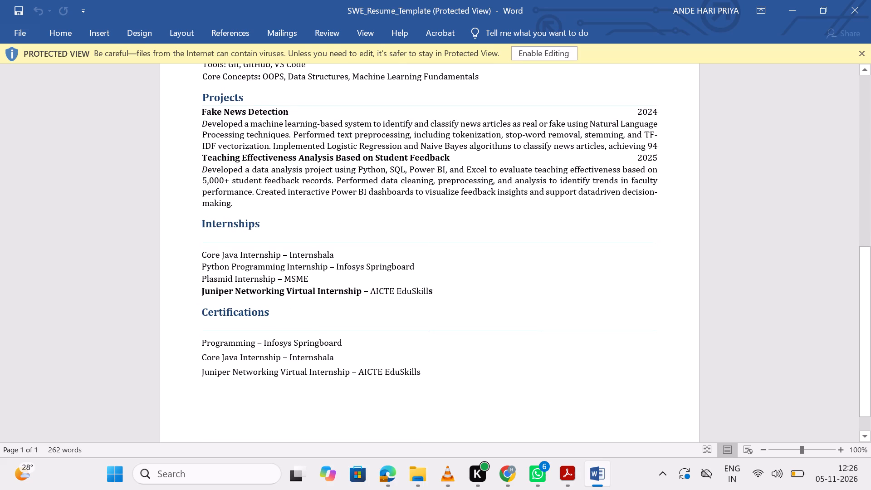
{"action": "scroll", "coordinate": [331, 299], "scroll_direction": "up", "scroll_amount": 1}
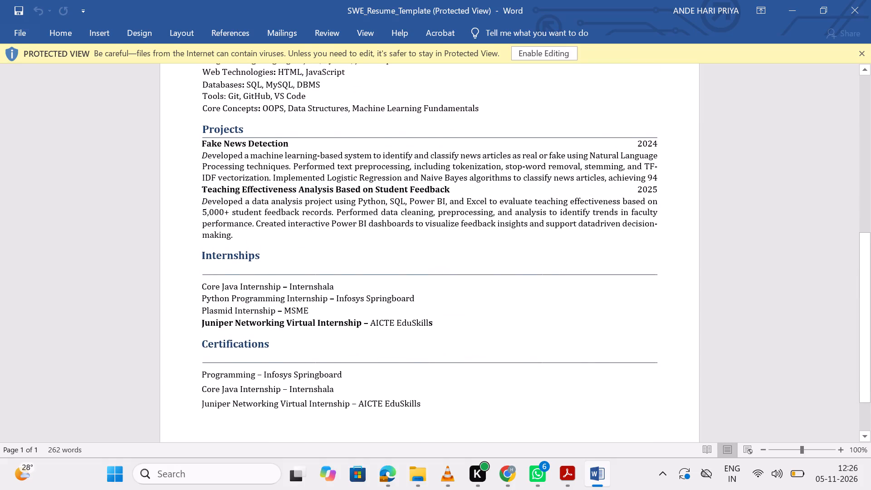
{"action": "scroll", "coordinate": [331, 299], "scroll_direction": "up", "scroll_amount": 1}
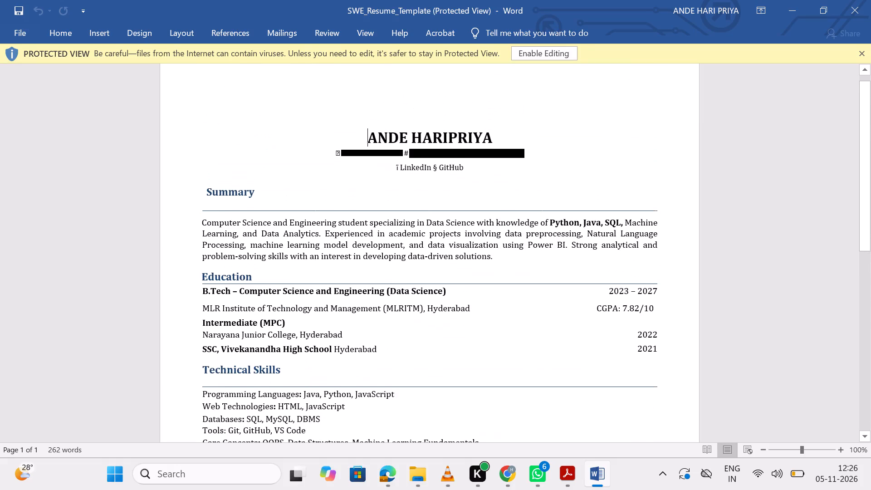
{"action": "scroll", "coordinate": [331, 299], "scroll_direction": "down", "scroll_amount": 1}
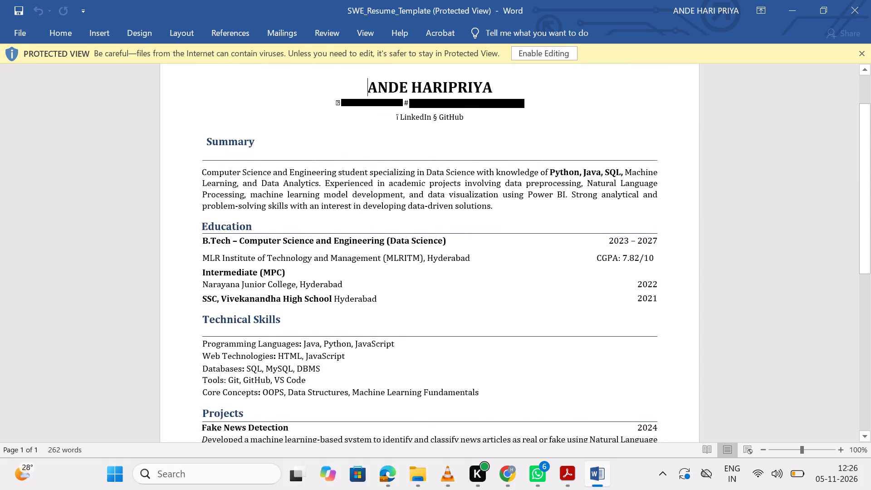
{"action": "scroll", "coordinate": [331, 299], "scroll_direction": "down", "scroll_amount": 1}
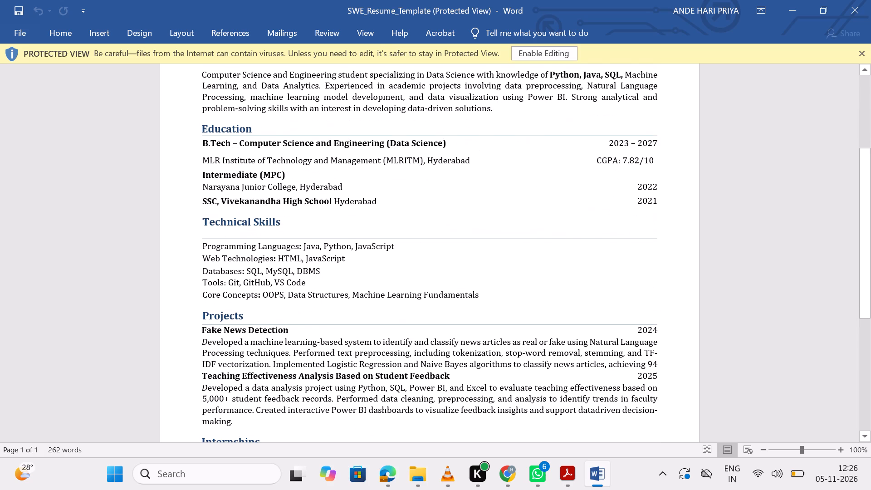
{"action": "scroll", "coordinate": [331, 299], "scroll_direction": "down", "scroll_amount": 4}
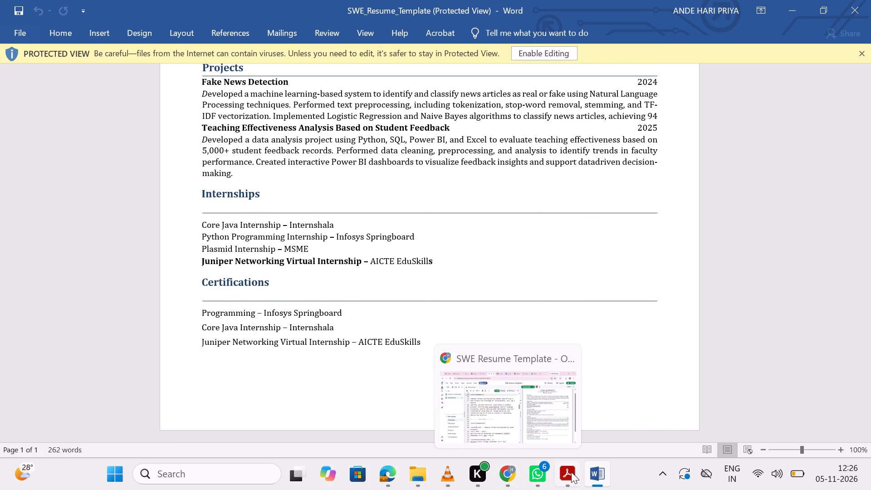
Switch to Chrome, return to the SWE Resume Template project in Overleaf and look over the Summary and Education source.
{"action": "left_click", "coordinate": [499, 396]}
{"action": "left_click", "coordinate": [427, 15]}
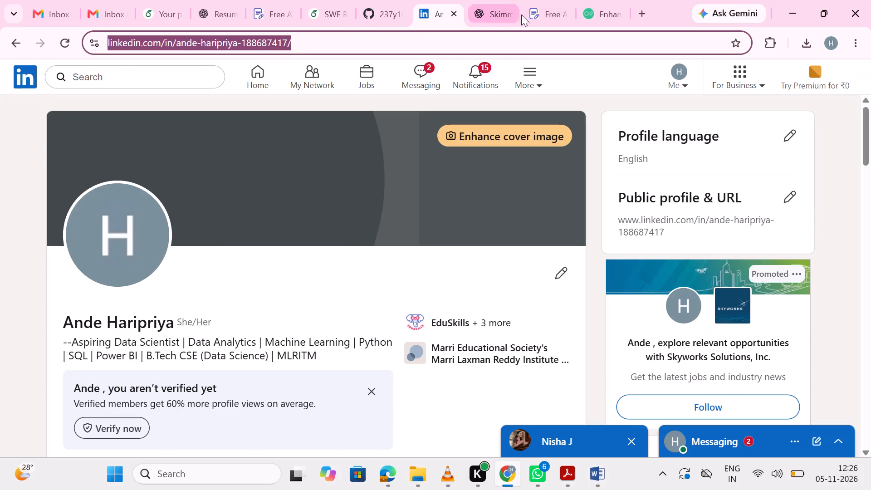
{"action": "left_click", "coordinate": [540, 15]}
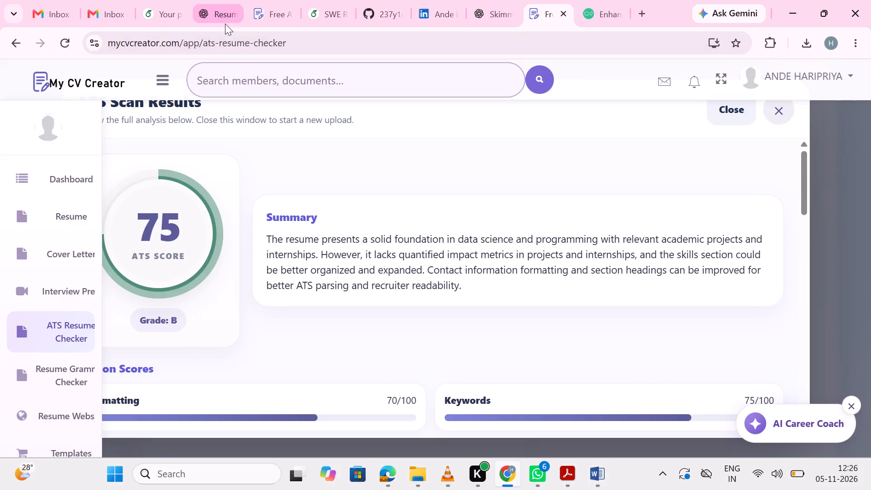
{"action": "left_click", "coordinate": [324, 14]}
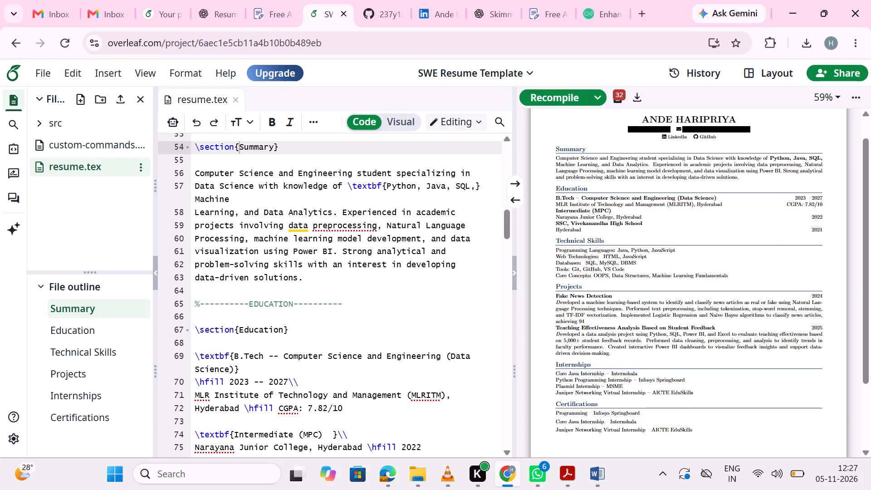
{"action": "scroll", "coordinate": [320, 273], "scroll_direction": "down", "scroll_amount": 1}
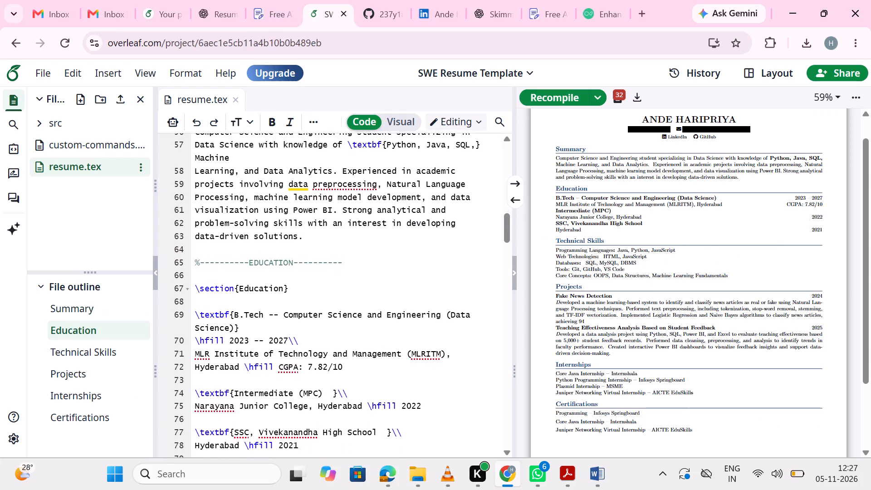
{"action": "scroll", "coordinate": [320, 273], "scroll_direction": "down", "scroll_amount": 1}
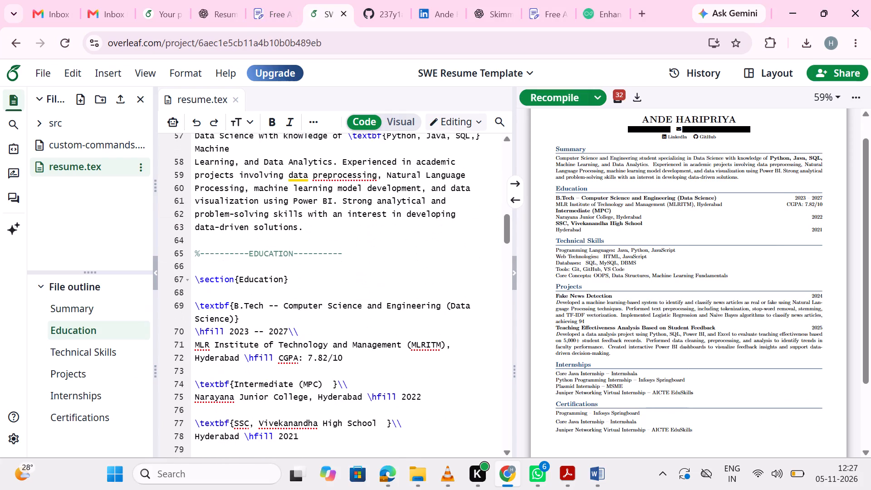
{"action": "scroll", "coordinate": [320, 273], "scroll_direction": "down", "scroll_amount": 1}
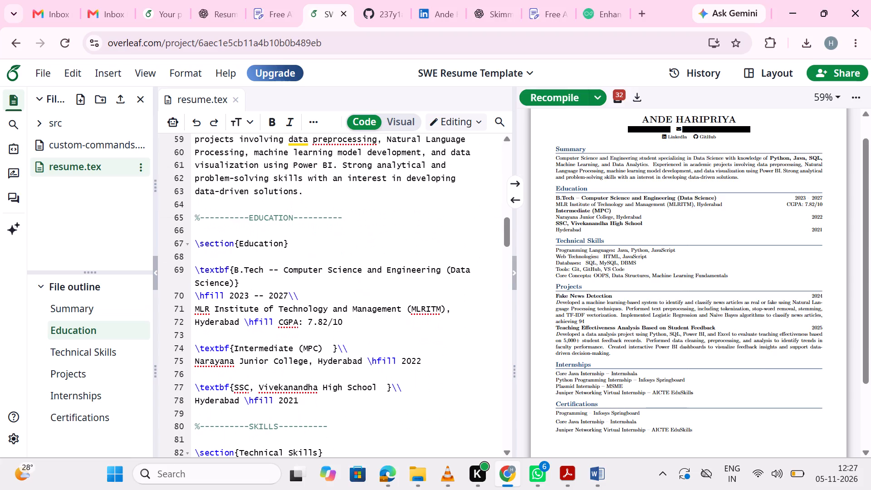
{"action": "scroll", "coordinate": [320, 273], "scroll_direction": "down", "scroll_amount": 1}
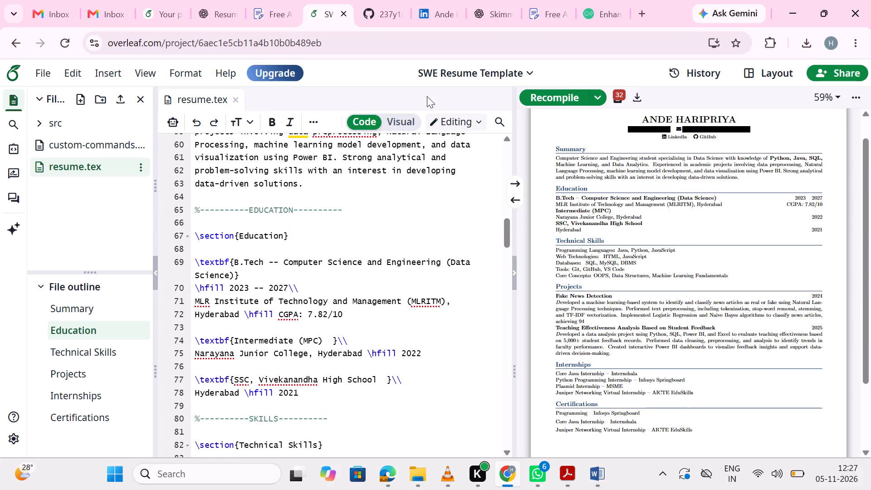
Return to the ATS scan results in My CV Creator and review the overall score, summary and section scores.
{"action": "left_click", "coordinate": [542, 7]}
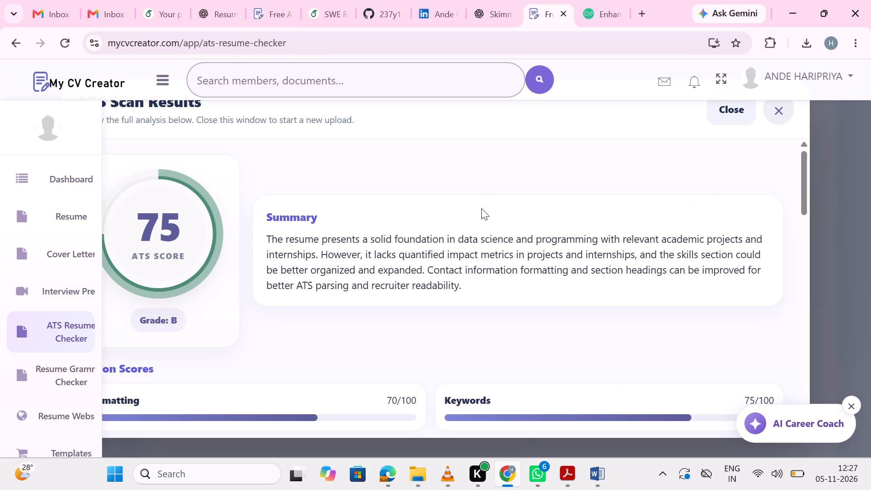
{"action": "left_click", "coordinate": [251, 343]}
{"action": "scroll", "coordinate": [251, 343], "scroll_direction": "down", "scroll_amount": 3}
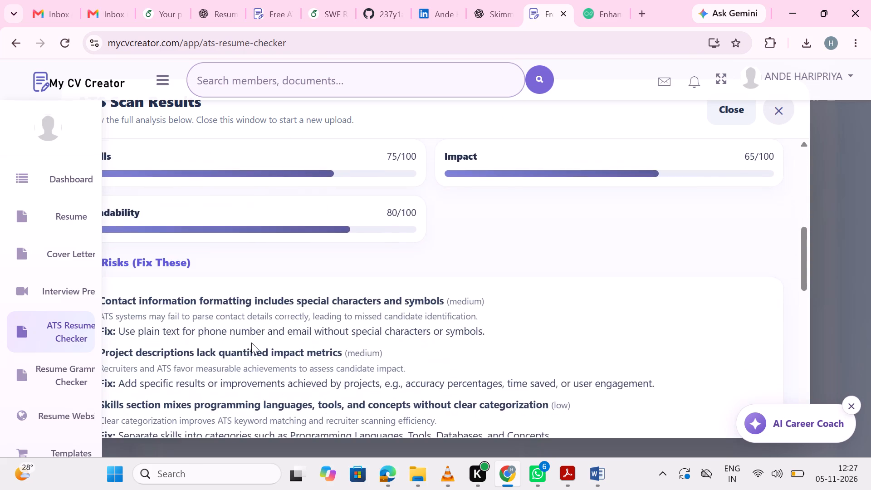
{"action": "left_click", "coordinate": [264, 276]}
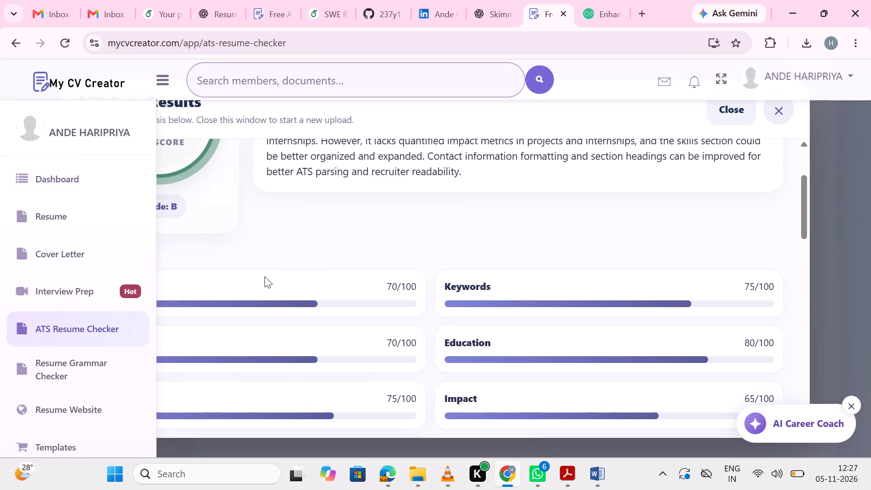
{"action": "left_click", "coordinate": [246, 244]}
{"action": "scroll", "coordinate": [246, 244], "scroll_direction": "up", "scroll_amount": 2}
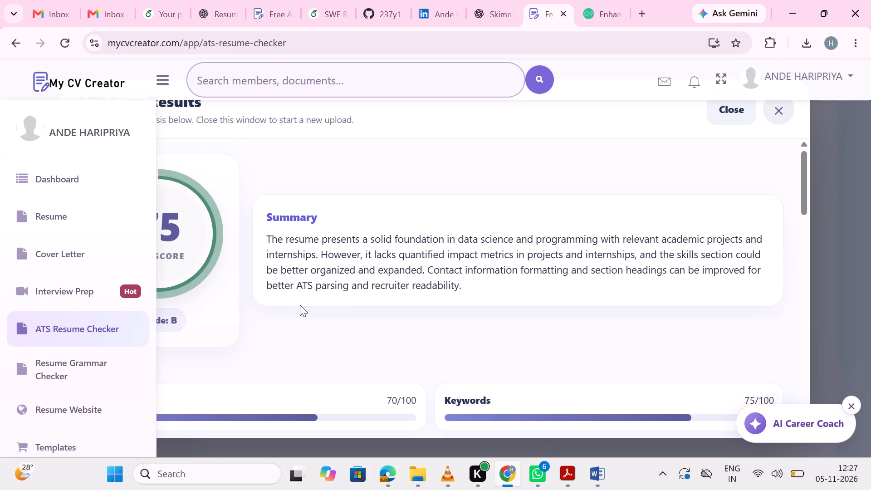
{"action": "scroll", "coordinate": [300, 305], "scroll_direction": "down", "scroll_amount": 3}
{"action": "scroll", "coordinate": [149, 163], "scroll_direction": "up", "scroll_amount": 7}
{"action": "scroll", "coordinate": [213, 157], "scroll_direction": "up", "scroll_amount": 11}
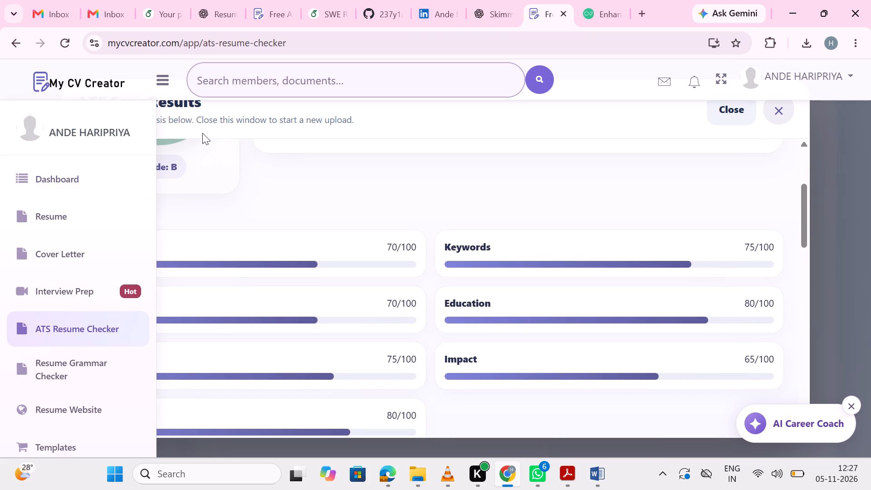
{"action": "scroll", "coordinate": [202, 133], "scroll_direction": "up", "scroll_amount": 4}
Collapse the My CV Creator sidebar and examine the ATS section scores and the start of the risks to fix.
{"action": "left_click", "coordinate": [161, 67]}
{"action": "scroll", "coordinate": [277, 346], "scroll_direction": "down", "scroll_amount": 1}
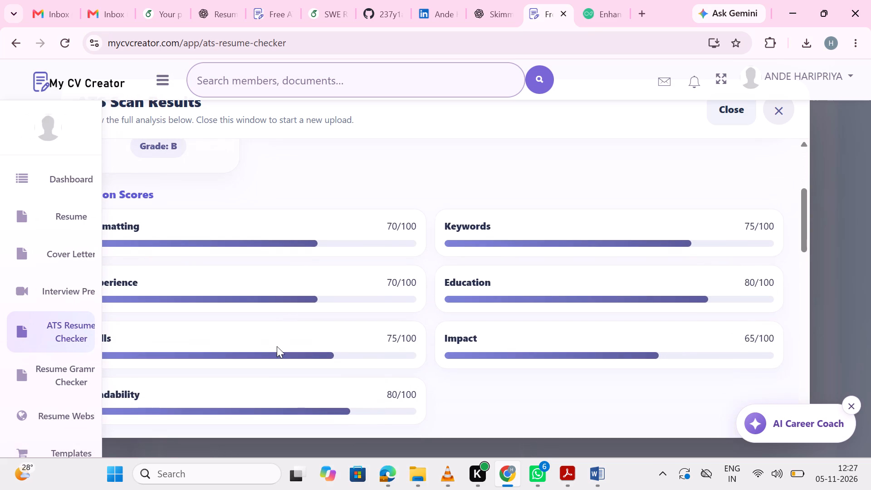
{"action": "scroll", "coordinate": [277, 346], "scroll_direction": "down", "scroll_amount": 1}
{"action": "scroll", "coordinate": [220, 290], "scroll_direction": "down", "scroll_amount": 1}
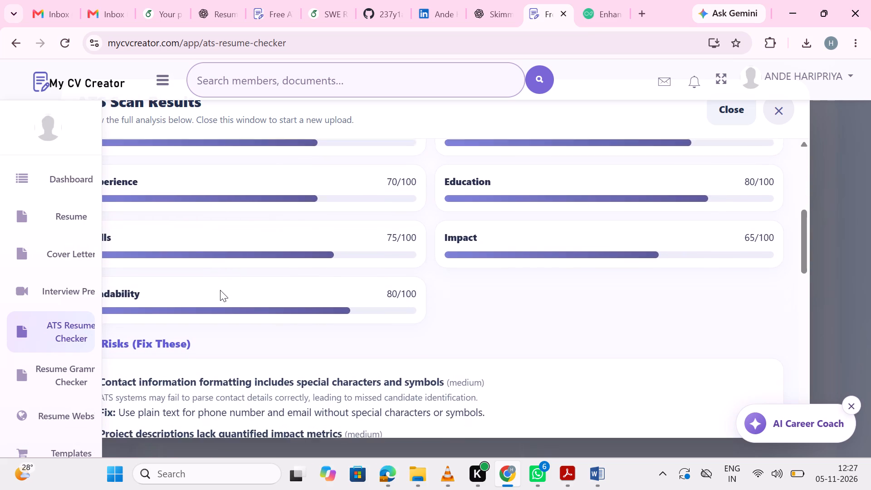
{"action": "scroll", "coordinate": [220, 290], "scroll_direction": "down", "scroll_amount": 2}
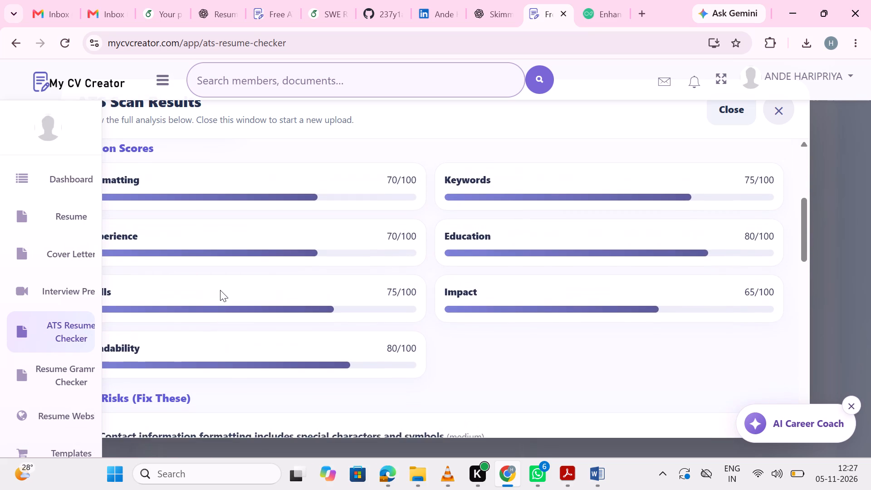
{"action": "scroll", "coordinate": [220, 290], "scroll_direction": "down", "scroll_amount": 4}
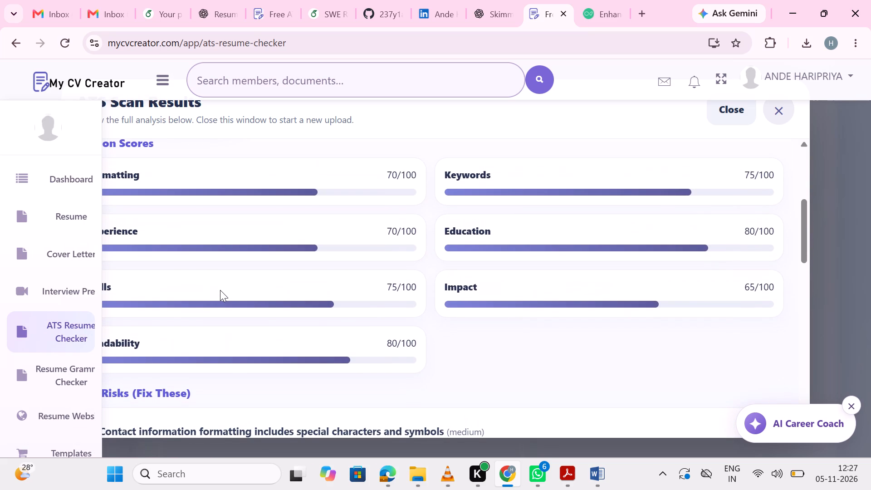
{"action": "scroll", "coordinate": [220, 290], "scroll_direction": "down", "scroll_amount": 1}
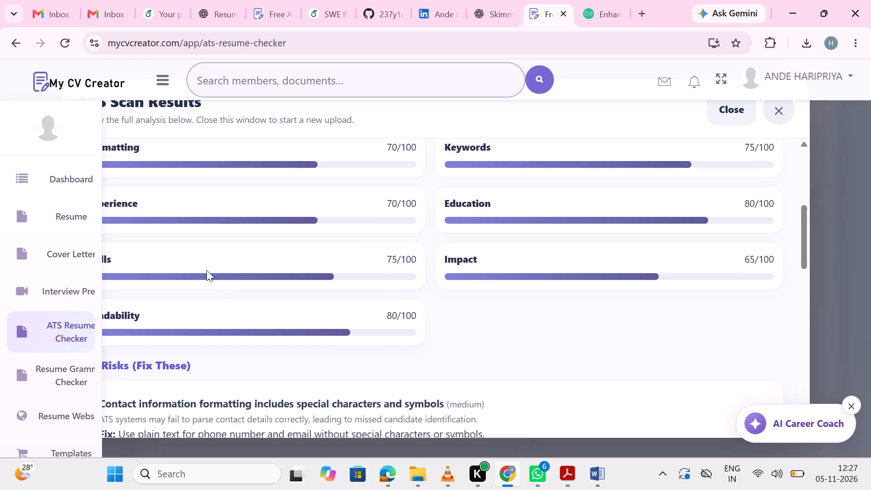
{"action": "scroll", "coordinate": [186, 217], "scroll_direction": "up", "scroll_amount": 4}
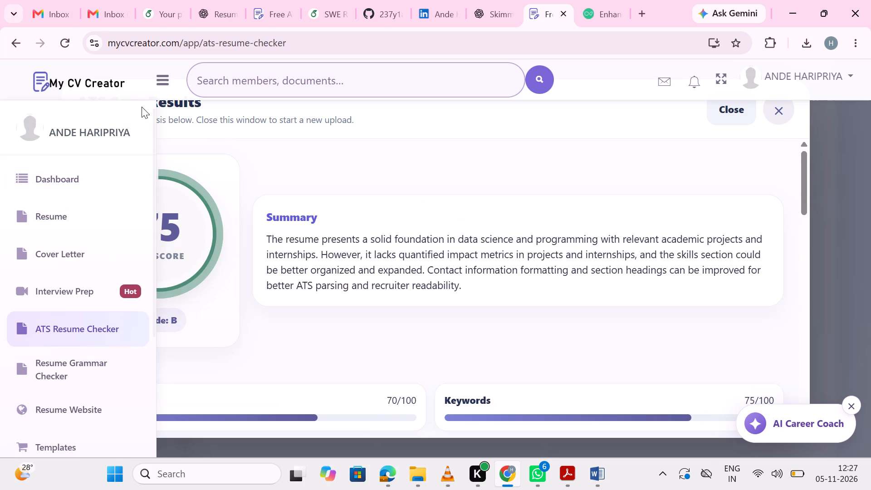
{"action": "scroll", "coordinate": [142, 107], "scroll_direction": "up", "scroll_amount": 4}
{"action": "scroll", "coordinate": [261, 178], "scroll_direction": "up", "scroll_amount": 4}
{"action": "double_click", "coordinate": [188, 255]}
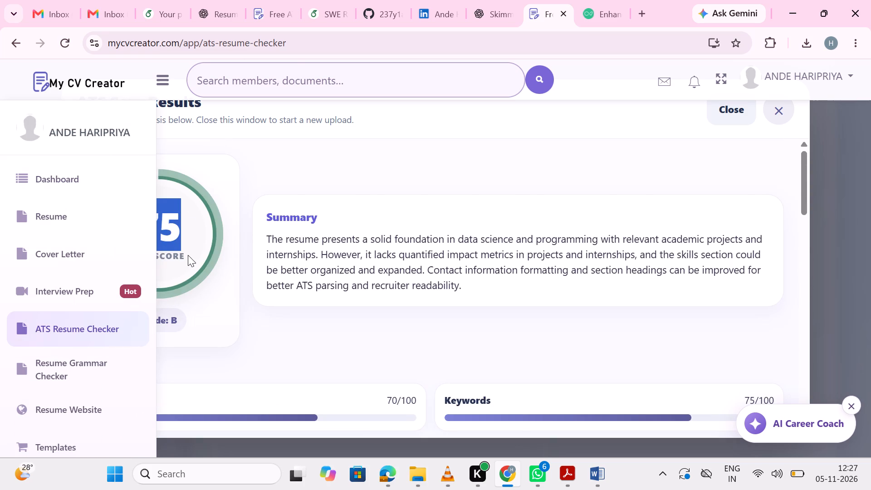
Read the ATS report's risks, keywords and suggestions on contact formatting, project impact and skills, collapsing the sidebar that covers them.
{"action": "scroll", "coordinate": [351, 290], "scroll_direction": "down", "scroll_amount": 4}
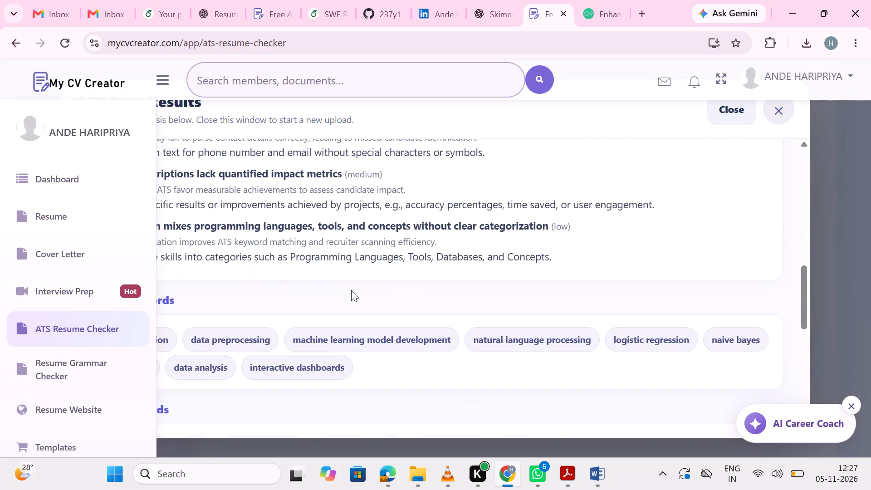
{"action": "scroll", "coordinate": [351, 290], "scroll_direction": "down", "scroll_amount": 6}
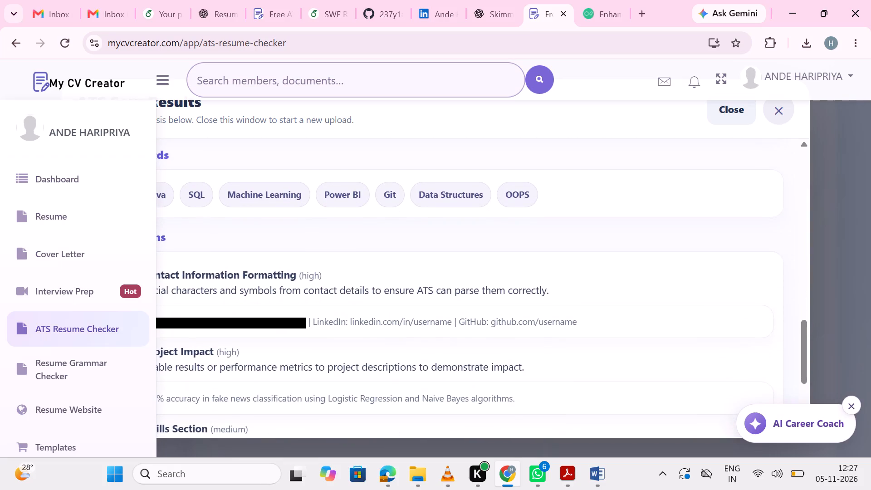
{"action": "scroll", "coordinate": [333, 384], "scroll_direction": "down", "scroll_amount": 2}
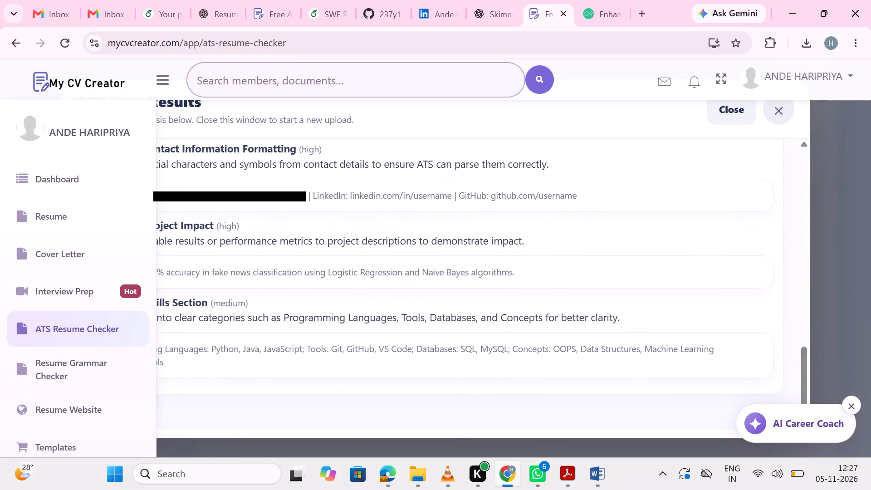
{"action": "scroll", "coordinate": [250, 262], "scroll_direction": "up", "scroll_amount": 2}
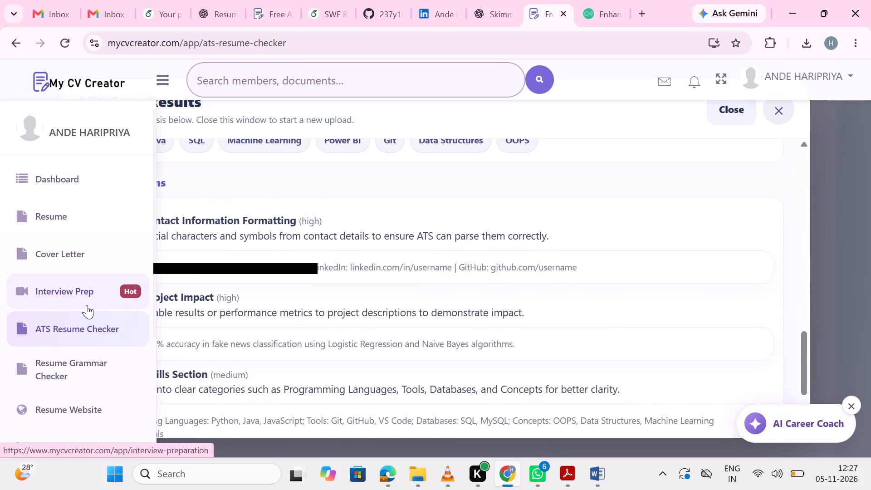
{"action": "left_click", "coordinate": [167, 78]}
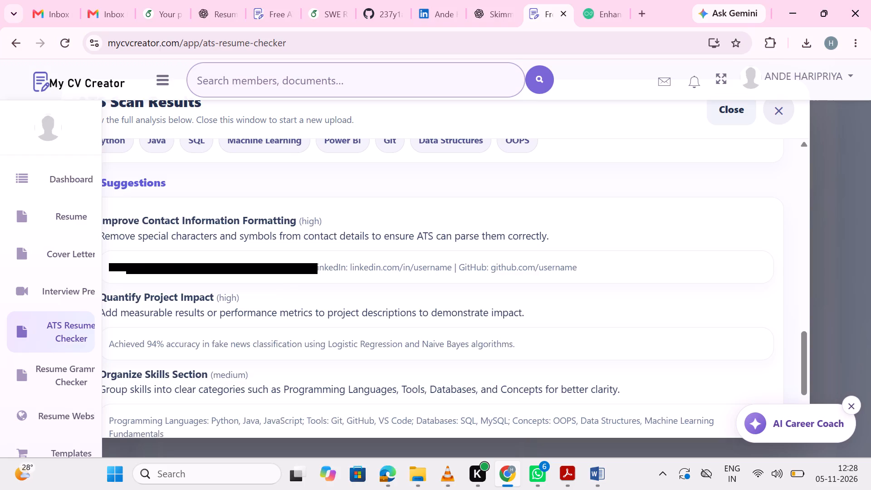
{"action": "scroll", "coordinate": [355, 264], "scroll_direction": "down", "scroll_amount": 1}
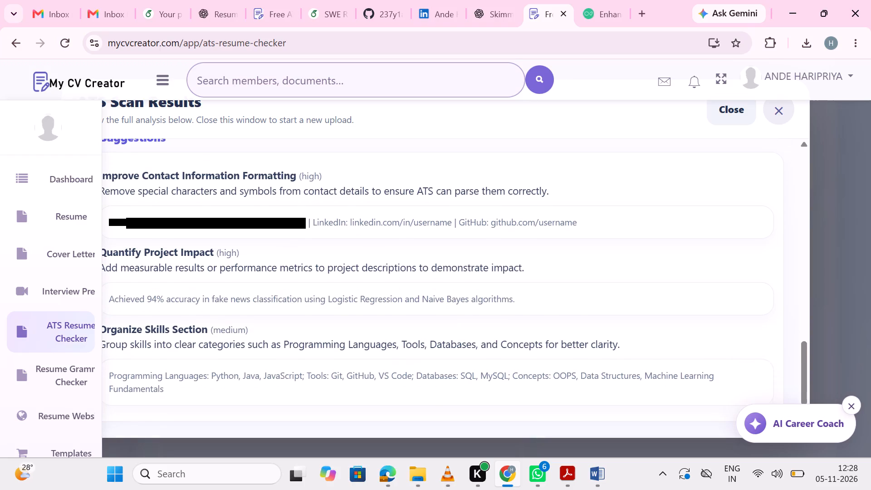
{"action": "scroll", "coordinate": [355, 264], "scroll_direction": "down", "scroll_amount": 2}
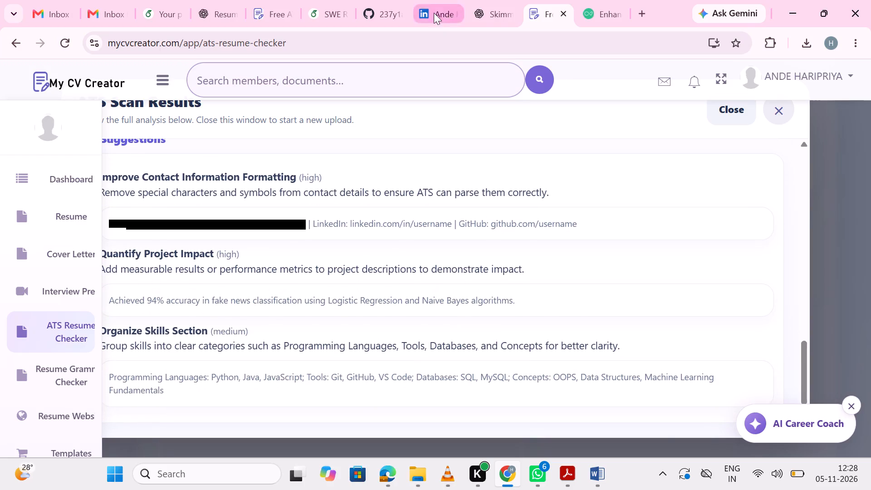
{"action": "left_click", "coordinate": [434, 13]}
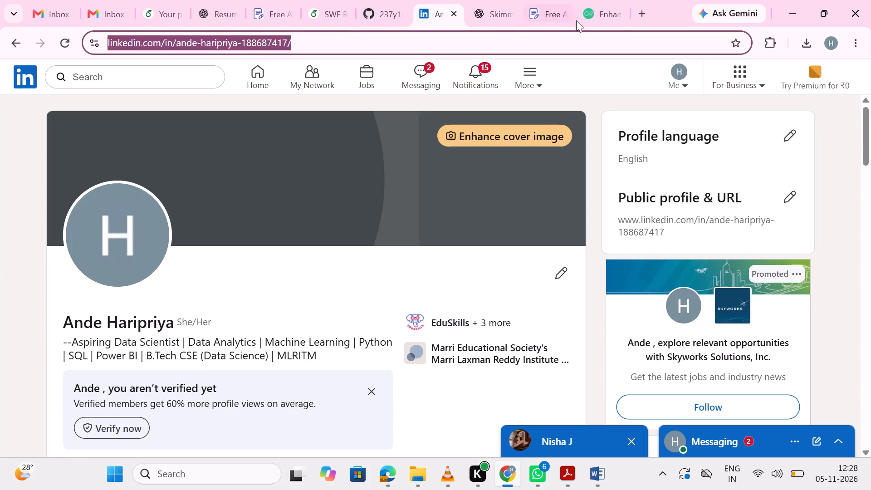
{"action": "left_click", "coordinate": [325, 24]}
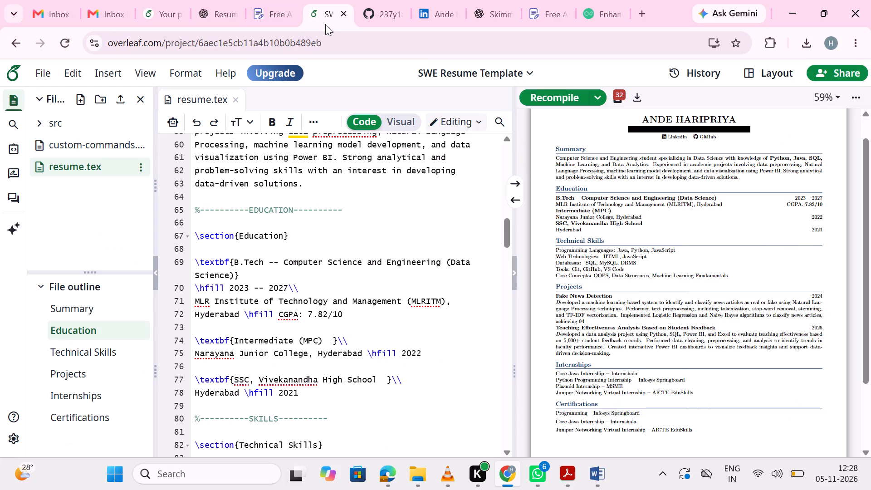
{"action": "left_click", "coordinate": [595, 10]}
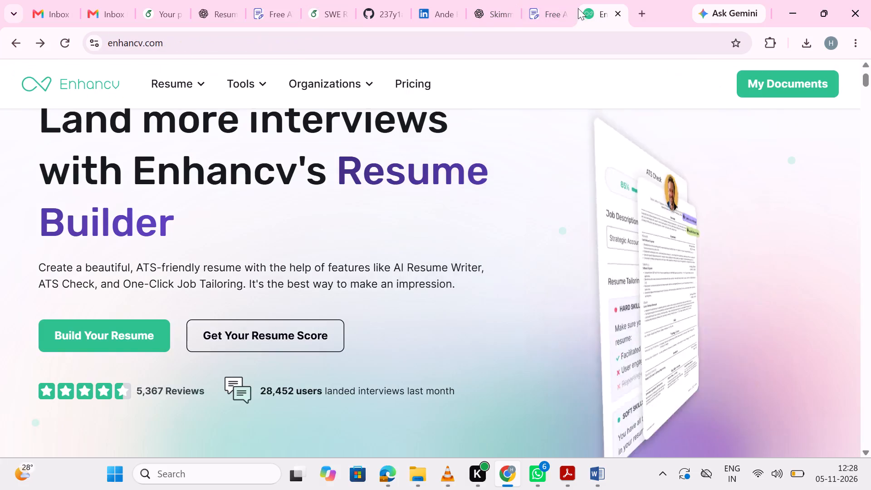
{"action": "left_click", "coordinate": [540, 17]}
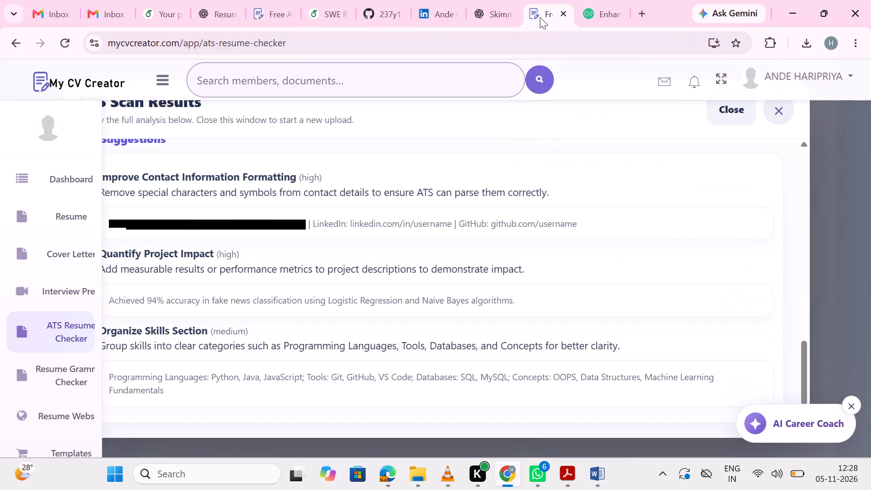
{"action": "scroll", "coordinate": [365, 285], "scroll_direction": "down", "scroll_amount": 1}
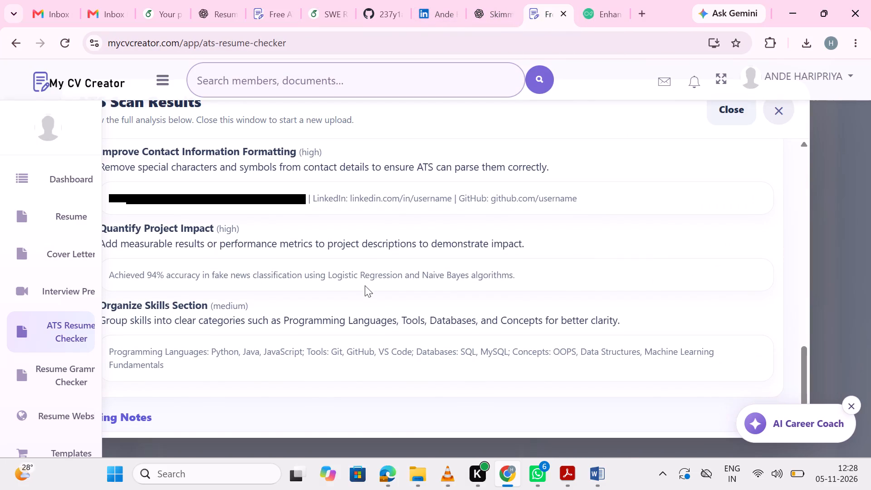
{"action": "scroll", "coordinate": [365, 285], "scroll_direction": "down", "scroll_amount": 2}
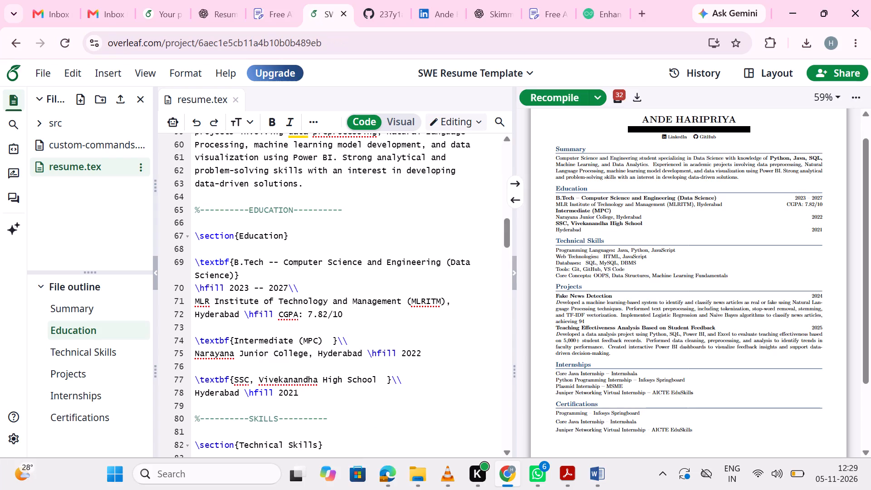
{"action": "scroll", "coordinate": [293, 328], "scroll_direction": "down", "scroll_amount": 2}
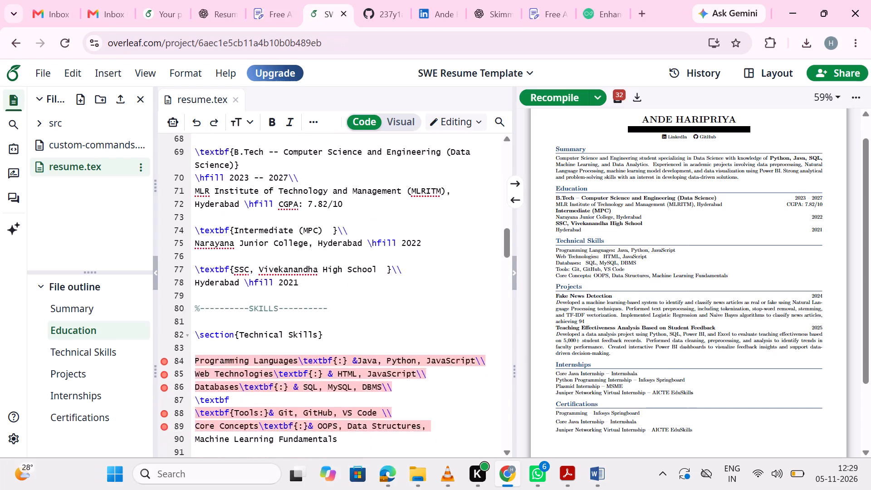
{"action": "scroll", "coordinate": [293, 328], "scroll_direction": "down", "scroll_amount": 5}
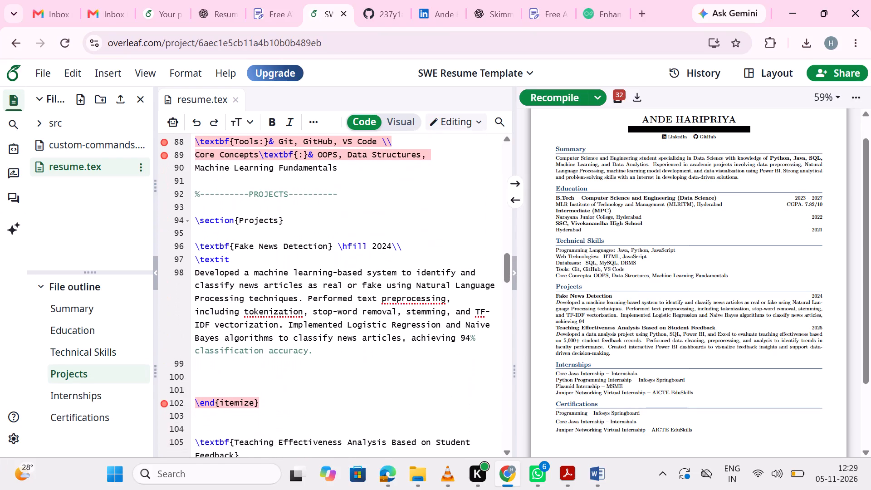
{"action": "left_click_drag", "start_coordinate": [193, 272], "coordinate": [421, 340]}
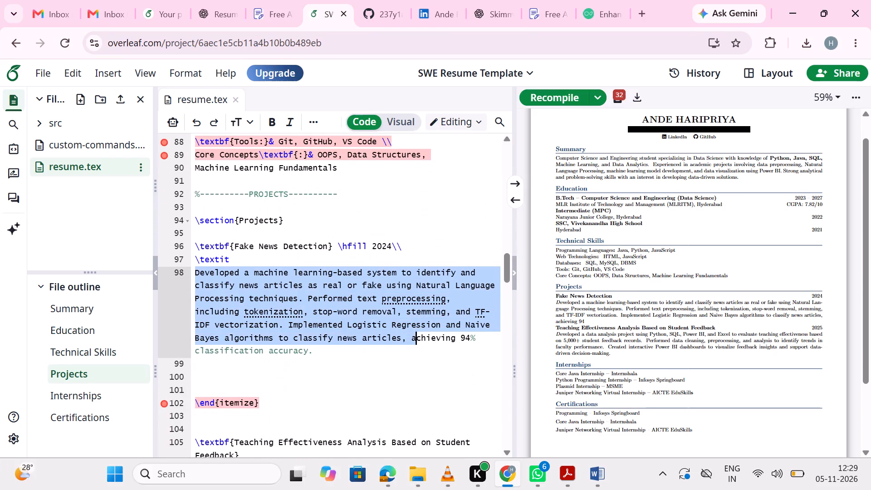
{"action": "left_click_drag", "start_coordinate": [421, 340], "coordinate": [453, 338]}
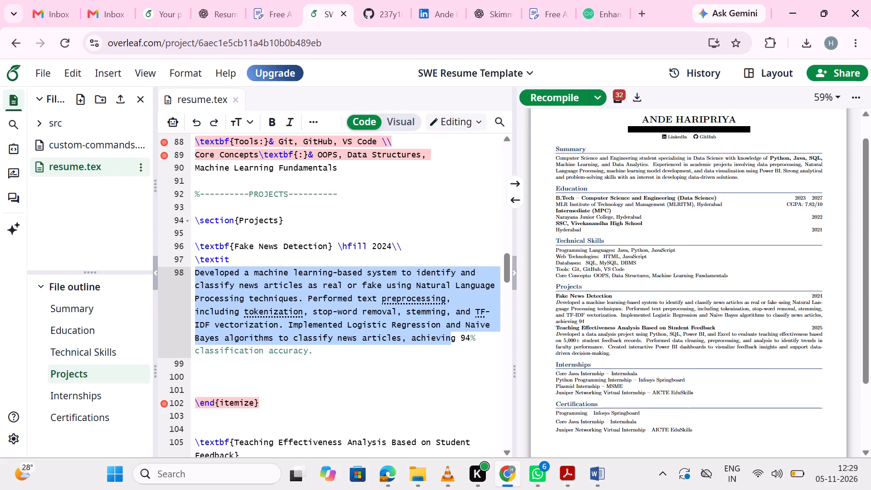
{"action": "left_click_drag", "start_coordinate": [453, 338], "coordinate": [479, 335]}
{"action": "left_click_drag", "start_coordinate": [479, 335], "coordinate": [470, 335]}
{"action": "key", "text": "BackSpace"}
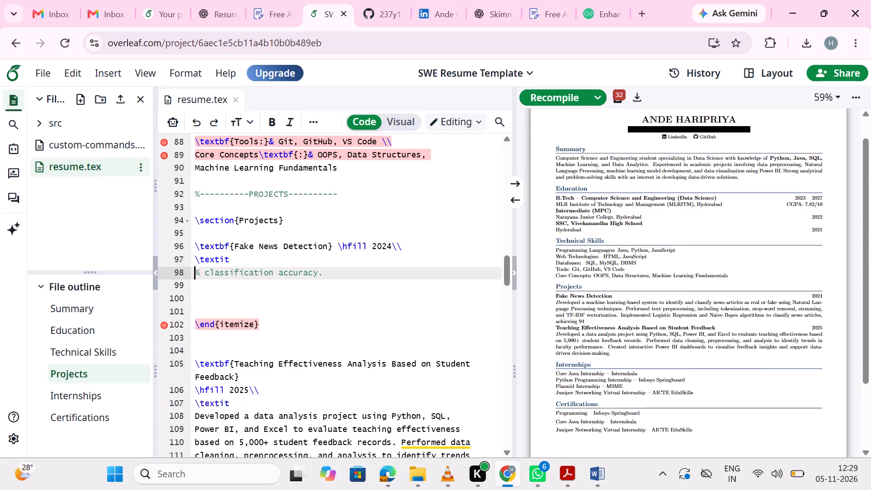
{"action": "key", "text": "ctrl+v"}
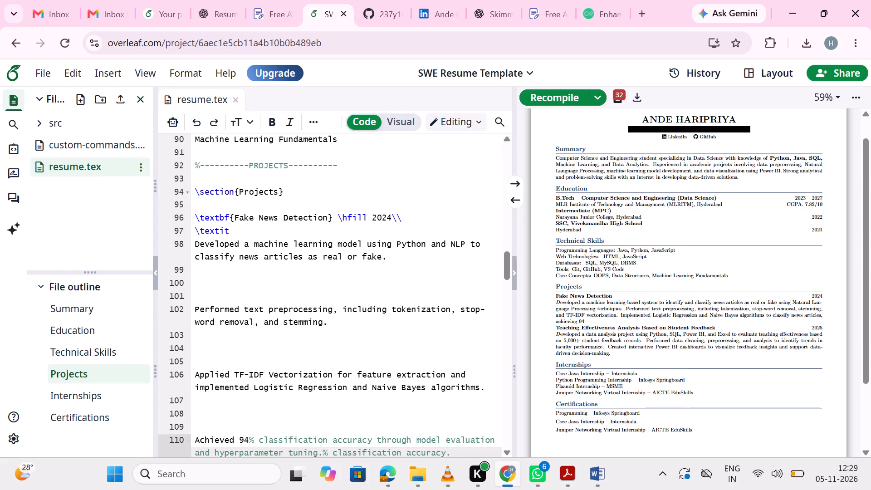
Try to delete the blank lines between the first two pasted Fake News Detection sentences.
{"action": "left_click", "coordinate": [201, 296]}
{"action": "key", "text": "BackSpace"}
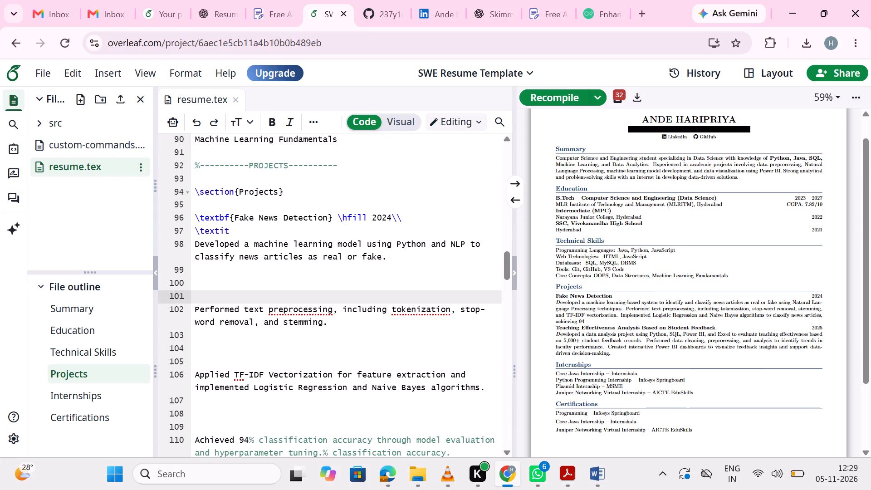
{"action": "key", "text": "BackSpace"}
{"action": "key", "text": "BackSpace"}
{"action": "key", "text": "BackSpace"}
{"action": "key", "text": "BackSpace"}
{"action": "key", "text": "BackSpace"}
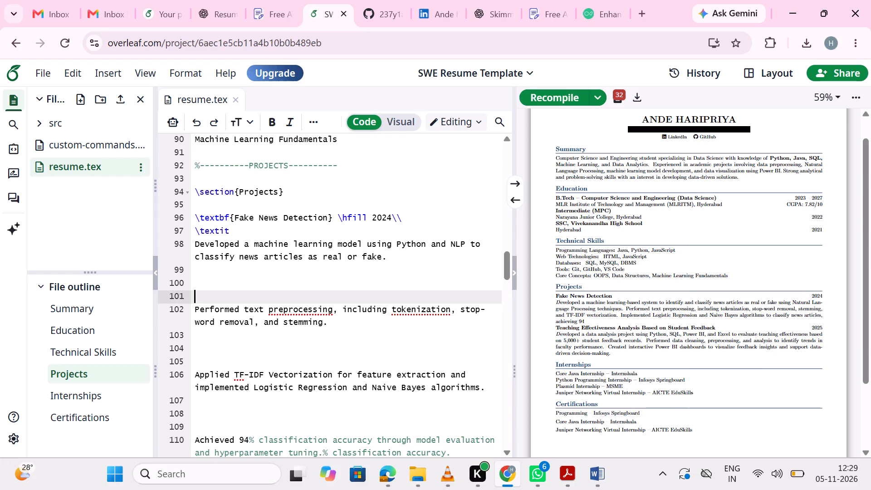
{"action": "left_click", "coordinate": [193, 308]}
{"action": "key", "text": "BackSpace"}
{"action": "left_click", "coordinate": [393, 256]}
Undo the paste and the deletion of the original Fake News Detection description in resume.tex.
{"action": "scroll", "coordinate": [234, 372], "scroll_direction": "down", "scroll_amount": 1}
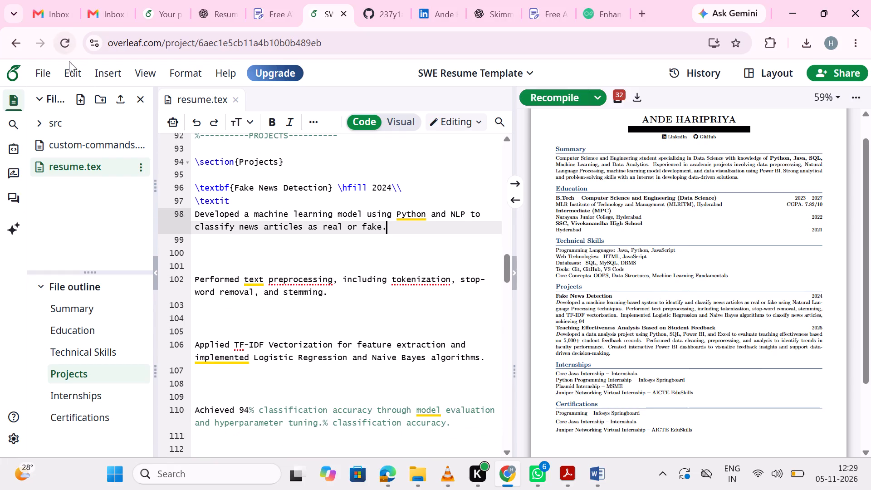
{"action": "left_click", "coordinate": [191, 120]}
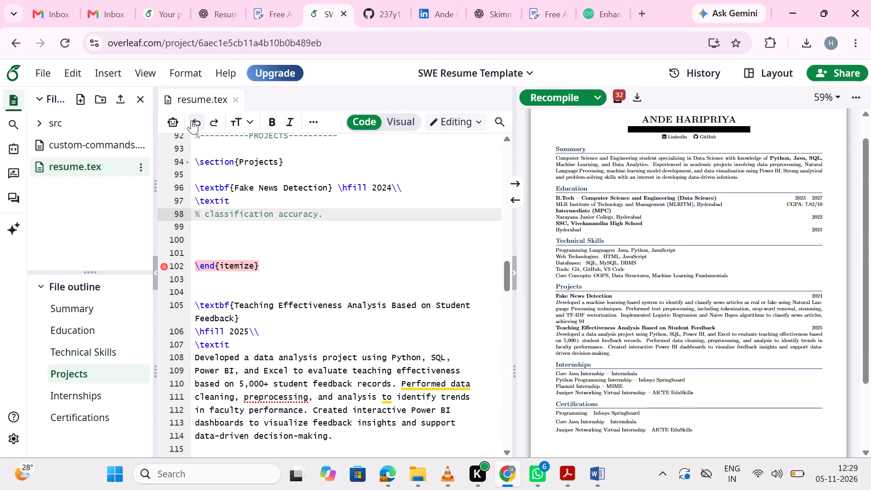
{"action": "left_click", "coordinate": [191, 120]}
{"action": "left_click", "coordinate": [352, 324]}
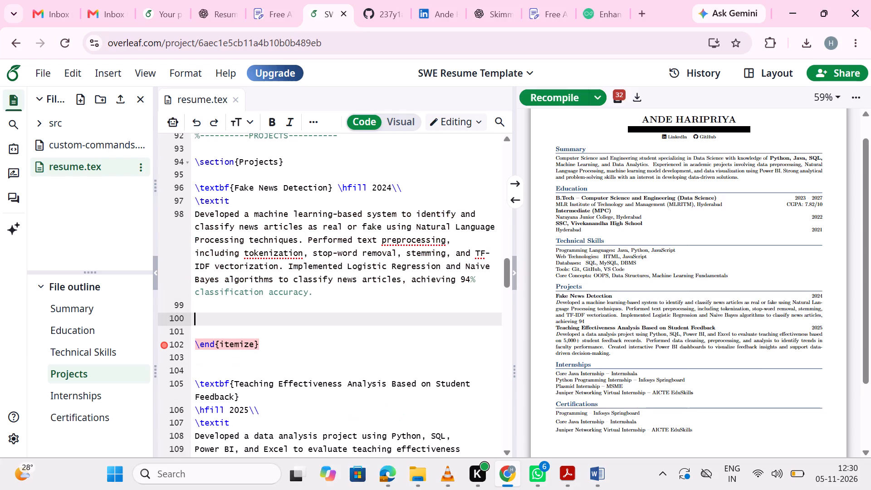
Return to the ATS scan results in My CV Creator to recheck the project impact and skills suggestions.
{"action": "left_click", "coordinate": [533, 22]}
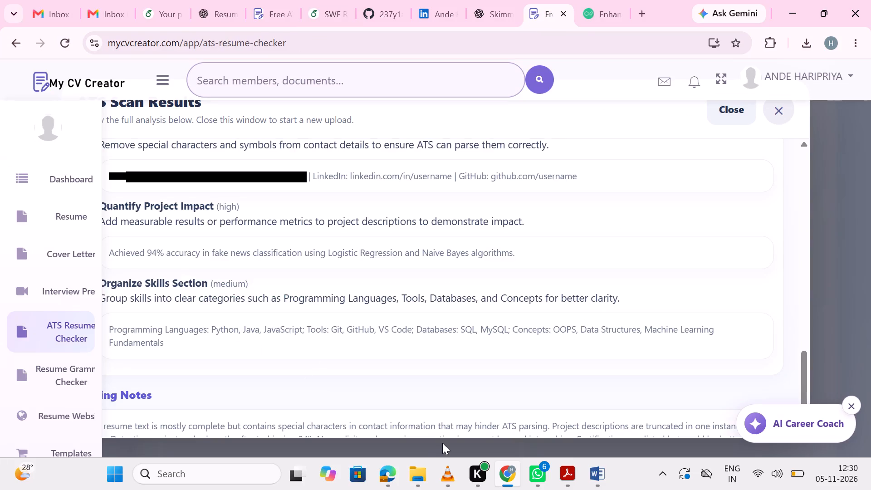
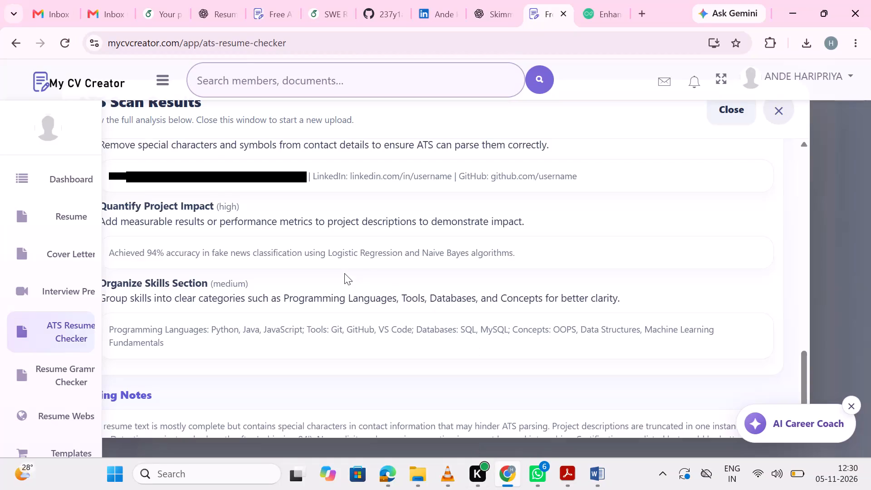
{"action": "scroll", "coordinate": [344, 273], "scroll_direction": "up", "scroll_amount": 4}
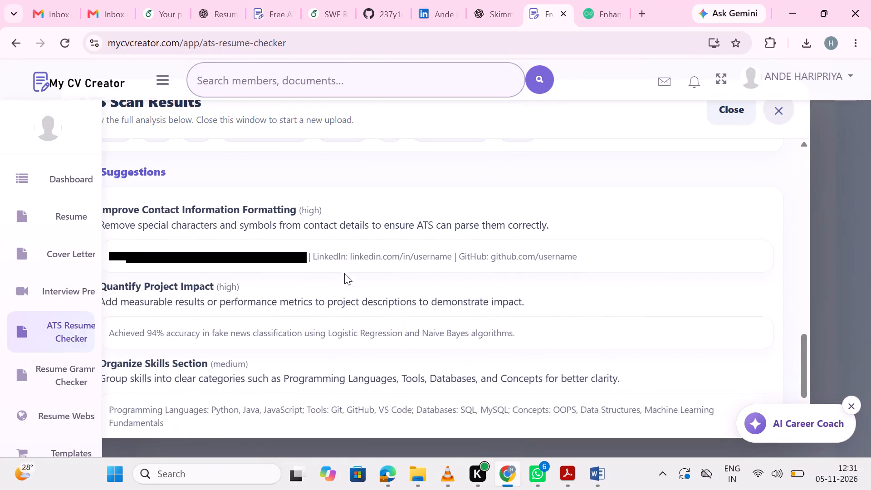
{"action": "scroll", "coordinate": [344, 273], "scroll_direction": "up", "scroll_amount": 4}
{"action": "scroll", "coordinate": [283, 213], "scroll_direction": "up", "scroll_amount": 4}
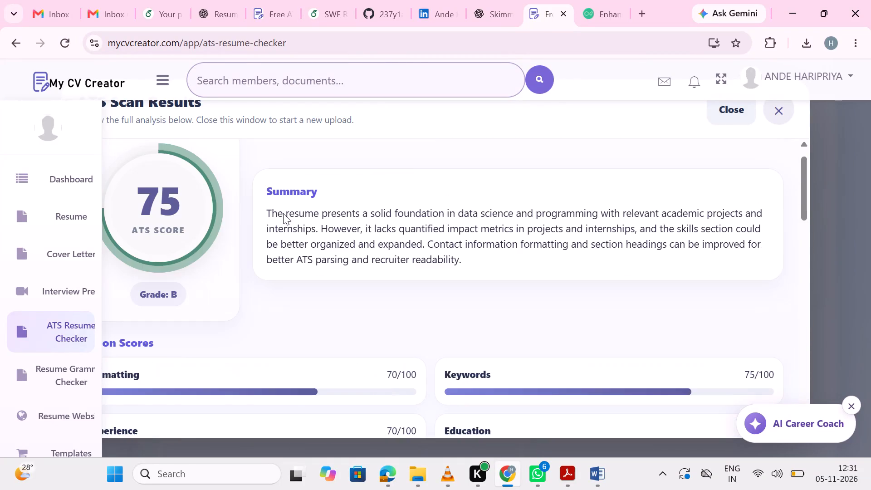
{"action": "scroll", "coordinate": [367, 323], "scroll_direction": "down", "scroll_amount": 2}
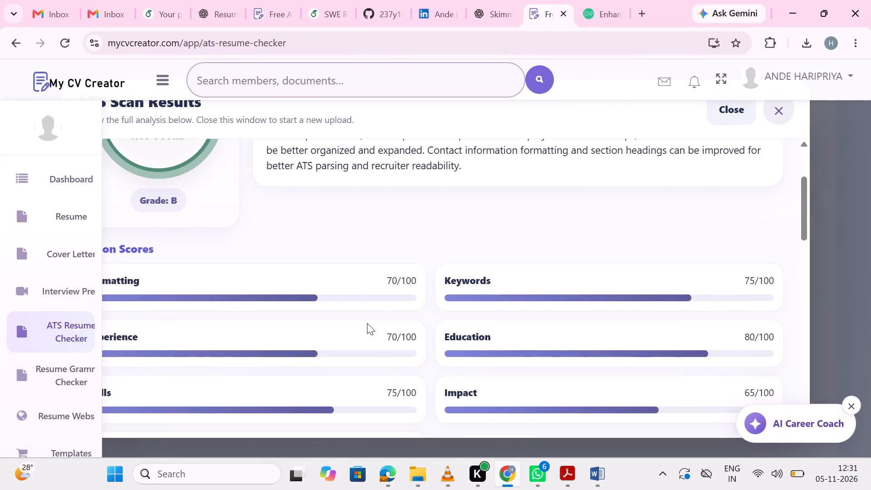
{"action": "scroll", "coordinate": [367, 323], "scroll_direction": "down", "scroll_amount": 2}
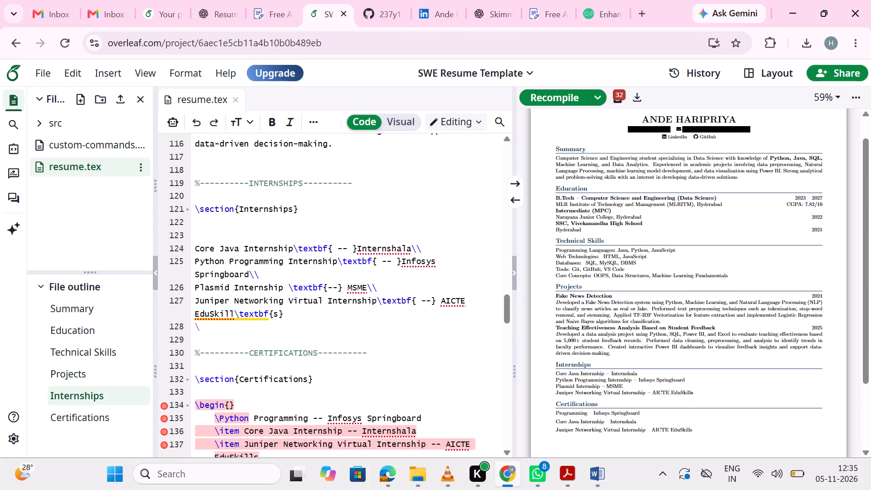
{"action": "scroll", "coordinate": [254, 356], "scroll_direction": "down", "scroll_amount": 3}
{"action": "scroll", "coordinate": [254, 356], "scroll_direction": "up", "scroll_amount": 1}
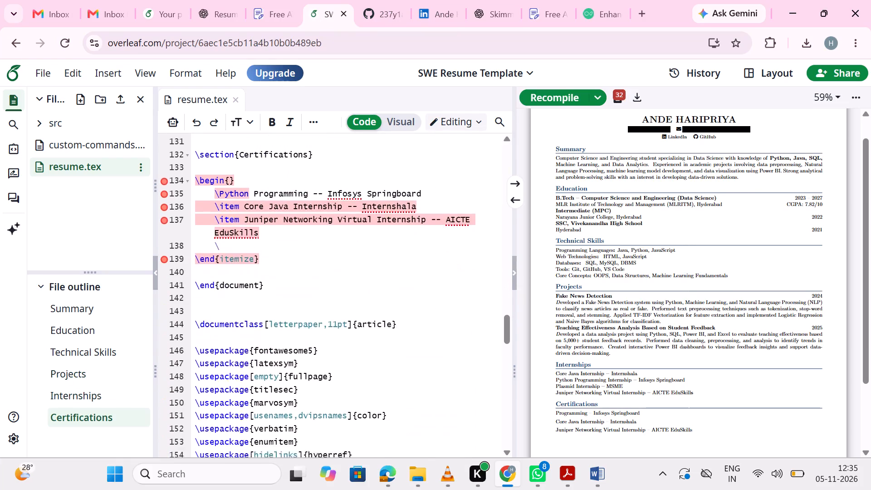
{"action": "scroll", "coordinate": [254, 356], "scroll_direction": "up", "scroll_amount": 1}
{"action": "scroll", "coordinate": [260, 255], "scroll_direction": "up", "scroll_amount": 1}
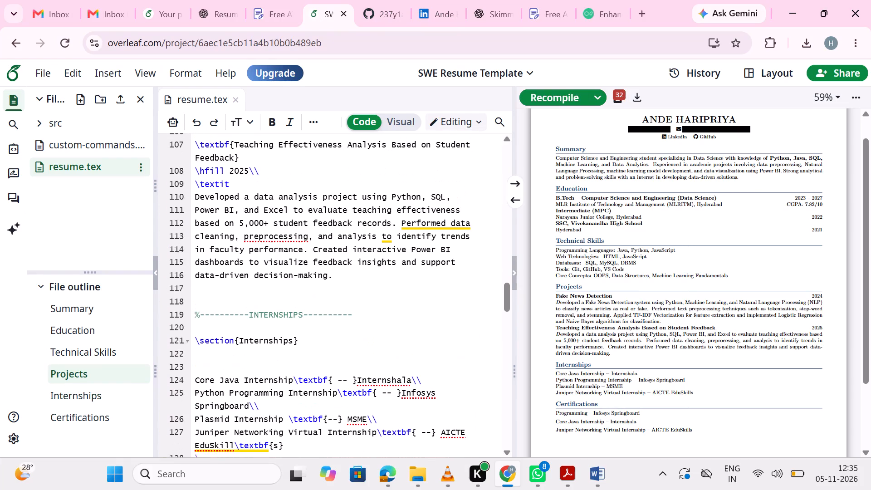
{"action": "left_click_drag", "start_coordinate": [195, 195], "coordinate": [331, 274]}
{"action": "key", "text": "BackSpace"}
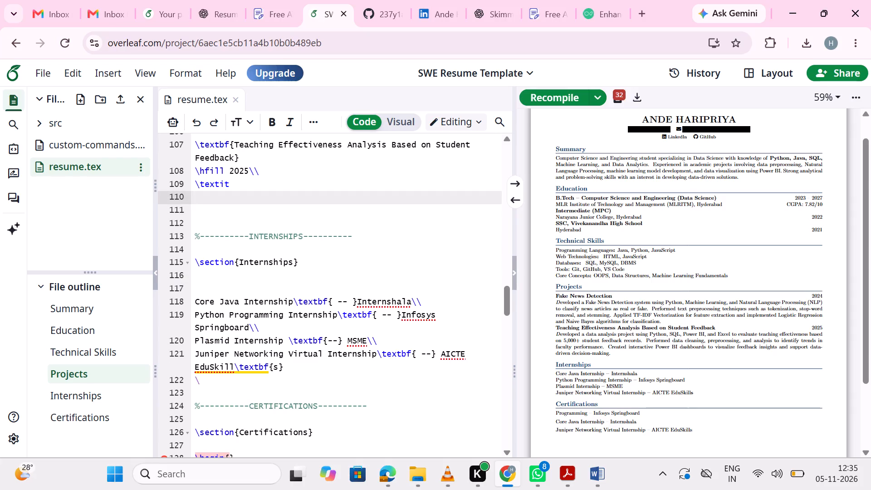
{"action": "key", "text": "ctrl+v"}
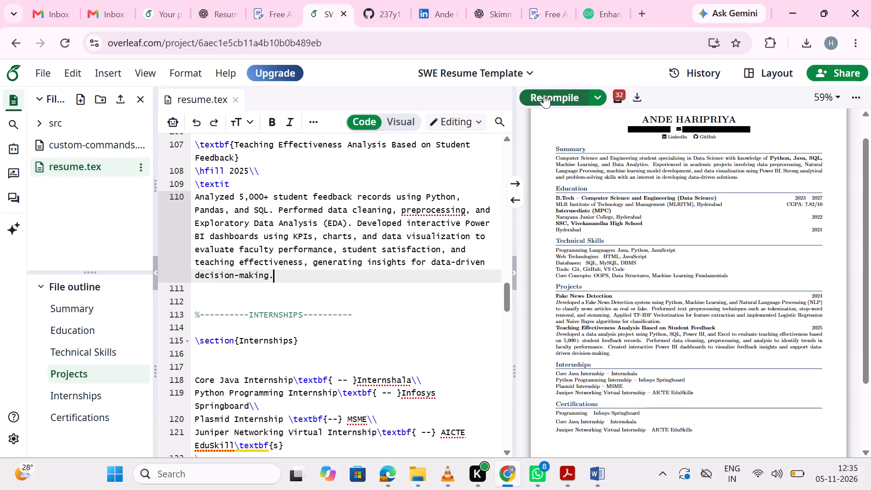
{"action": "left_click", "coordinate": [544, 94]}
{"action": "scroll", "coordinate": [639, 314], "scroll_direction": "down", "scroll_amount": 1}
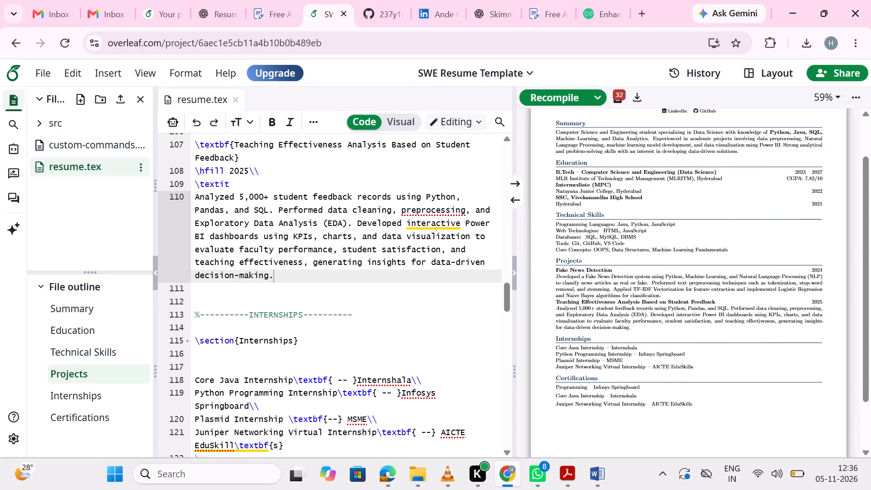
{"action": "scroll", "coordinate": [399, 387], "scroll_direction": "down", "scroll_amount": 1}
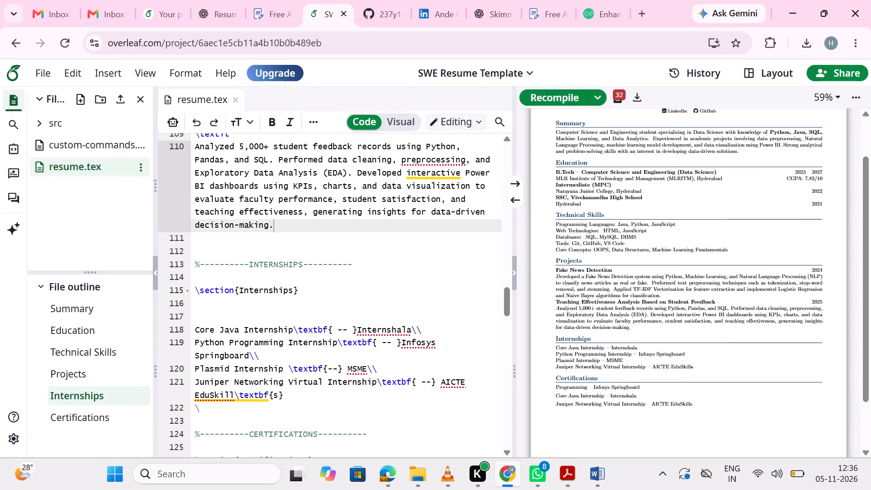
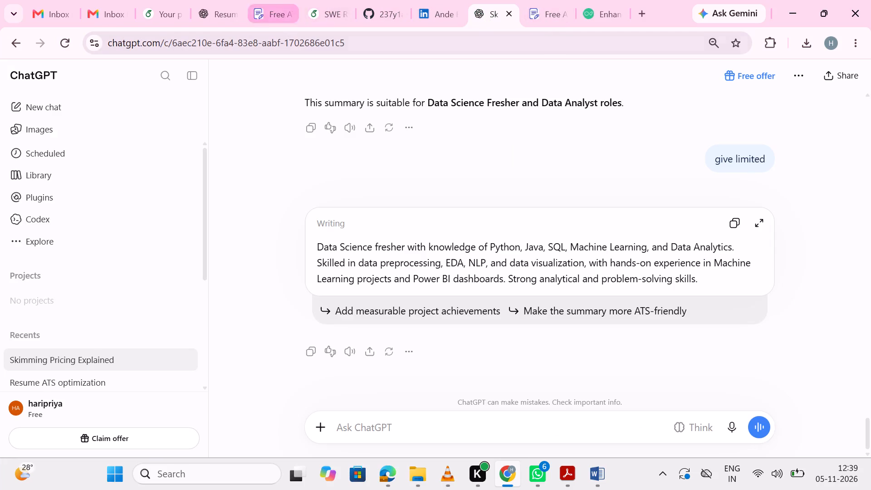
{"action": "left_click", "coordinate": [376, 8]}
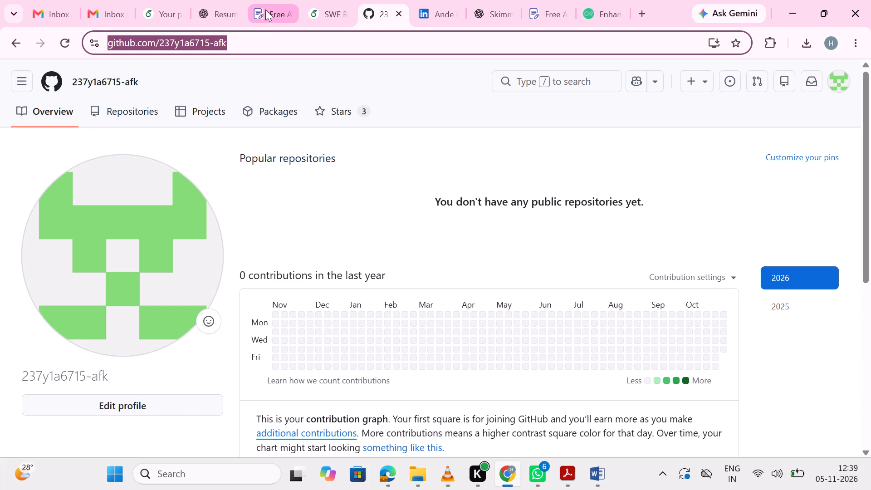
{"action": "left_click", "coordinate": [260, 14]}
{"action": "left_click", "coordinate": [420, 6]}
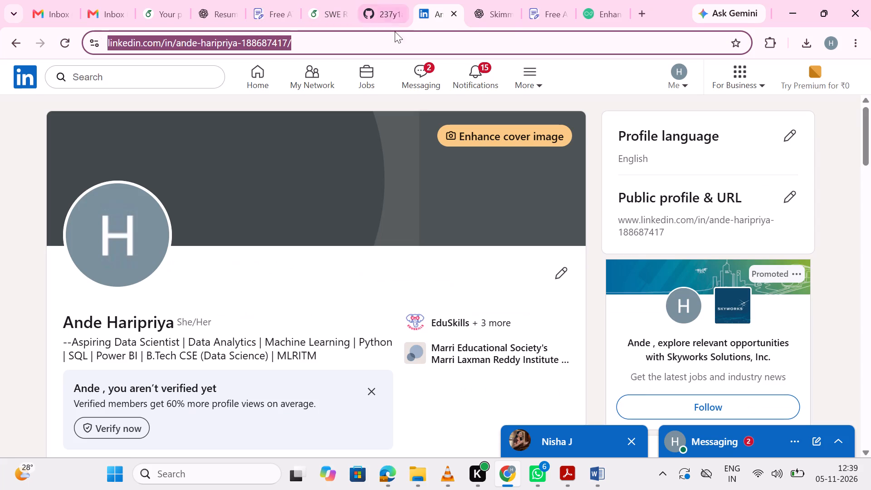
In the Overleaf resume, replace the whole Summary paragraph in resume.tex with the copied Data Science fresher text and recompile.
{"action": "left_click", "coordinate": [326, 14]}
{"action": "scroll", "coordinate": [271, 225], "scroll_direction": "up", "scroll_amount": 3}
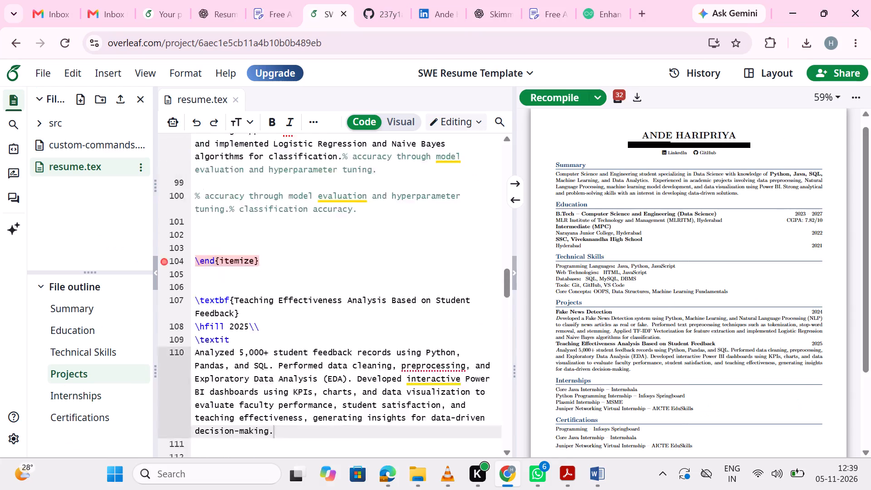
{"action": "scroll", "coordinate": [271, 225], "scroll_direction": "up", "scroll_amount": 7}
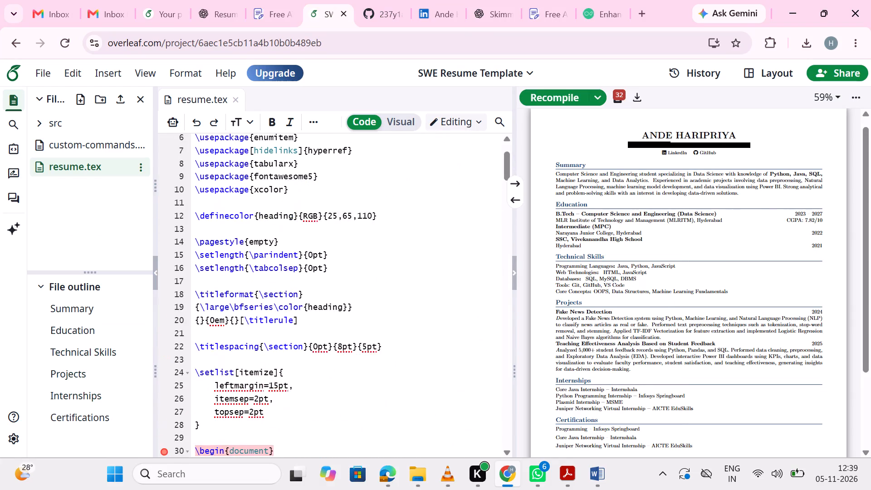
{"action": "scroll", "coordinate": [271, 225], "scroll_direction": "up", "scroll_amount": 2}
{"action": "scroll", "coordinate": [283, 312], "scroll_direction": "down", "scroll_amount": 4}
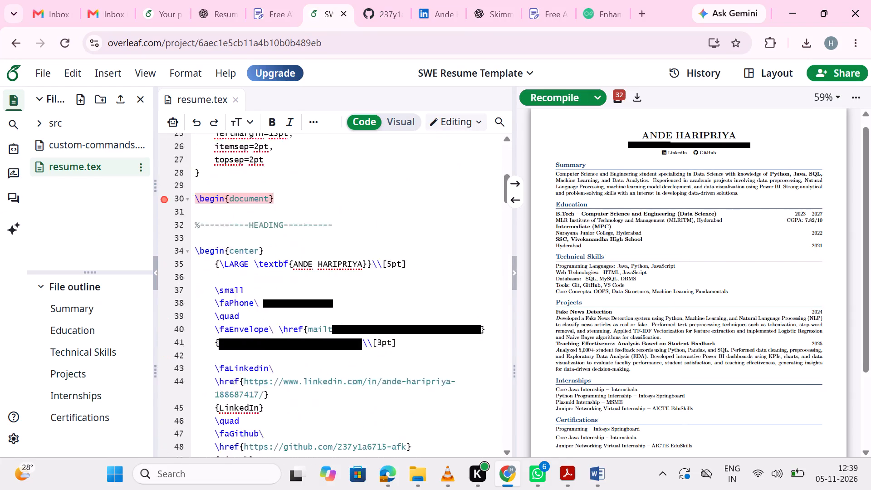
{"action": "scroll", "coordinate": [283, 312], "scroll_direction": "down", "scroll_amount": 4}
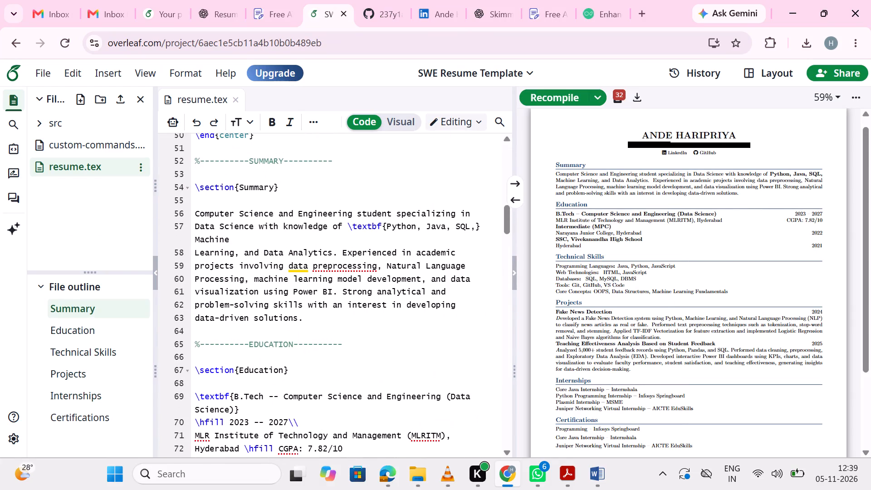
{"action": "left_click_drag", "start_coordinate": [194, 215], "coordinate": [300, 302]}
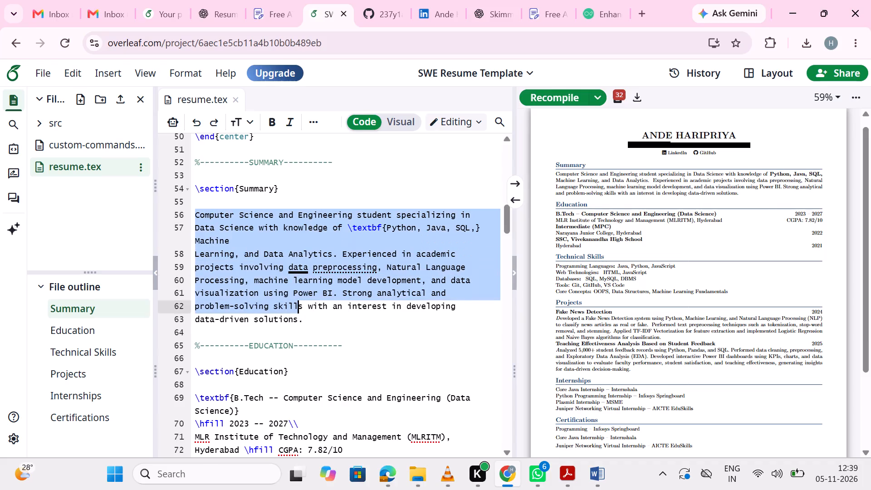
{"action": "left_click_drag", "start_coordinate": [300, 302], "coordinate": [306, 319]}
{"action": "key", "text": "BackSpace"}
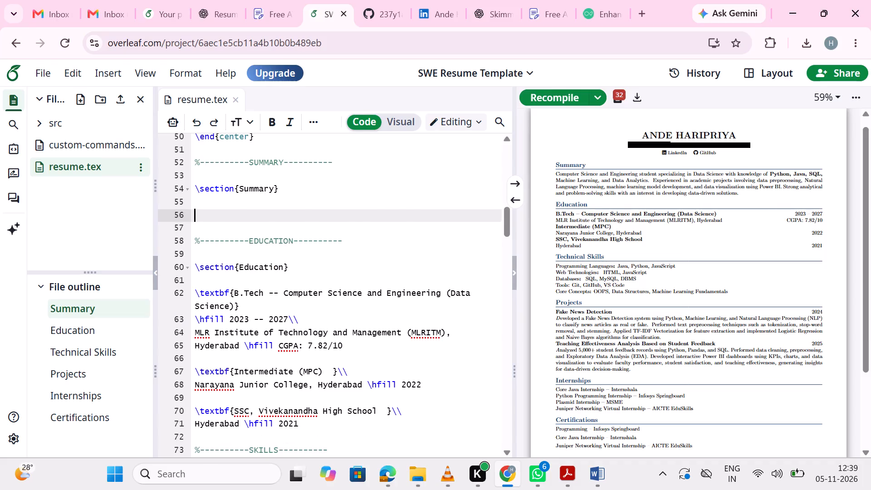
{"action": "key", "text": "ctrl+v"}
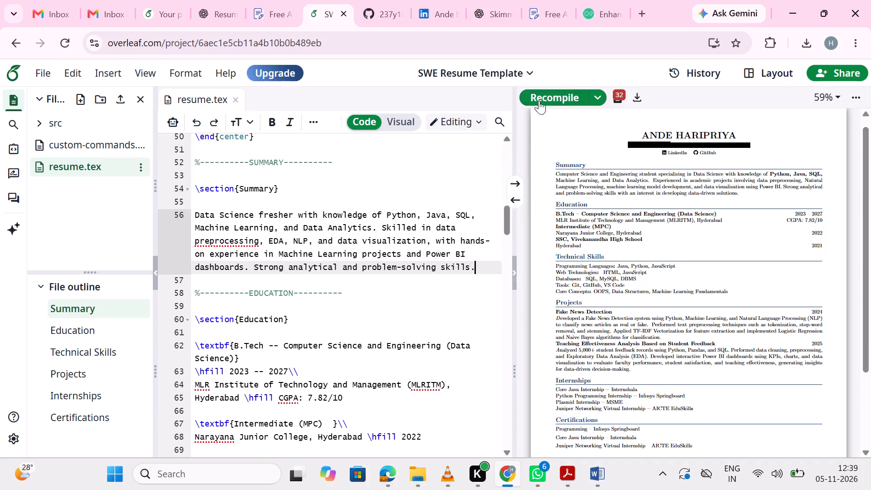
{"action": "left_click", "coordinate": [546, 92]}
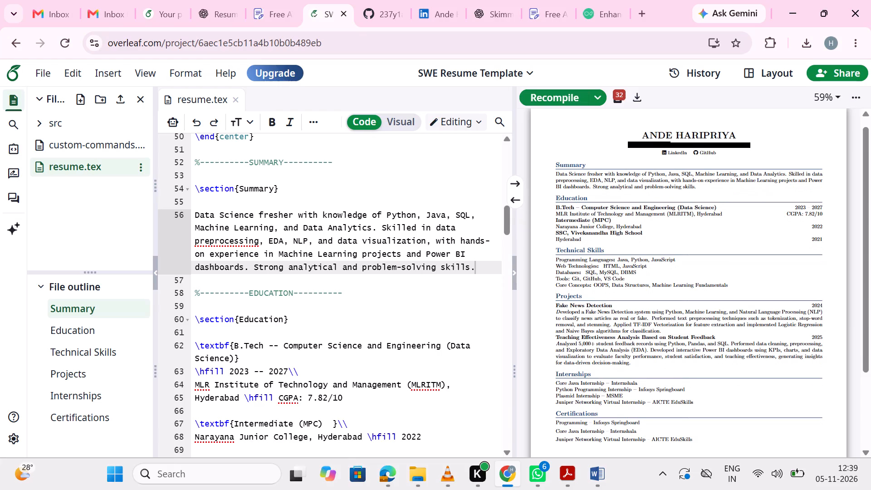
Review the recompiled resume preview from the Summary down to the Certifications section.
{"action": "scroll", "coordinate": [411, 240], "scroll_direction": "down", "scroll_amount": 1}
{"action": "scroll", "coordinate": [607, 301], "scroll_direction": "down", "scroll_amount": 1}
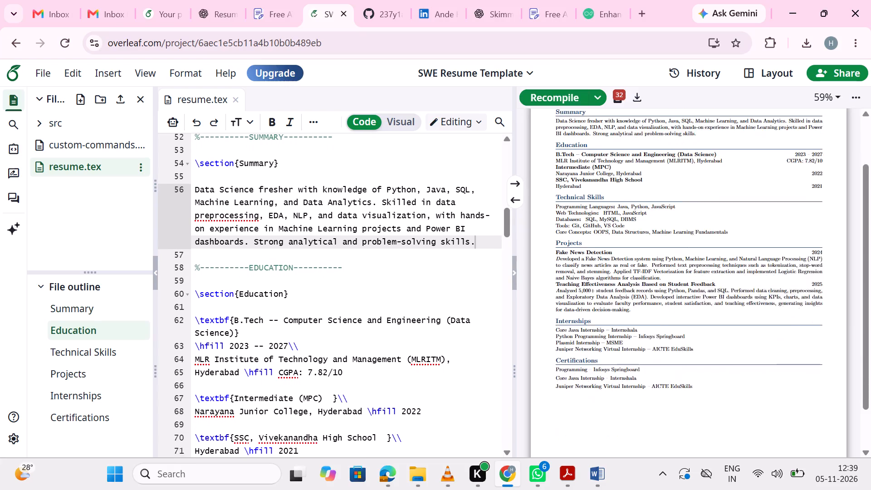
{"action": "scroll", "coordinate": [607, 301], "scroll_direction": "down", "scroll_amount": 1}
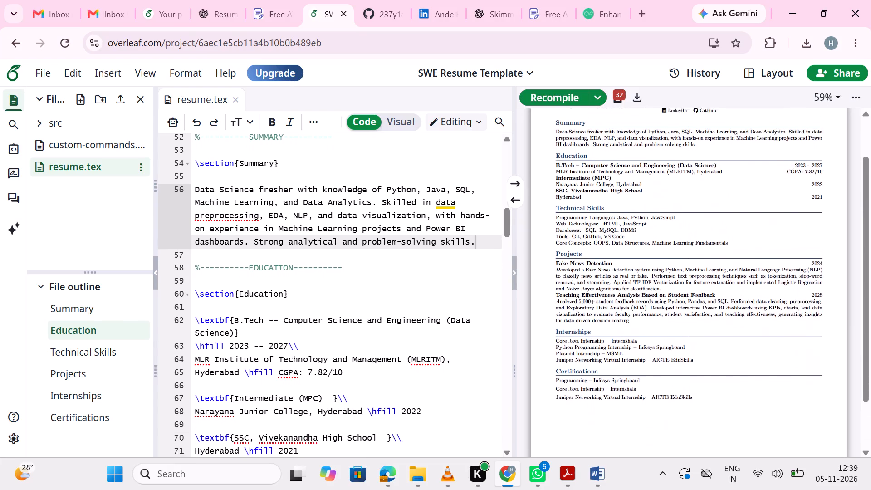
{"action": "scroll", "coordinate": [607, 301], "scroll_direction": "down", "scroll_amount": 2}
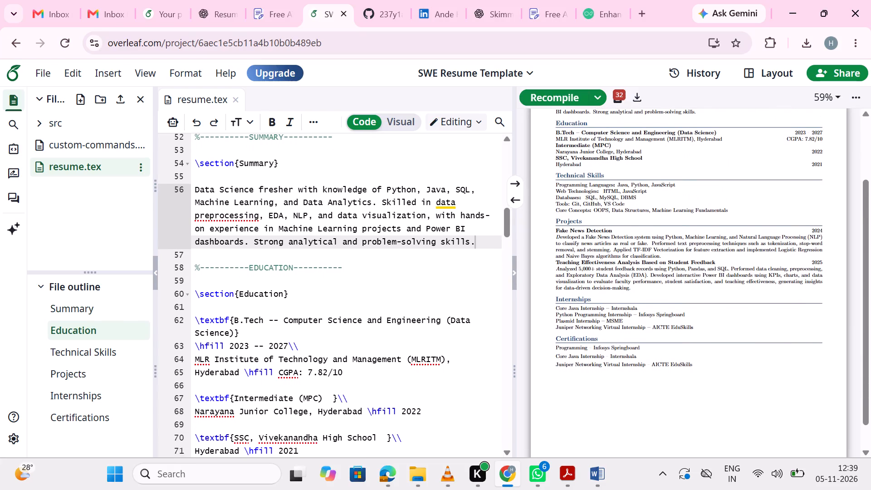
{"action": "scroll", "coordinate": [607, 301], "scroll_direction": "down", "scroll_amount": 2}
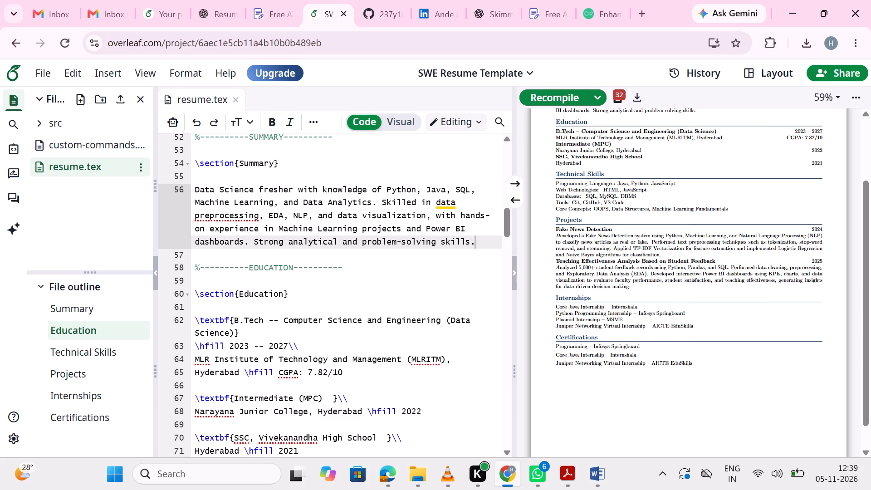
In the Certifications section source, insert the word "Python" before "Programming" in the Infosys Springboard entry.
{"action": "scroll", "coordinate": [335, 327], "scroll_direction": "down", "scroll_amount": 7}
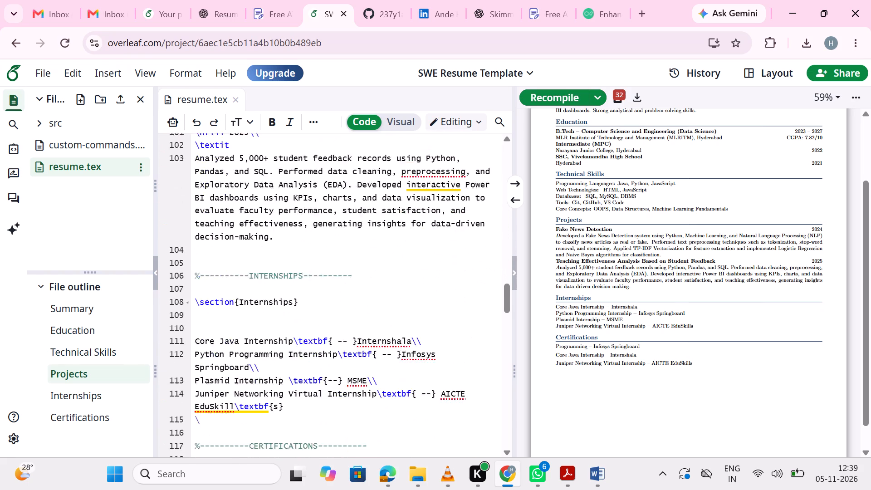
{"action": "scroll", "coordinate": [335, 327], "scroll_direction": "down", "scroll_amount": 3}
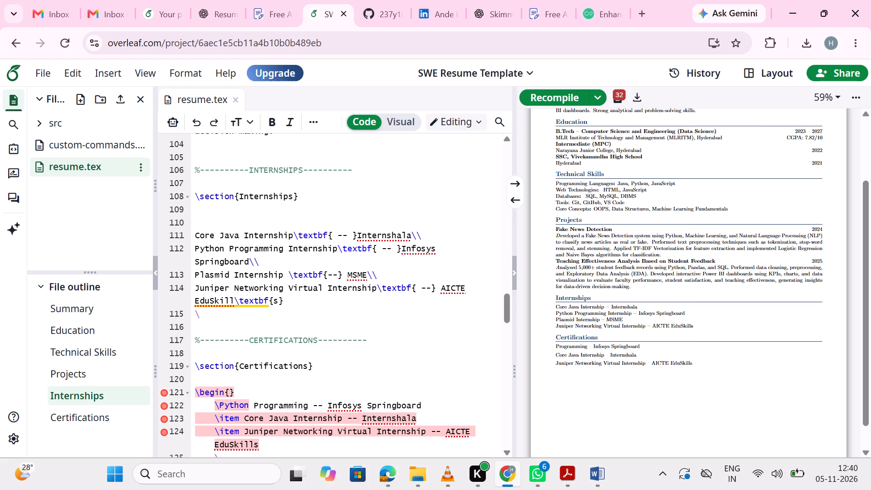
{"action": "scroll", "coordinate": [370, 364], "scroll_direction": "down", "scroll_amount": 1}
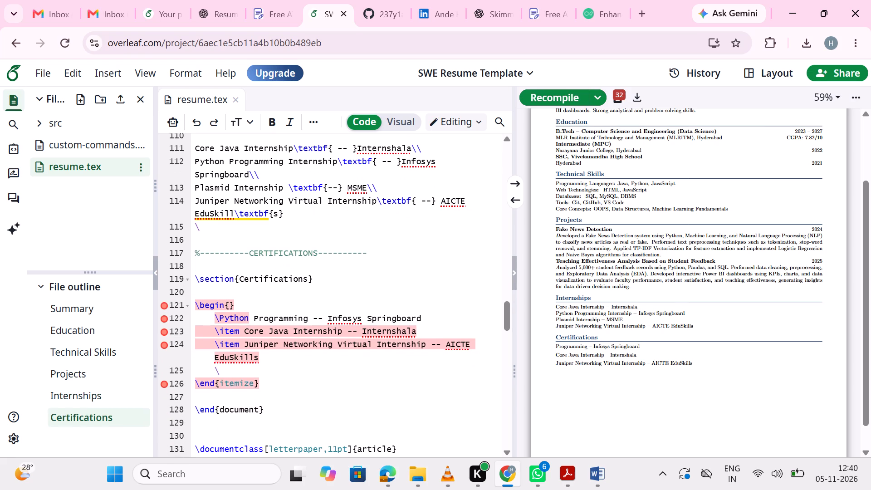
{"action": "left_click", "coordinate": [256, 318]}
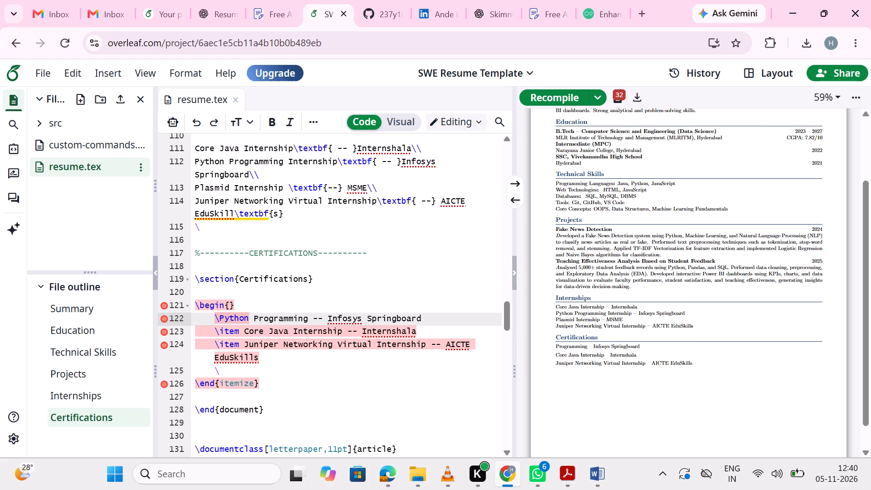
{"action": "left_click", "coordinate": [246, 315]}
{"action": "left_click", "coordinate": [250, 304]}
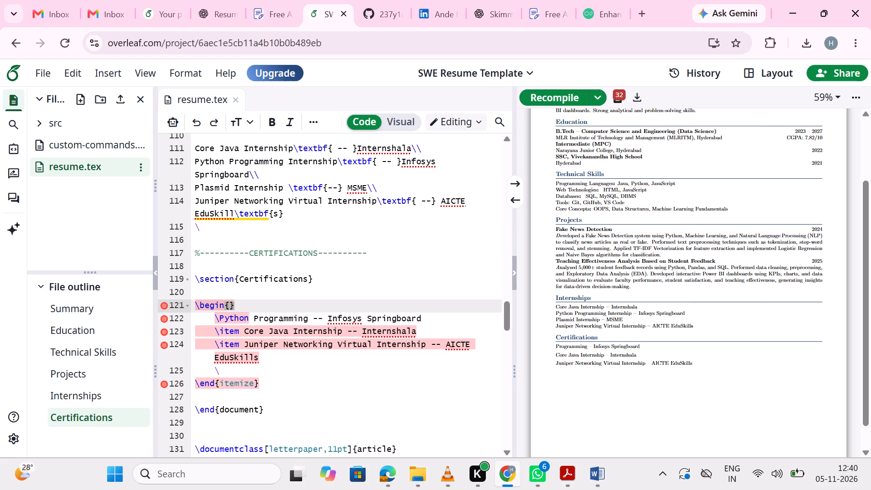
{"action": "left_click", "coordinate": [250, 321]}
{"action": "key", "text": "space"}
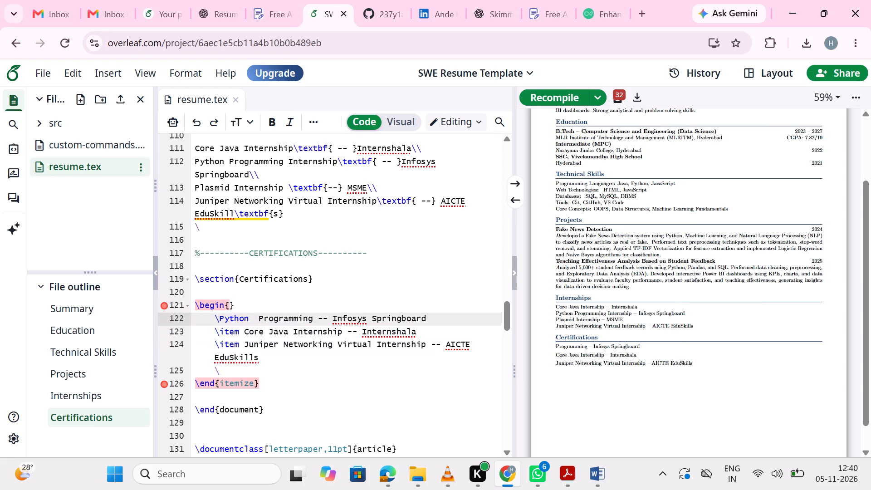
{"action": "type", "text": "ython"}
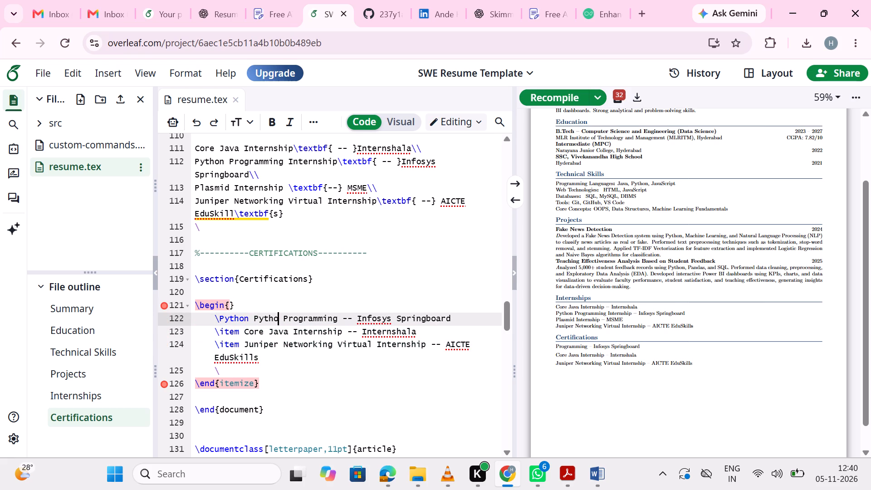
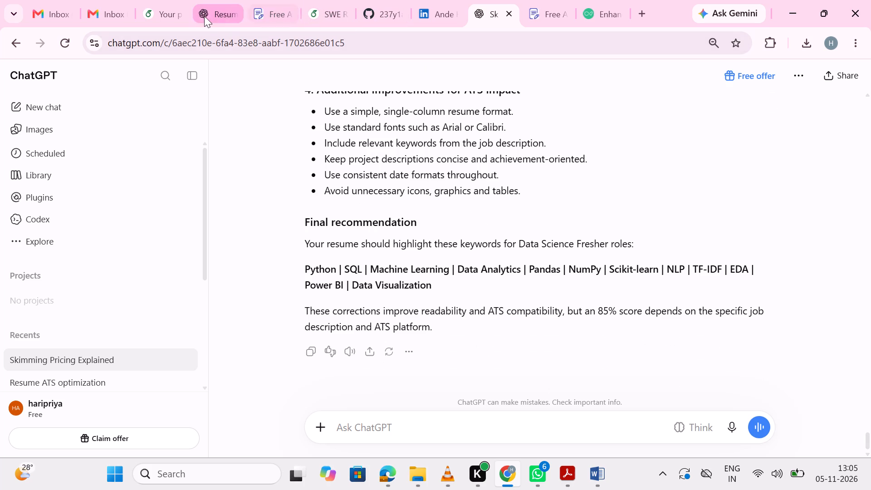
Select the phrase "Machine Learning" in the Summary paragraph of the Overleaf resume source.
{"action": "left_click", "coordinate": [313, 12]}
{"action": "scroll", "coordinate": [318, 190], "scroll_direction": "up", "scroll_amount": 3}
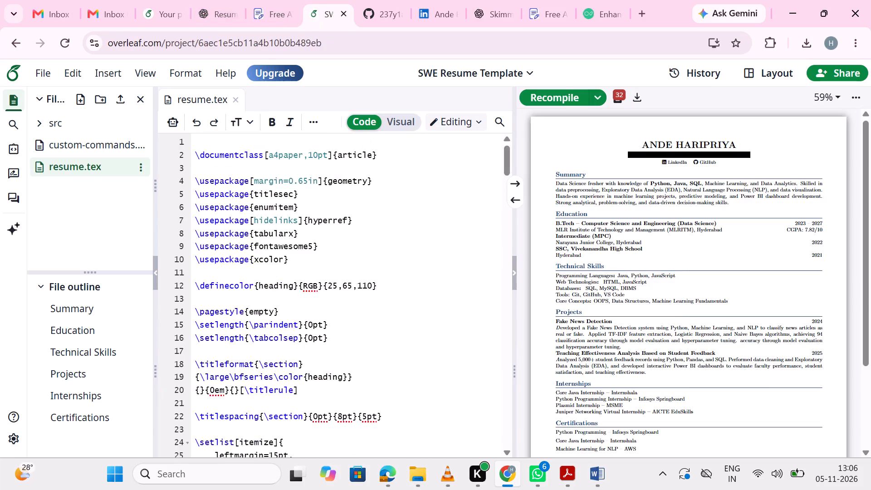
{"action": "scroll", "coordinate": [318, 190], "scroll_direction": "down", "scroll_amount": 1}
{"action": "scroll", "coordinate": [370, 299], "scroll_direction": "up", "scroll_amount": 2}
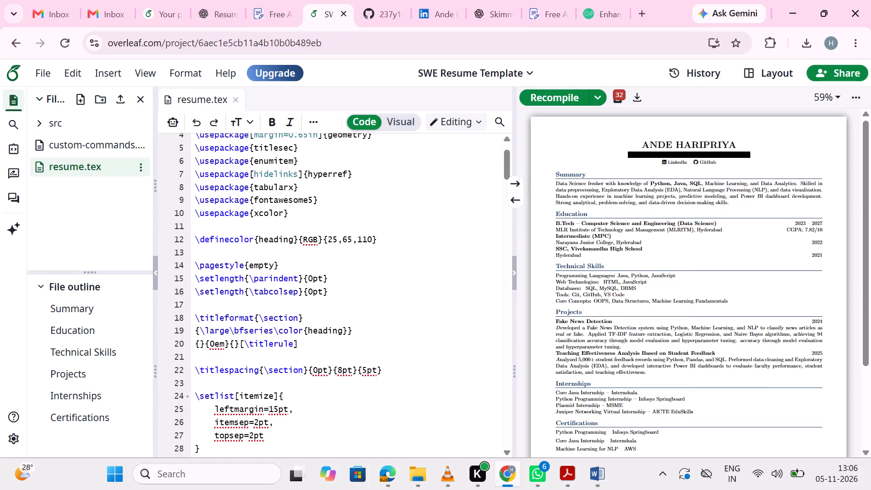
{"action": "scroll", "coordinate": [370, 299], "scroll_direction": "up", "scroll_amount": 2}
{"action": "scroll", "coordinate": [370, 299], "scroll_direction": "down", "scroll_amount": 6}
{"action": "scroll", "coordinate": [370, 299], "scroll_direction": "up", "scroll_amount": 1}
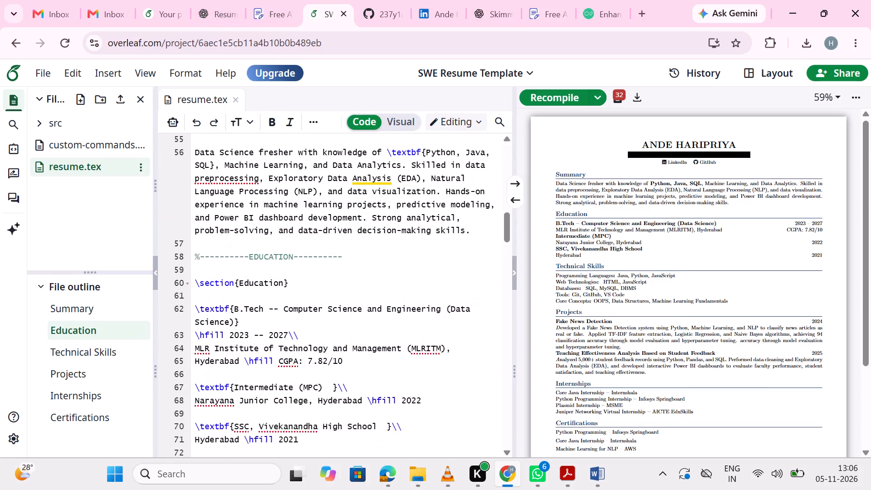
{"action": "scroll", "coordinate": [370, 299], "scroll_direction": "up", "scroll_amount": 1}
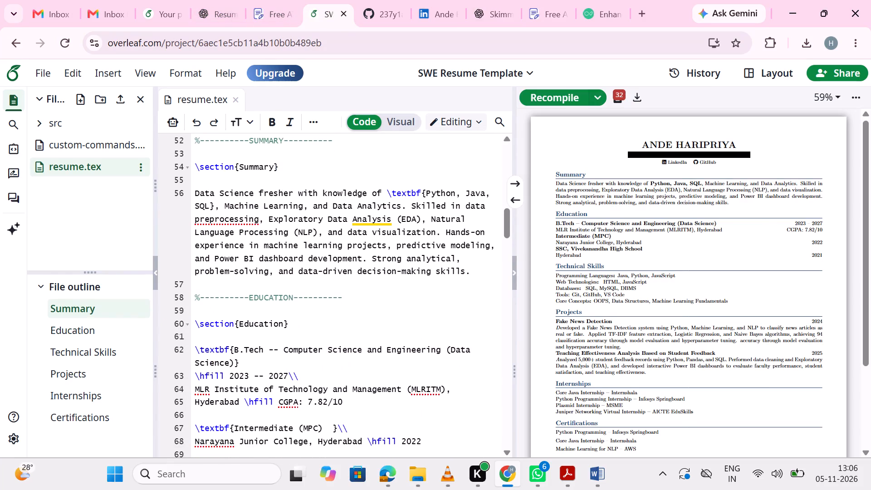
{"action": "left_click_drag", "start_coordinate": [224, 205], "coordinate": [303, 207]}
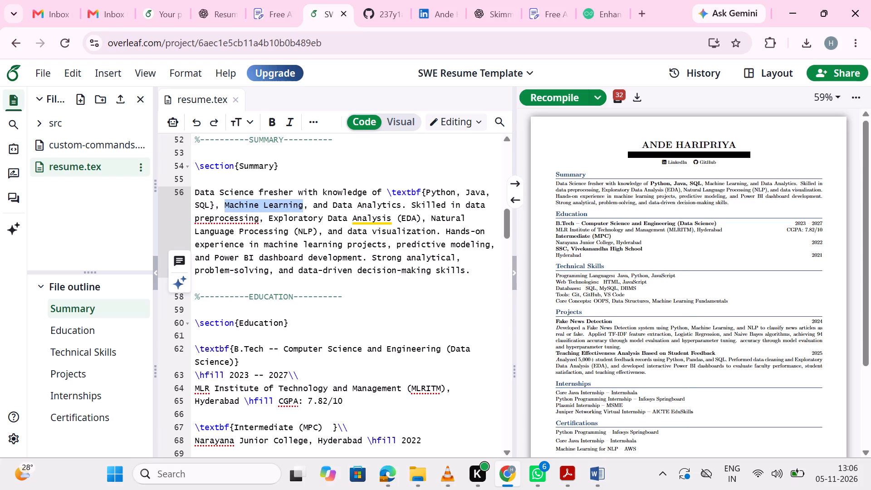
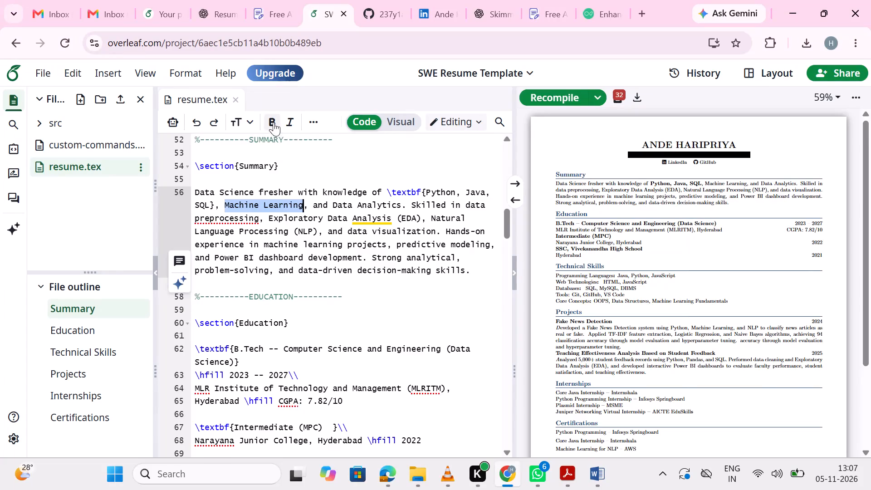
Apply bold to "Machine Learning" in the Summary paragraph, delete the curly braces around the phrase, and recompile the resume.
{"action": "left_click", "coordinate": [274, 122]}
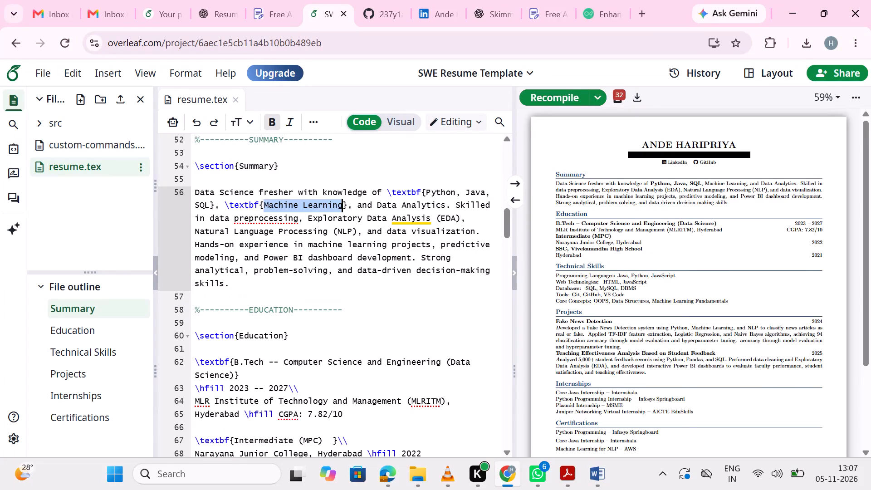
{"action": "left_click", "coordinate": [348, 204]}
{"action": "key", "text": "BackSpace"}
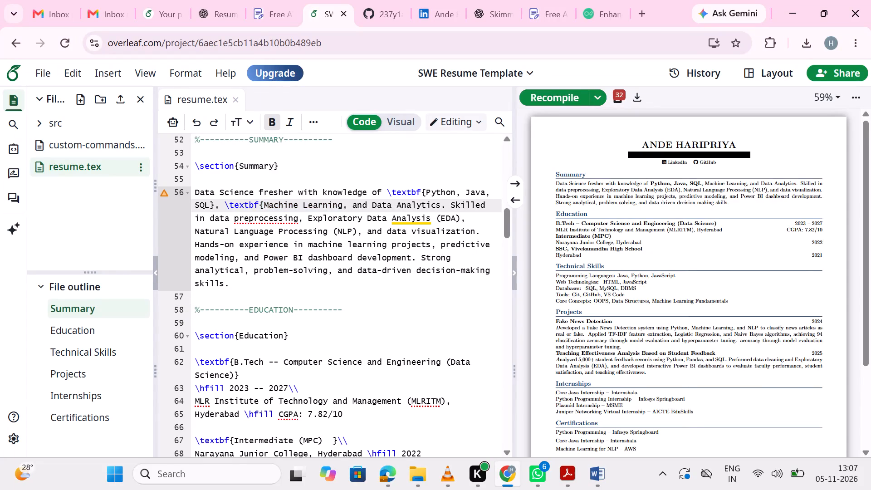
{"action": "left_click", "coordinate": [264, 203]}
{"action": "key", "text": "BackSpace"}
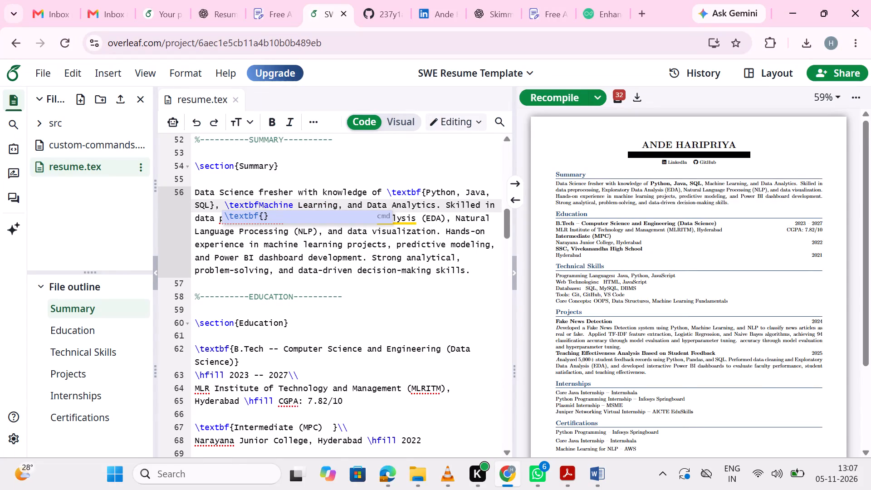
{"action": "left_click_drag", "start_coordinate": [336, 205], "coordinate": [260, 204]}
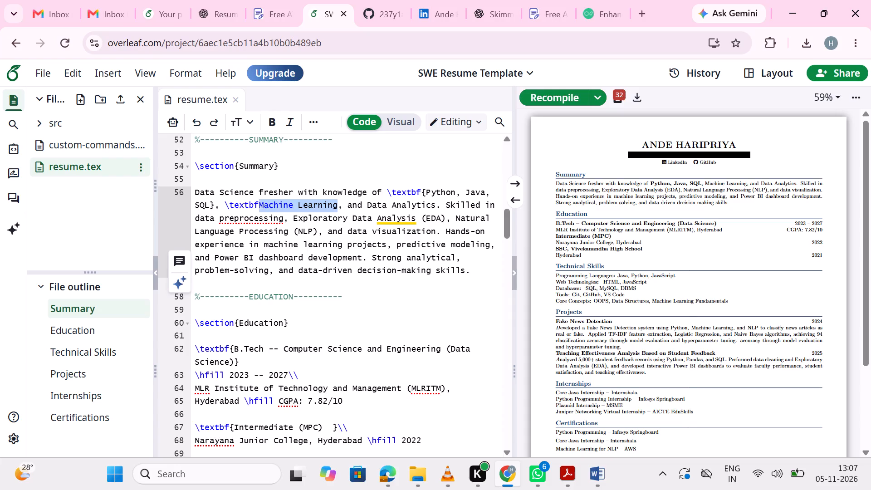
{"action": "left_click", "coordinate": [273, 125]}
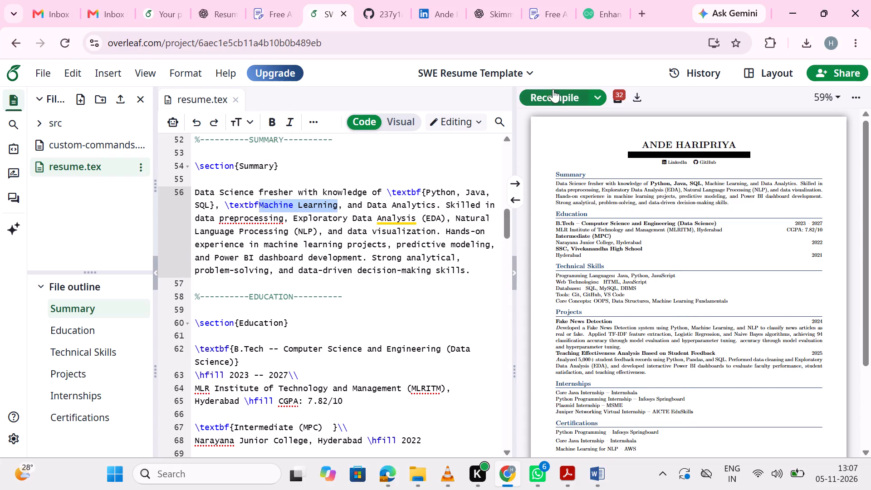
{"action": "left_click", "coordinate": [553, 89]}
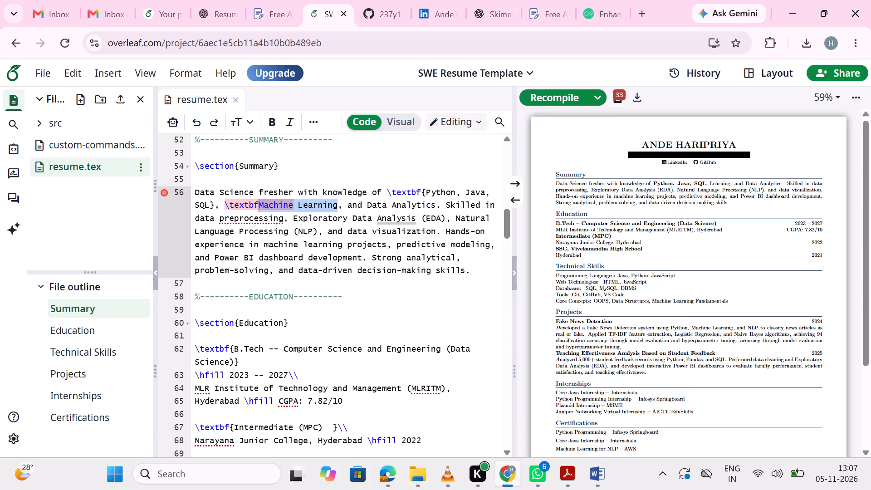
Insert a space between \textbf and "Machine Learning" in the Summary paragraph.
{"action": "key", "text": "BackSpace"}
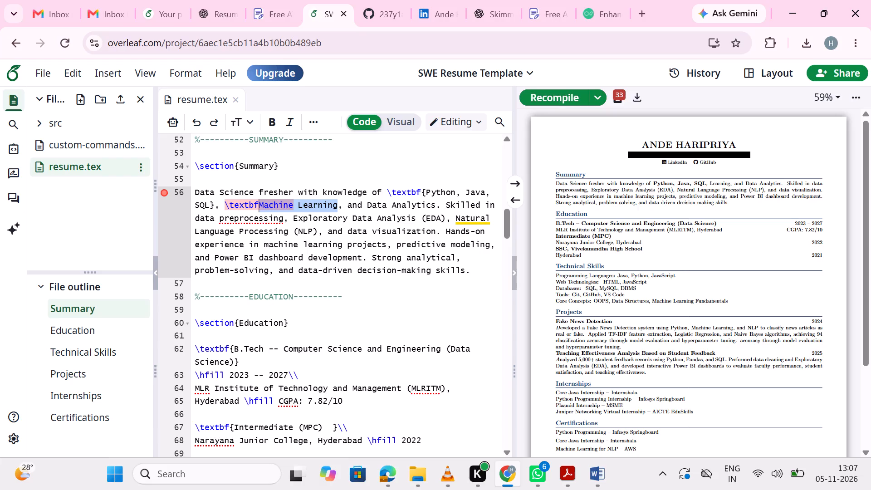
{"action": "left_click", "coordinate": [255, 204]}
{"action": "left_click", "coordinate": [259, 203]}
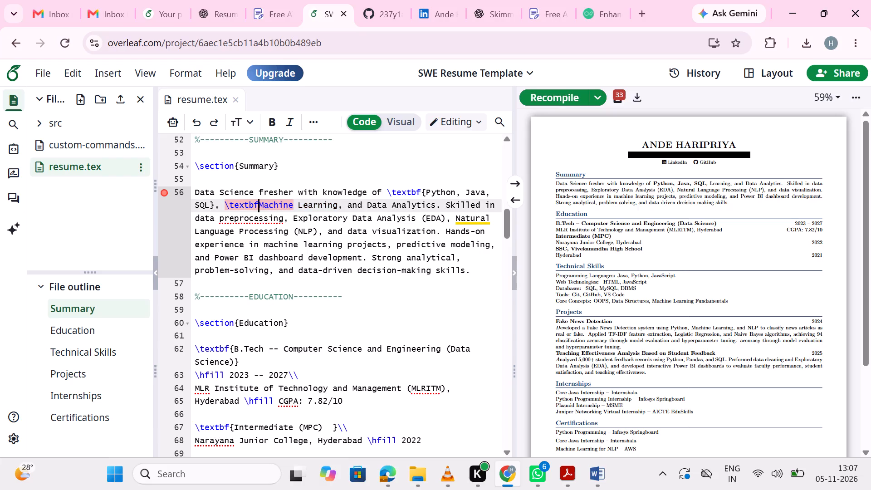
{"action": "left_click", "coordinate": [259, 203]}
{"action": "key", "text": "space"}
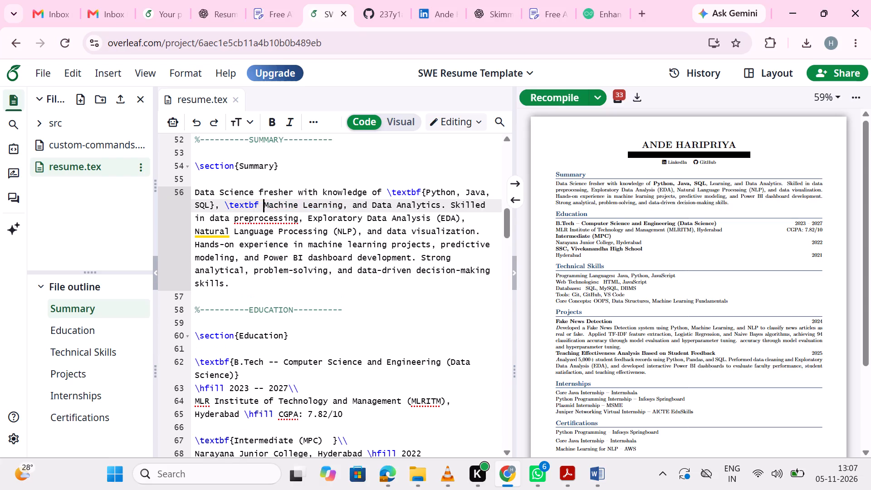
Apply bold to "Machine Learning" together with its leading space in the Summary paragraph and recompile the resume.
{"action": "left_click_drag", "start_coordinate": [261, 207], "coordinate": [300, 204]}
{"action": "left_click", "coordinate": [300, 204]}
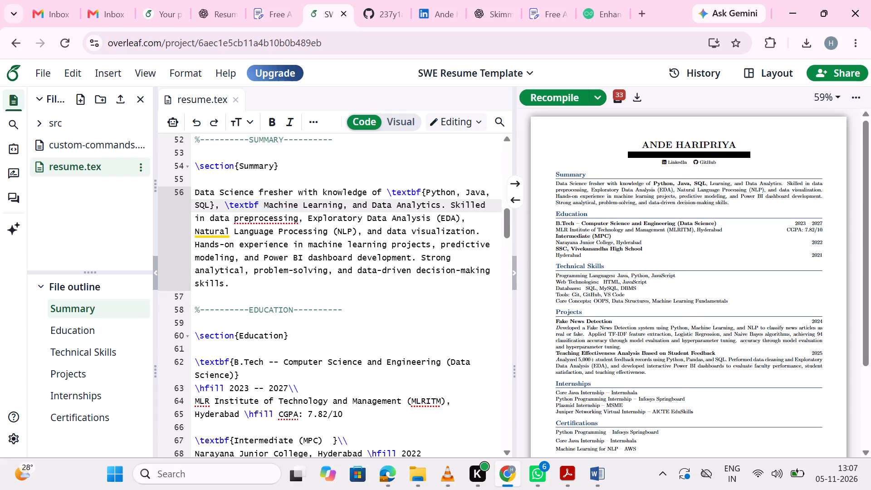
{"action": "left_click_drag", "start_coordinate": [261, 205], "coordinate": [295, 205]}
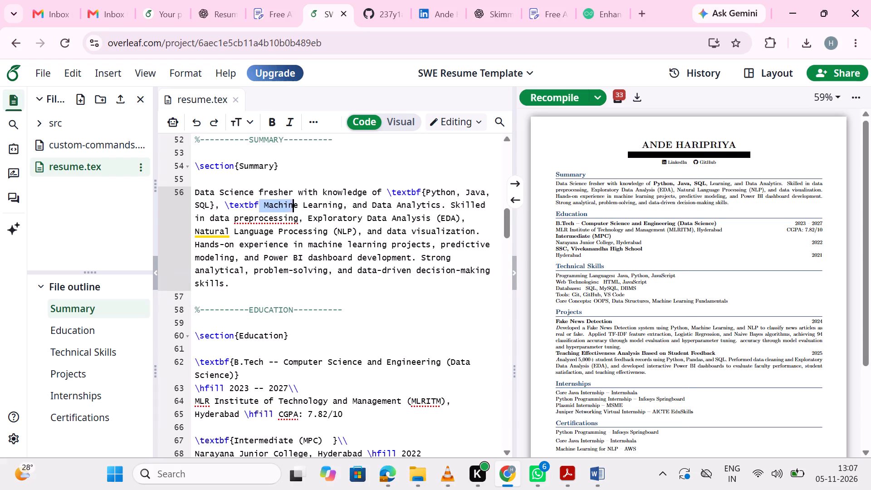
{"action": "left_click_drag", "start_coordinate": [295, 205], "coordinate": [341, 202]}
{"action": "left_click", "coordinate": [274, 129]}
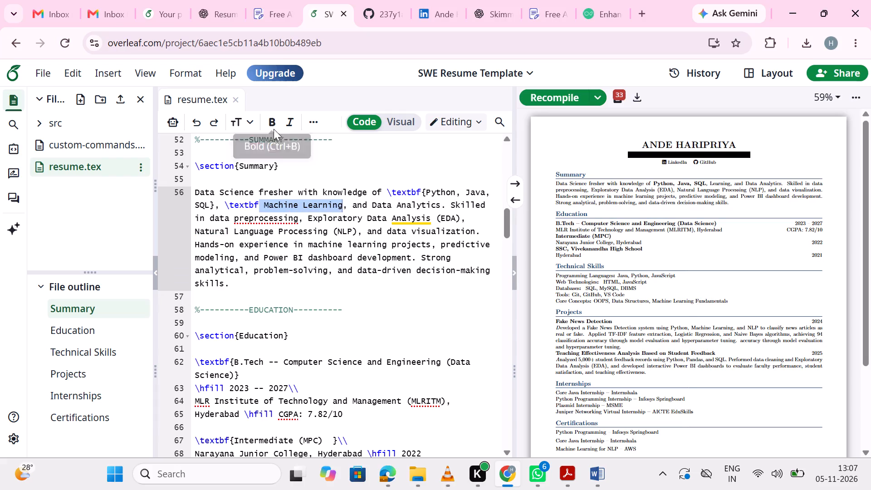
{"action": "left_click", "coordinate": [536, 93]}
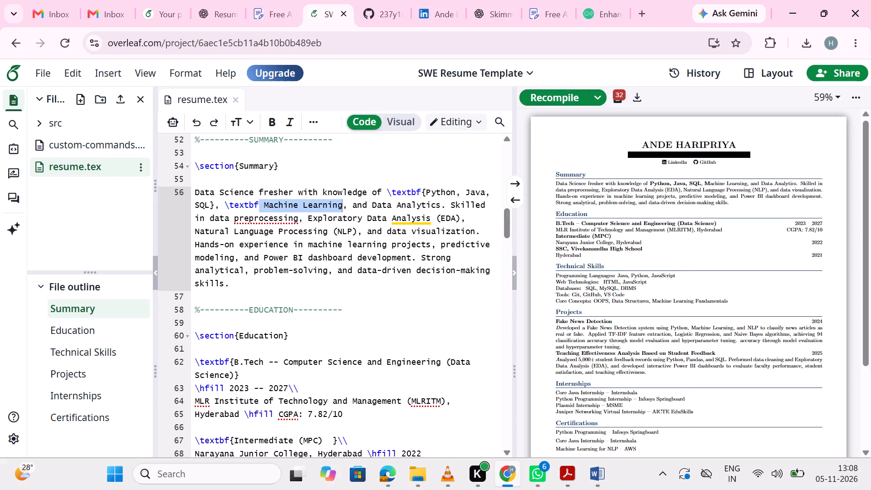
{"action": "left_click", "coordinate": [271, 123]}
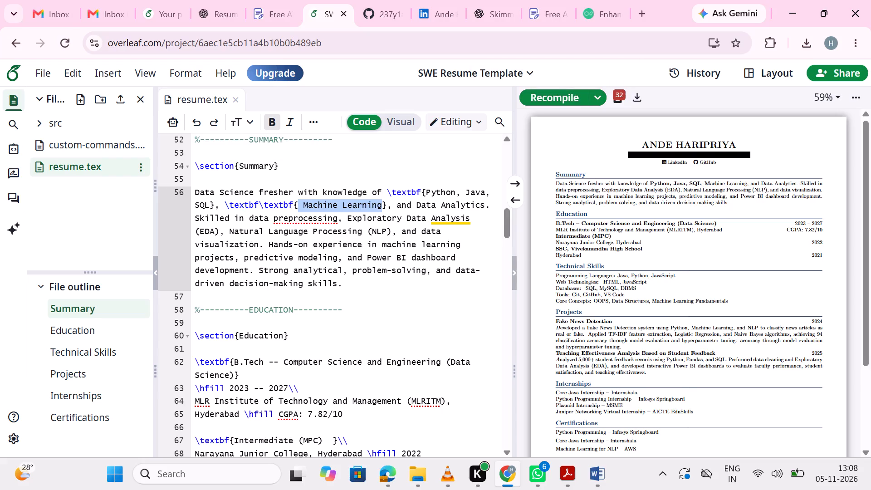
{"action": "left_click", "coordinate": [560, 90]}
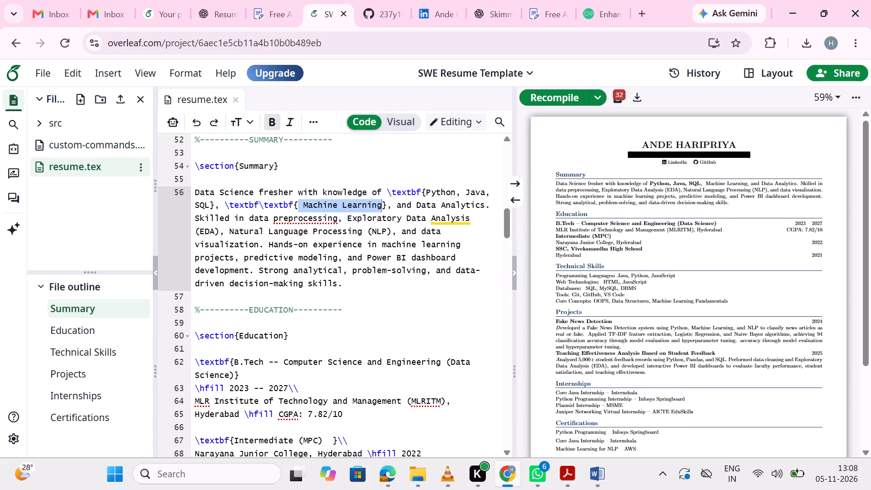
{"action": "left_click", "coordinate": [267, 126]}
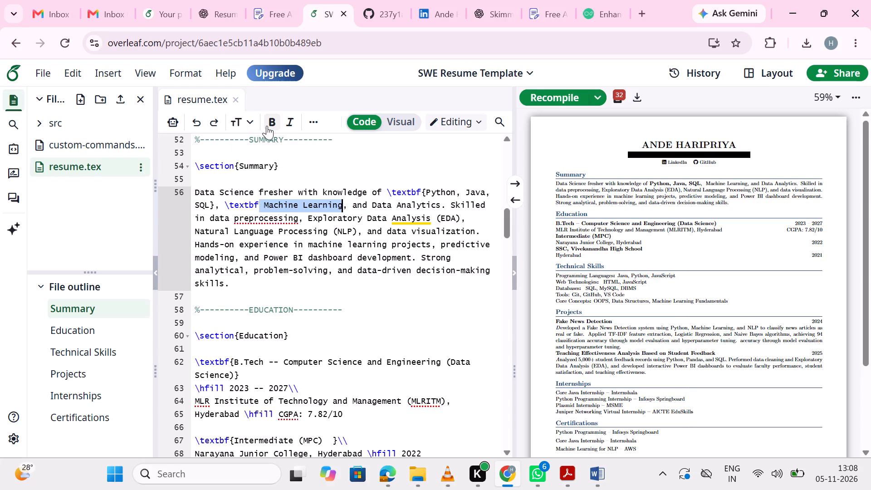
{"action": "left_click", "coordinate": [267, 126]}
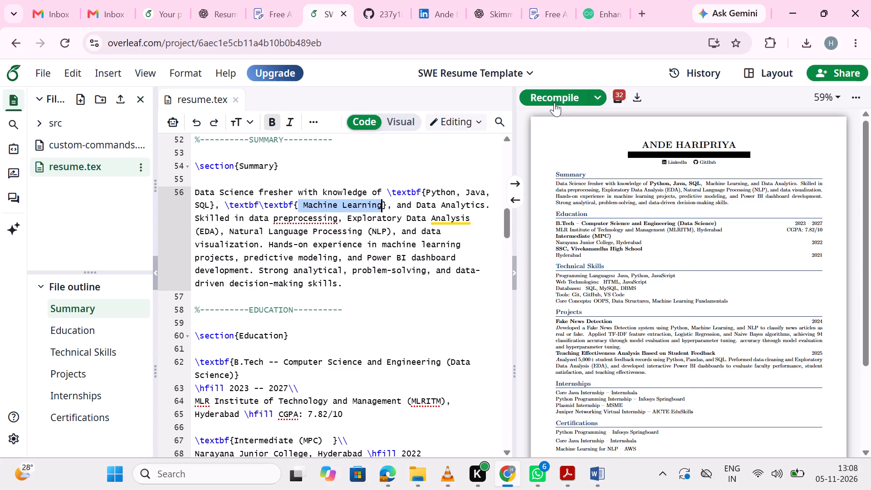
{"action": "left_click", "coordinate": [554, 103]}
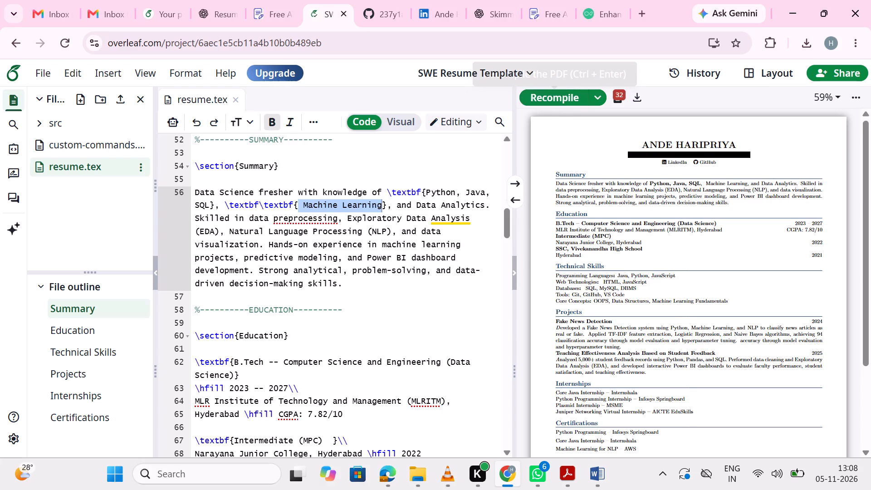
Apply bold to "Data Analytics" in the Summary paragraph and recompile the resume.
{"action": "left_click_drag", "start_coordinate": [414, 205], "coordinate": [415, 205]}
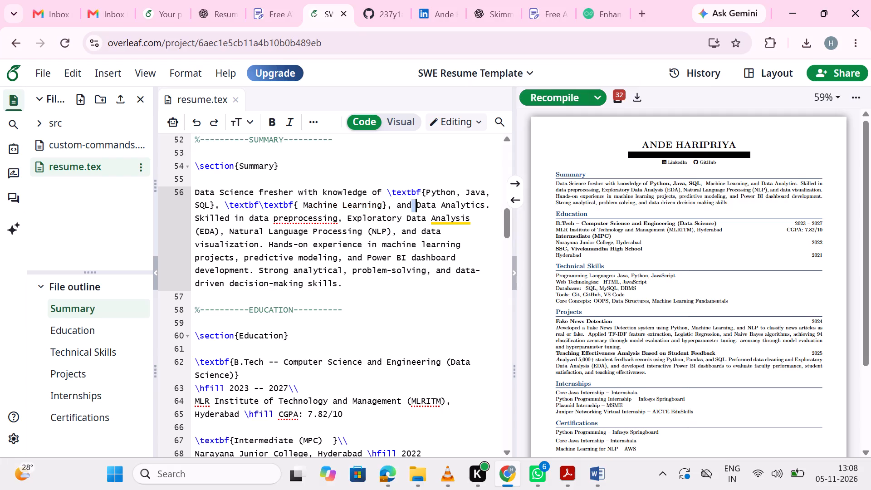
{"action": "left_click_drag", "start_coordinate": [415, 205], "coordinate": [483, 206]}
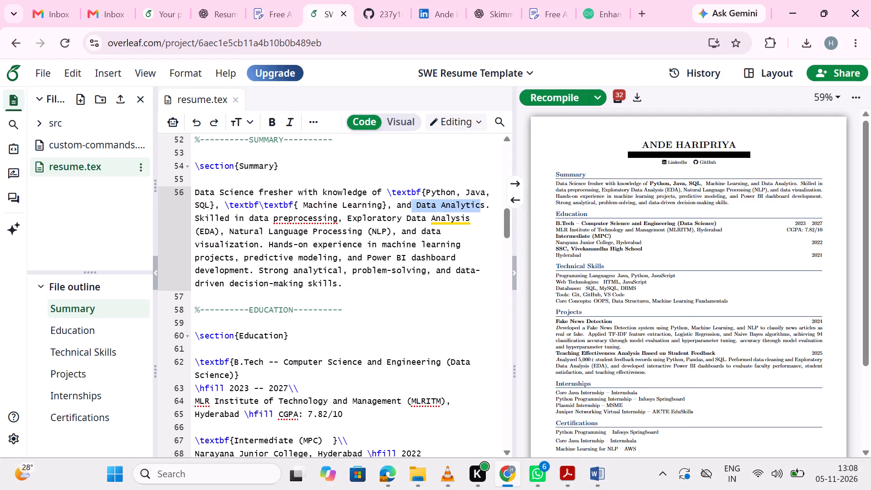
{"action": "left_click_drag", "start_coordinate": [483, 206], "coordinate": [483, 205]}
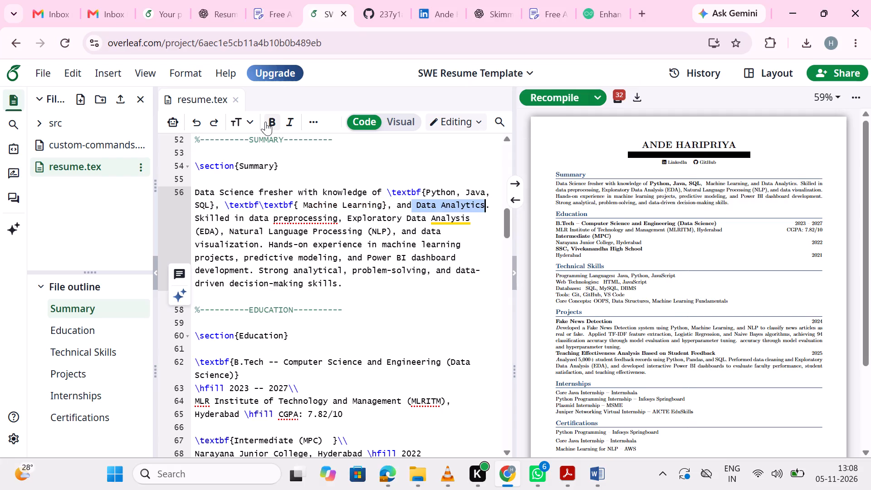
{"action": "left_click", "coordinate": [269, 122]}
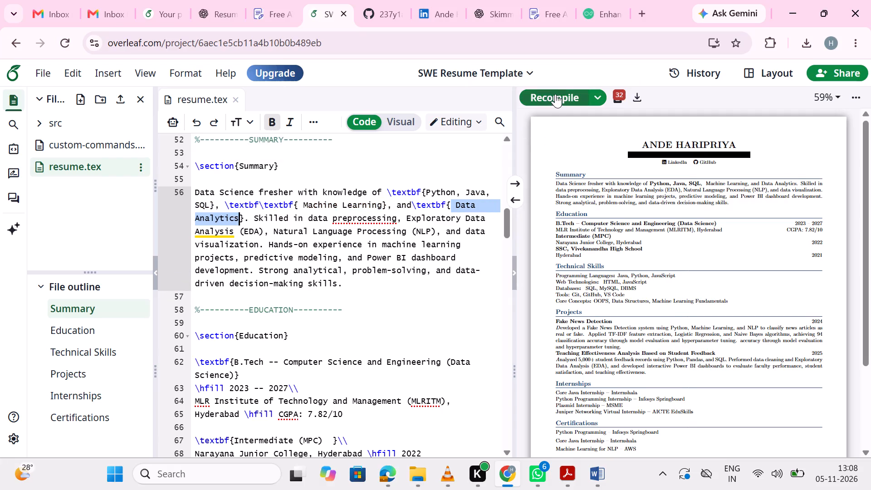
{"action": "left_click", "coordinate": [555, 94]}
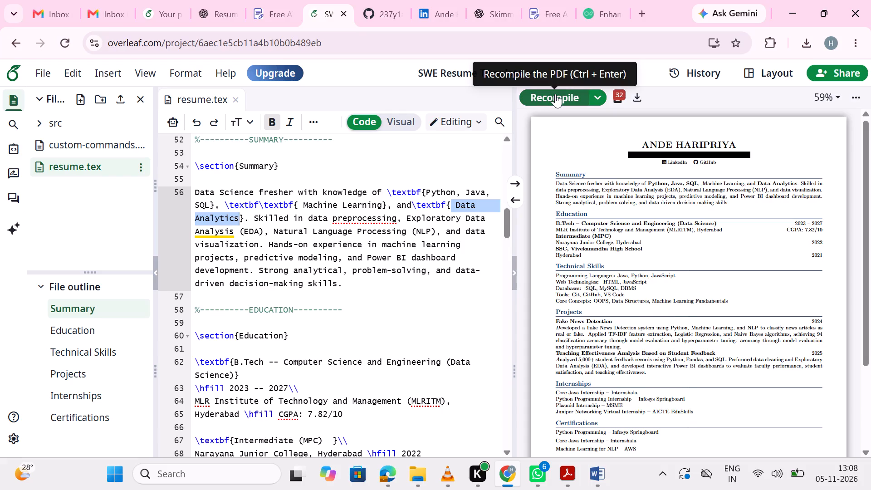
Delete the space before "Machine Learning" inside its \textbf braces and recompile the resume.
{"action": "left_click", "coordinate": [303, 205]}
{"action": "key", "text": "BackSpace"}
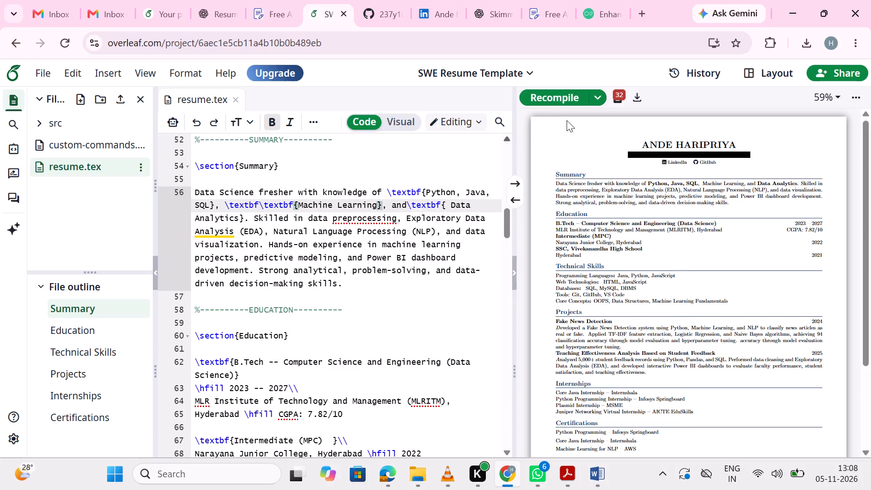
{"action": "left_click", "coordinate": [568, 99]}
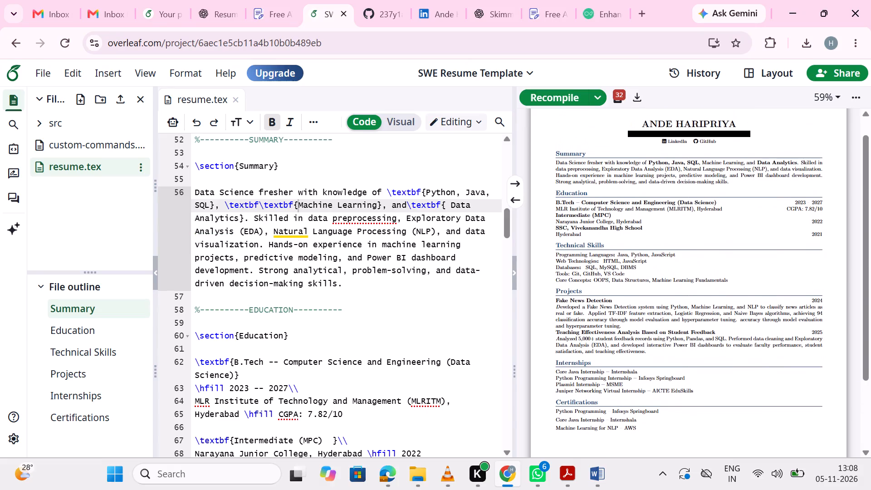
Download the compiled resume as a PDF and return to the browser.
{"action": "left_click", "coordinate": [636, 96]}
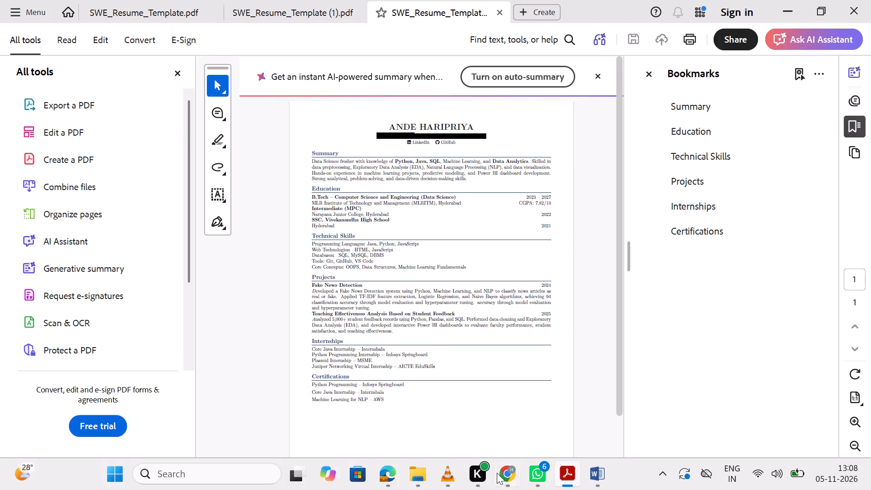
{"action": "left_click", "coordinate": [497, 471]}
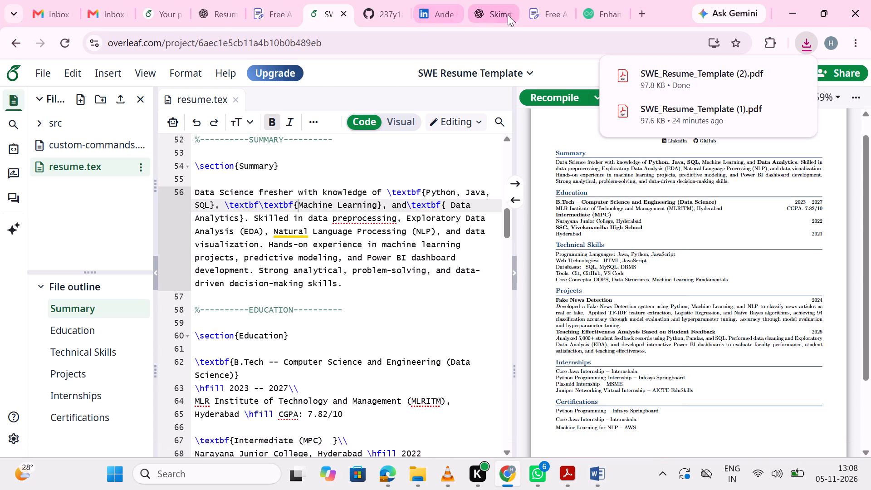
Upload SWE_Resume_Template (2).pdf to My CV Creator's ATS Resume Checker and run the scan.
{"action": "left_click", "coordinate": [548, 11]}
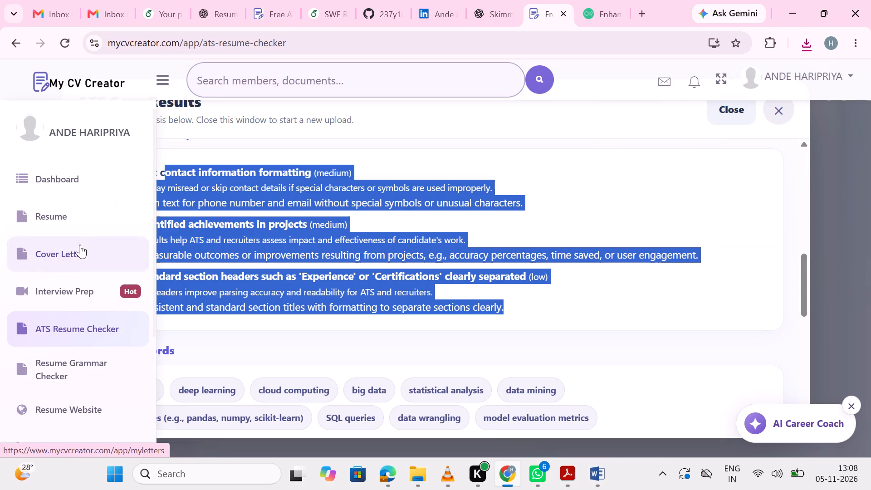
{"action": "left_click", "coordinate": [49, 340]}
{"action": "scroll", "coordinate": [317, 395], "scroll_direction": "down", "scroll_amount": 3}
{"action": "scroll", "coordinate": [317, 395], "scroll_direction": "up", "scroll_amount": 3}
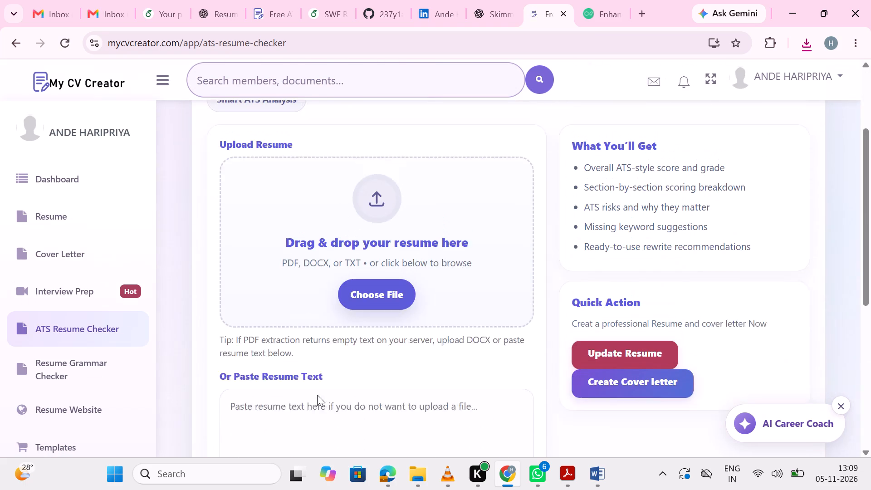
{"action": "left_click", "coordinate": [362, 326]}
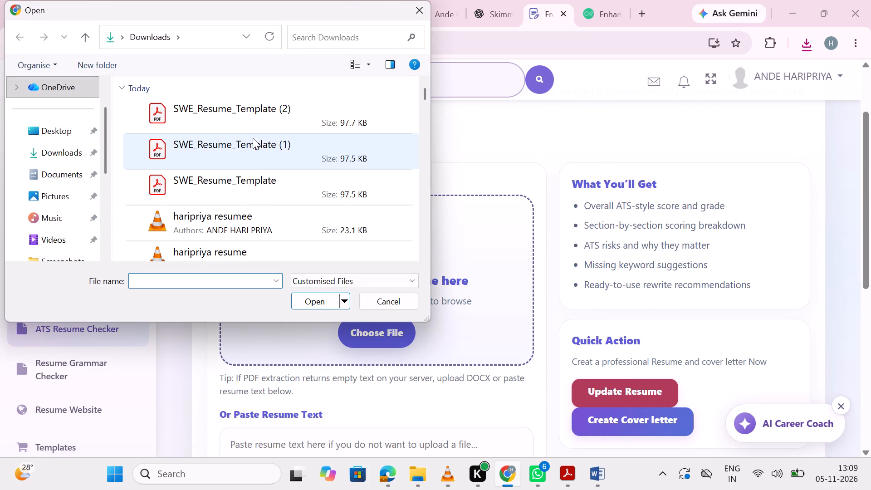
{"action": "left_click", "coordinate": [255, 113]}
{"action": "left_click", "coordinate": [319, 292]}
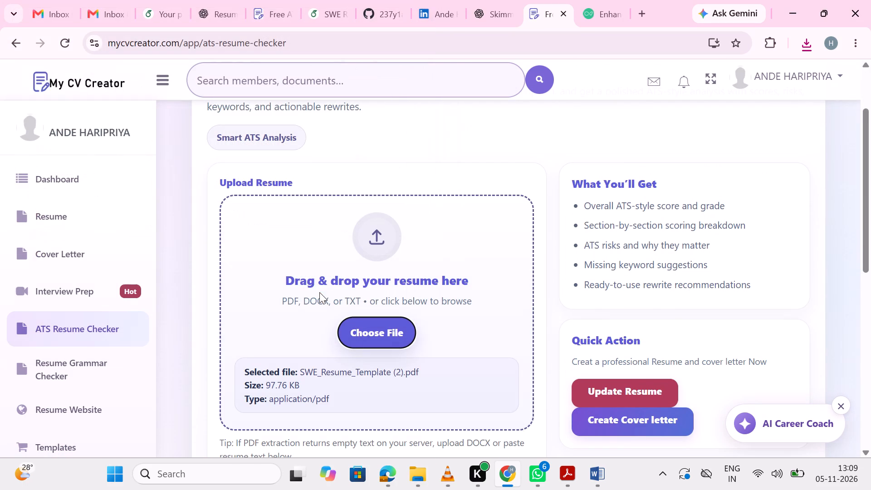
{"action": "scroll", "coordinate": [315, 367], "scroll_direction": "down", "scroll_amount": 3}
{"action": "double_click", "coordinate": [271, 385]}
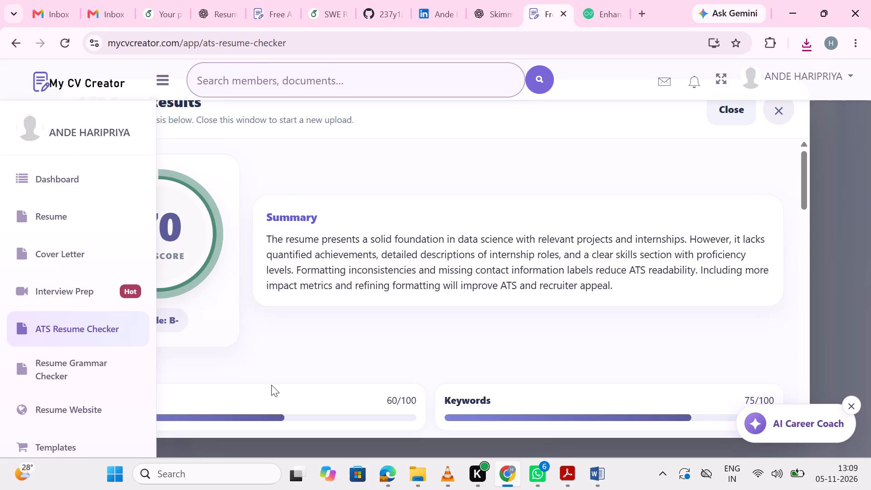
Examine the ATS scan results' section scores, risks and rewrite suggestions, with the sidebar collapsed, and close the results.
{"action": "left_click", "coordinate": [159, 83]}
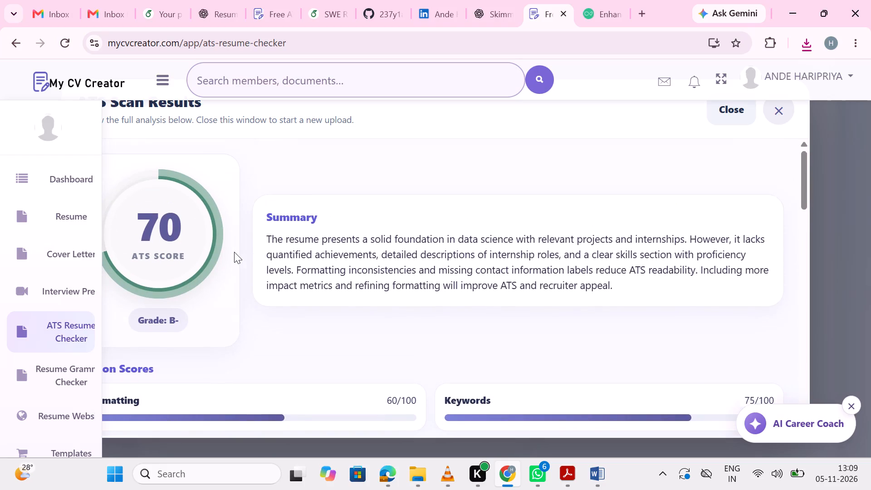
{"action": "scroll", "coordinate": [326, 275], "scroll_direction": "down", "scroll_amount": 5}
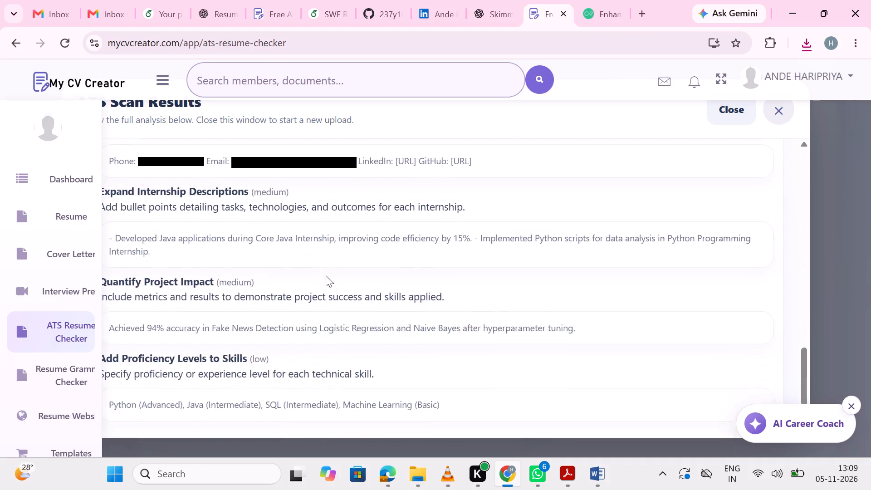
{"action": "scroll", "coordinate": [326, 275], "scroll_direction": "down", "scroll_amount": 1}
{"action": "scroll", "coordinate": [282, 211], "scroll_direction": "up", "scroll_amount": 5}
{"action": "scroll", "coordinate": [282, 211], "scroll_direction": "down", "scroll_amount": 1}
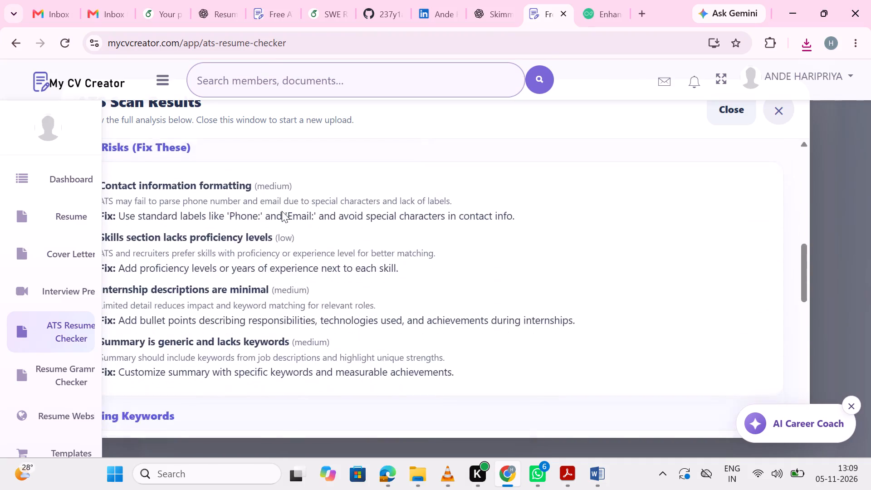
{"action": "scroll", "coordinate": [262, 263], "scroll_direction": "up", "scroll_amount": 2}
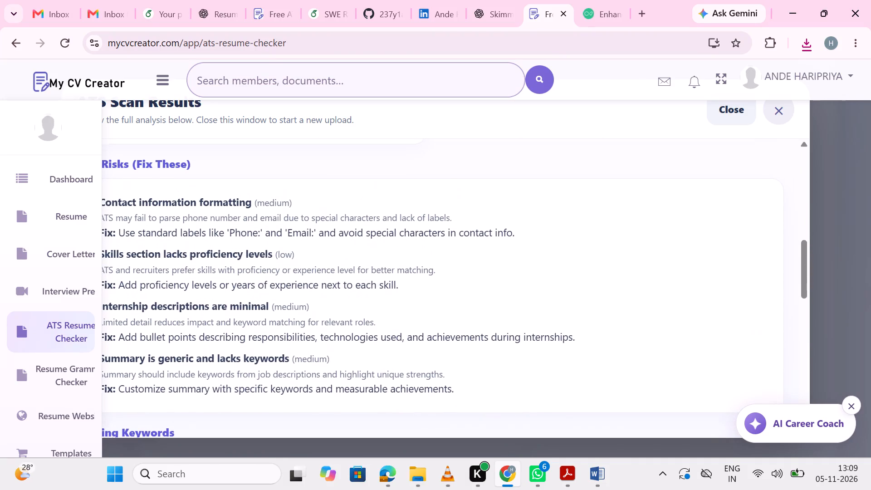
{"action": "scroll", "coordinate": [262, 263], "scroll_direction": "up", "scroll_amount": 4}
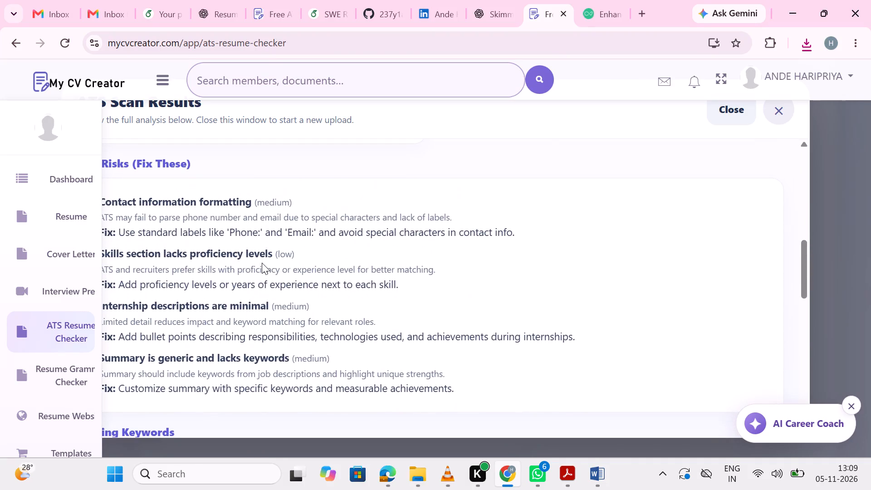
{"action": "scroll", "coordinate": [262, 263], "scroll_direction": "up", "scroll_amount": 1}
{"action": "scroll", "coordinate": [235, 310], "scroll_direction": "down", "scroll_amount": 3}
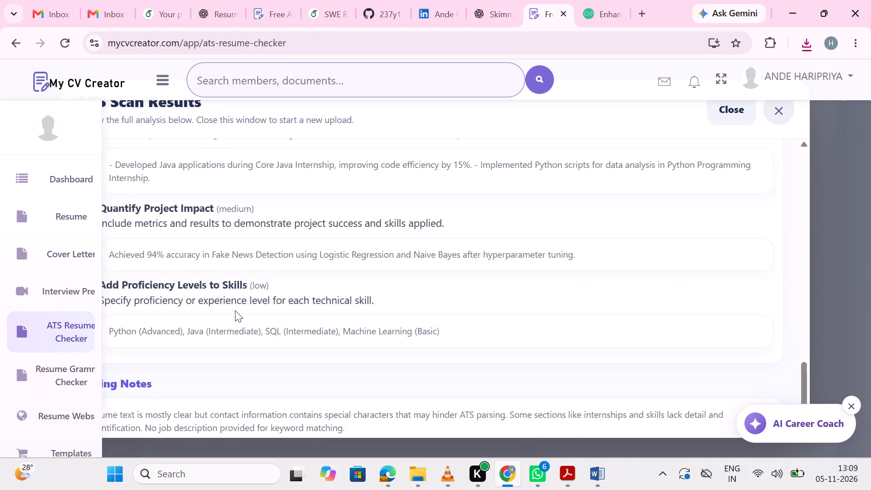
{"action": "scroll", "coordinate": [235, 310], "scroll_direction": "up", "scroll_amount": 6}
{"action": "scroll", "coordinate": [389, 197], "scroll_direction": "up", "scroll_amount": 4}
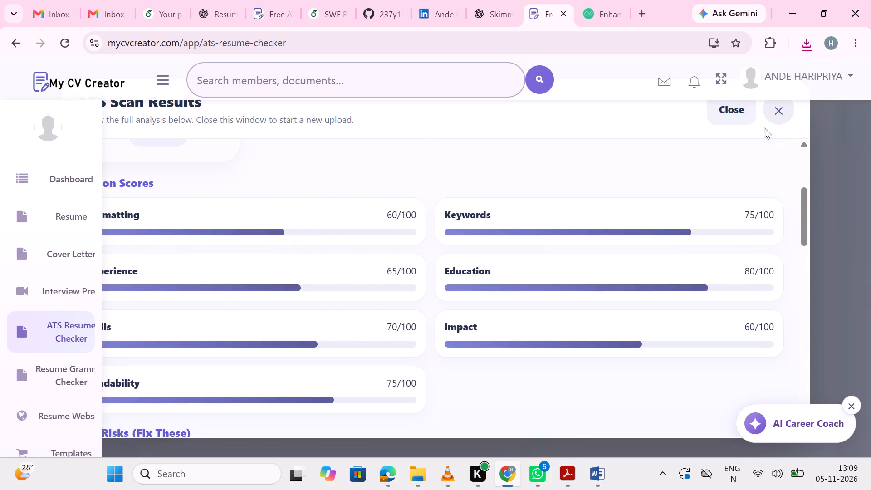
{"action": "left_click", "coordinate": [777, 109]}
Upload SWE_Resume_Template (1) to the ATS Resume Checker, run the scan and view its overall score.
{"action": "scroll", "coordinate": [206, 345], "scroll_direction": "up", "scroll_amount": 6}
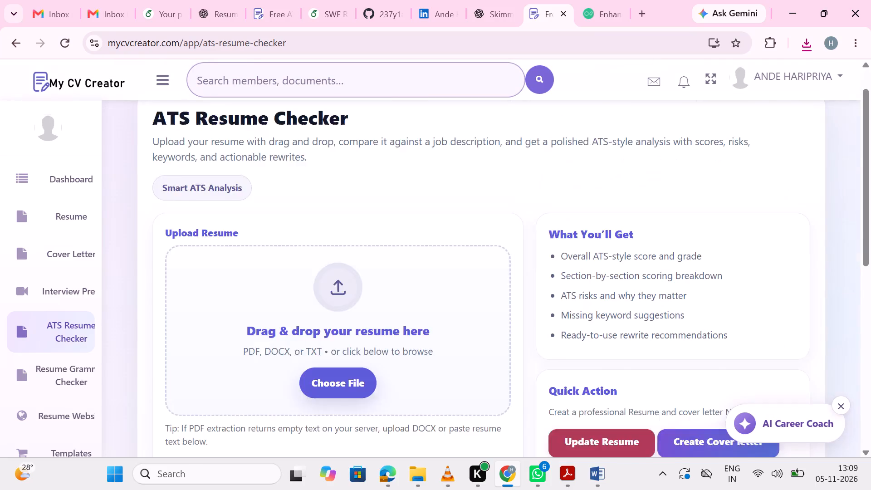
{"action": "left_click", "coordinate": [328, 427]}
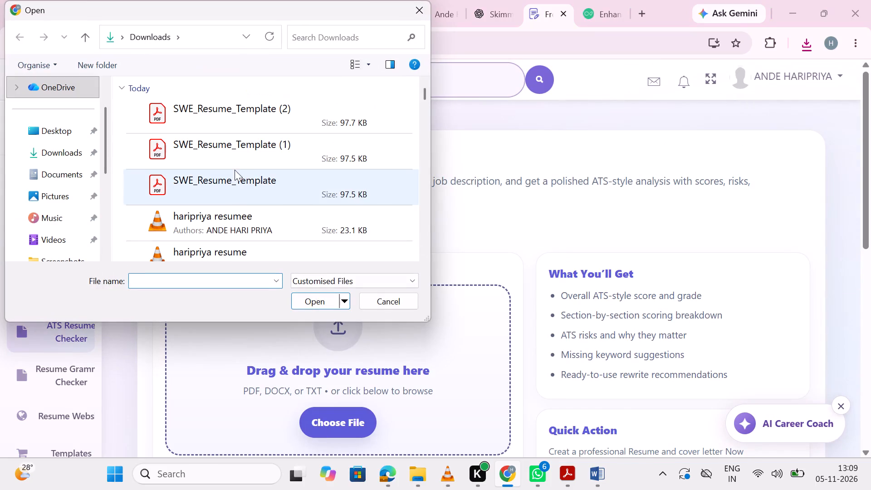
{"action": "left_click", "coordinate": [254, 155]}
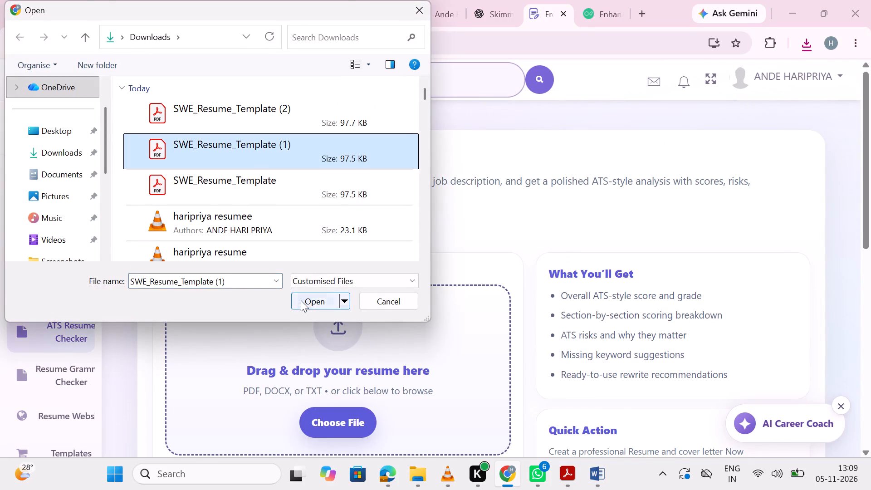
{"action": "left_click", "coordinate": [301, 300]}
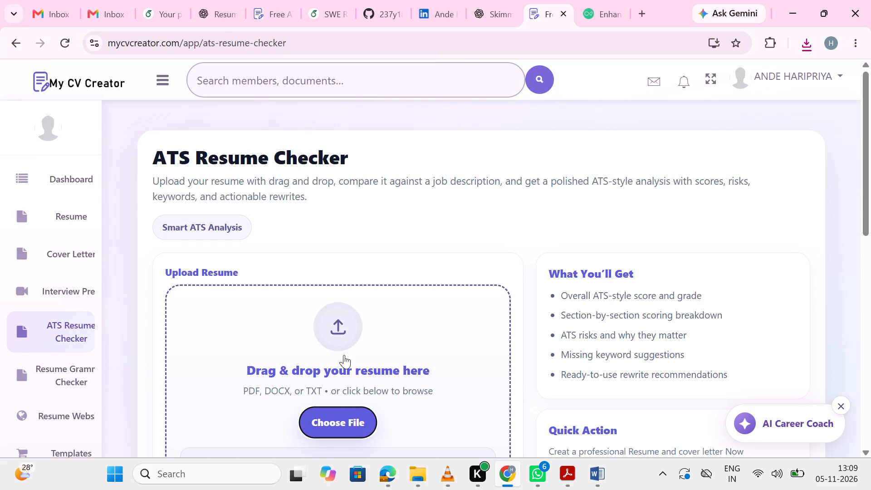
{"action": "scroll", "coordinate": [366, 364], "scroll_direction": "down", "scroll_amount": 5}
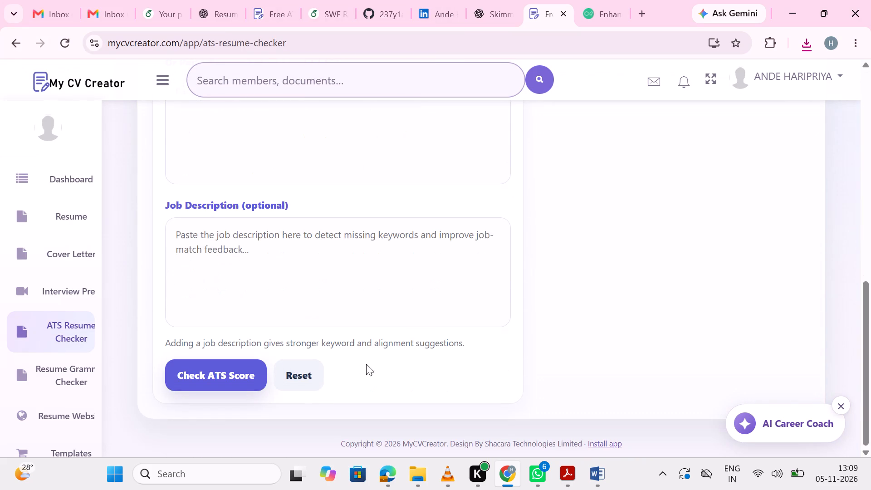
{"action": "left_click", "coordinate": [199, 372]}
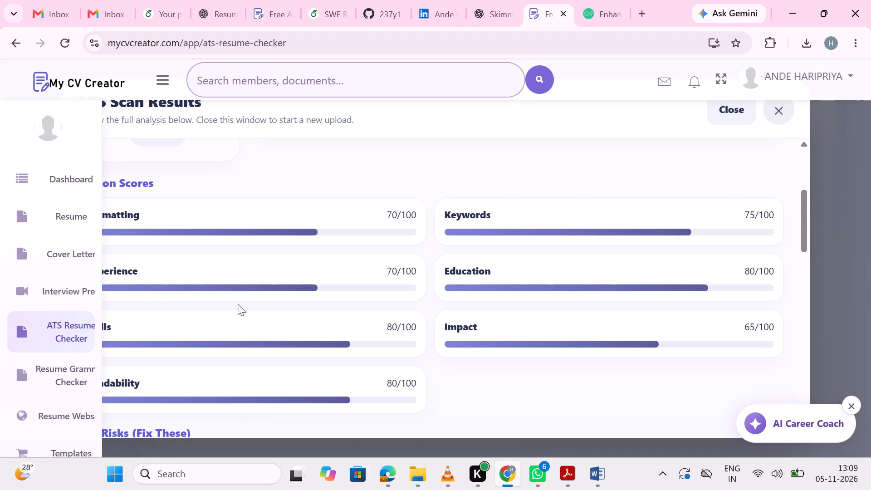
{"action": "scroll", "coordinate": [257, 243], "scroll_direction": "up", "scroll_amount": 6}
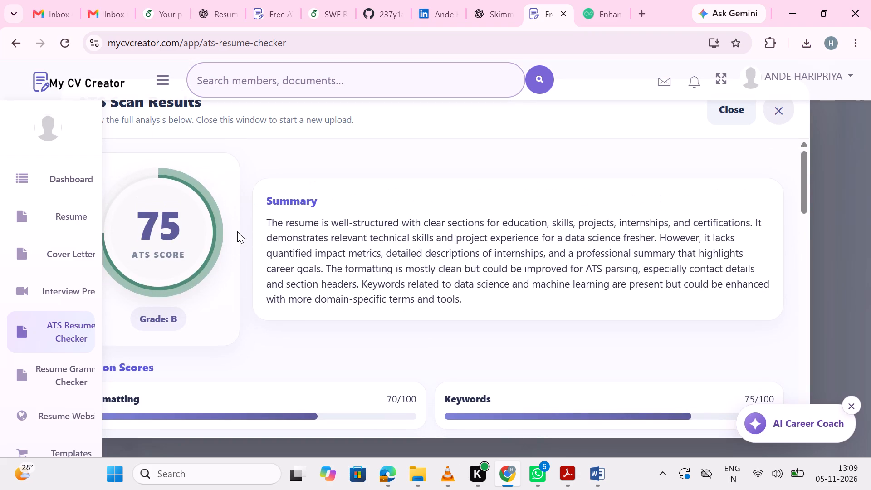
Search Google for "ats resume checker" in a new browser tab and open Enhancv's Free ATS Resume Checker.
{"action": "left_click", "coordinate": [595, 14]}
{"action": "left_click", "coordinate": [635, 13]}
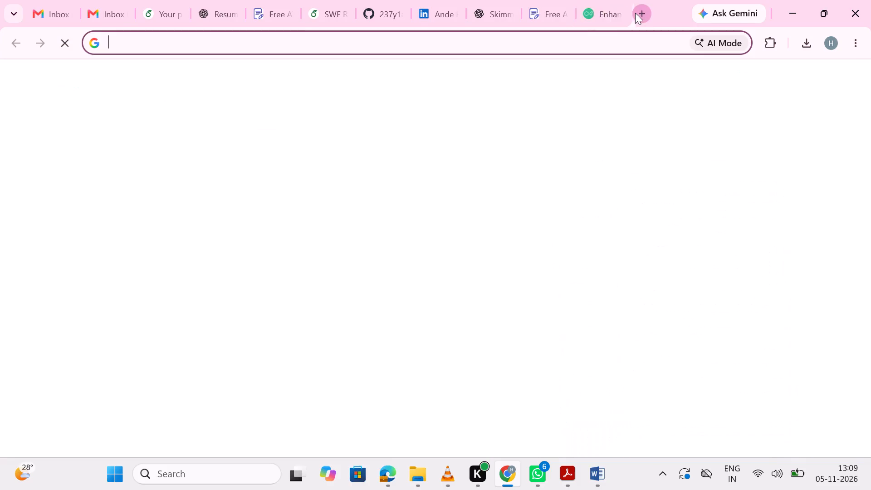
{"action": "left_click", "coordinate": [589, 48]}
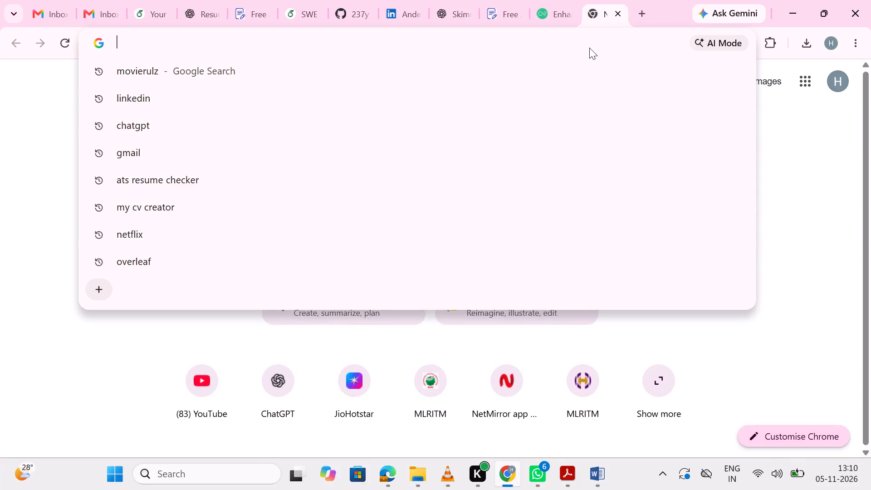
{"action": "type", "text": "ats"}
{"action": "left_click", "coordinate": [476, 84]}
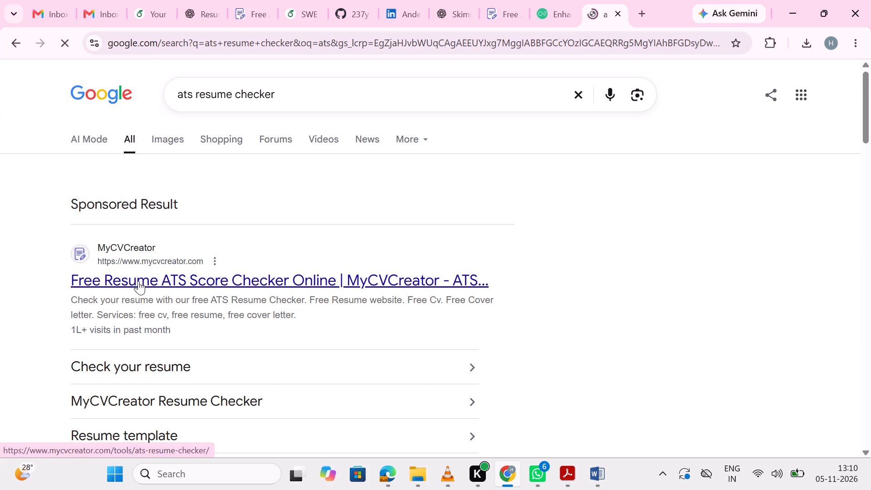
{"action": "scroll", "coordinate": [138, 281], "scroll_direction": "down", "scroll_amount": 2}
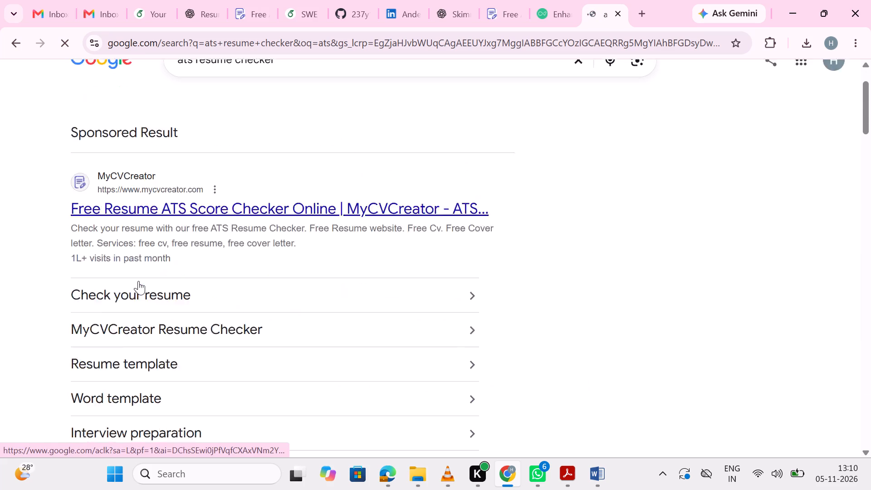
{"action": "scroll", "coordinate": [138, 281], "scroll_direction": "down", "scroll_amount": 9}
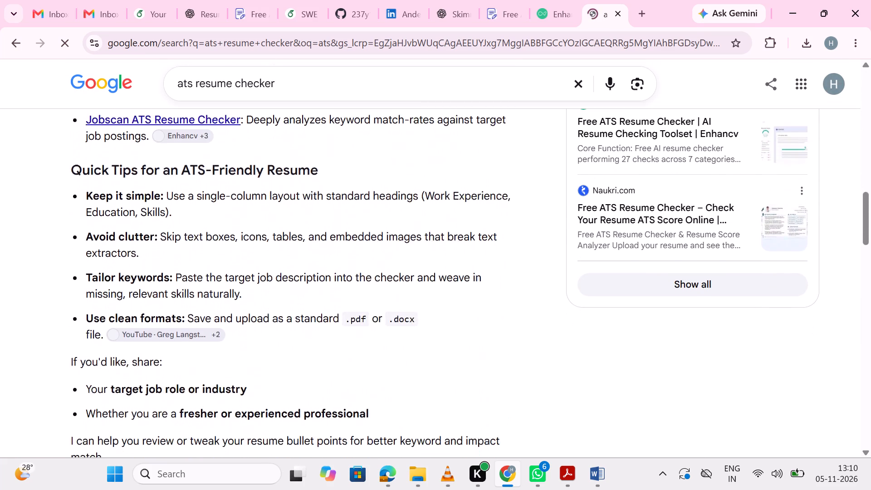
{"action": "scroll", "coordinate": [138, 281], "scroll_direction": "down", "scroll_amount": 3}
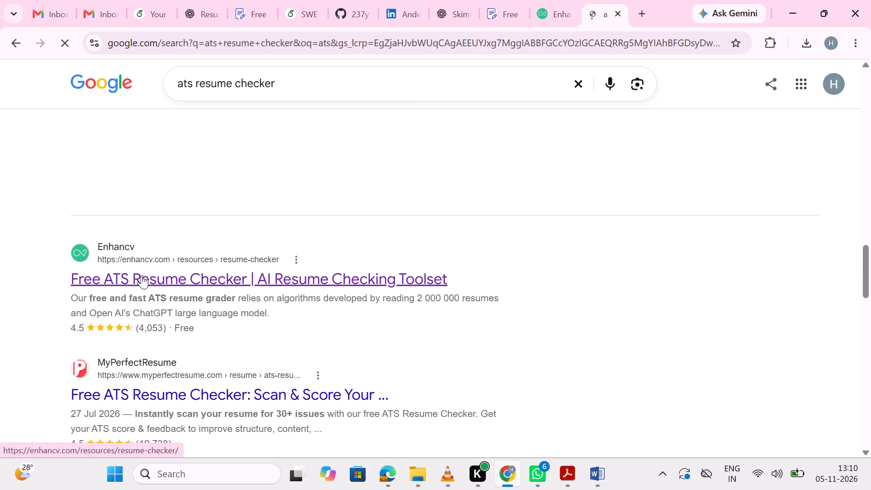
{"action": "left_click", "coordinate": [156, 384]}
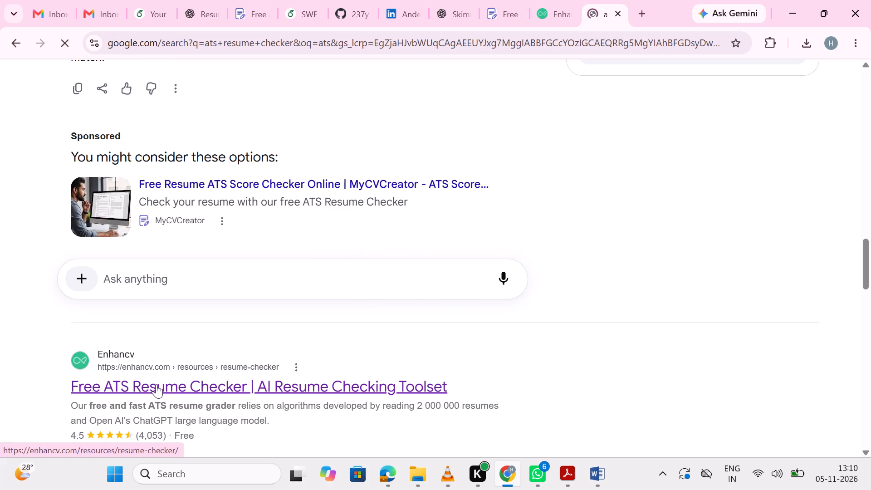
Upload SWE_Resume_Template from Downloads to Enhancv's resume checker to generate its score report.
{"action": "scroll", "coordinate": [242, 315], "scroll_direction": "down", "scroll_amount": 2}
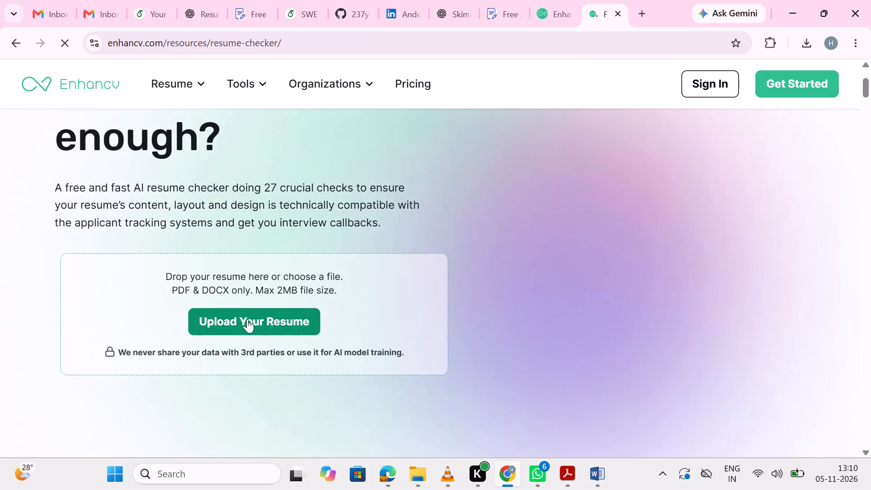
{"action": "left_click", "coordinate": [257, 323]}
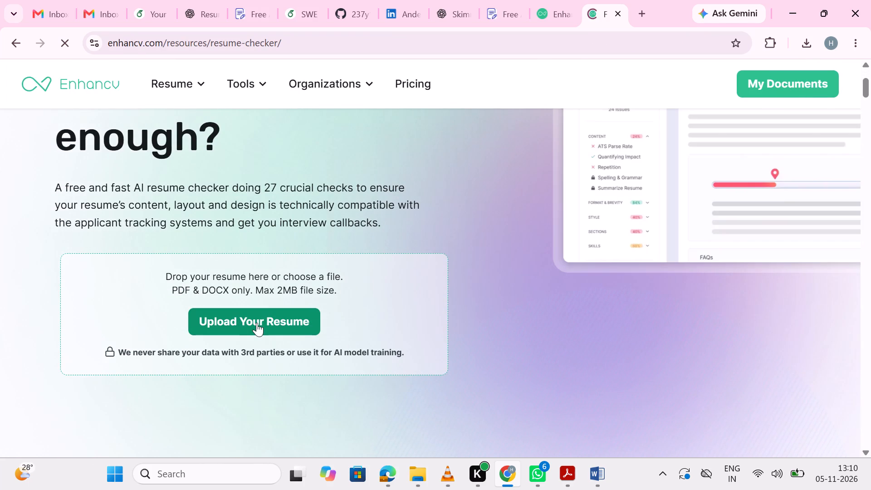
{"action": "left_click", "coordinate": [257, 323]}
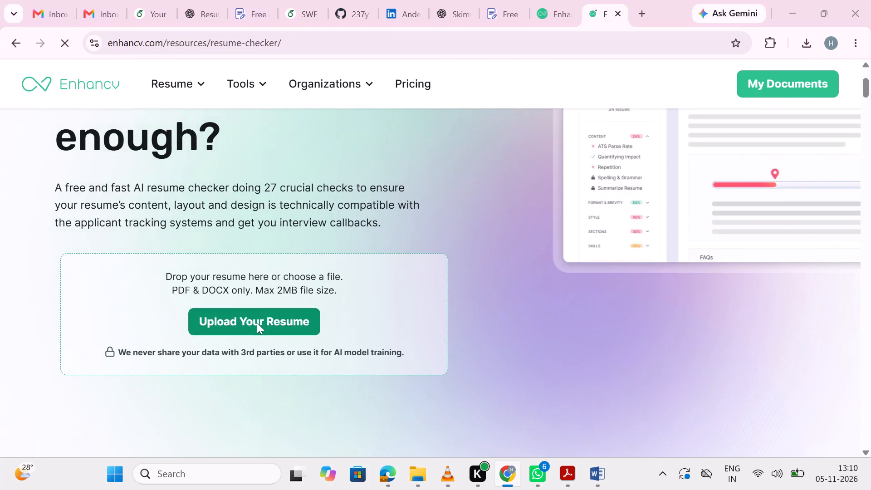
{"action": "left_click", "coordinate": [203, 182]}
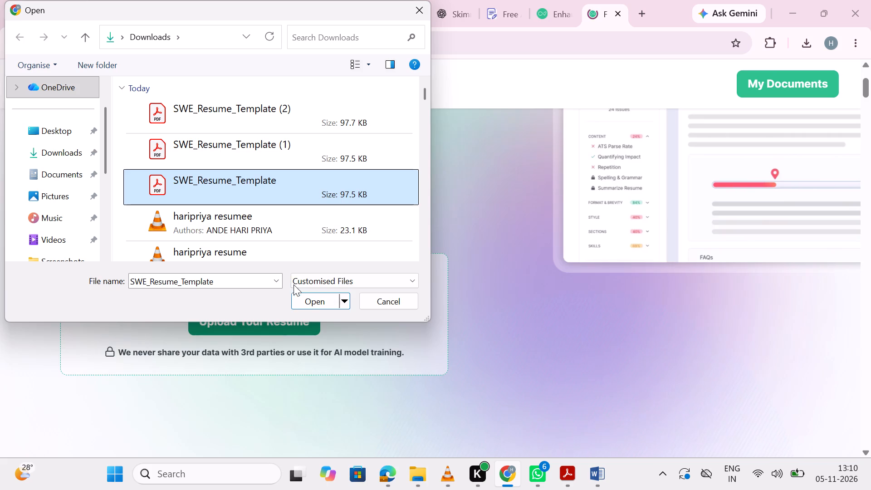
{"action": "left_click", "coordinate": [312, 302]}
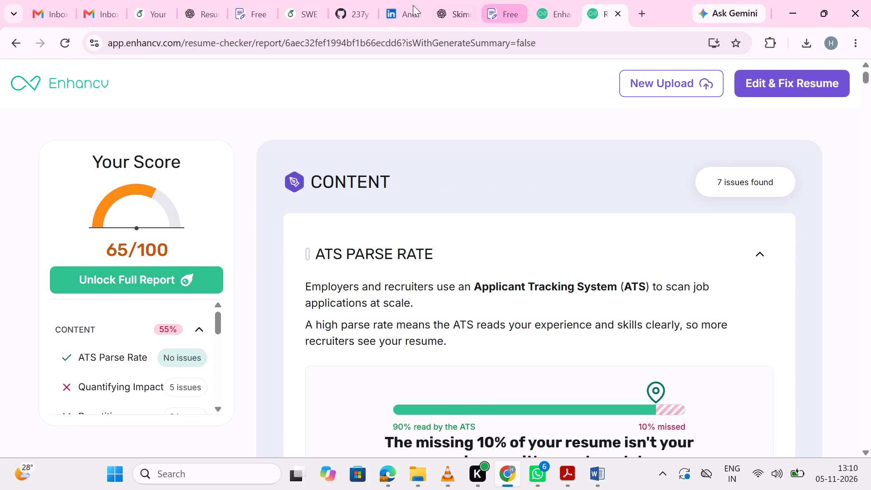
Search Google for Kickresume in a new browser tab and open its resume builder website.
{"action": "left_click", "coordinate": [637, 21]}
{"action": "left_click", "coordinate": [601, 41]}
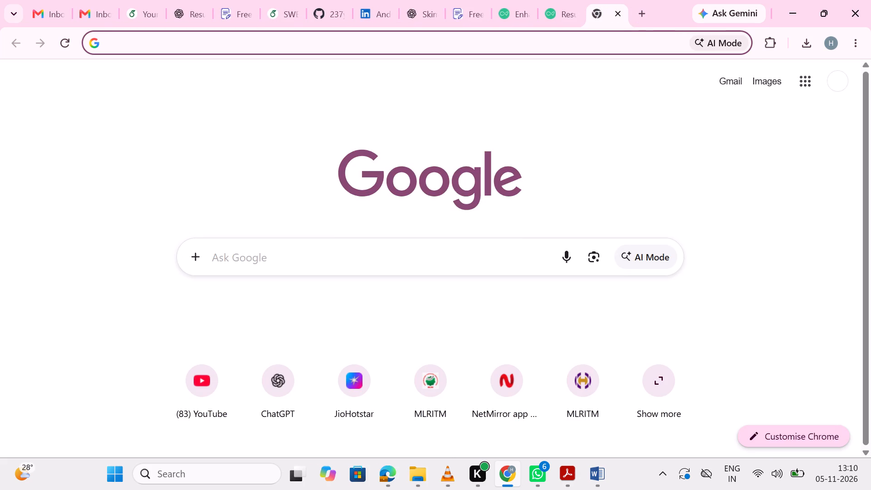
{"action": "type", "text": "kick"}
{"action": "left_click", "coordinate": [397, 94]}
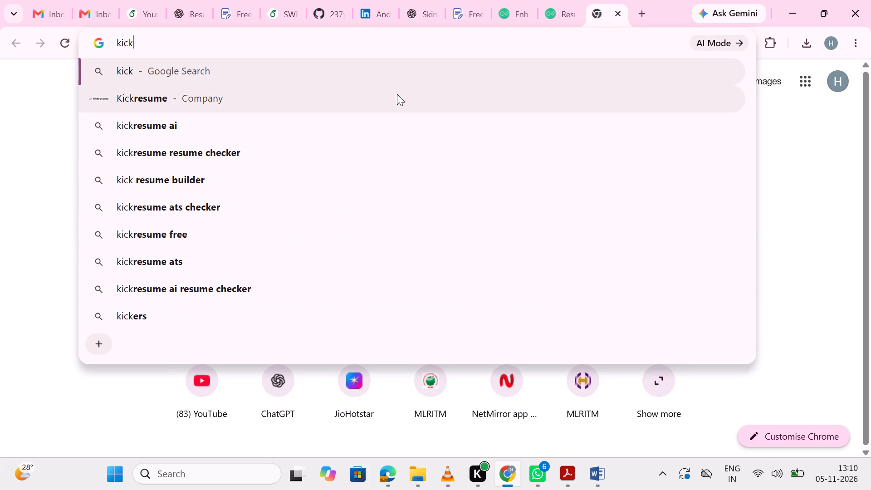
{"action": "left_click", "coordinate": [118, 215]}
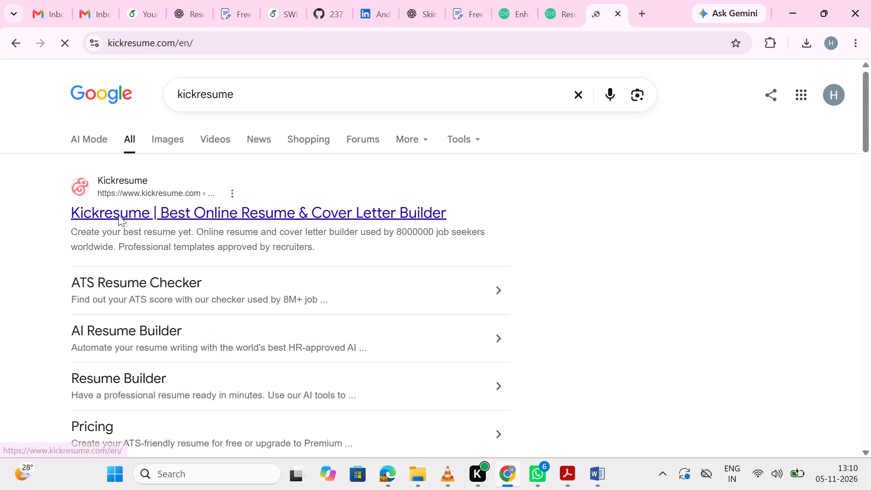
{"action": "scroll", "coordinate": [452, 275], "scroll_direction": "down", "scroll_amount": 1}
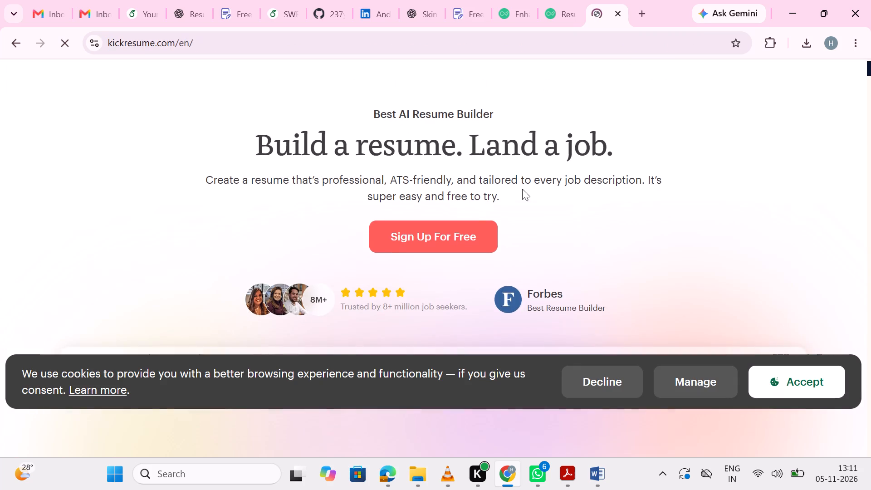
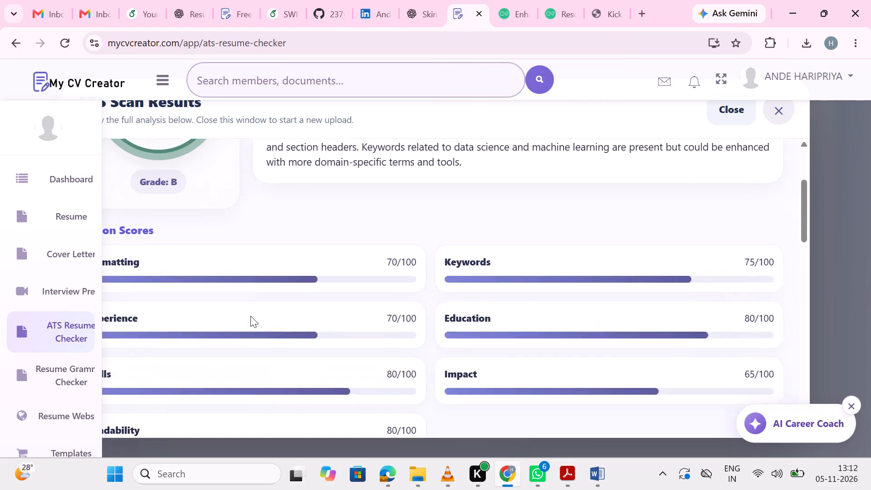
Examine the section scores, ATS risks and missing keywords in the My CV Creator scan results.
{"action": "scroll", "coordinate": [250, 316], "scroll_direction": "down", "scroll_amount": 2}
{"action": "scroll", "coordinate": [250, 316], "scroll_direction": "up", "scroll_amount": 6}
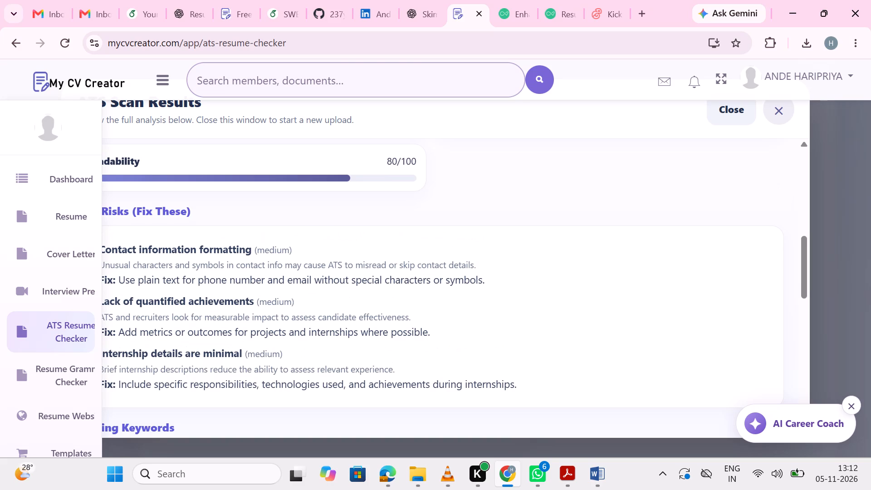
{"action": "scroll", "coordinate": [250, 316], "scroll_direction": "down", "scroll_amount": 2}
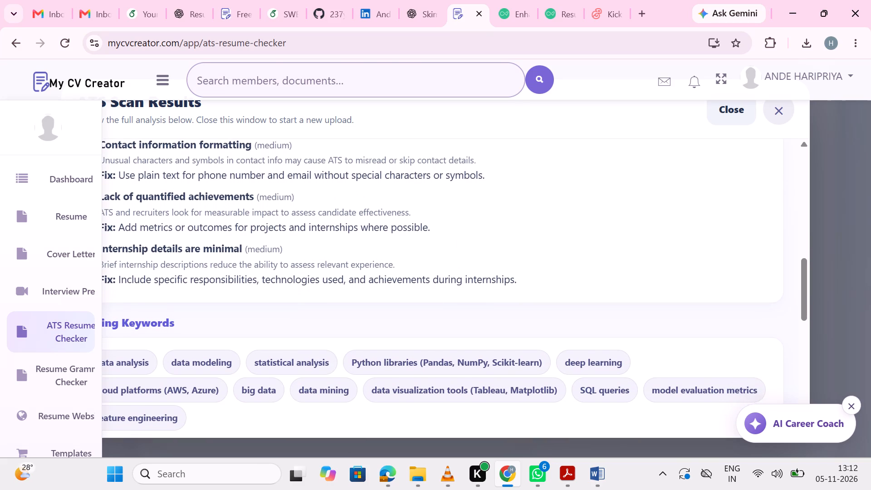
{"action": "scroll", "coordinate": [250, 316], "scroll_direction": "down", "scroll_amount": 1}
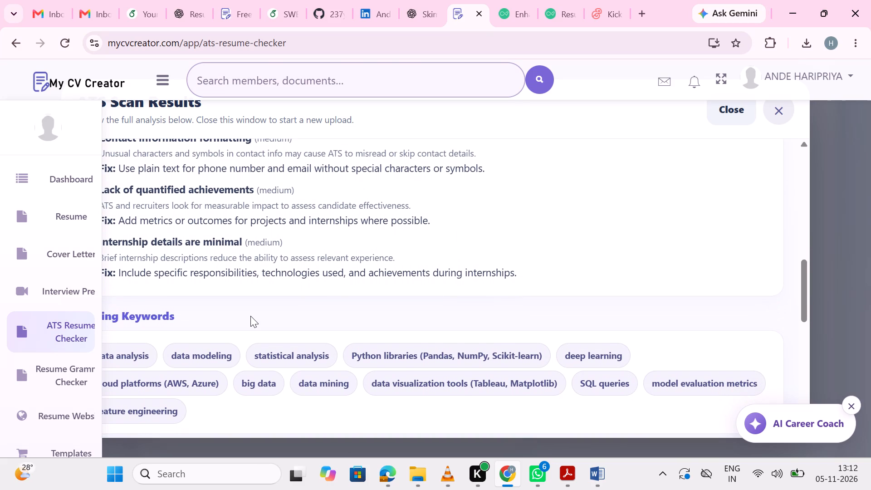
{"action": "scroll", "coordinate": [250, 316], "scroll_direction": "up", "scroll_amount": 4}
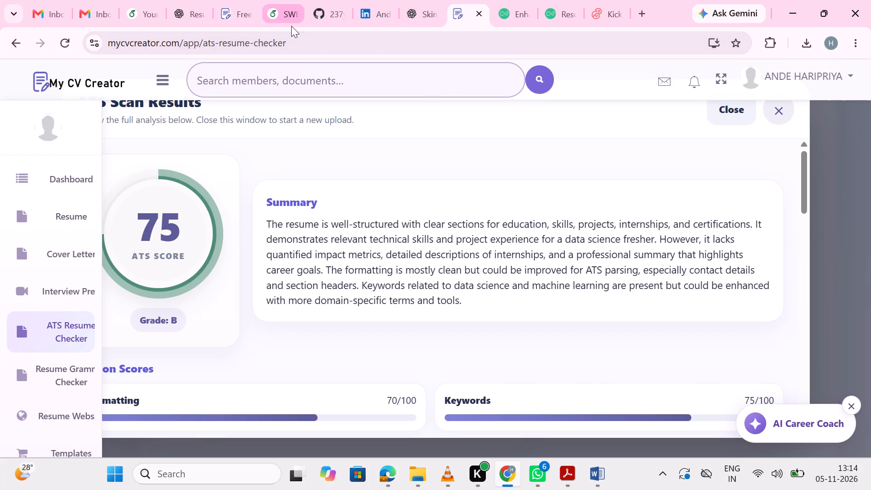
{"action": "left_click", "coordinate": [273, 15]}
{"action": "scroll", "coordinate": [268, 213], "scroll_direction": "up", "scroll_amount": 2}
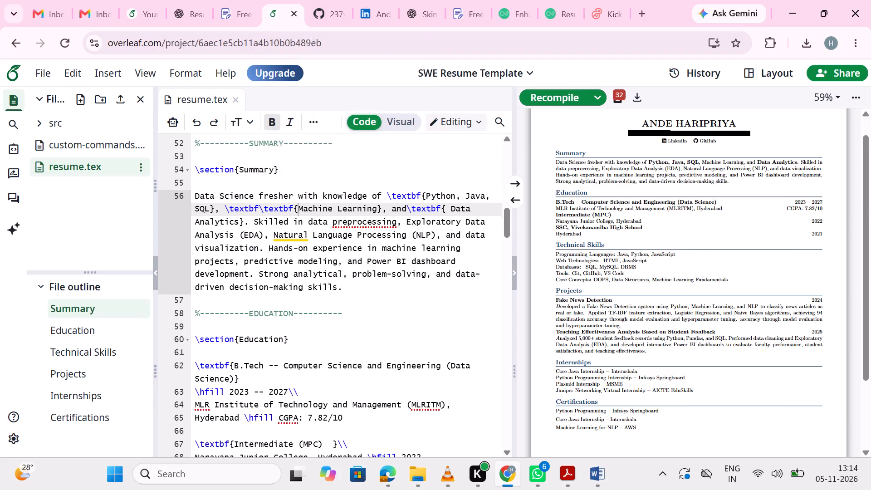
{"action": "scroll", "coordinate": [268, 213], "scroll_direction": "up", "scroll_amount": 2}
{"action": "scroll", "coordinate": [268, 213], "scroll_direction": "down", "scroll_amount": 4}
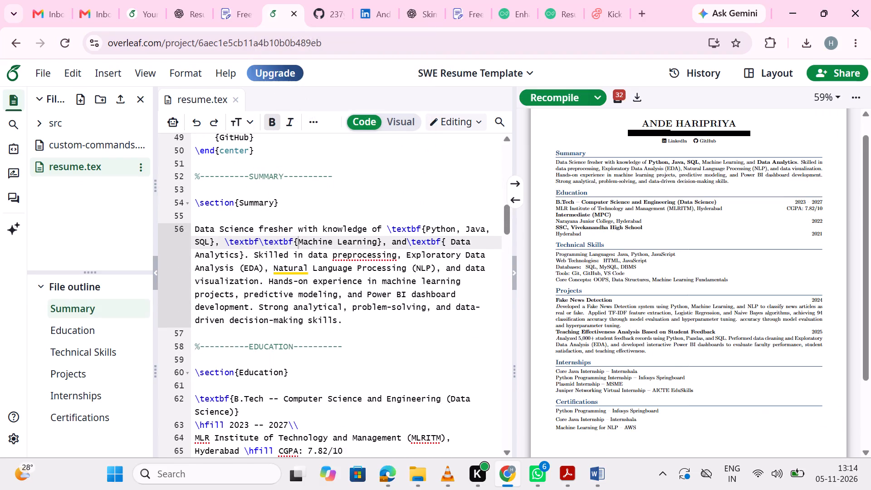
{"action": "left_click_drag", "start_coordinate": [450, 242], "coordinate": [368, 321]}
{"action": "key", "text": "BackSpace"}
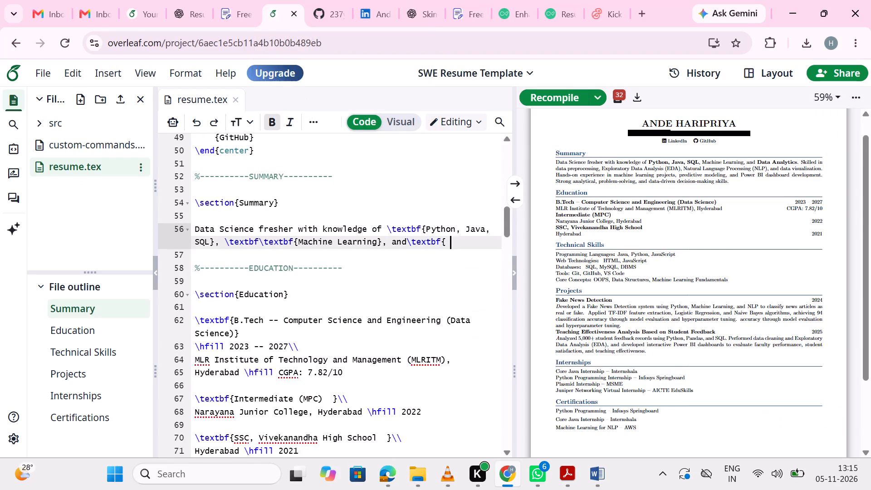
{"action": "key", "text": "ctrl+v"}
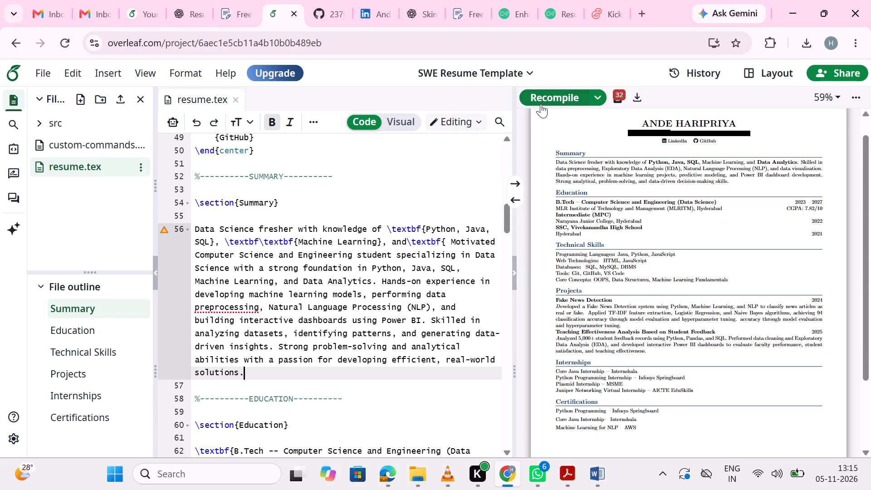
{"action": "left_click", "coordinate": [541, 104]}
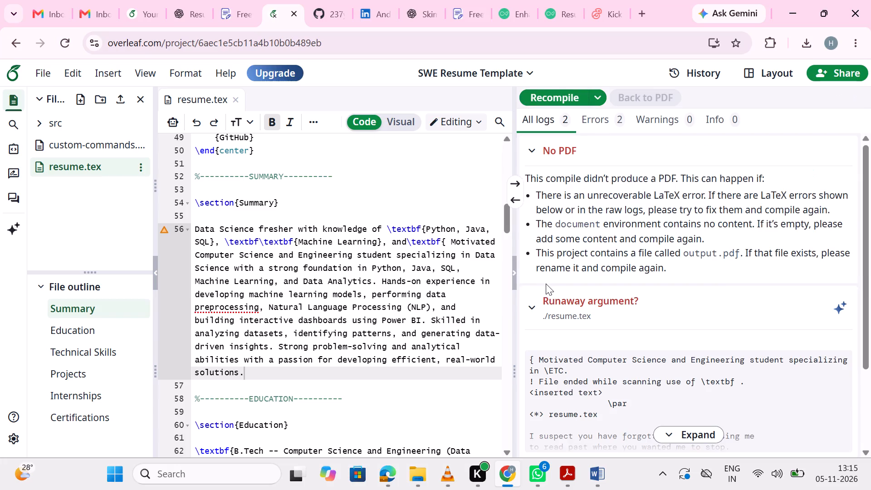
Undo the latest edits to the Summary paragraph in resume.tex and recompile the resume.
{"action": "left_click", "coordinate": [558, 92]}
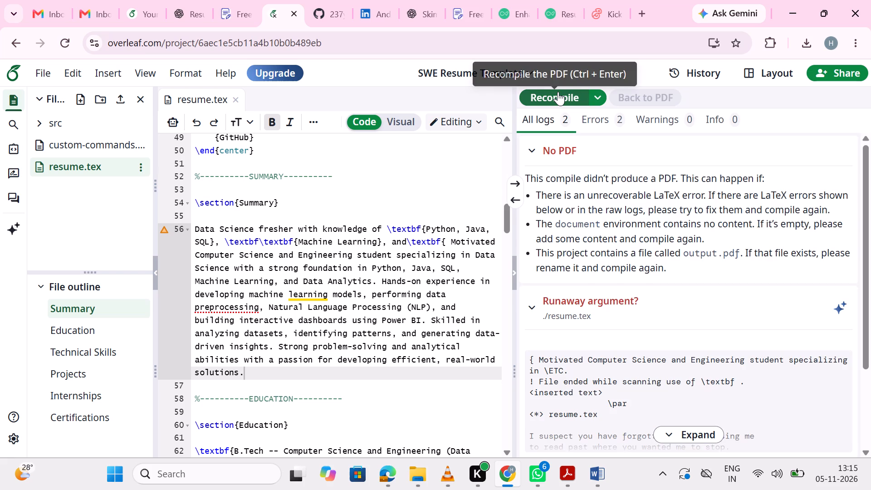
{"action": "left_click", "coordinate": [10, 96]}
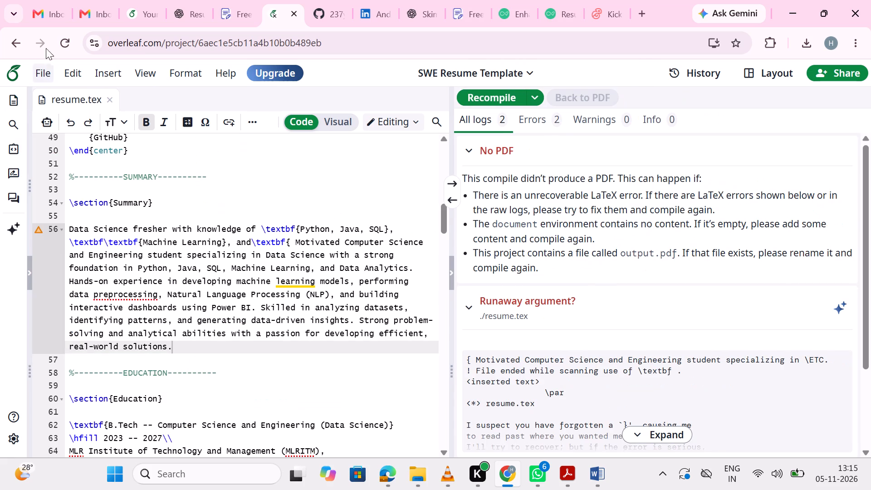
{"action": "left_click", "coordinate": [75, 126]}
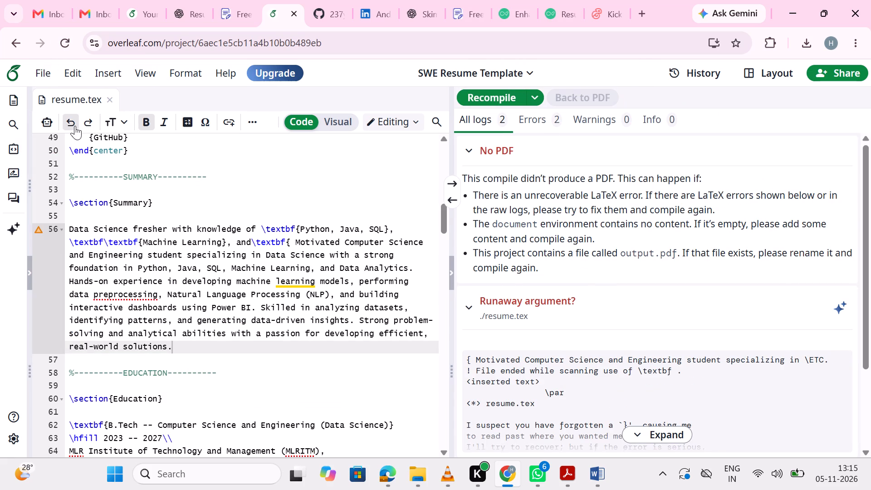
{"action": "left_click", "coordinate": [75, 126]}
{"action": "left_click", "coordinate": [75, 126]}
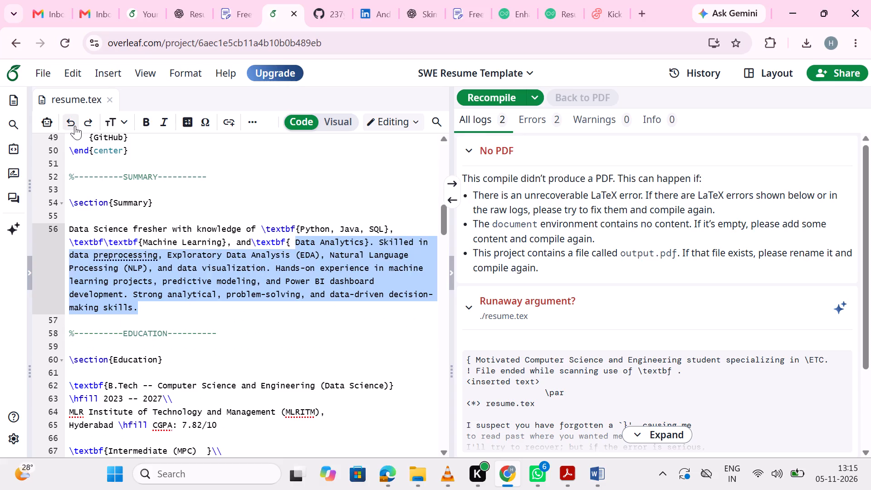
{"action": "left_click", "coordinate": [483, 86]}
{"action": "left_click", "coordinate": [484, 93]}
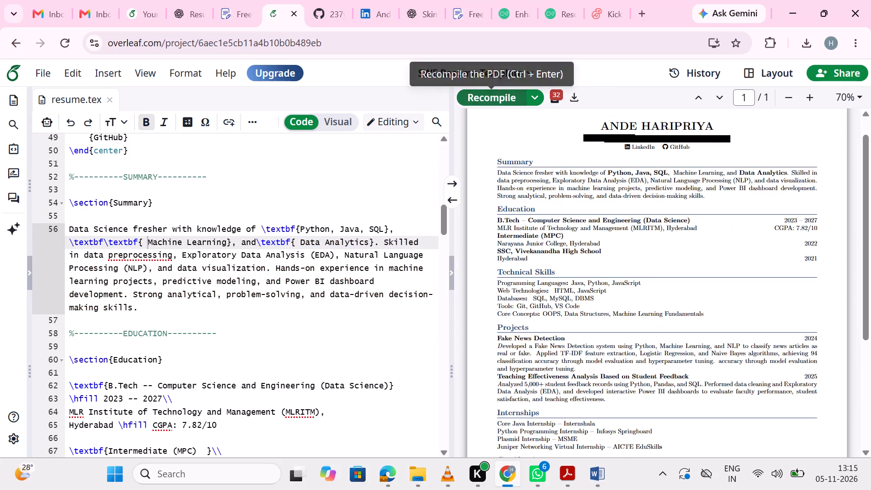
Replace the entire Summary paragraph, starting at "Data Science fresher", with the summary copied from ChatGPT, and recompile.
{"action": "scroll", "coordinate": [559, 305], "scroll_direction": "up", "scroll_amount": 1}
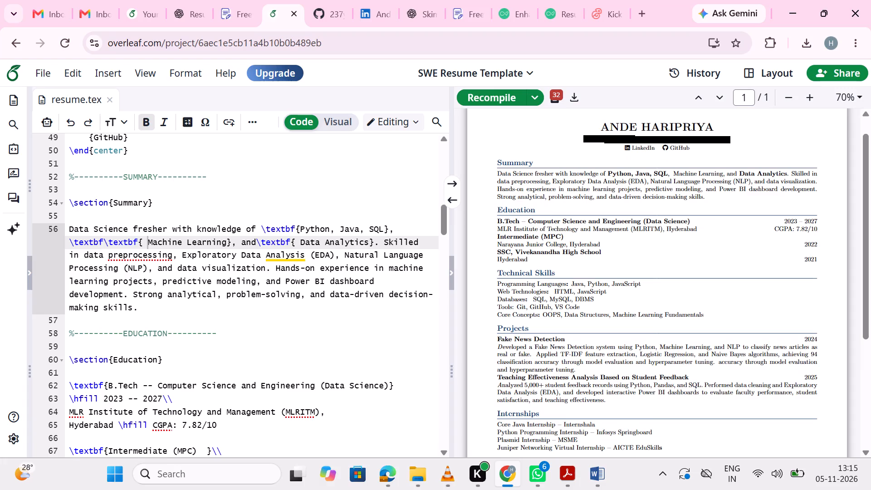
{"action": "scroll", "coordinate": [153, 336], "scroll_direction": "down", "scroll_amount": 2}
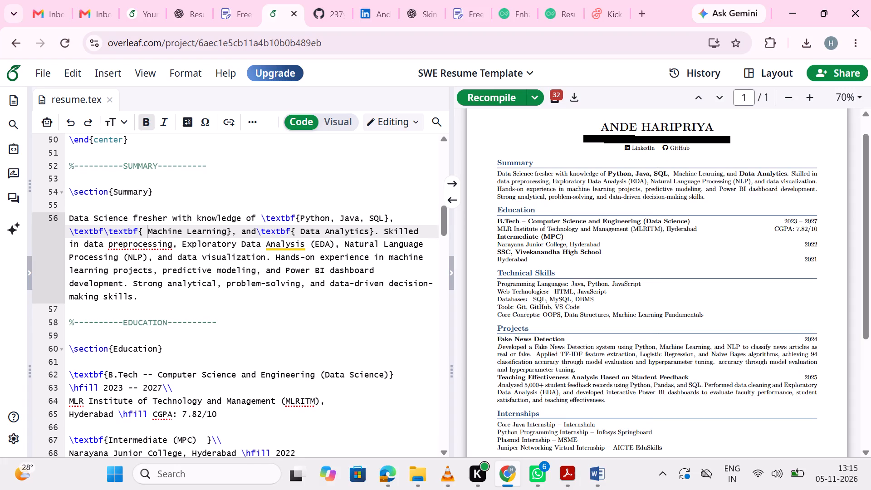
{"action": "left_click_drag", "start_coordinate": [70, 217], "coordinate": [136, 279]}
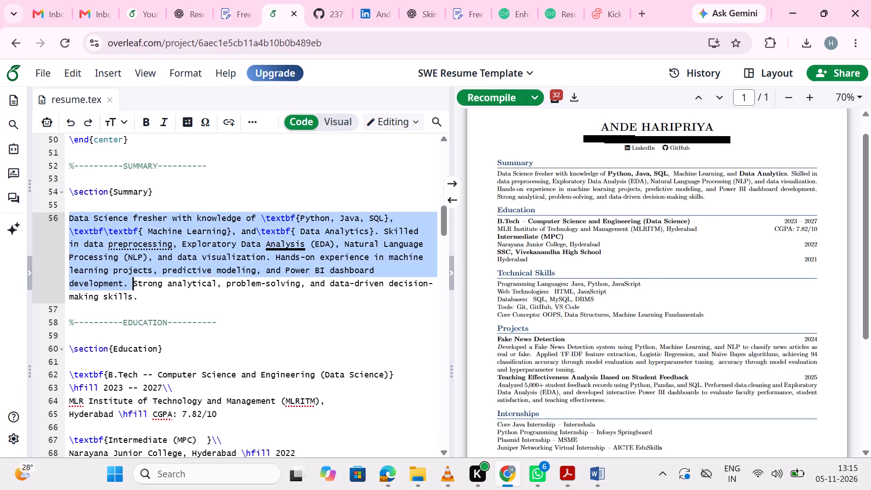
{"action": "left_click_drag", "start_coordinate": [136, 279], "coordinate": [142, 296]}
{"action": "key", "text": "BackSpace"}
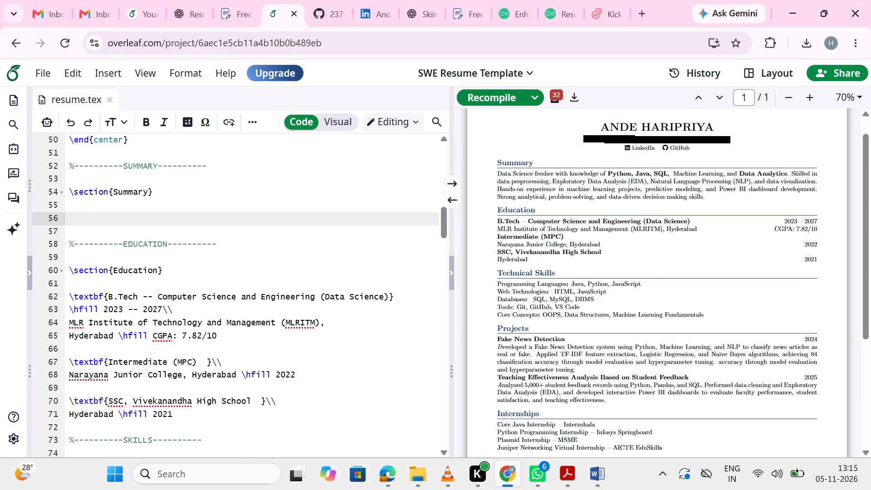
{"action": "key", "text": "ctrl+v"}
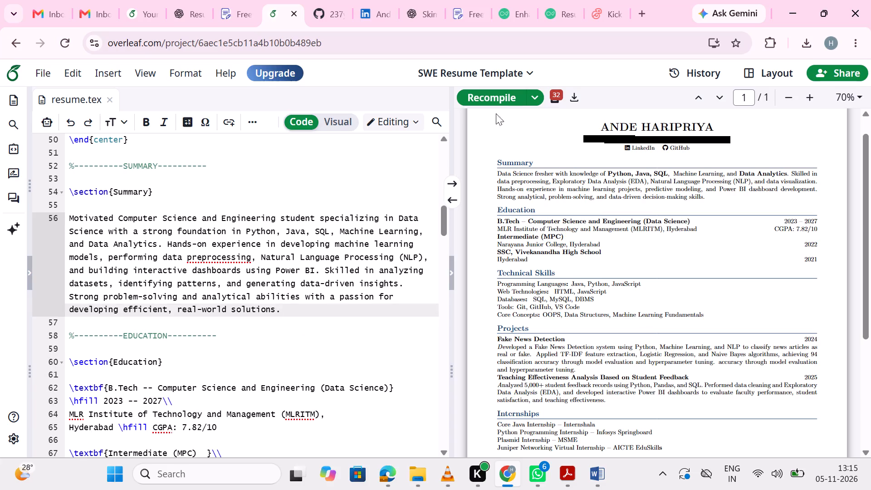
{"action": "left_click", "coordinate": [501, 94]}
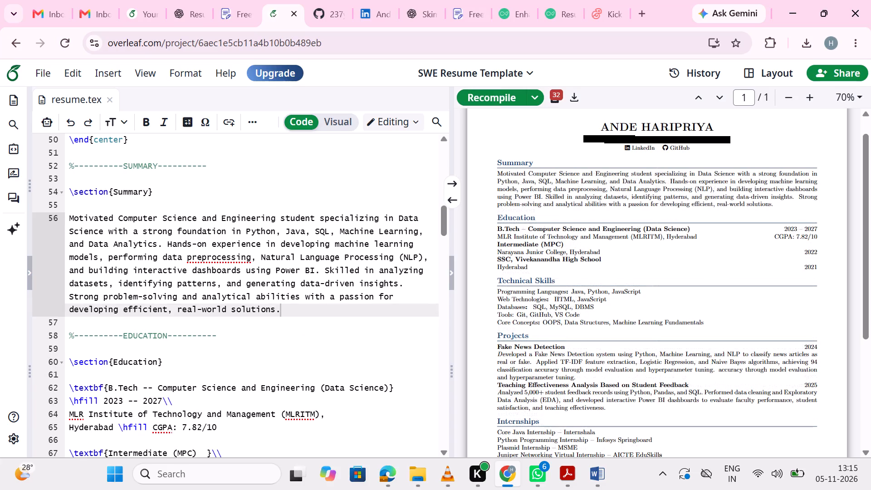
Make "Python, Java, SQL, Machine Learning," bold in the Summary paragraph, recompile, and review the resume preview.
{"action": "left_click_drag", "start_coordinate": [246, 231], "coordinate": [282, 229]}
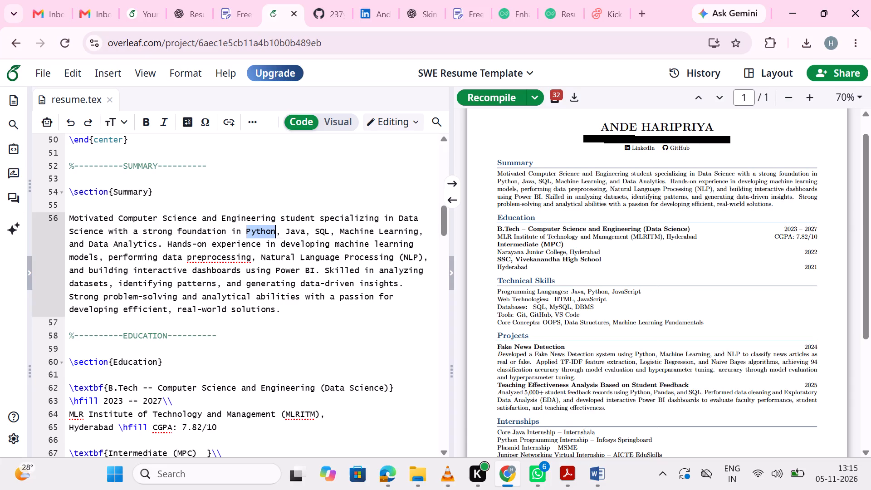
{"action": "left_click_drag", "start_coordinate": [282, 229], "coordinate": [422, 231]}
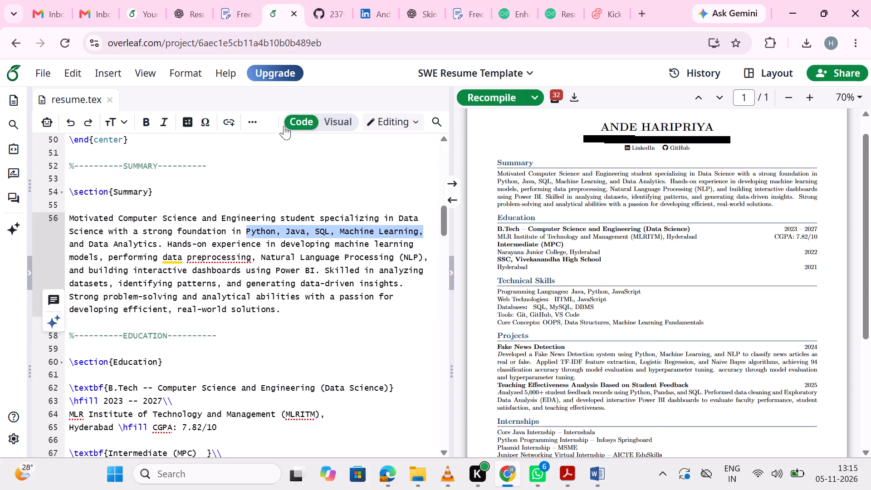
{"action": "left_click", "coordinate": [150, 129]}
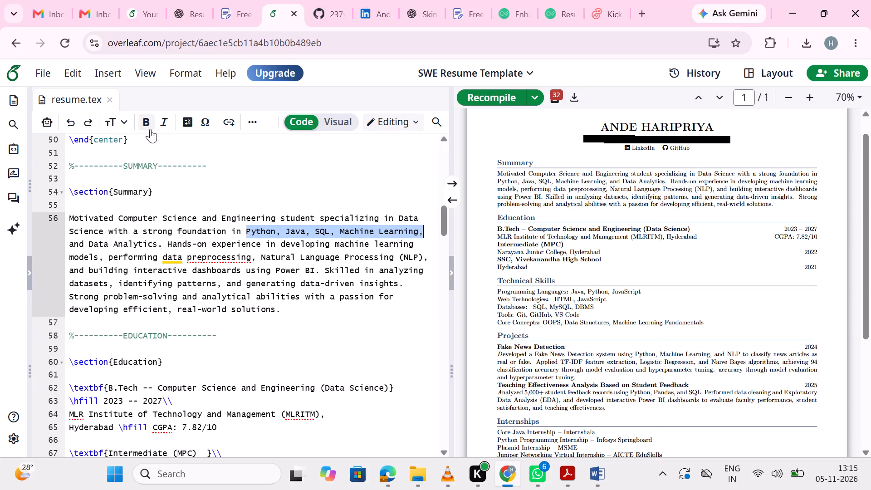
{"action": "left_click", "coordinate": [146, 122]}
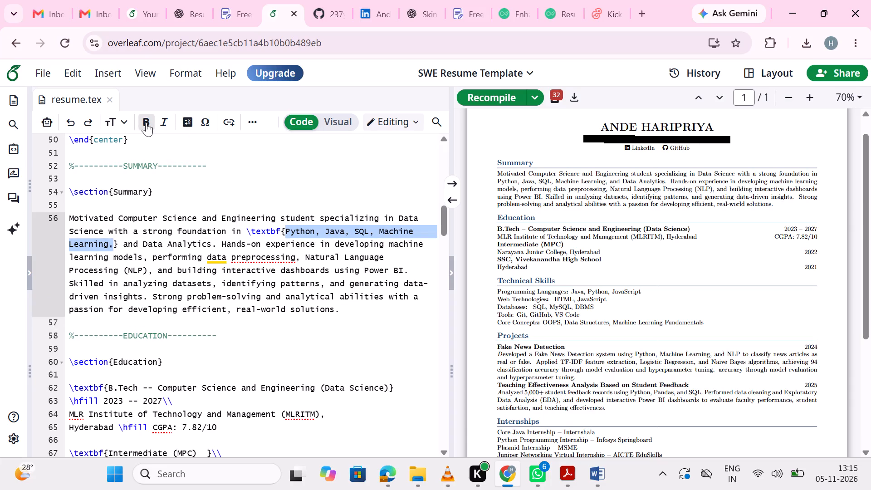
{"action": "left_click", "coordinate": [503, 95]}
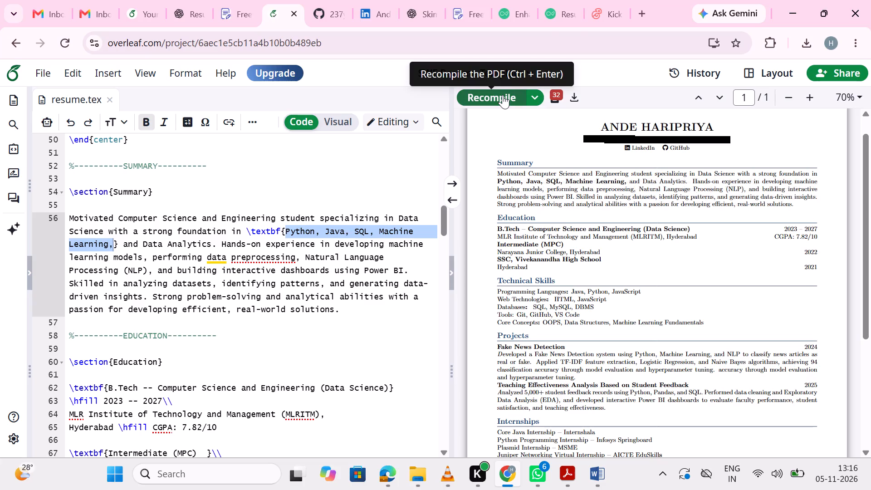
{"action": "scroll", "coordinate": [593, 325], "scroll_direction": "down", "scroll_amount": 1}
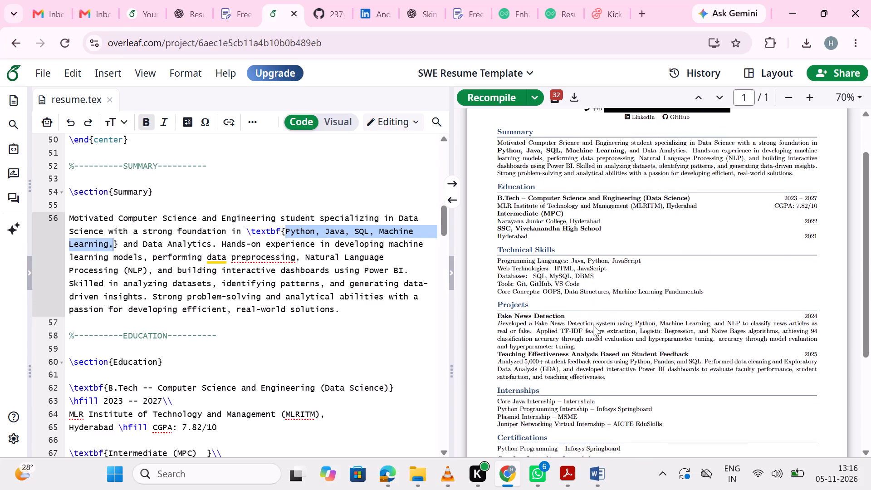
{"action": "scroll", "coordinate": [593, 325], "scroll_direction": "down", "scroll_amount": 2}
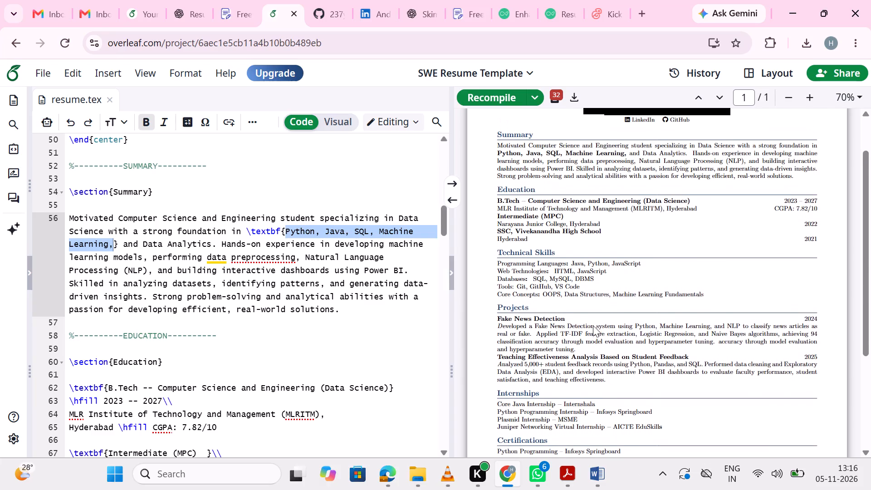
{"action": "scroll", "coordinate": [593, 325], "scroll_direction": "down", "scroll_amount": 2}
{"action": "scroll", "coordinate": [593, 325], "scroll_direction": "up", "scroll_amount": 1}
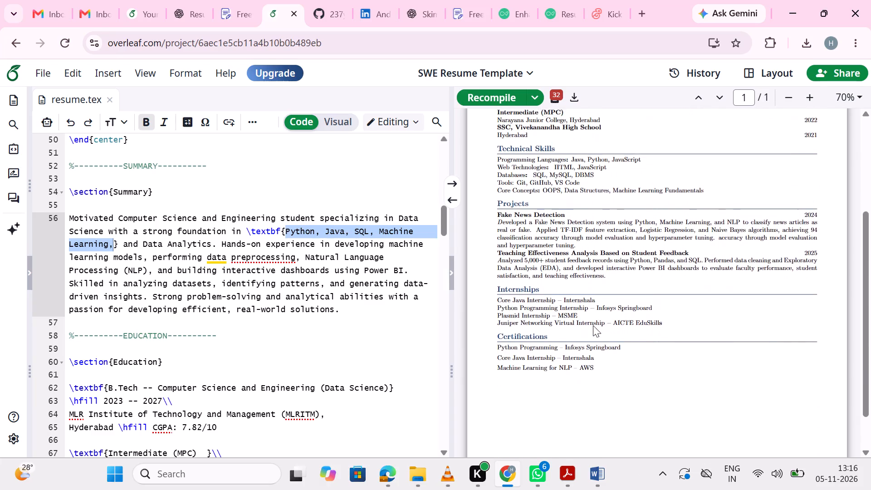
{"action": "scroll", "coordinate": [593, 325], "scroll_direction": "up", "scroll_amount": 2}
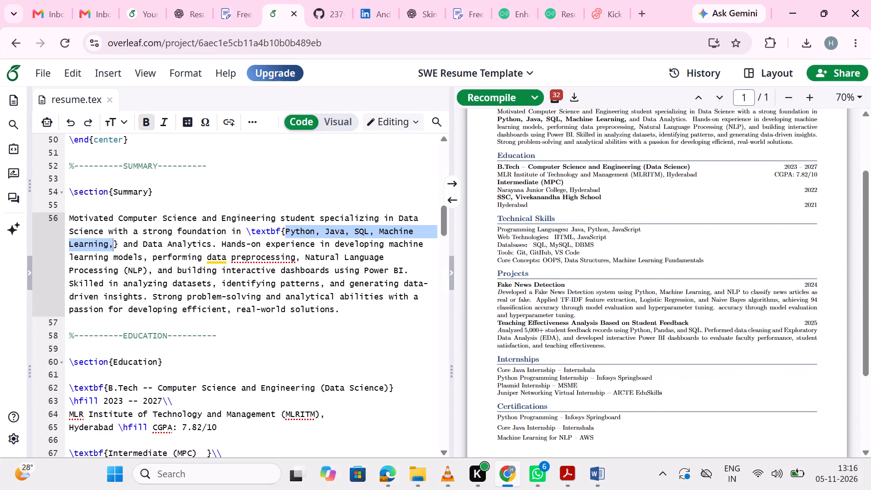
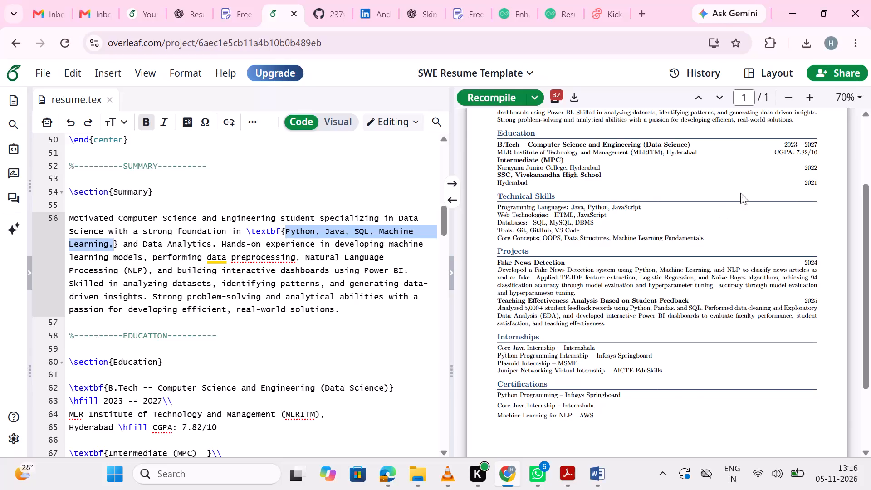
Review the compiled resume preview alongside the Education and Technical Skills source in resume.tex.
{"action": "scroll", "coordinate": [753, 181], "scroll_direction": "up", "scroll_amount": 3}
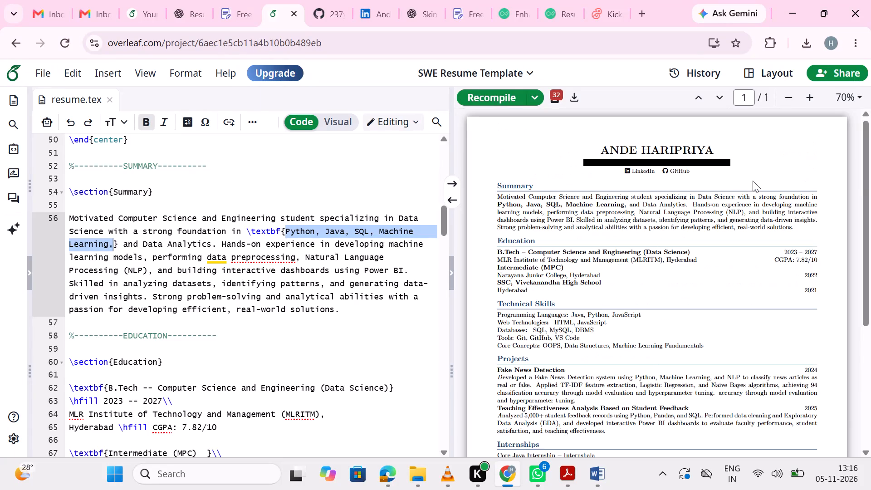
{"action": "scroll", "coordinate": [753, 181], "scroll_direction": "down", "scroll_amount": 1}
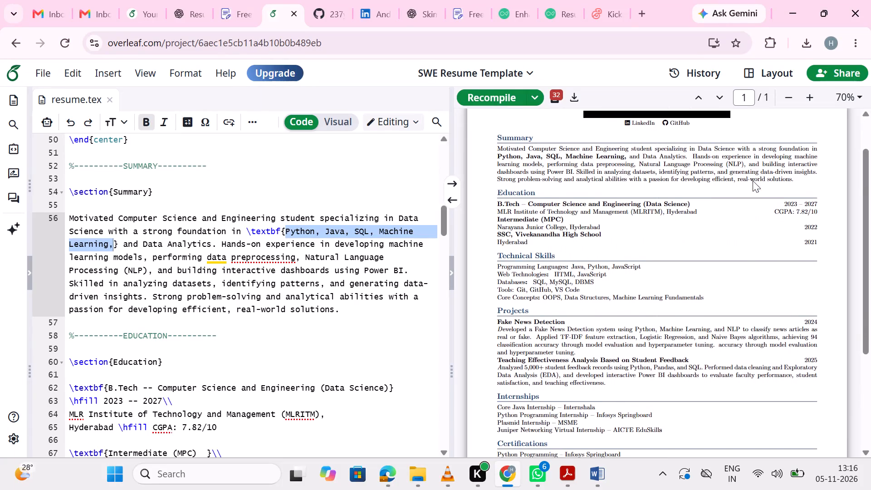
{"action": "scroll", "coordinate": [753, 181], "scroll_direction": "down", "scroll_amount": 1}
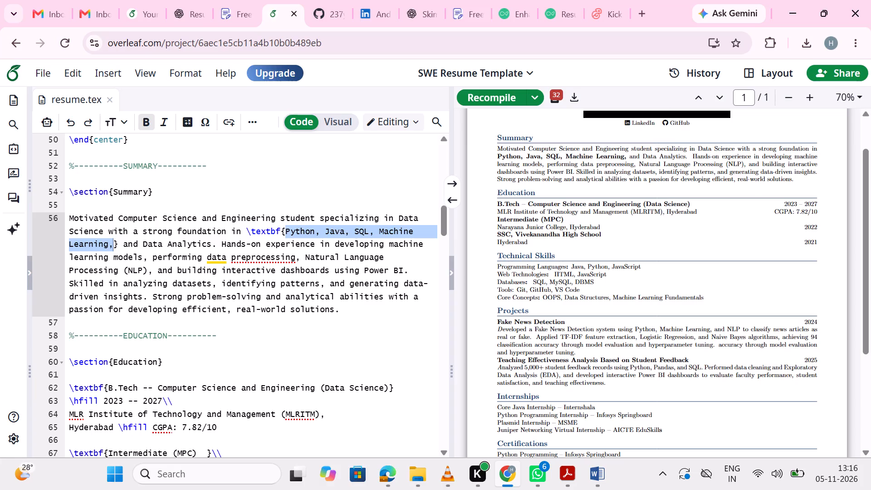
{"action": "scroll", "coordinate": [346, 351], "scroll_direction": "down", "scroll_amount": 4}
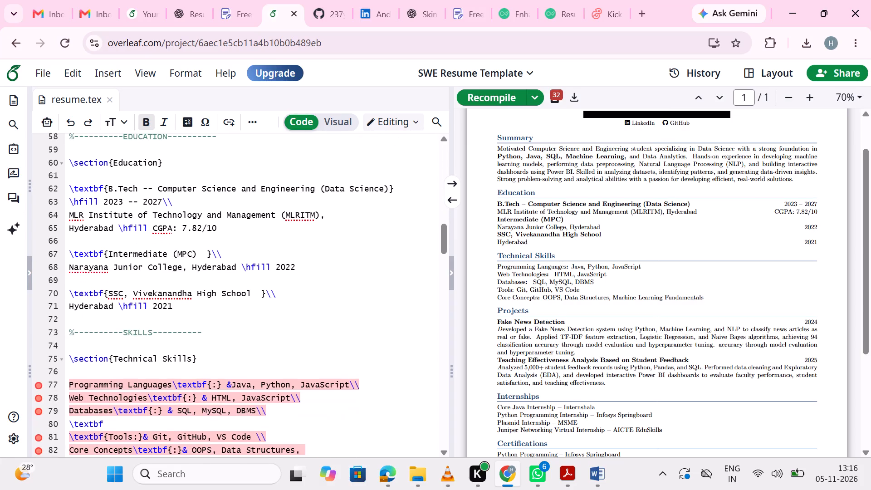
{"action": "scroll", "coordinate": [571, 351], "scroll_direction": "down", "scroll_amount": 1}
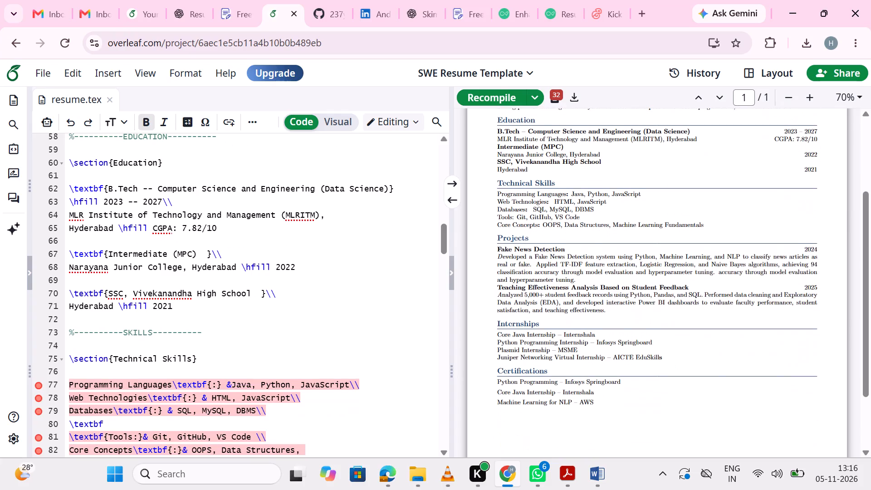
{"action": "scroll", "coordinate": [571, 351], "scroll_direction": "up", "scroll_amount": 1}
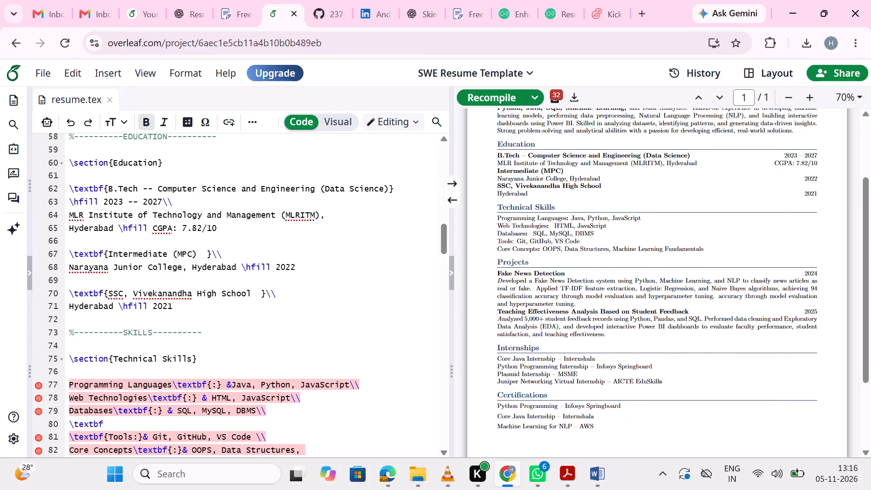
{"action": "scroll", "coordinate": [571, 351], "scroll_direction": "up", "scroll_amount": 2}
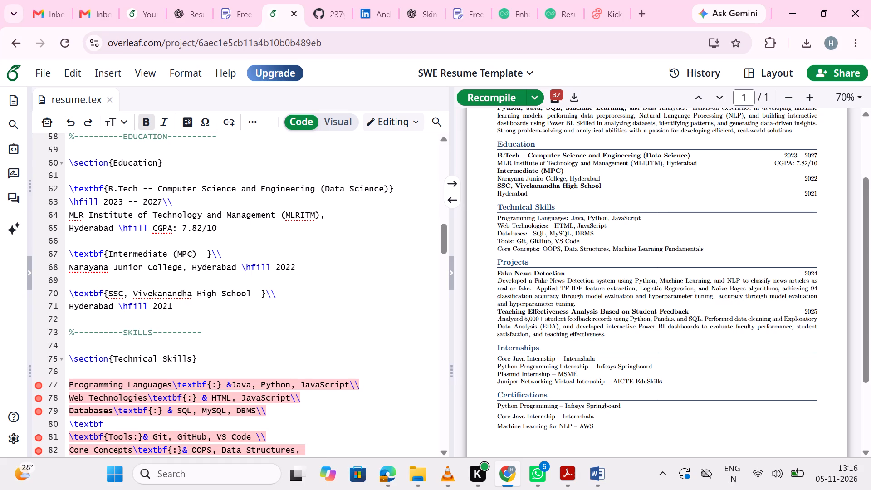
Delete the colon inside the \textbf{:} that follows "Programming Languages" in the Technical Skills section.
{"action": "left_click", "coordinate": [294, 332]}
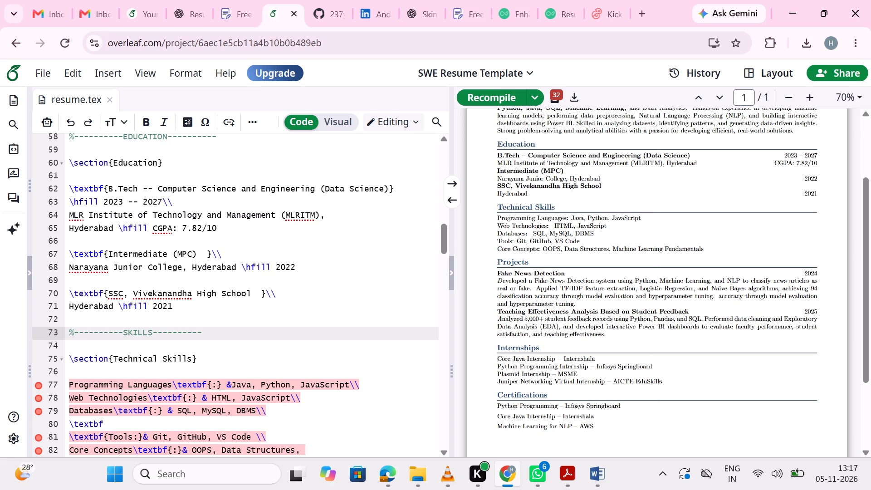
{"action": "left_click", "coordinate": [224, 388]}
{"action": "key", "text": "comma"}
{"action": "key", "text": "comma"}
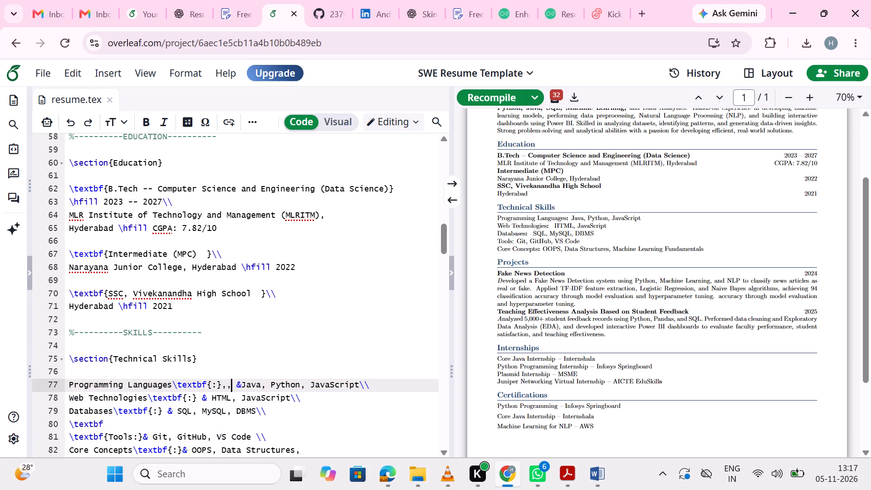
{"action": "key", "text": "BackSpace"}
{"action": "key", "text": "BackSpace"}
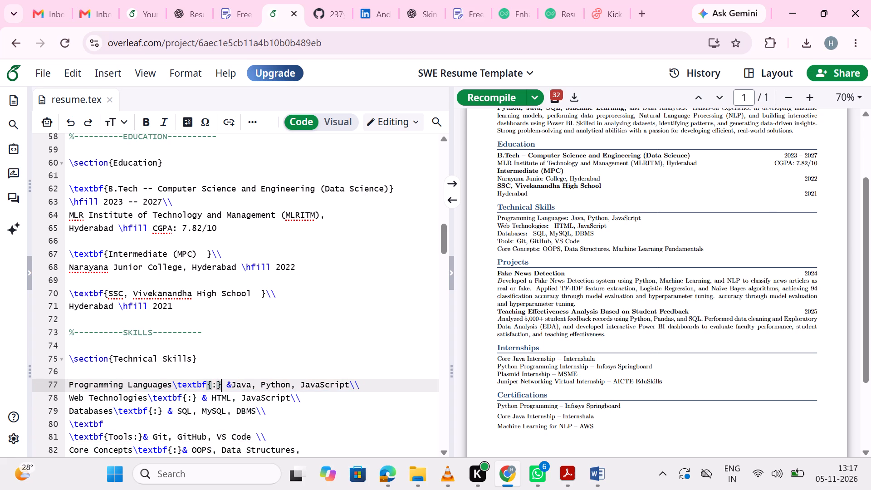
{"action": "key", "text": "Left"}
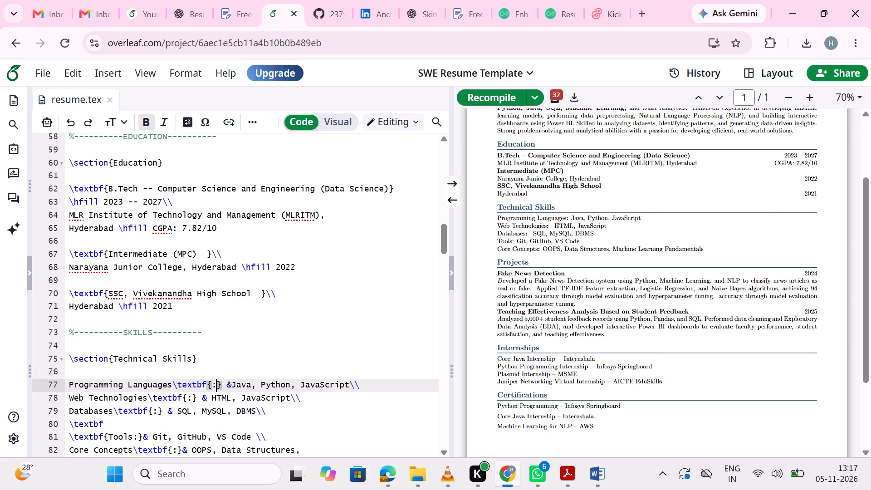
{"action": "key", "text": "BackSpace"}
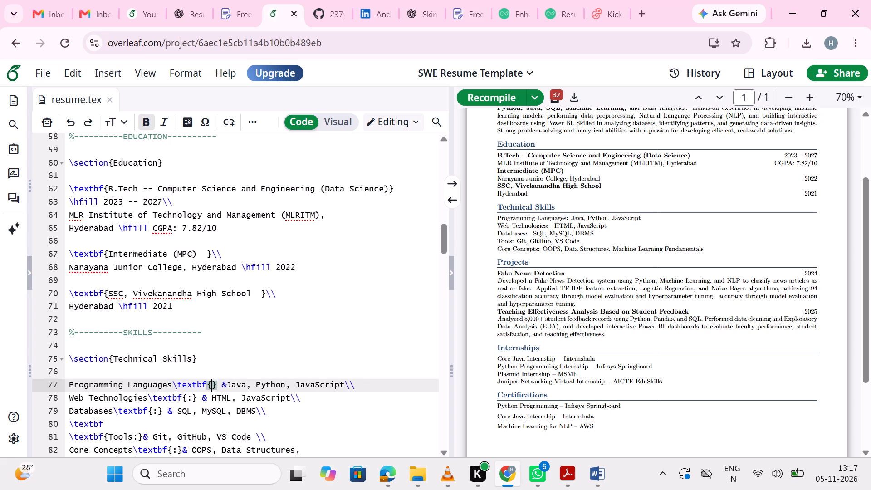
Copy the empty \textbf{} command to the start of the line and enclose "Programming Languages" in its braces to make it bold.
{"action": "left_click_drag", "start_coordinate": [218, 383], "coordinate": [200, 382]}
{"action": "left_click_drag", "start_coordinate": [200, 382], "coordinate": [174, 379]}
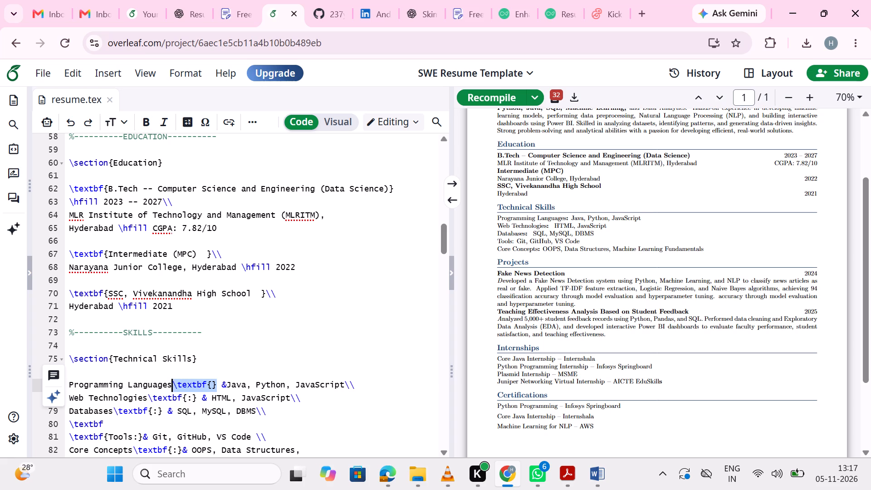
{"action": "key", "text": "ctrl+c"}
{"action": "left_click", "coordinate": [68, 384]}
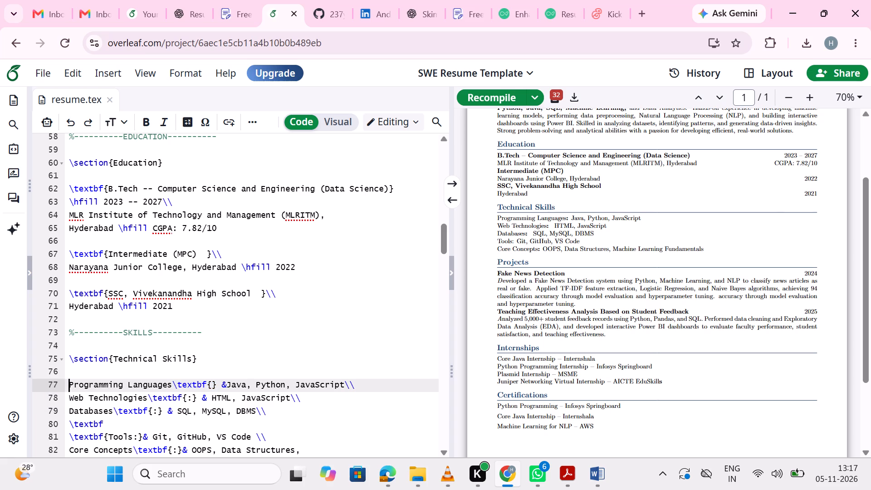
{"action": "key", "text": "ctrl+v"}
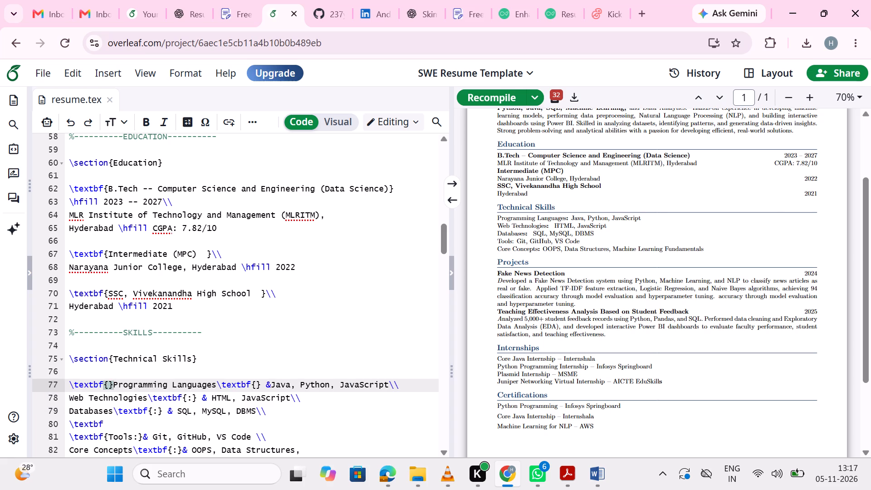
{"action": "key", "text": "BackSpace"}
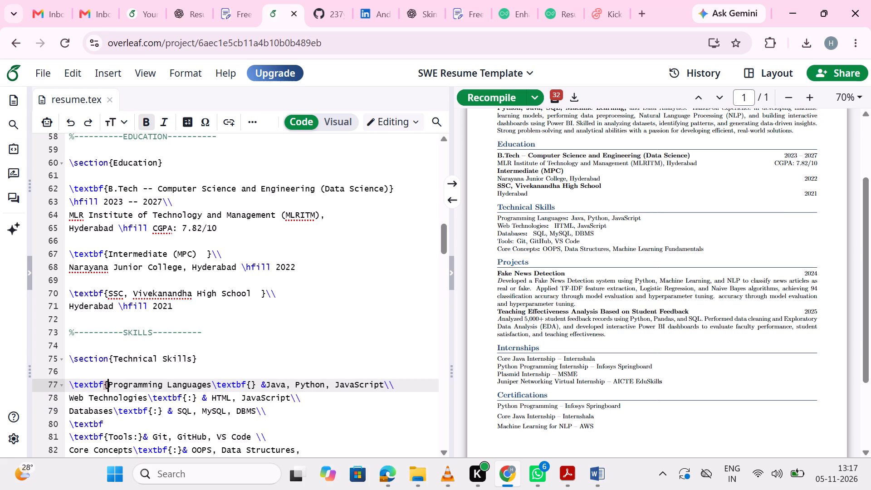
{"action": "key", "text": "Right"}
{"action": "key", "text": "Right"}
{"action": "key", "text": "Right"}
{"action": "key", "text": "Right"}
{"action": "key", "text": "Right"}
{"action": "key", "text": "Right"}
{"action": "key", "text": "Right"}
{"action": "key", "text": "Right"}
{"action": "key", "text": "Right"}
{"action": "key", "text": "Right"}
{"action": "key", "text": "Right"}
{"action": "key", "text": "Right"}
{"action": "key", "text": "Right"}
{"action": "key", "text": "Right"}
{"action": "key", "text": "Right"}
{"action": "key", "text": "Right"}
{"action": "key", "text": "Right"}
{"action": "key", "text": "Right"}
{"action": "key", "text": "Right"}
{"action": "key", "text": "Right"}
{"action": "key", "text": "shift+braceright"}
Remove the leftover empty \textbf{} after "Programming Languages" and recompile the resume.
{"action": "key", "text": "Right"}
{"action": "key", "text": "Right"}
{"action": "key", "text": "Right"}
{"action": "key", "text": "Right"}
{"action": "key", "text": "Right"}
{"action": "key", "text": "Right"}
{"action": "key", "text": "Right"}
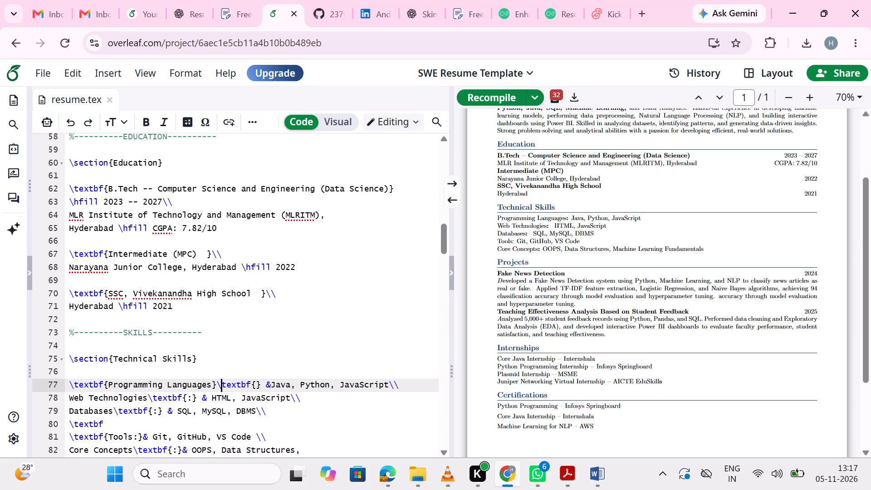
{"action": "key", "text": "Right"}
{"action": "key", "text": "Right"}
{"action": "key", "text": "BackSpace"}
{"action": "key", "text": "BackSpace"}
{"action": "key", "text": "BackSpace"}
{"action": "key", "text": "BackSpace"}
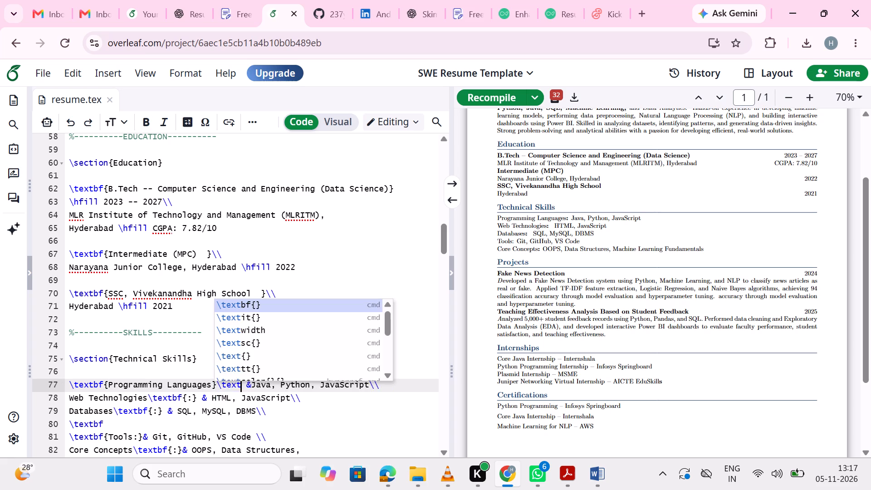
{"action": "key", "text": "BackSpace"}
{"action": "key", "text": "BackSpace"}
{"action": "key", "text": "BackSpace"}
{"action": "key", "text": "BackSpace"}
{"action": "key", "text": "BackSpace"}
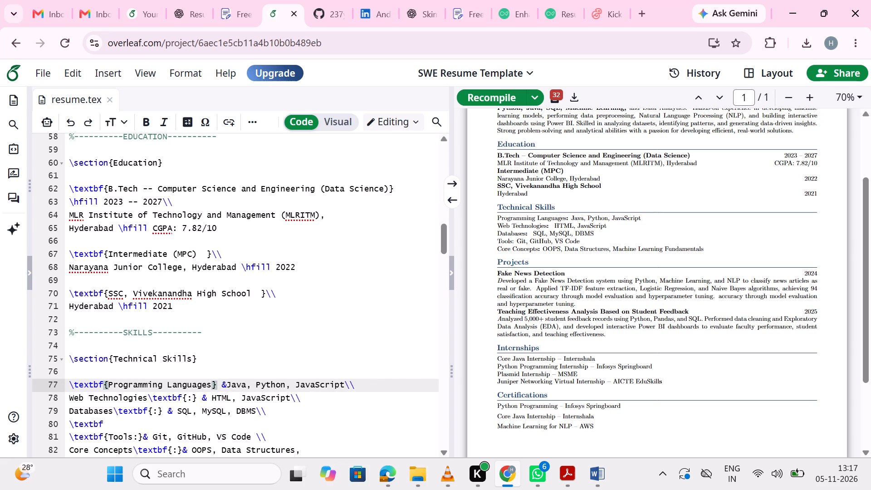
{"action": "left_click", "coordinate": [499, 98]}
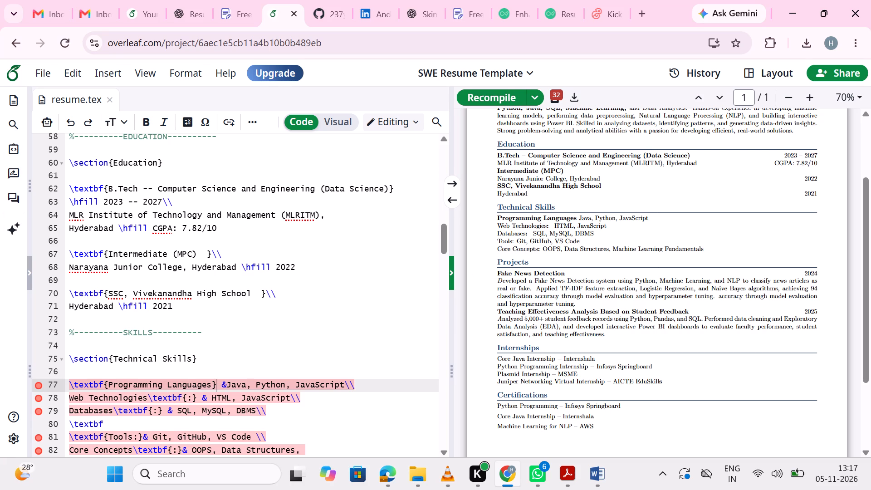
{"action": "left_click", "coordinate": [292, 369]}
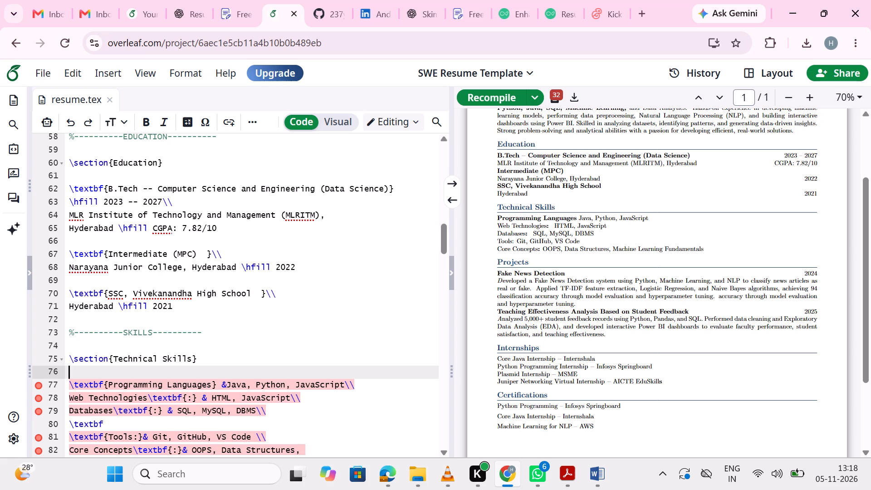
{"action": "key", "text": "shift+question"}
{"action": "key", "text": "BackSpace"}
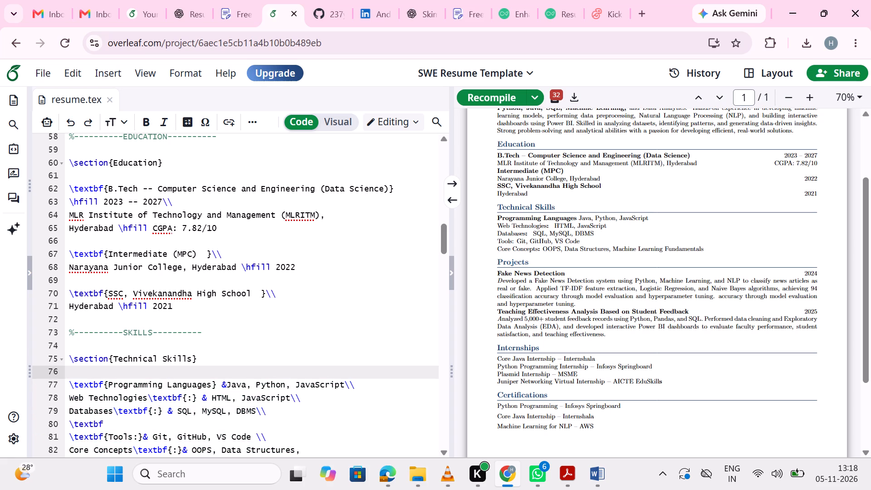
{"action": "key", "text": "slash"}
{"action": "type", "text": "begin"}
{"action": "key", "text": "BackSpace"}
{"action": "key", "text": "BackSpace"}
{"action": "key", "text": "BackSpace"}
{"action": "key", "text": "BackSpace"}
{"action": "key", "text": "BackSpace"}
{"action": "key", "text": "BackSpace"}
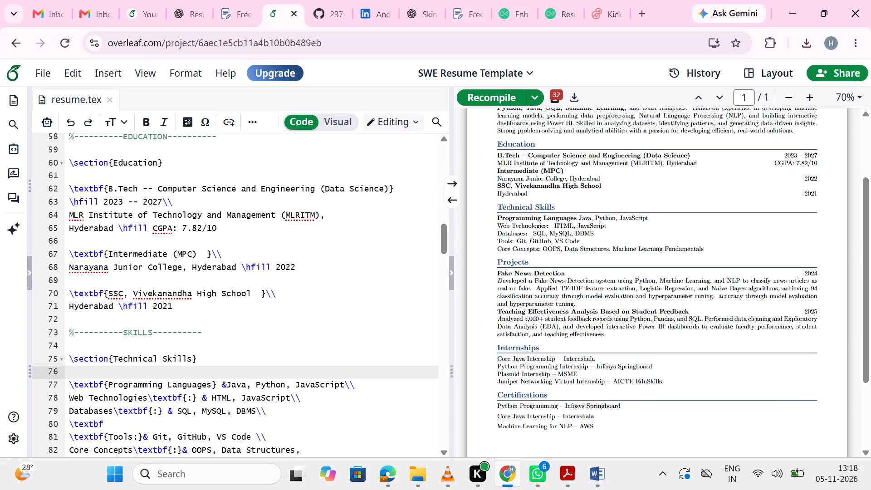
Start a \begin environment on the empty line between the Technical Skills section heading and the Programming Languages entry.
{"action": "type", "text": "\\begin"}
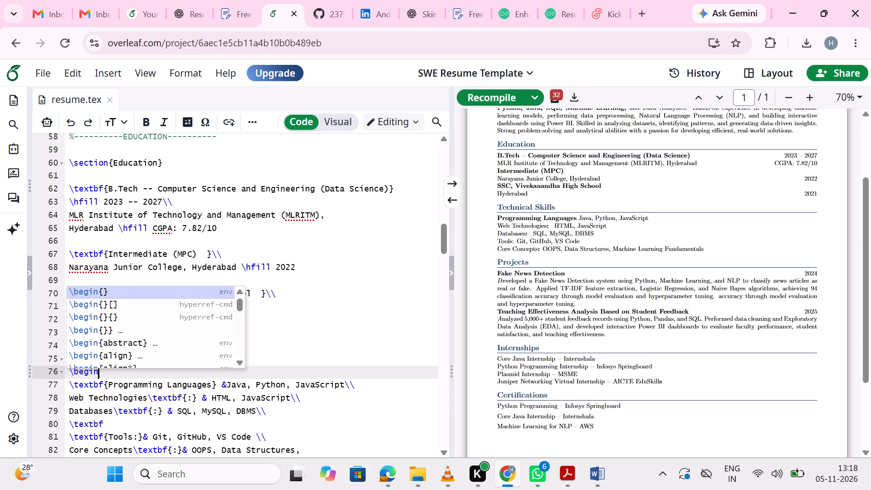
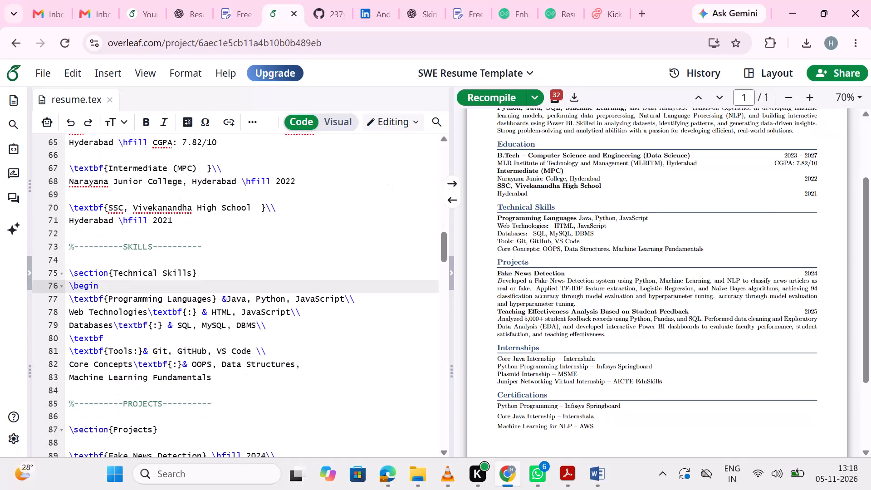
Delete the whole body of the Technical Skills section, from \begin through "Machine Learning Fundamentals", keeping the section heading.
{"action": "left_click", "coordinate": [69, 287]}
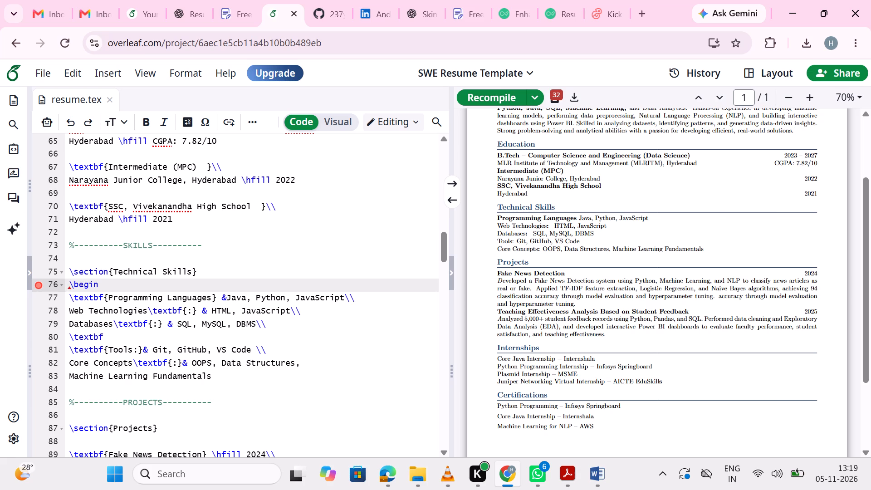
{"action": "left_click_drag", "start_coordinate": [70, 286], "coordinate": [77, 287]}
{"action": "left_click_drag", "start_coordinate": [77, 287], "coordinate": [76, 286]}
{"action": "left_click_drag", "start_coordinate": [71, 284], "coordinate": [237, 365]}
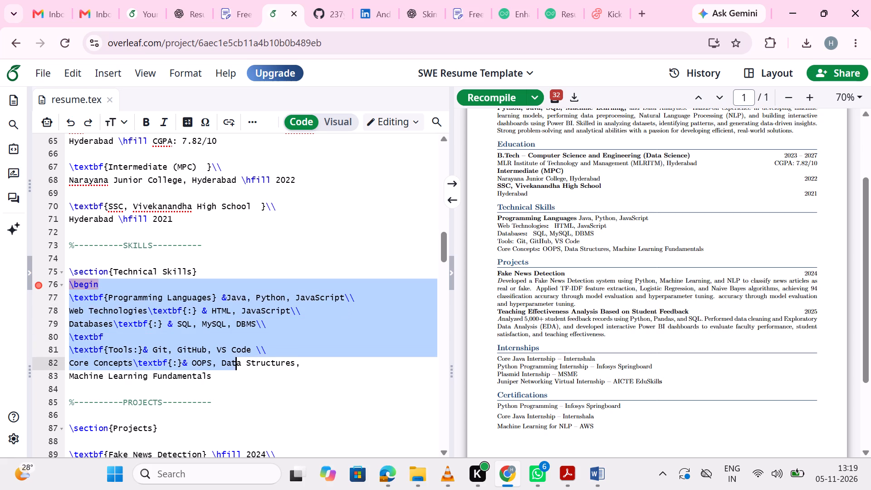
{"action": "left_click_drag", "start_coordinate": [237, 365], "coordinate": [229, 378]}
{"action": "key", "text": "BackSpace"}
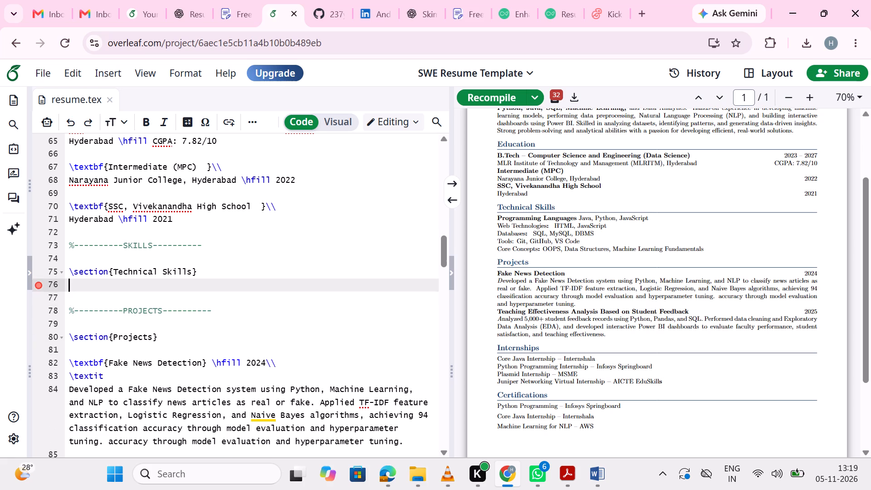
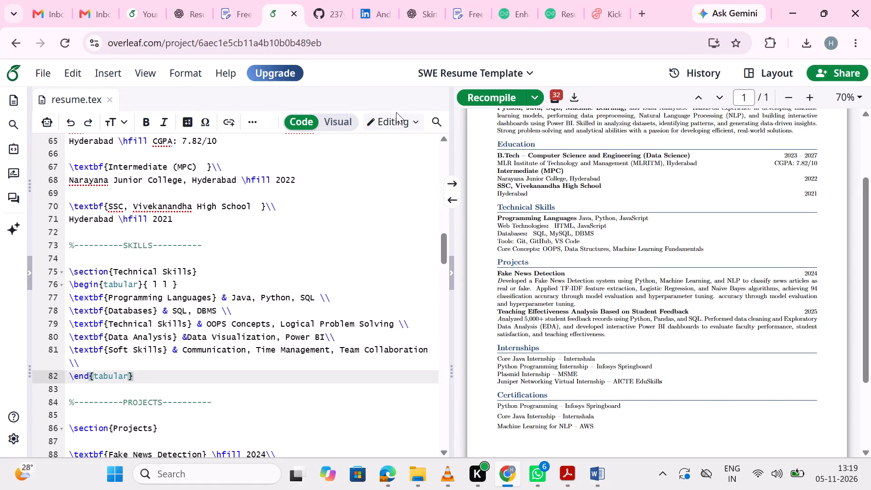
Recompile the resume so the preview shows the Technical Skills section in its two-column tabular layout.
{"action": "left_click", "coordinate": [485, 101]}
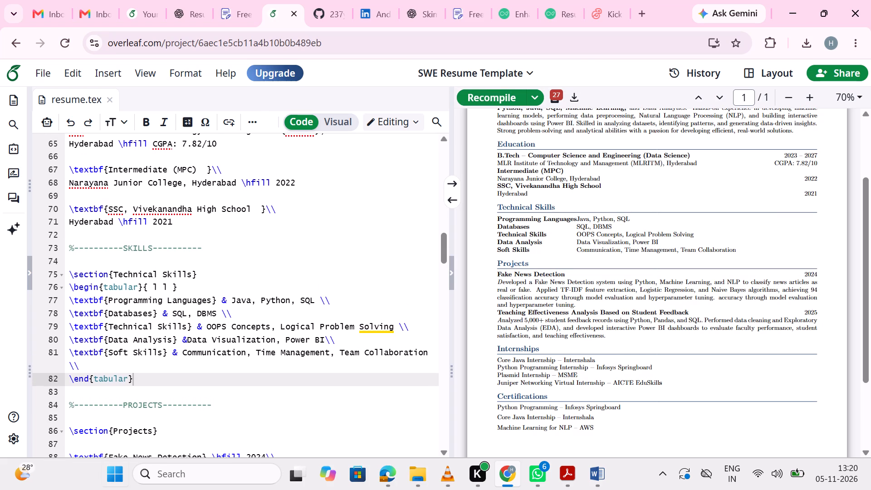
{"action": "scroll", "coordinate": [198, 341], "scroll_direction": "right", "scroll_amount": 1}
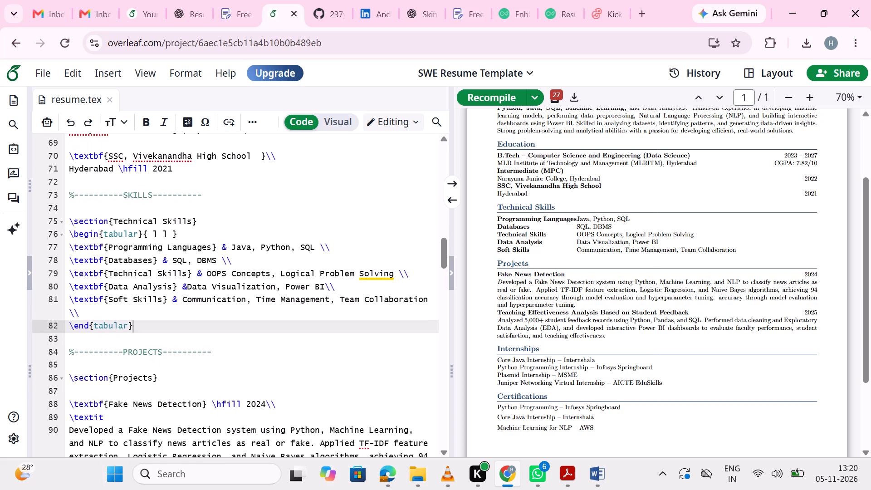
{"action": "scroll", "coordinate": [198, 341], "scroll_direction": "right", "scroll_amount": 1}
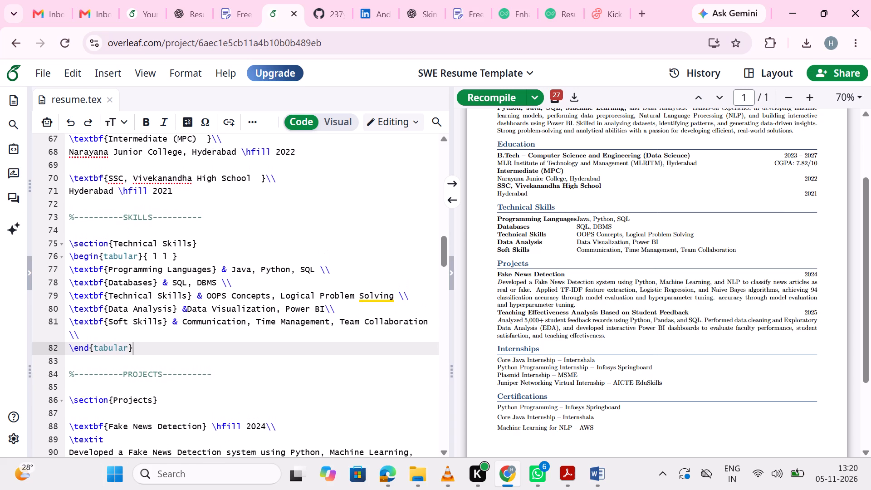
{"action": "scroll", "coordinate": [198, 341], "scroll_direction": "right", "scroll_amount": 3}
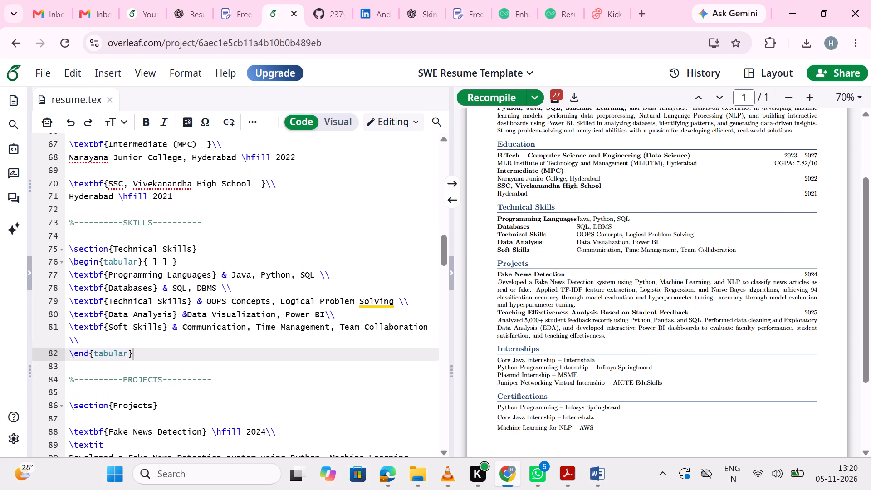
{"action": "scroll", "coordinate": [198, 341], "scroll_direction": "right", "scroll_amount": 1}
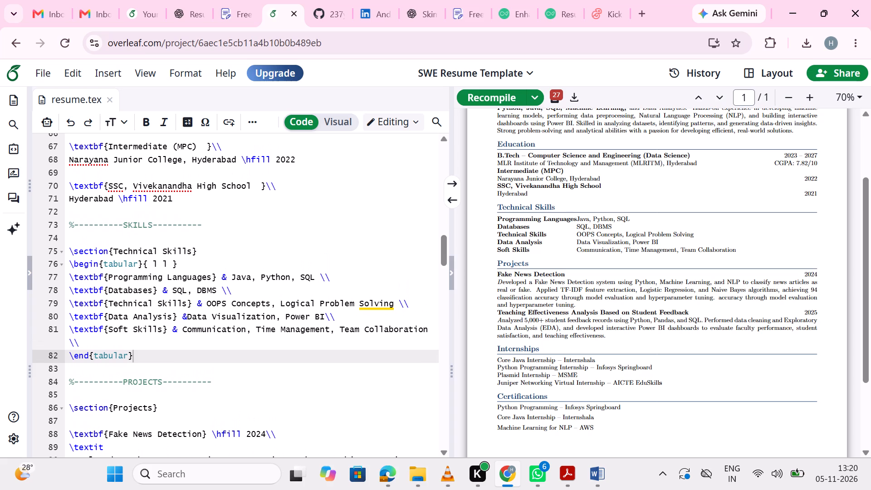
{"action": "left_click", "coordinate": [230, 276]}
{"action": "key", "text": "space"}
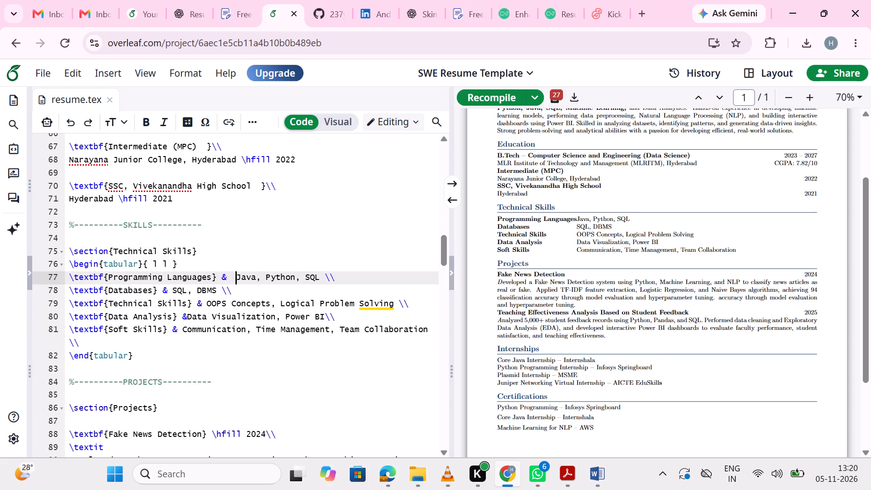
{"action": "left_click", "coordinate": [206, 302]}
{"action": "key", "text": "space"}
{"action": "left_click", "coordinate": [186, 315]}
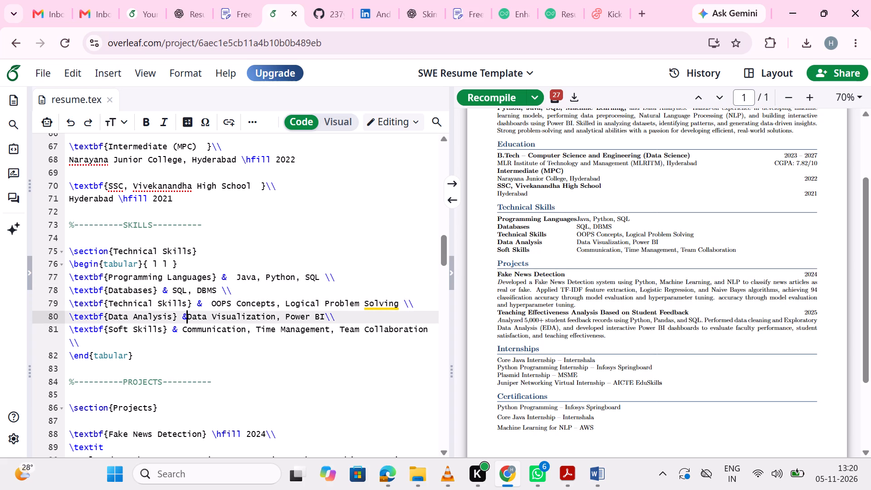
{"action": "key", "text": "space"}
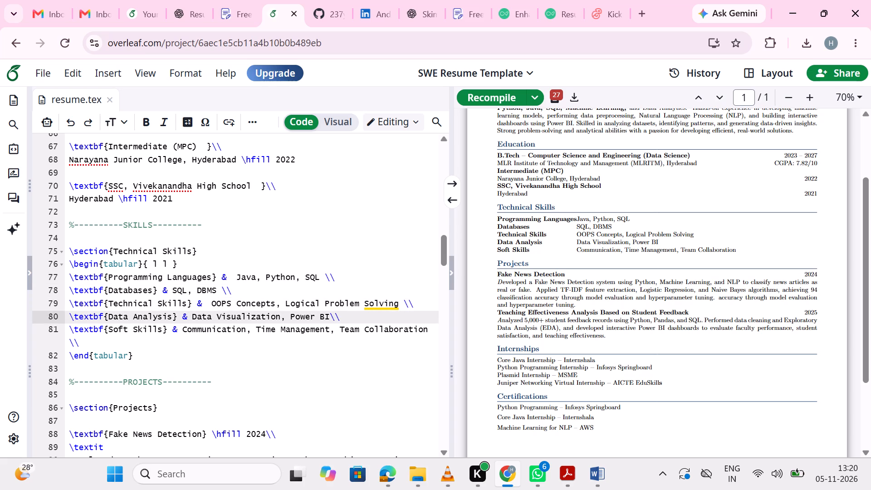
{"action": "left_click", "coordinate": [178, 329]}
{"action": "key", "text": "space"}
{"action": "left_click", "coordinate": [507, 94]}
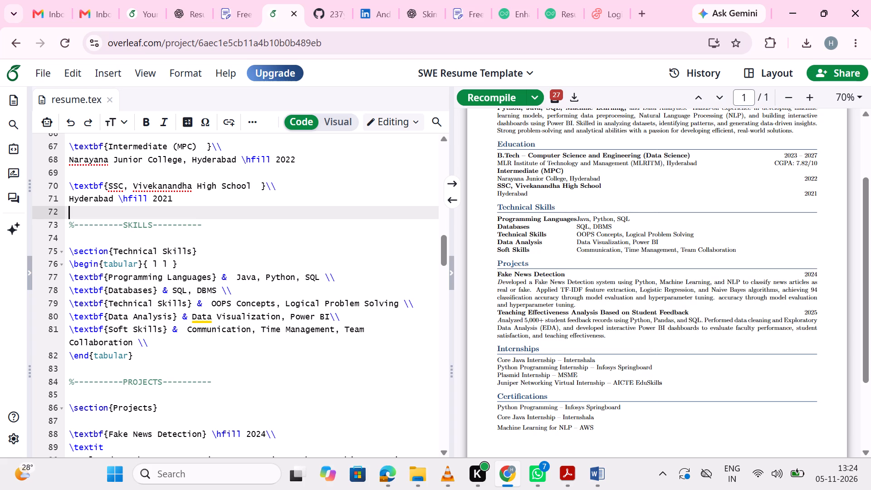
{"action": "scroll", "coordinate": [555, 369], "scroll_direction": "down", "scroll_amount": 1}
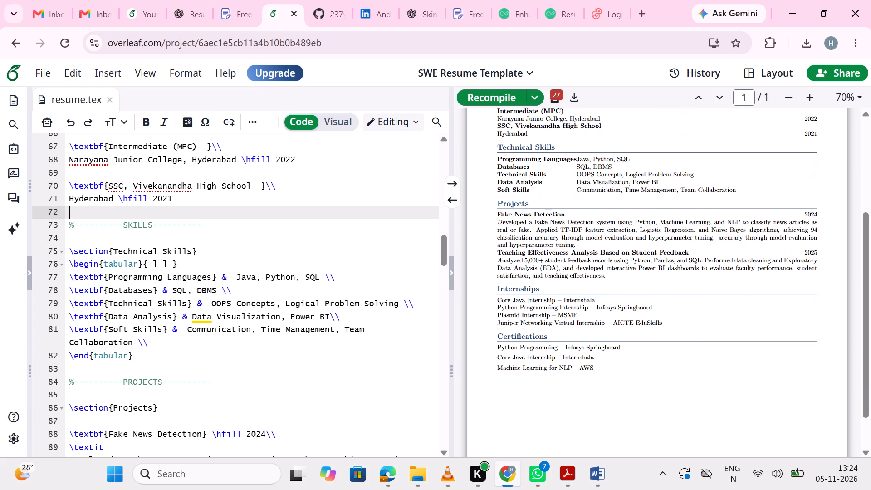
{"action": "scroll", "coordinate": [555, 369], "scroll_direction": "down", "scroll_amount": 3}
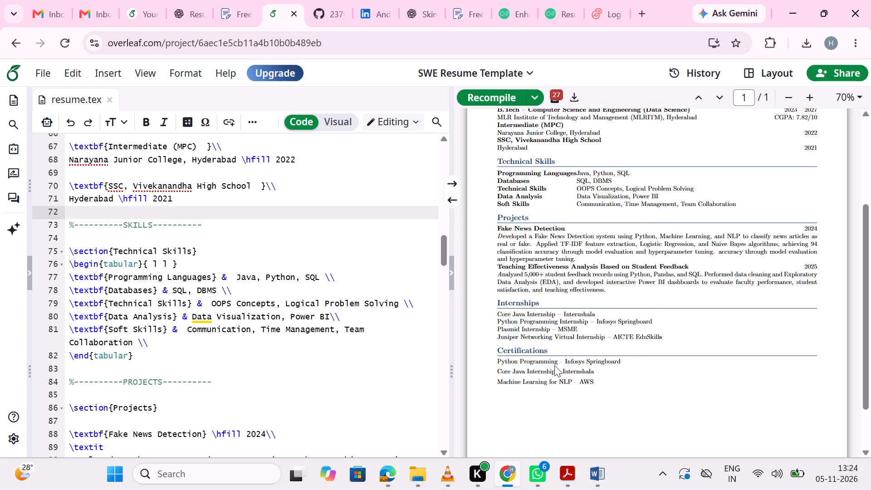
{"action": "scroll", "coordinate": [554, 365], "scroll_direction": "down", "scroll_amount": 2}
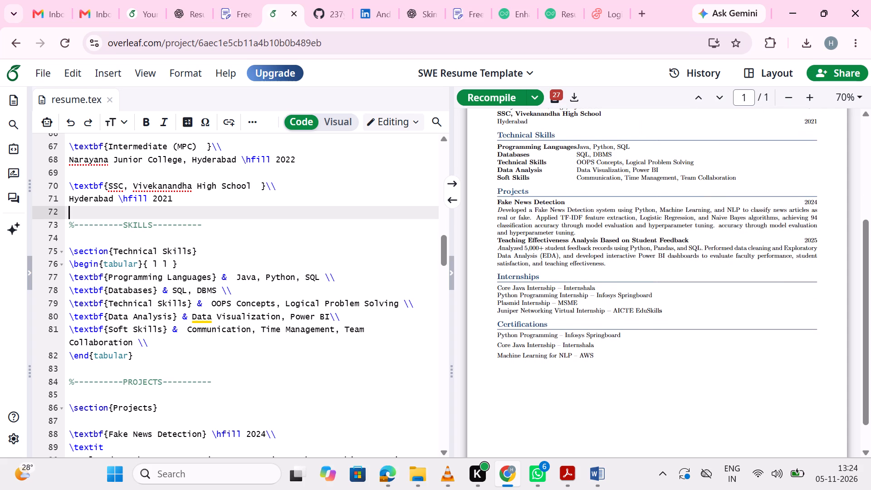
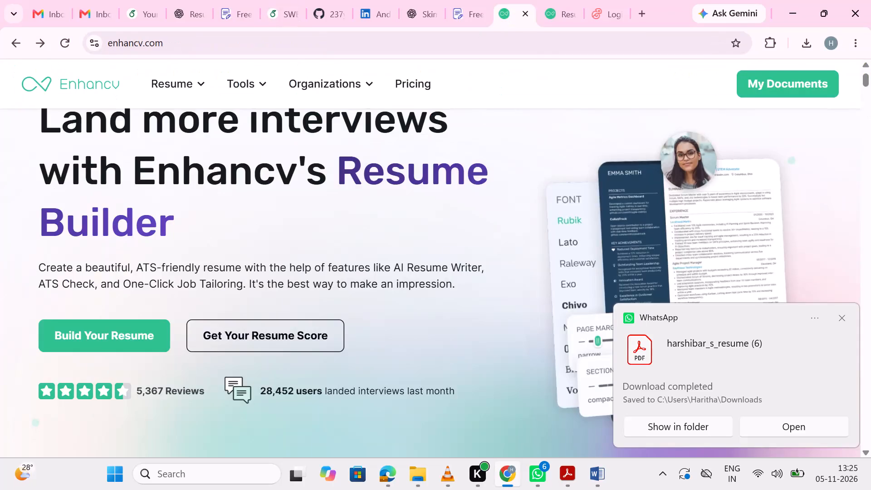
Switch to the My CV Creator ATS Resume Checker, skim the previous scan's recommendations and close its results.
{"action": "left_click", "coordinate": [548, 11]}
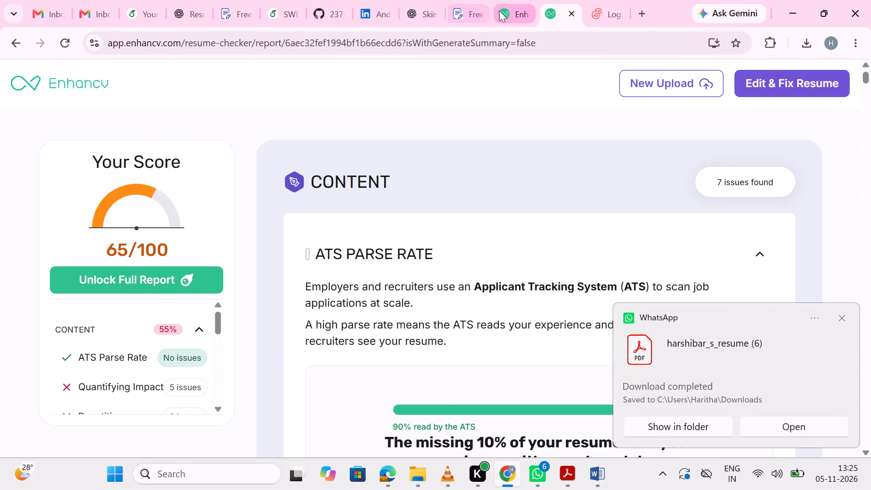
{"action": "left_click", "coordinate": [455, 11]}
{"action": "scroll", "coordinate": [196, 245], "scroll_direction": "down", "scroll_amount": 4}
{"action": "scroll", "coordinate": [196, 245], "scroll_direction": "up", "scroll_amount": 2}
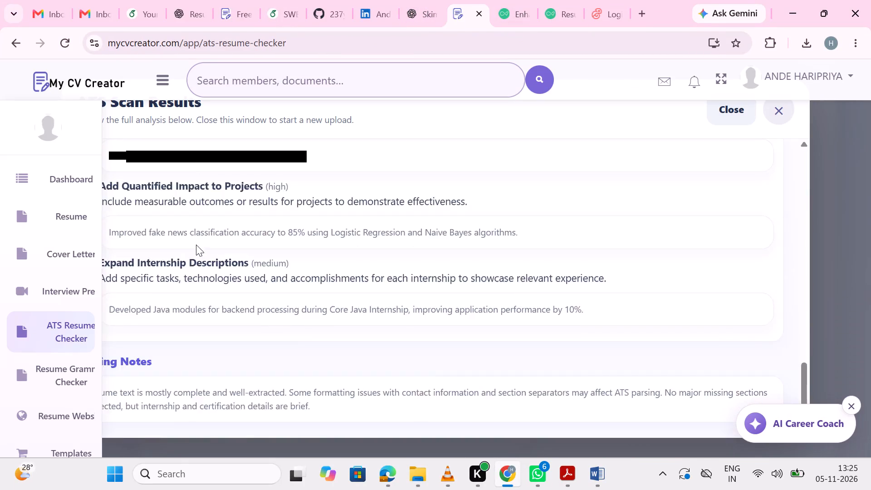
{"action": "scroll", "coordinate": [196, 245], "scroll_direction": "up", "scroll_amount": 1}
{"action": "scroll", "coordinate": [196, 245], "scroll_direction": "down", "scroll_amount": 9}
{"action": "scroll", "coordinate": [196, 245], "scroll_direction": "up", "scroll_amount": 5}
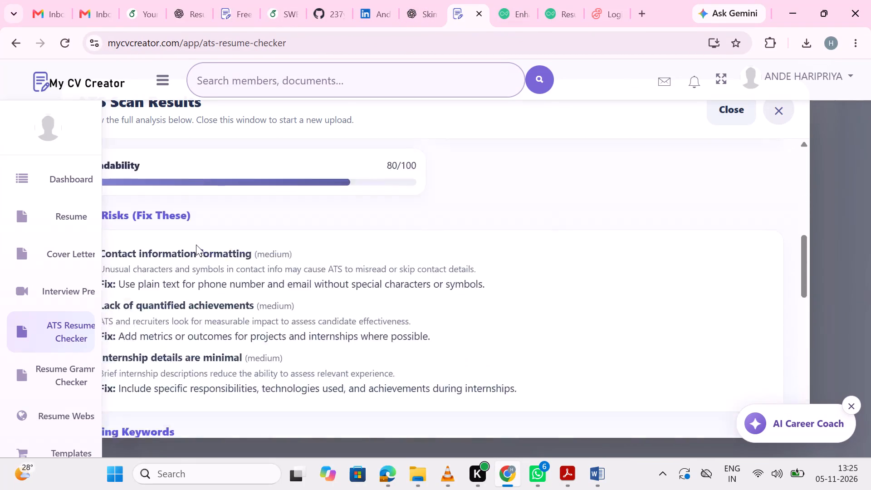
{"action": "left_click", "coordinate": [775, 109]}
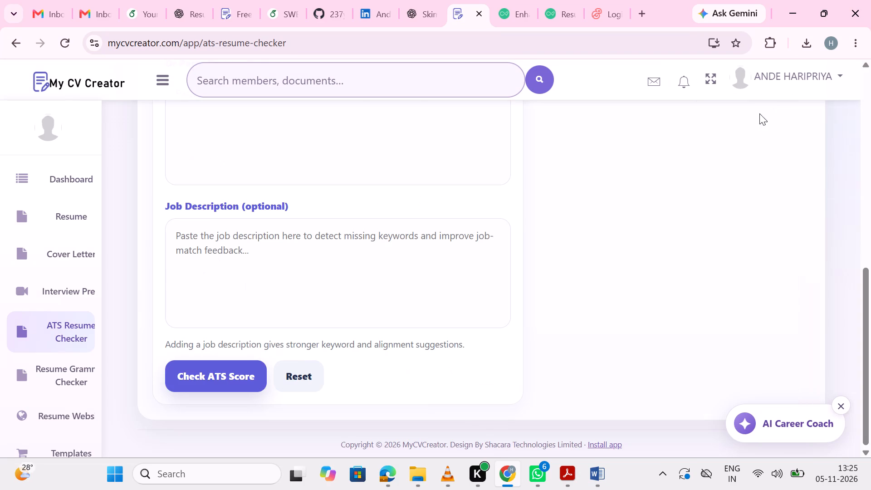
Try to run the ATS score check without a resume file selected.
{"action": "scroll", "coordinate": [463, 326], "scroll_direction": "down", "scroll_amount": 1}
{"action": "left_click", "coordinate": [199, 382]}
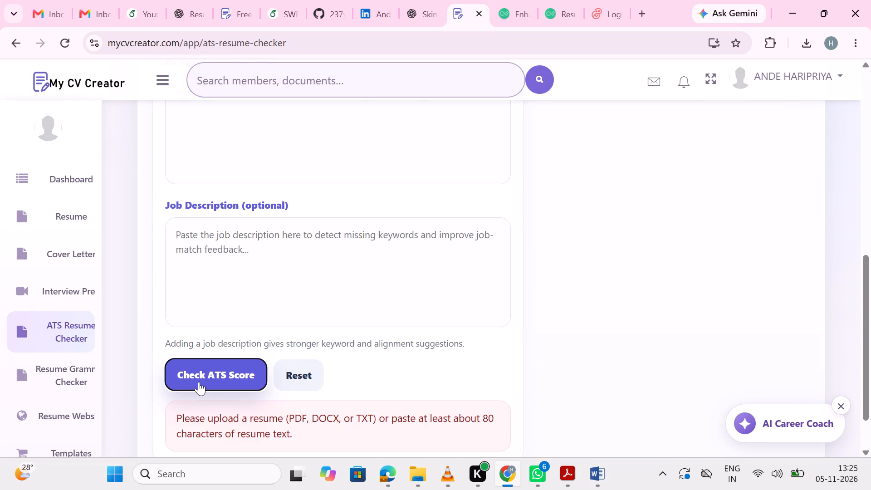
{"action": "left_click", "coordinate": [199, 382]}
Upload harshibar_s_resume (6) from Downloads to the ATS checker and run the ATS score check.
{"action": "scroll", "coordinate": [212, 318], "scroll_direction": "up", "scroll_amount": 5}
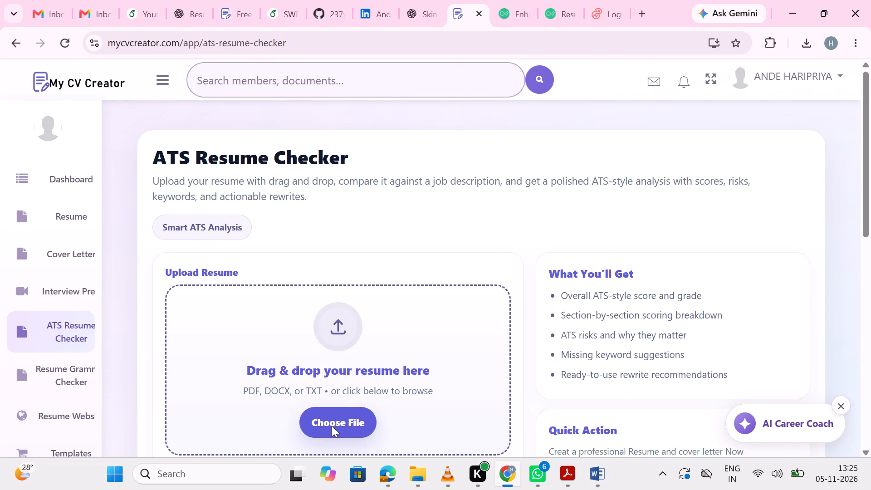
{"action": "left_click", "coordinate": [332, 426]}
{"action": "left_click", "coordinate": [213, 113]}
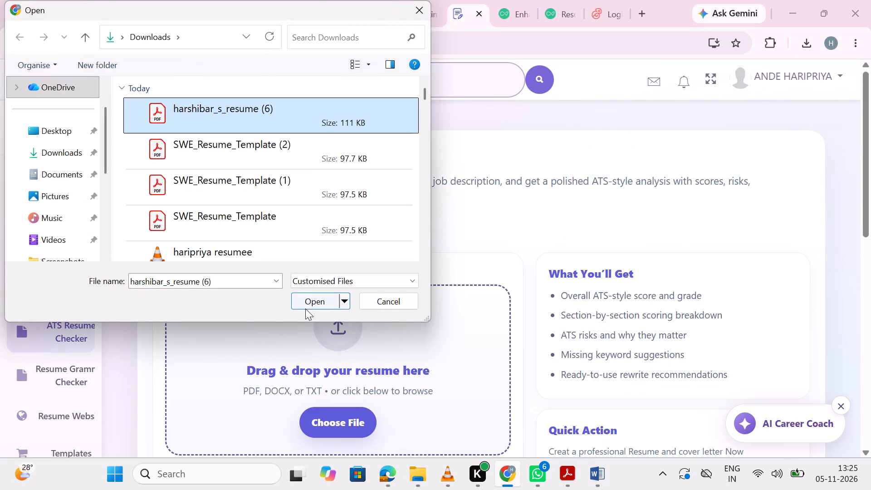
{"action": "left_click", "coordinate": [308, 289]}
{"action": "left_click", "coordinate": [311, 303]}
{"action": "scroll", "coordinate": [381, 403], "scroll_direction": "down", "scroll_amount": 4}
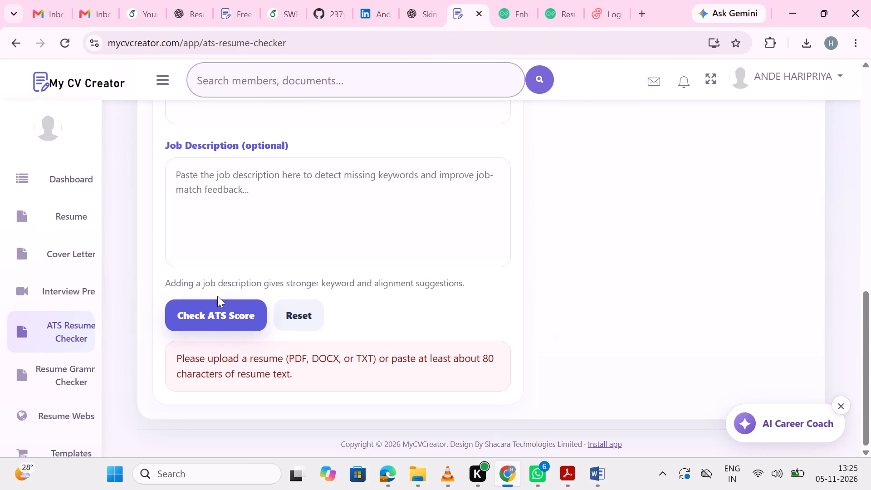
{"action": "left_click", "coordinate": [206, 329]}
Wait for the new ATS scan results and examine the overall score, summary and section scores.
{"action": "scroll", "coordinate": [240, 283], "scroll_direction": "up", "scroll_amount": 4}
{"action": "scroll", "coordinate": [240, 283], "scroll_direction": "down", "scroll_amount": 1}
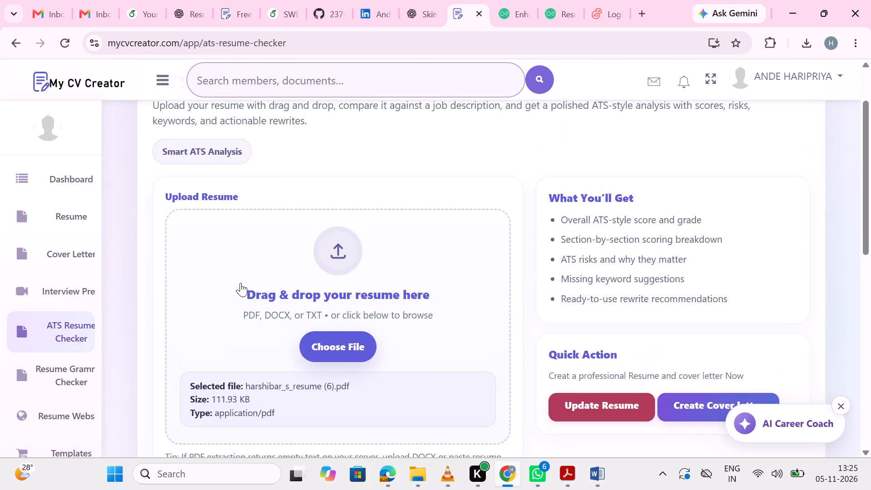
{"action": "scroll", "coordinate": [240, 283], "scroll_direction": "down", "scroll_amount": 1}
{"action": "scroll", "coordinate": [240, 283], "scroll_direction": "up", "scroll_amount": 1}
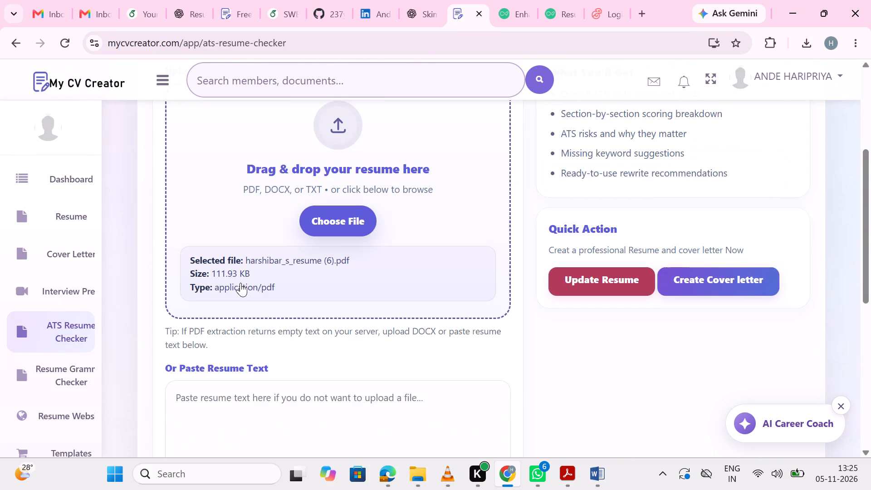
{"action": "scroll", "coordinate": [263, 353], "scroll_direction": "down", "scroll_amount": 5}
{"action": "scroll", "coordinate": [263, 353], "scroll_direction": "up", "scroll_amount": 1}
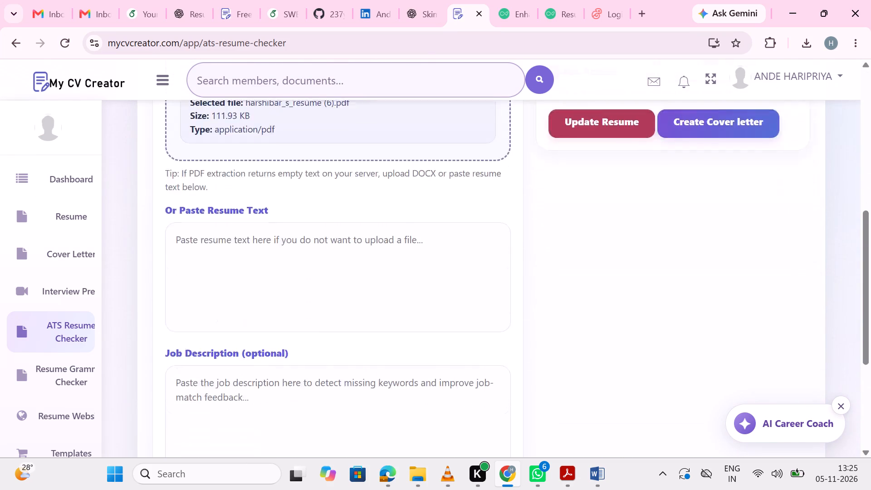
{"action": "scroll", "coordinate": [263, 353], "scroll_direction": "up", "scroll_amount": 3}
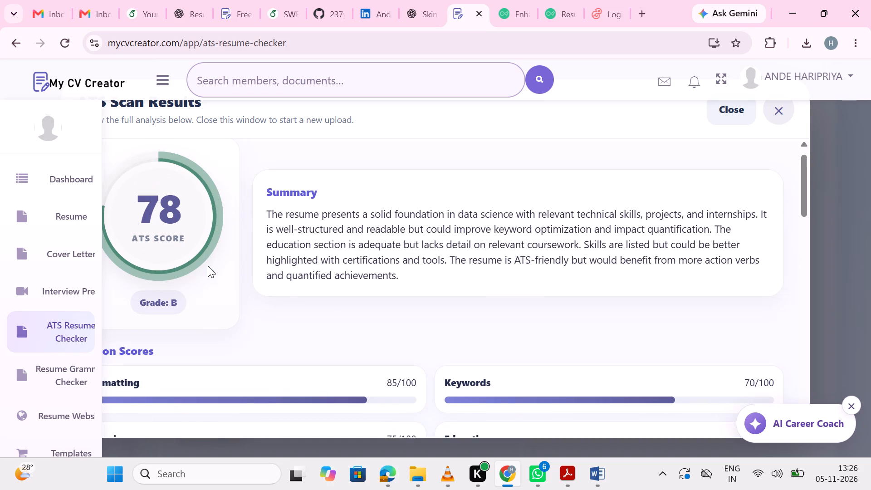
{"action": "scroll", "coordinate": [210, 257], "scroll_direction": "down", "scroll_amount": 2}
{"action": "scroll", "coordinate": [210, 257], "scroll_direction": "up", "scroll_amount": 3}
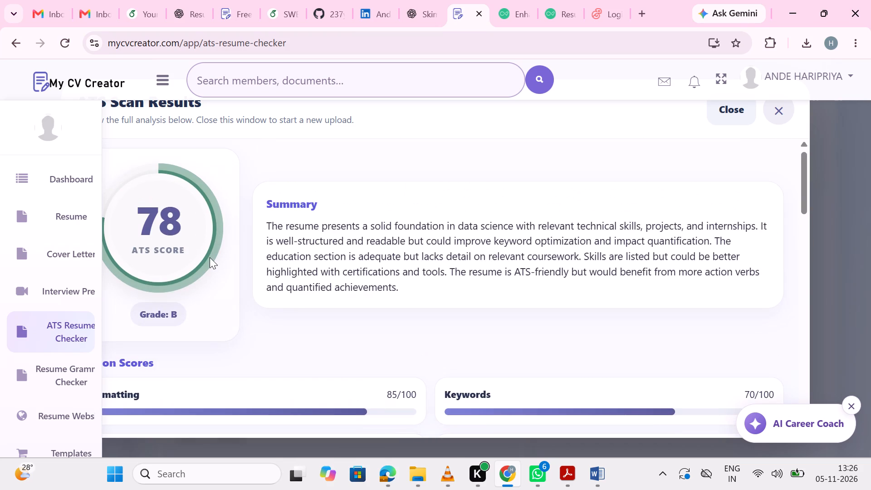
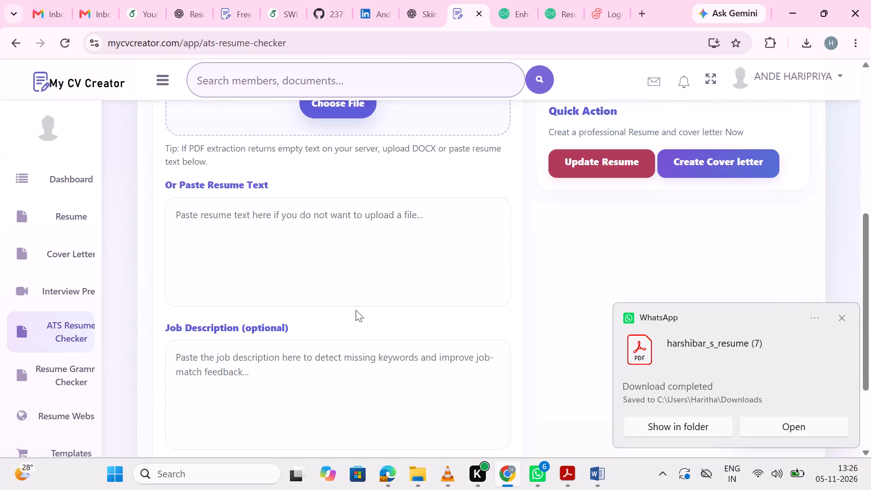
Upload harshibar_s_resume (7) from Downloads to the ATS checker and run the ATS score check.
{"action": "scroll", "coordinate": [344, 240], "scroll_direction": "up", "scroll_amount": 1}
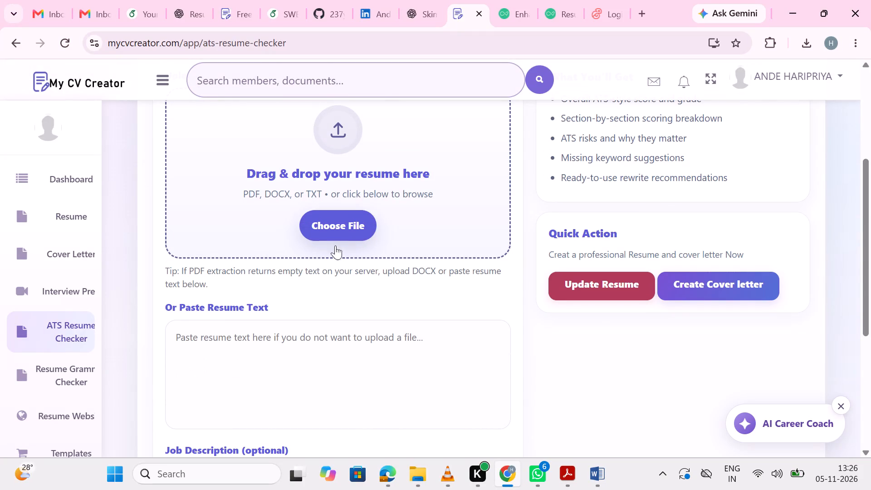
{"action": "left_click", "coordinate": [334, 218]}
{"action": "left_click", "coordinate": [250, 125]}
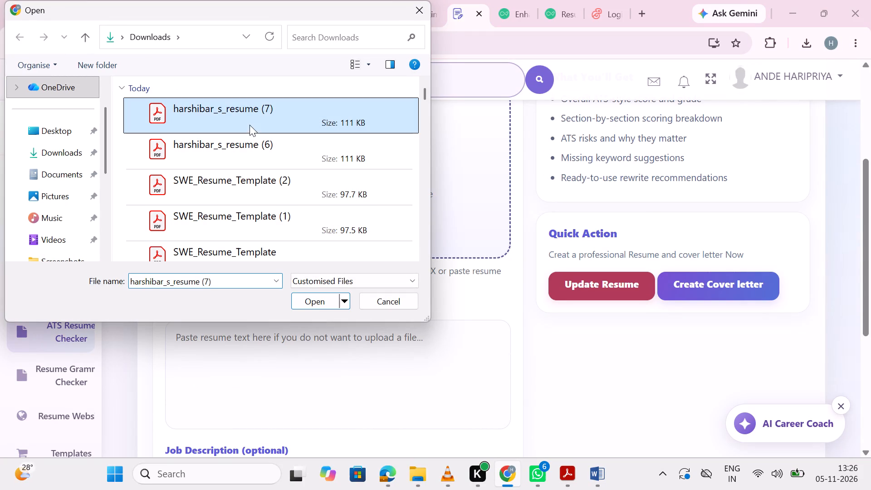
{"action": "left_click", "coordinate": [306, 304]}
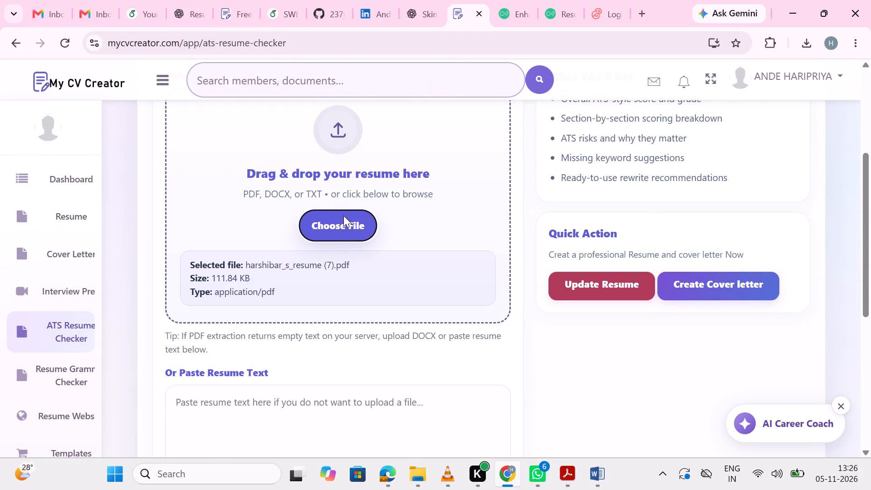
{"action": "scroll", "coordinate": [337, 236], "scroll_direction": "down", "scroll_amount": 3}
{"action": "left_click", "coordinate": [223, 373]}
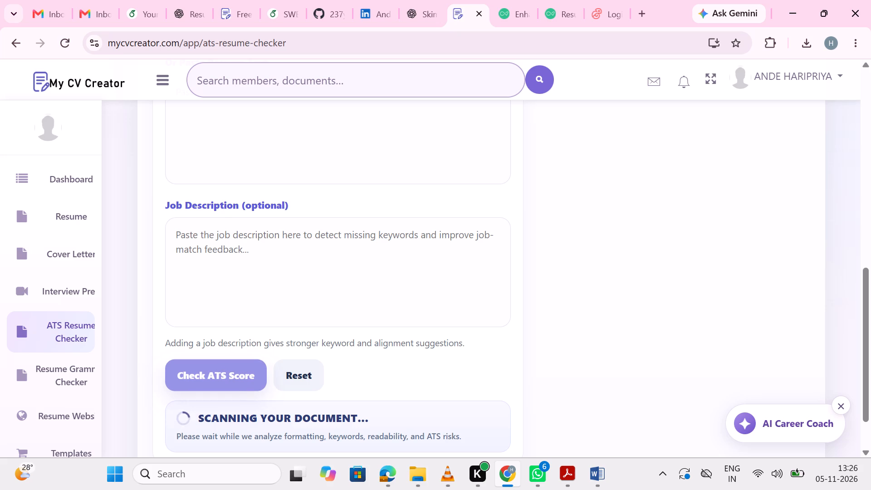
Examine the new scan's overall score, section scores, listed issues with fixes and missing keywords, and close the results.
{"action": "scroll", "coordinate": [290, 283], "scroll_direction": "up", "scroll_amount": 3}
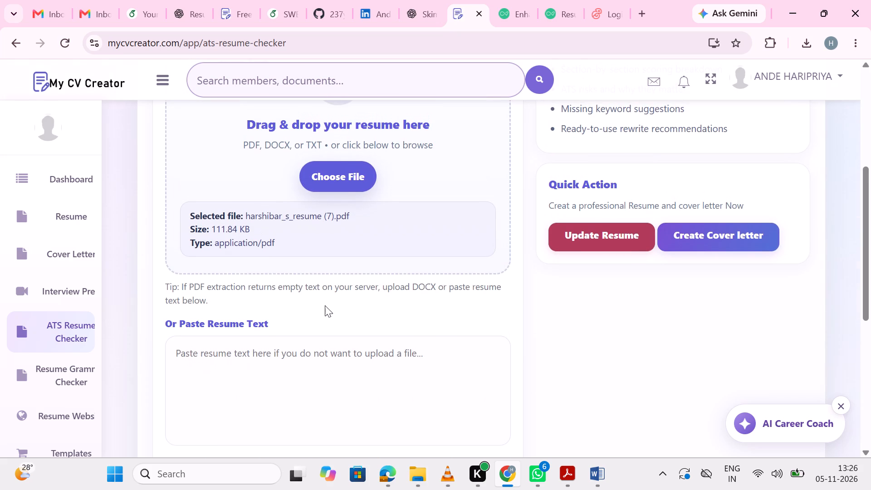
{"action": "scroll", "coordinate": [325, 305], "scroll_direction": "up", "scroll_amount": 3}
{"action": "scroll", "coordinate": [325, 305], "scroll_direction": "down", "scroll_amount": 5}
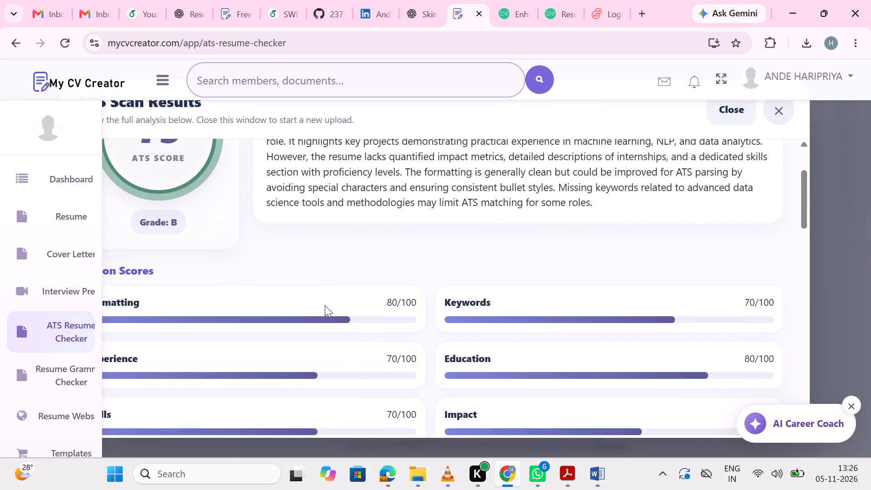
{"action": "scroll", "coordinate": [325, 305], "scroll_direction": "right", "scroll_amount": 1}
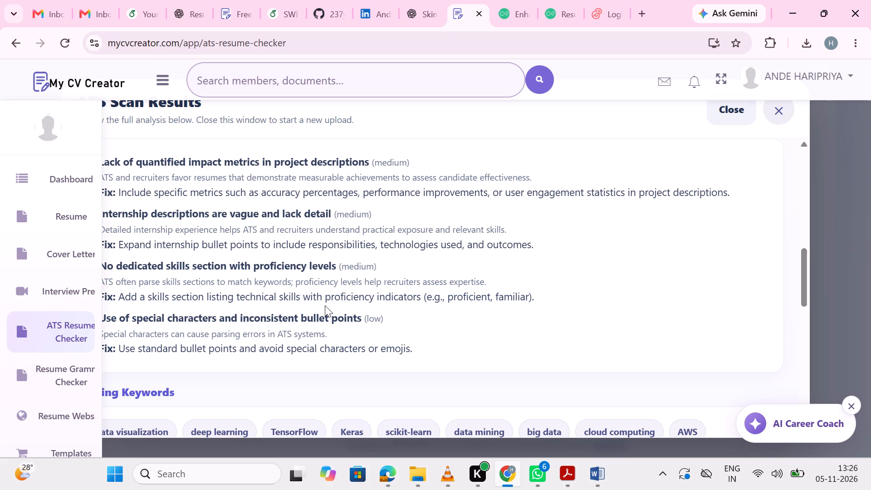
{"action": "scroll", "coordinate": [325, 305], "scroll_direction": "up", "scroll_amount": 4}
{"action": "left_click", "coordinate": [784, 104]}
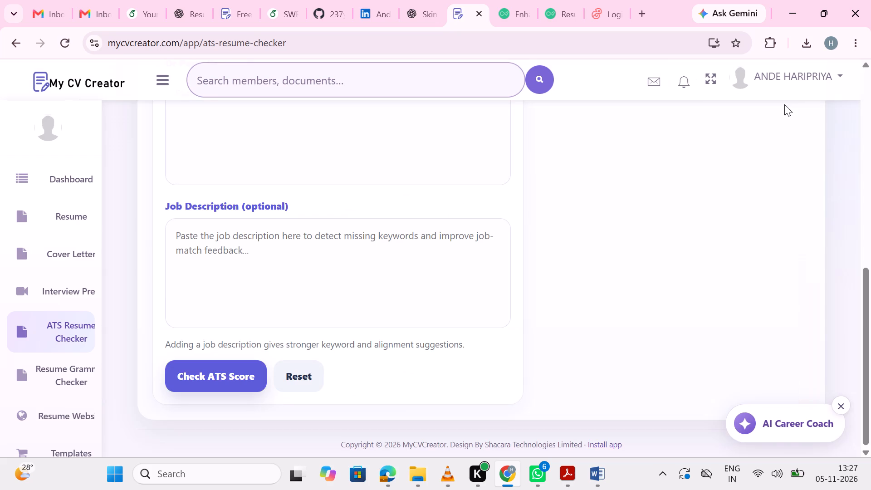
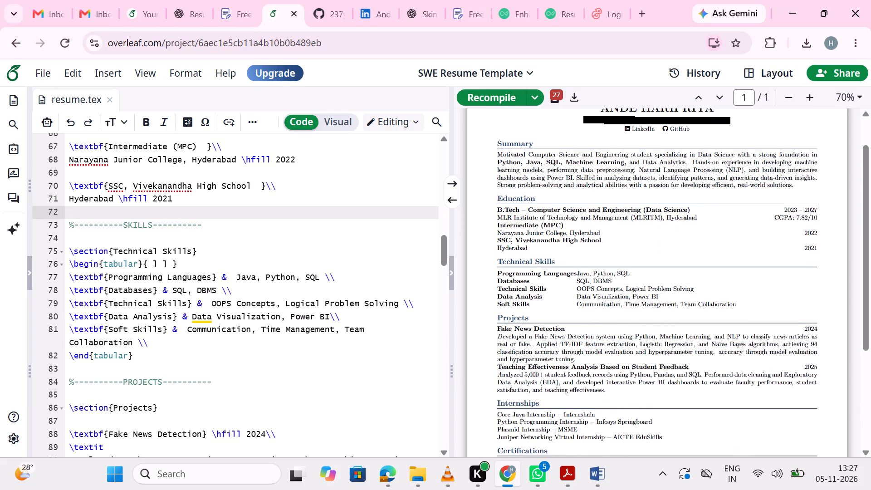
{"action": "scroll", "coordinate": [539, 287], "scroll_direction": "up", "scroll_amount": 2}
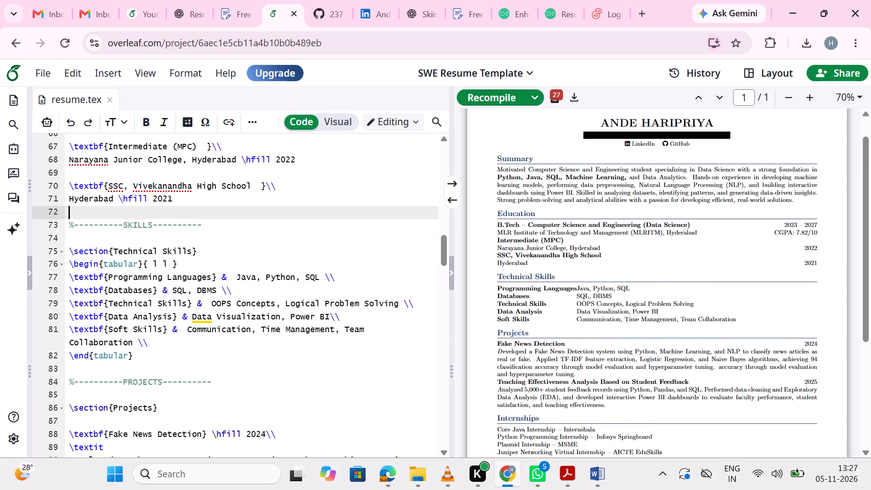
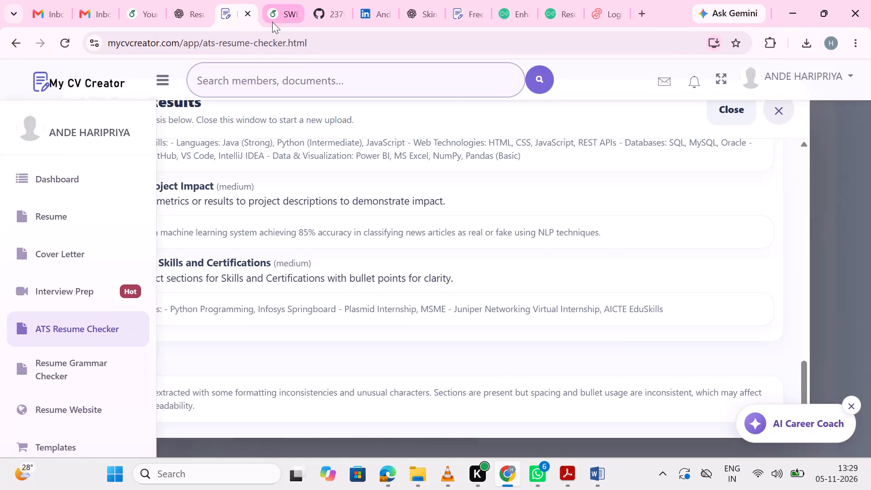
Switch to the SWE Resume Template project in Overleaf with the resume source and its compiled preview.
{"action": "left_click", "coordinate": [272, 22]}
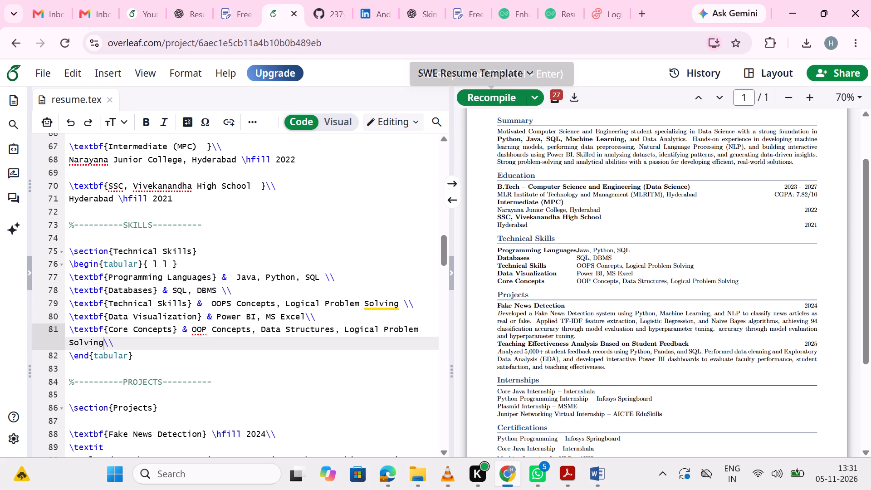
{"action": "scroll", "coordinate": [587, 312], "scroll_direction": "down", "scroll_amount": 1}
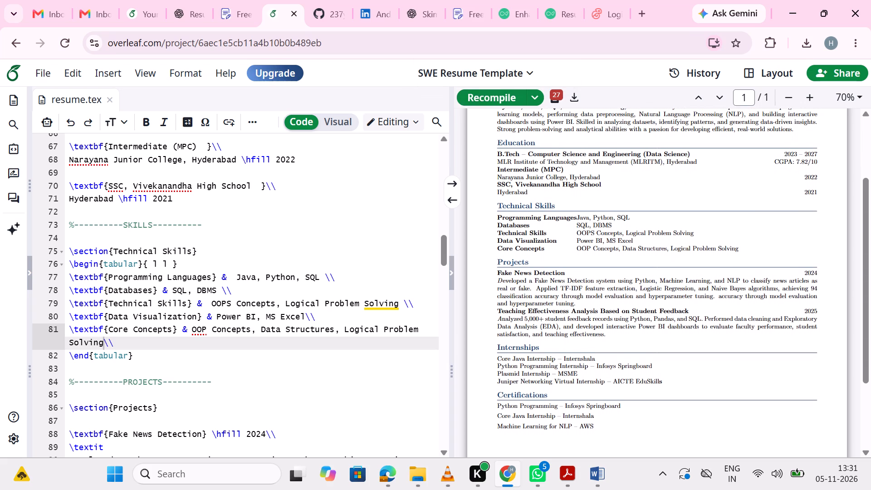
{"action": "scroll", "coordinate": [587, 312], "scroll_direction": "down", "scroll_amount": 1}
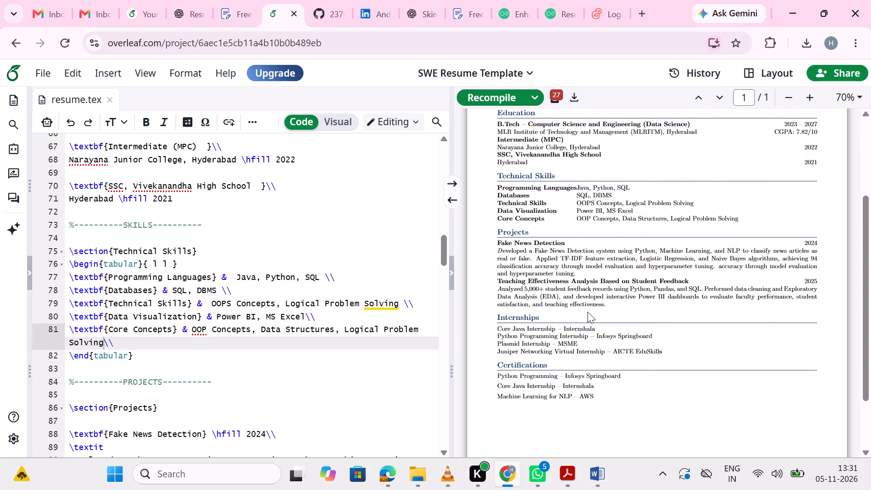
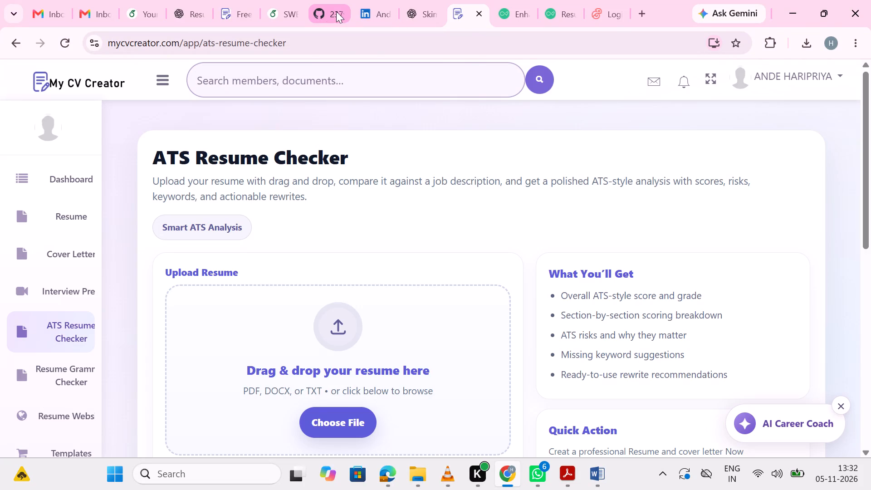
Switch to the Overleaf project and review the Internships and Certifications sections at the end of the resume source.
{"action": "left_click", "coordinate": [273, 12]}
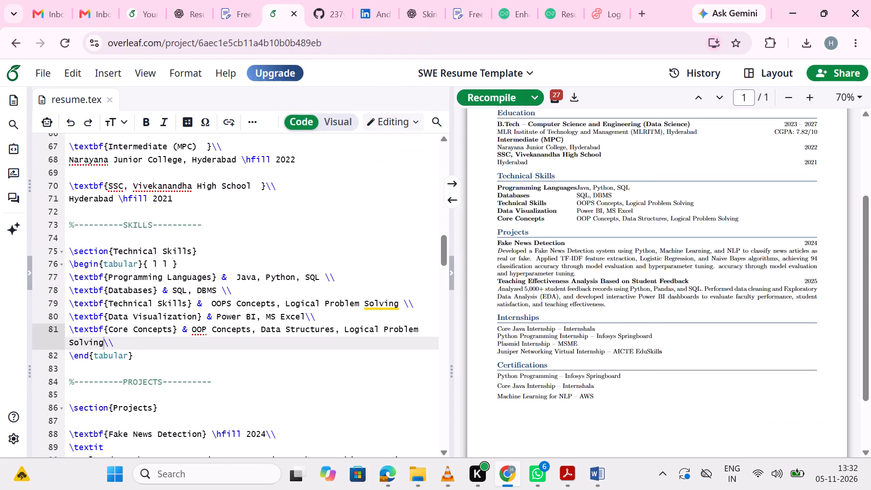
{"action": "scroll", "coordinate": [250, 252], "scroll_direction": "down", "scroll_amount": 8}
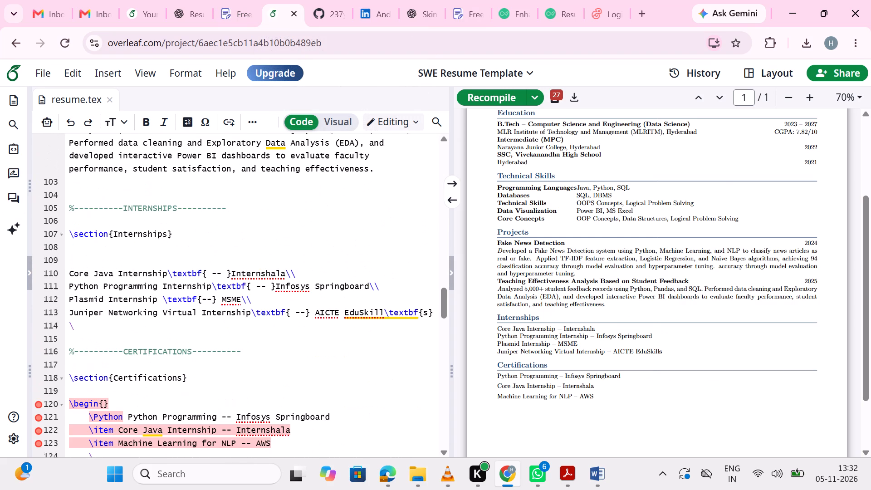
{"action": "scroll", "coordinate": [250, 252], "scroll_direction": "down", "scroll_amount": 1}
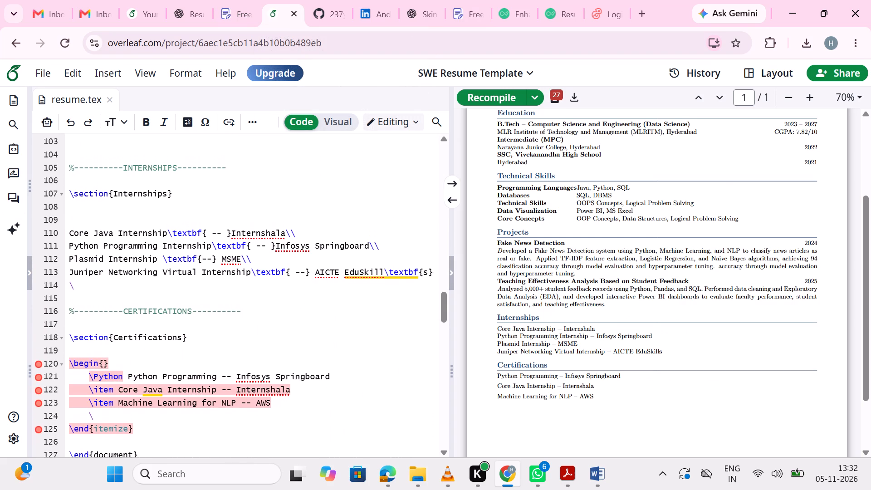
{"action": "scroll", "coordinate": [250, 252], "scroll_direction": "down", "scroll_amount": 1}
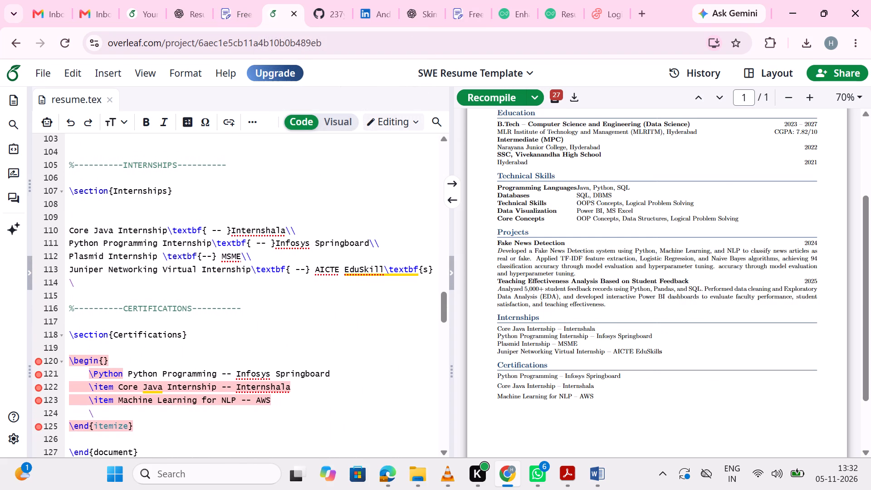
{"action": "scroll", "coordinate": [250, 252], "scroll_direction": "down", "scroll_amount": 1}
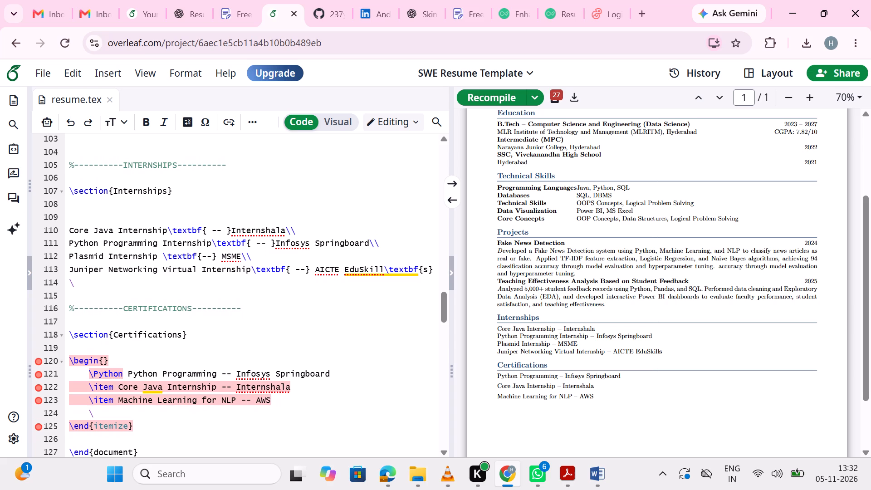
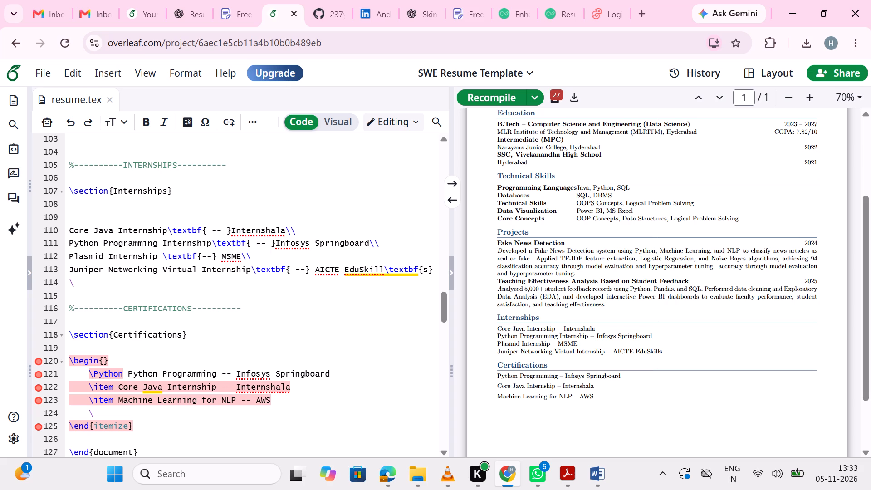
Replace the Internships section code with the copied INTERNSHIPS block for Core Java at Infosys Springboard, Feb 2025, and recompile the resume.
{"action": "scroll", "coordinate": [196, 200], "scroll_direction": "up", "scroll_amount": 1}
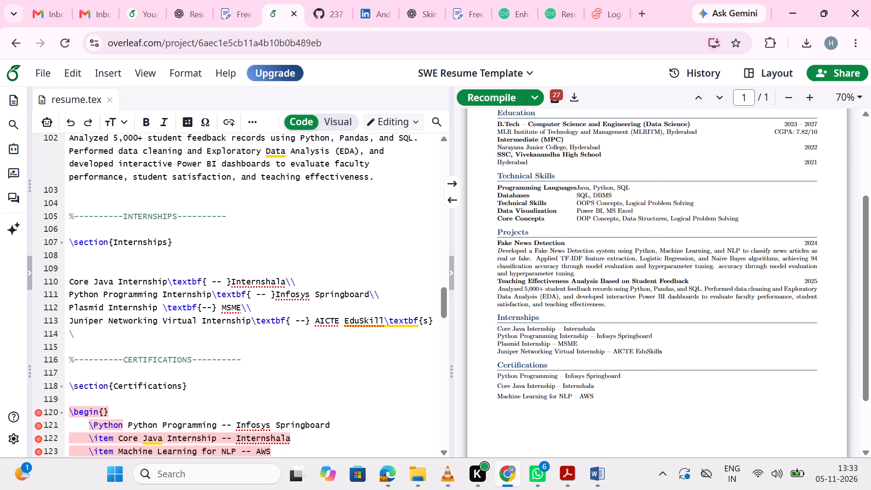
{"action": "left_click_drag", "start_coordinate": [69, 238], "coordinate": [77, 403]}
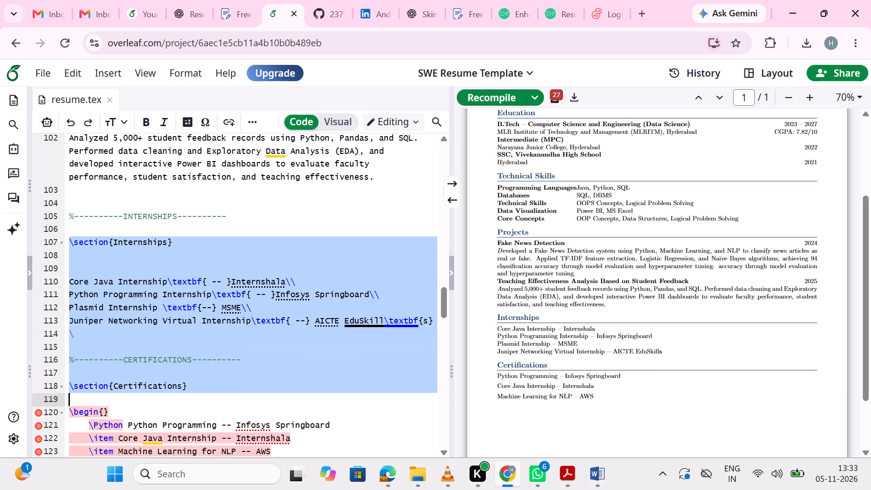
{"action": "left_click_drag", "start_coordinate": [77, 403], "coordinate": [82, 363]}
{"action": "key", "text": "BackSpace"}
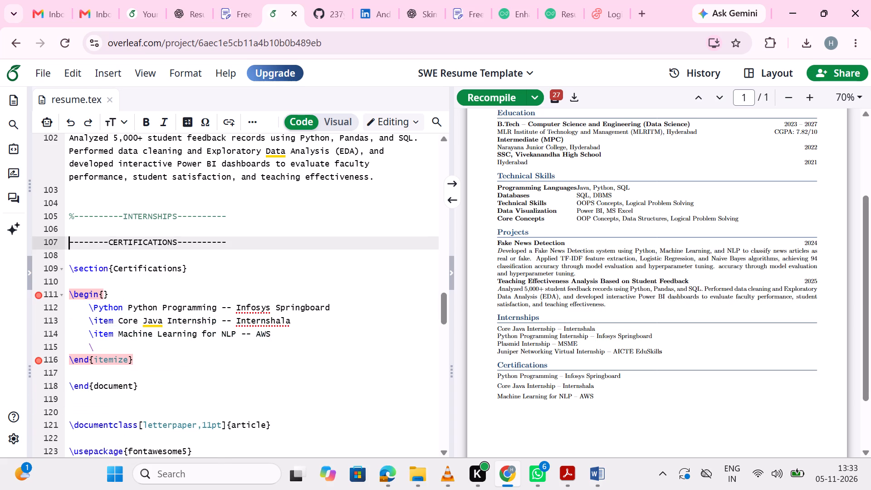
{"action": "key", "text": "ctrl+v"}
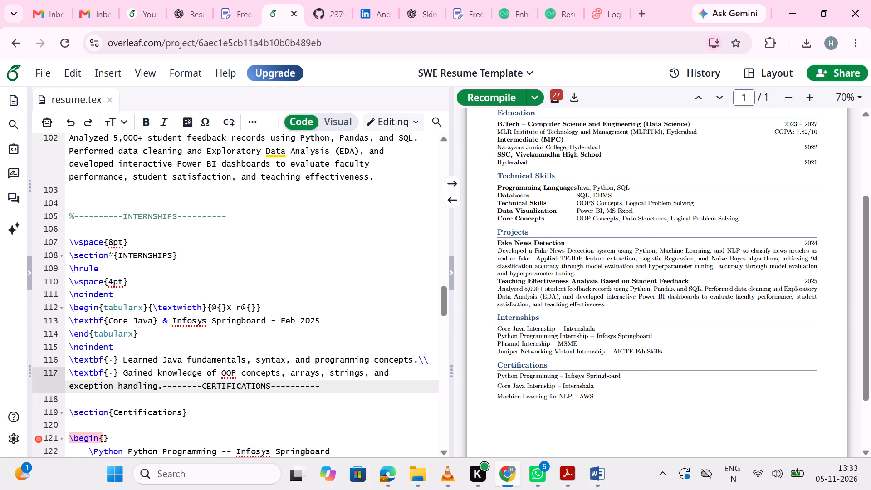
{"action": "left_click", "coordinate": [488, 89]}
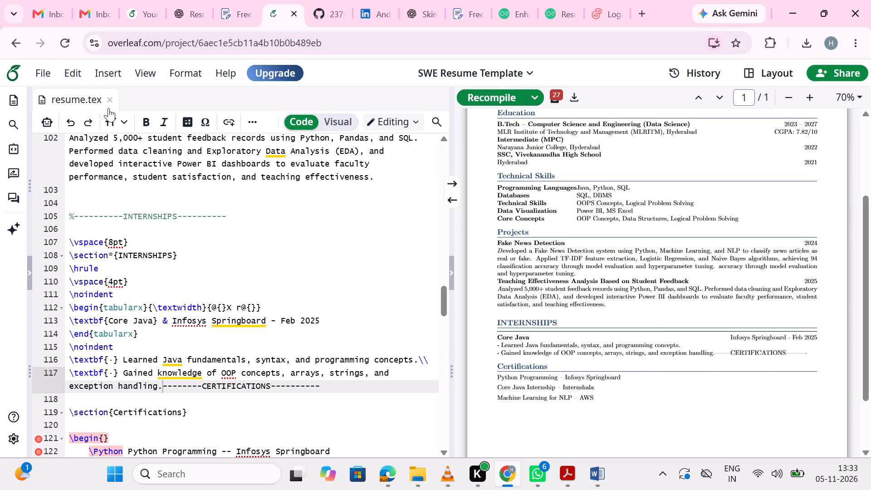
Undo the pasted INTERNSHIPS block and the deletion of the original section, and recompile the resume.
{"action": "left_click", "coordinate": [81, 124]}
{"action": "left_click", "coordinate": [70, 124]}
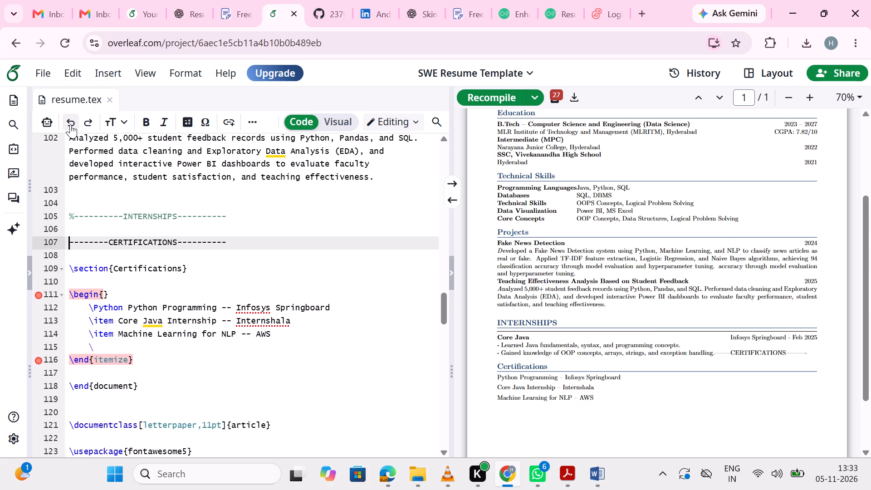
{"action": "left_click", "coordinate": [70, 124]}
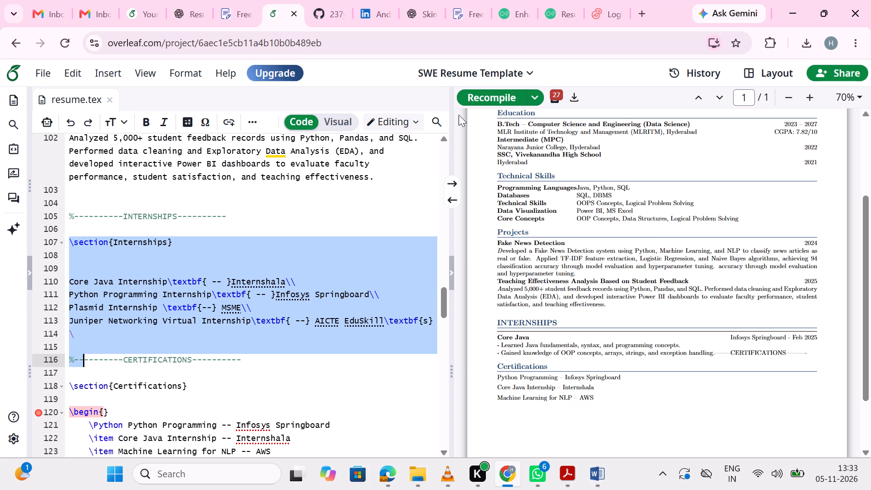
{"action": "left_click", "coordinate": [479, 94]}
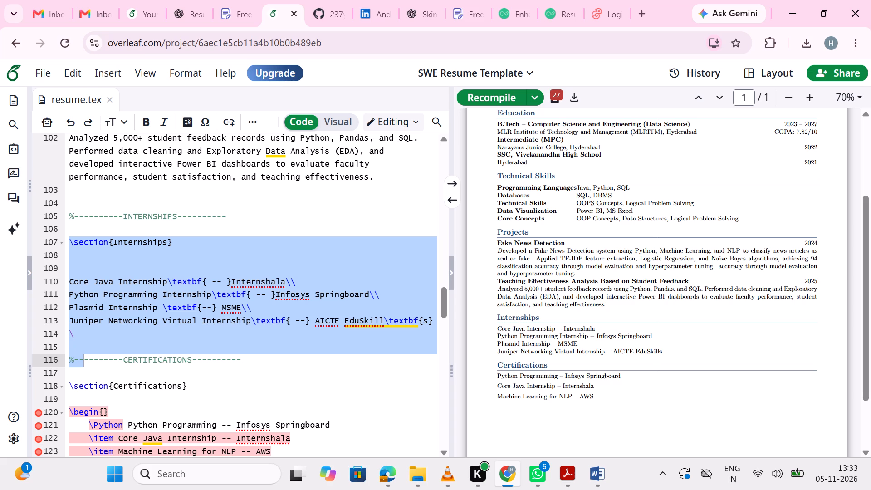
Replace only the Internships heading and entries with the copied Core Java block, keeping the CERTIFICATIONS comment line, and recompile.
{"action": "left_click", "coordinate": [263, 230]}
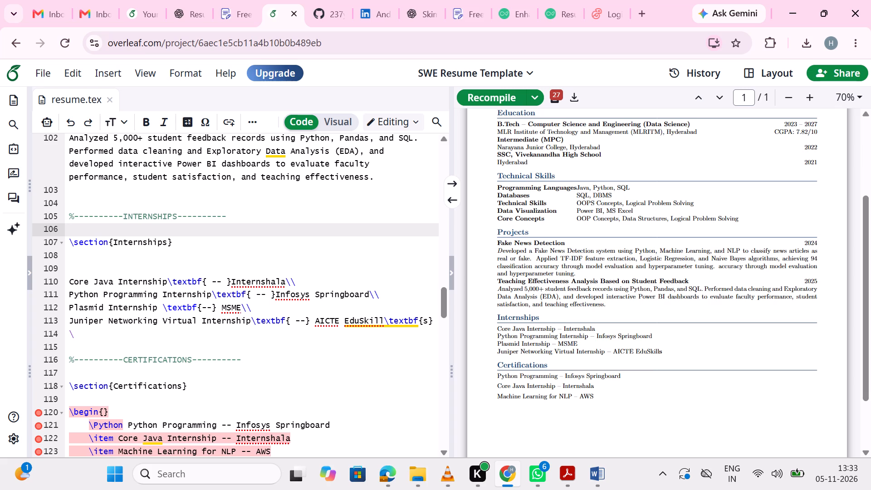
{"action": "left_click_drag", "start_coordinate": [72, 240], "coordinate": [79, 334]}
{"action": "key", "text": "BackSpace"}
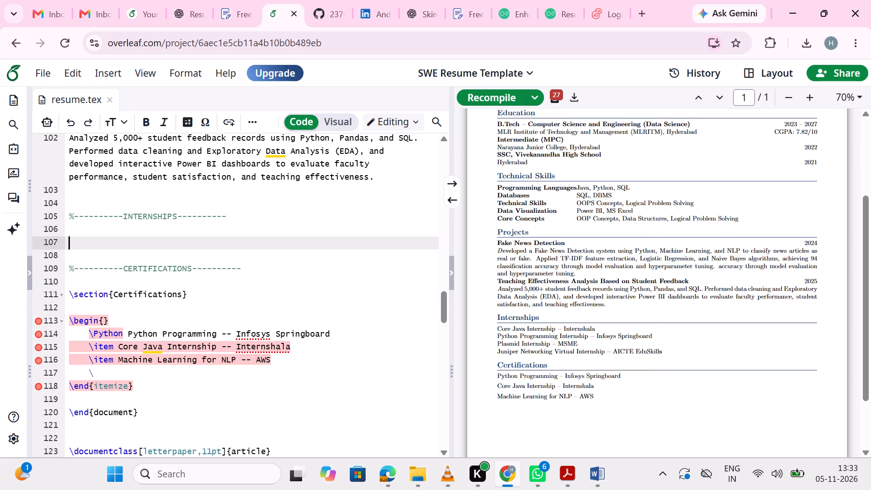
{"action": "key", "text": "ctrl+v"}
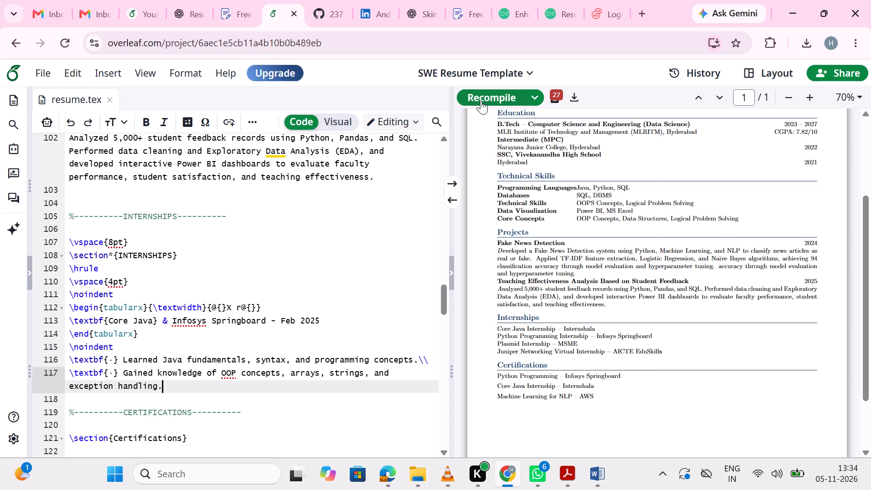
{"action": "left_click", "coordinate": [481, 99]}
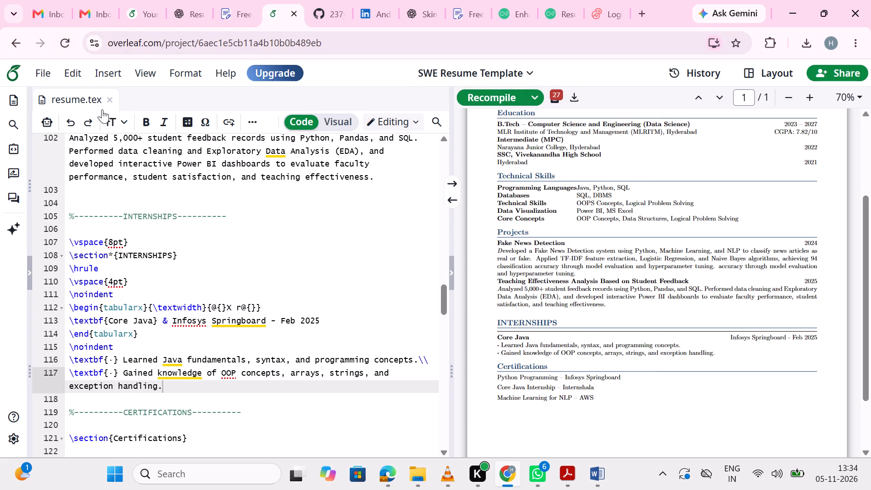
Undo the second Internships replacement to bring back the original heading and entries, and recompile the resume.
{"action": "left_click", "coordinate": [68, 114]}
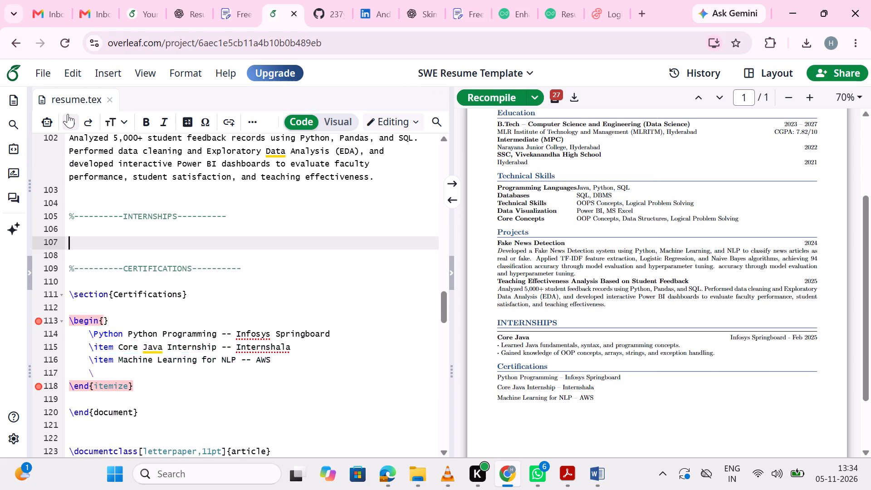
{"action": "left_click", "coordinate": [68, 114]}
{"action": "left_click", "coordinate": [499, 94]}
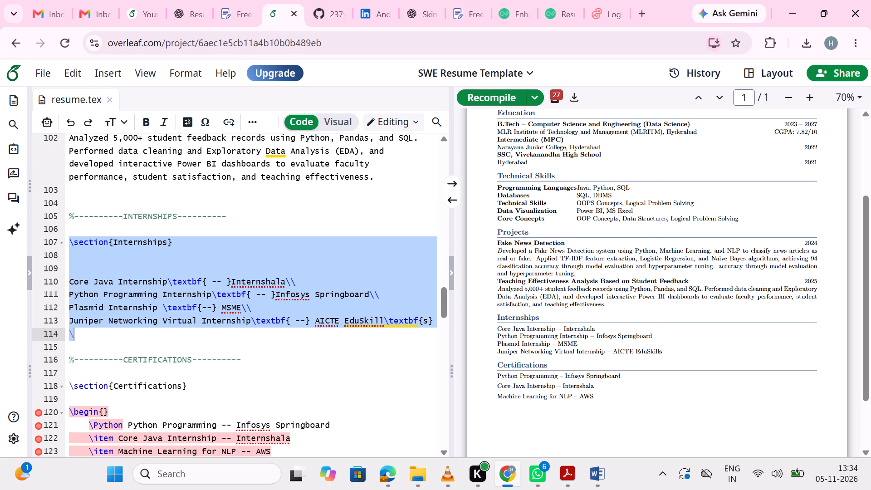
Delete the four internship entries and the stray backslash beneath the Internships section heading, keeping the heading itself.
{"action": "left_click", "coordinate": [85, 276]}
{"action": "left_click_drag", "start_coordinate": [69, 280], "coordinate": [238, 333]}
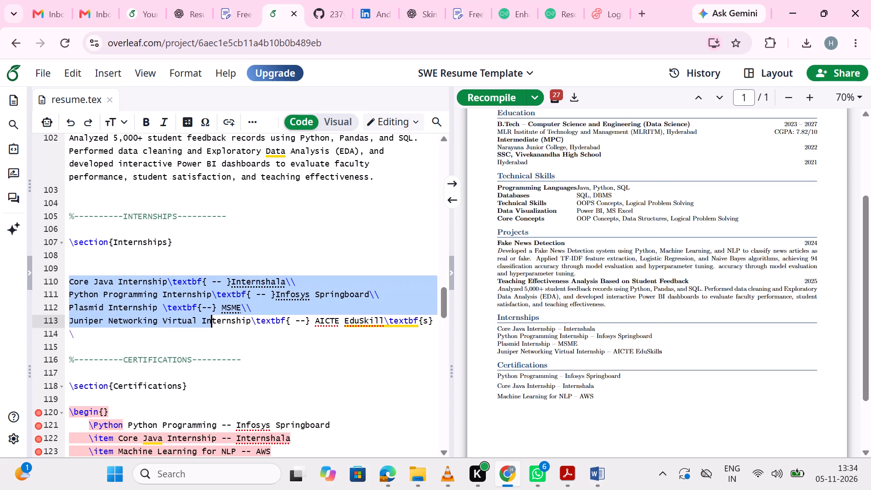
{"action": "left_click_drag", "start_coordinate": [238, 333], "coordinate": [284, 338]}
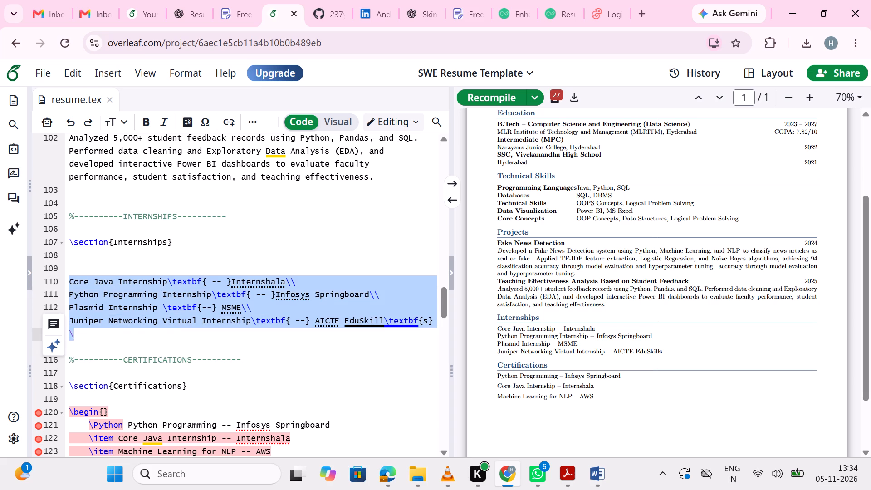
{"action": "key", "text": "BackSpace"}
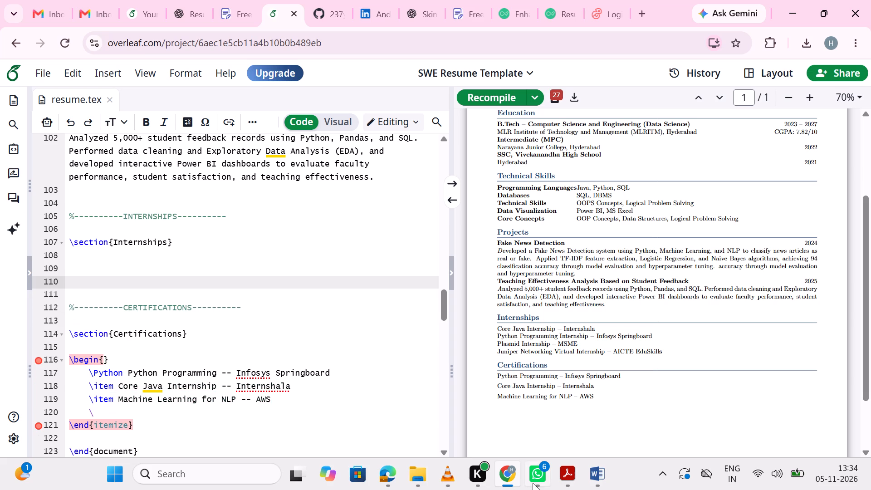
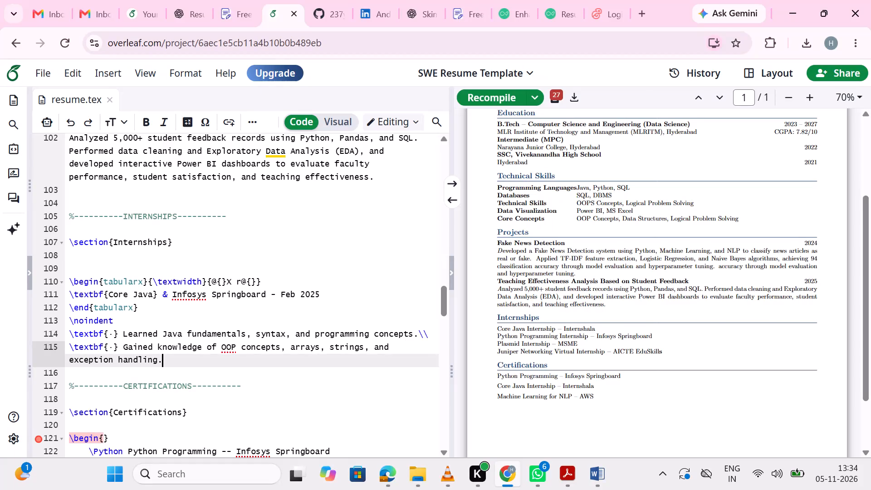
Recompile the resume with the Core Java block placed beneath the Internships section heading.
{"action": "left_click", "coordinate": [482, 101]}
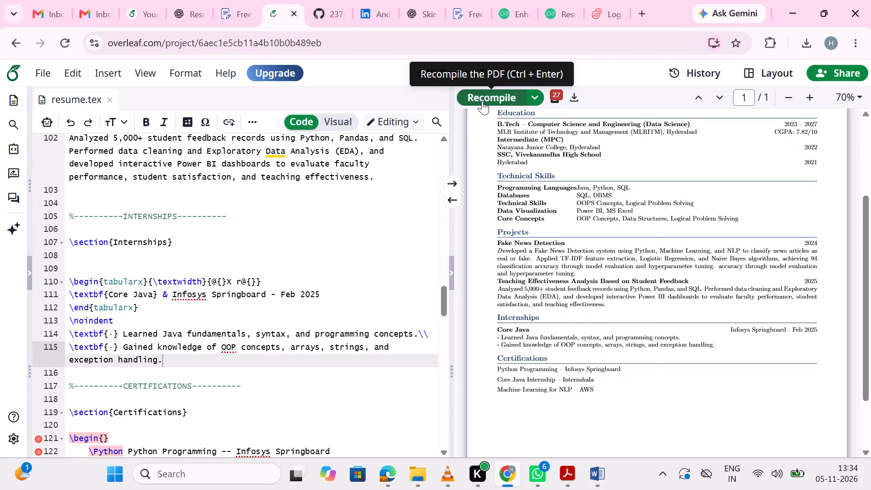
Undo the Core Java block insertion and the deletion of the four internship entries, and recompile the resume.
{"action": "left_click", "coordinate": [72, 123]}
{"action": "left_click", "coordinate": [72, 123]}
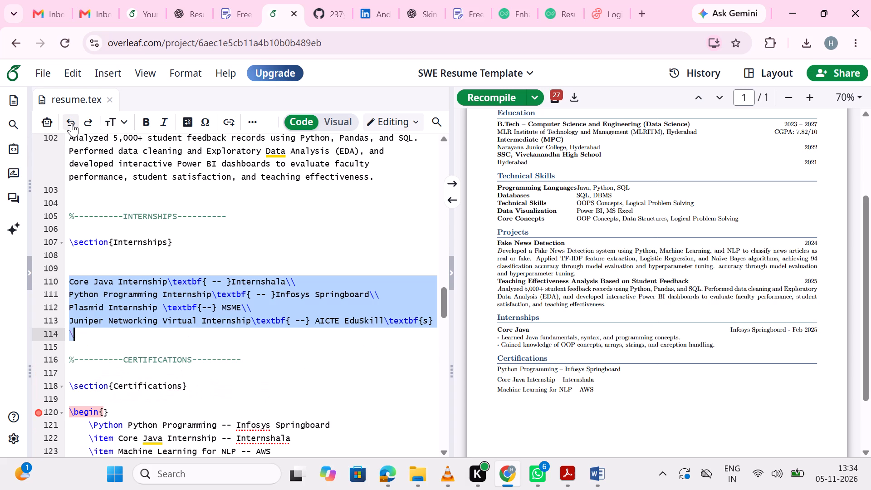
{"action": "left_click", "coordinate": [488, 99]}
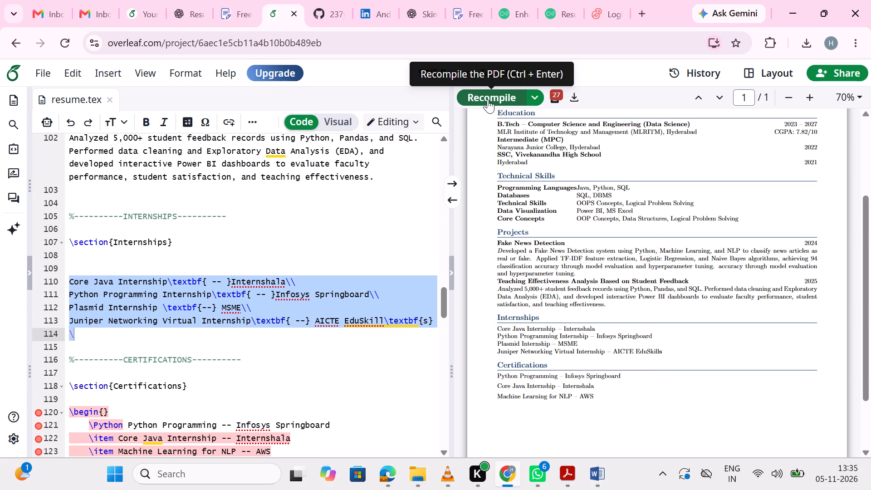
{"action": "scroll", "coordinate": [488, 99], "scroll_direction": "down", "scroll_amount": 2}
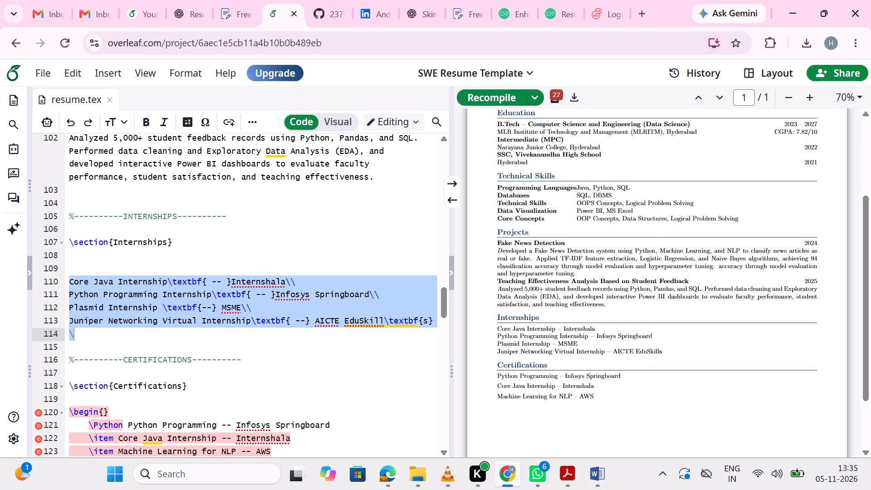
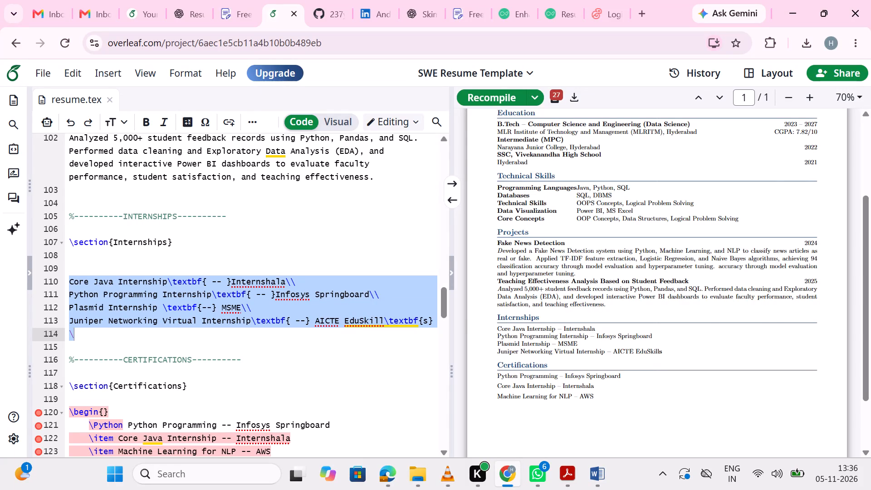
Delete the four internship entries and the stray backslash below them, leaving the insertion point directly beneath the Internships section heading.
{"action": "left_click_drag", "start_coordinate": [69, 277], "coordinate": [80, 335]}
{"action": "key", "text": "BackSpace"}
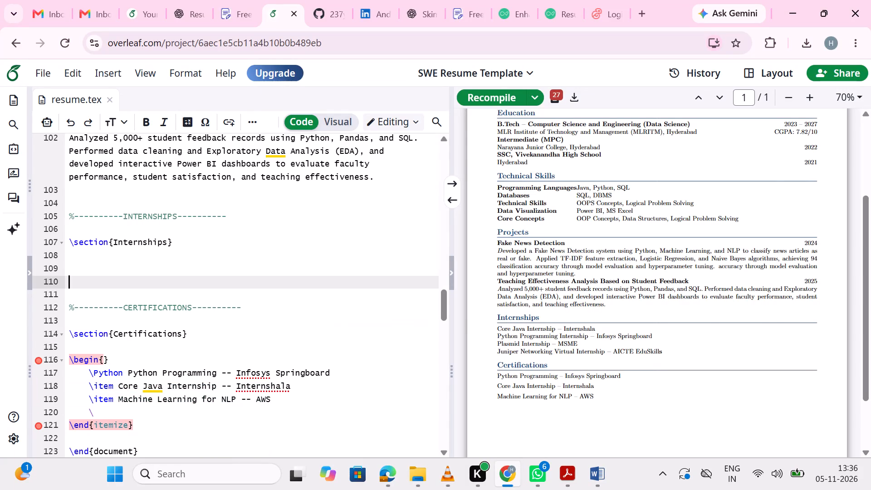
{"action": "left_click", "coordinate": [78, 256]}
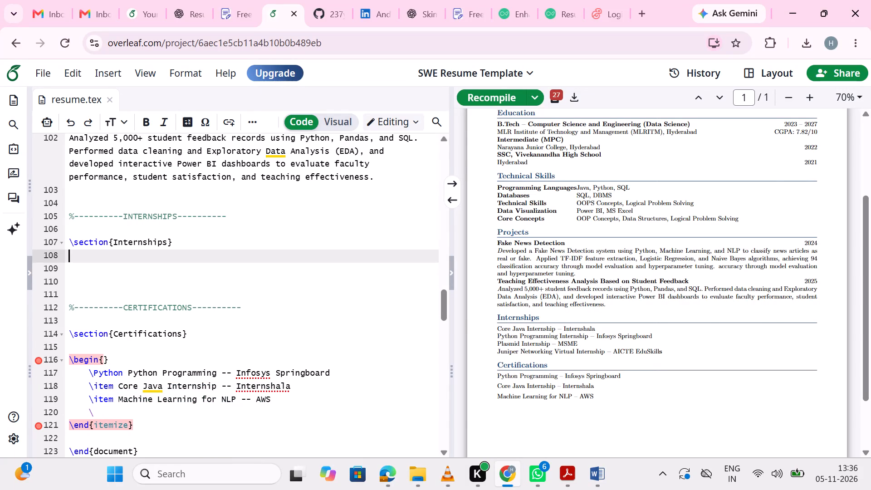
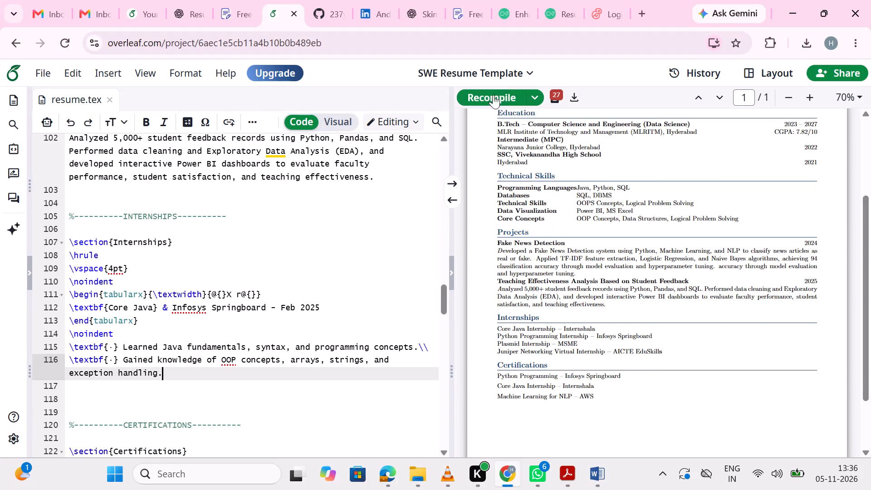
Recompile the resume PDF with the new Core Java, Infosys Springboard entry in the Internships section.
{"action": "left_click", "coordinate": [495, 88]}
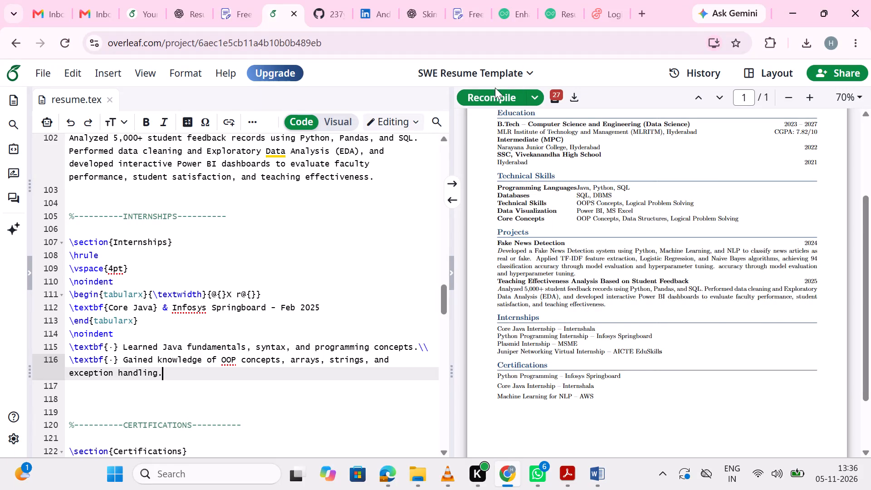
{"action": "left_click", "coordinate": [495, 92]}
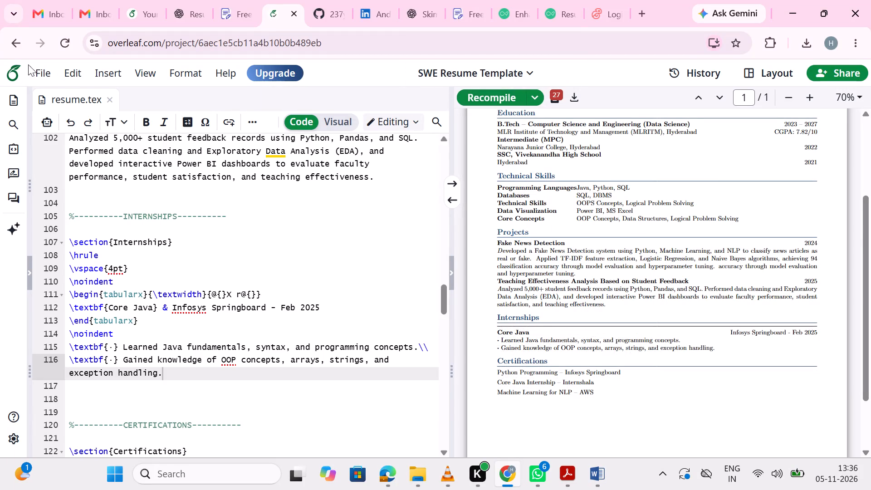
Undo the Internships replacement to restore the four original internship entries, and recompile the PDF.
{"action": "left_click", "coordinate": [71, 126]}
{"action": "left_click", "coordinate": [71, 126]}
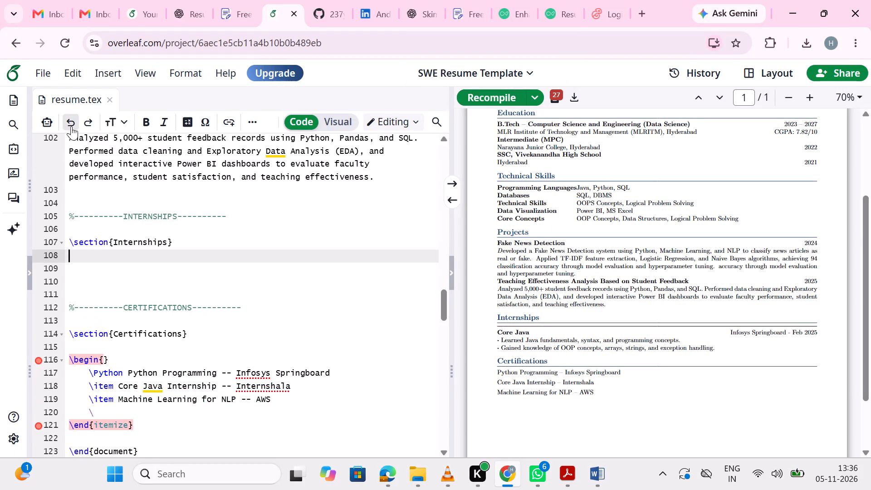
{"action": "left_click", "coordinate": [480, 103]}
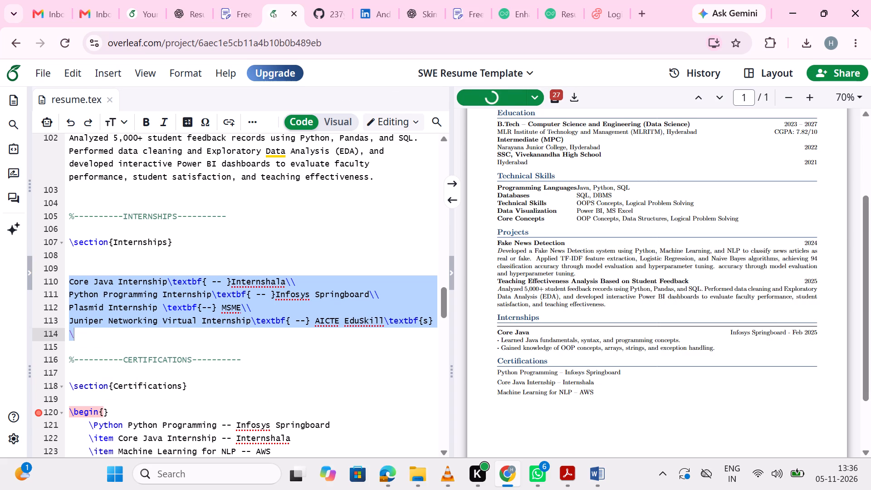
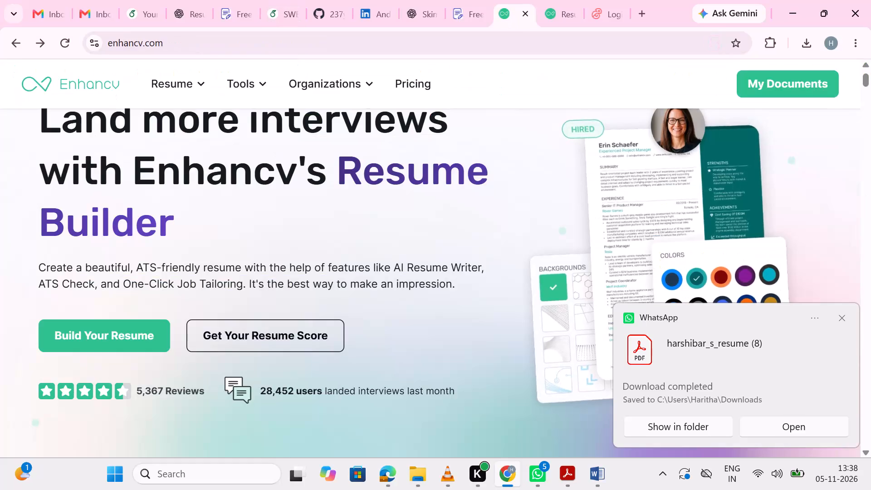
Upload harshibar_s_resume (8) to My CV Creator's ATS Resume Checker, run the ATS score check and view the overall score and summary.
{"action": "left_click", "coordinate": [559, 15]}
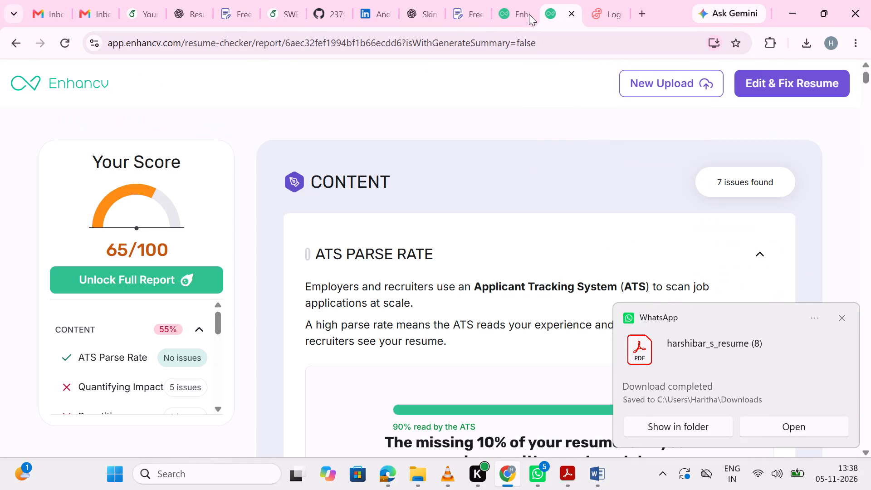
{"action": "left_click", "coordinate": [454, 16]}
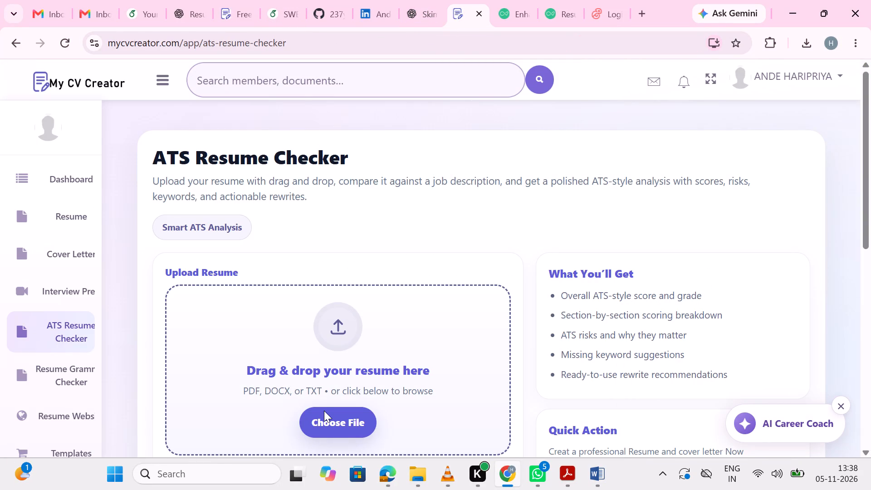
{"action": "left_click", "coordinate": [324, 411]}
{"action": "left_click", "coordinate": [244, 128]}
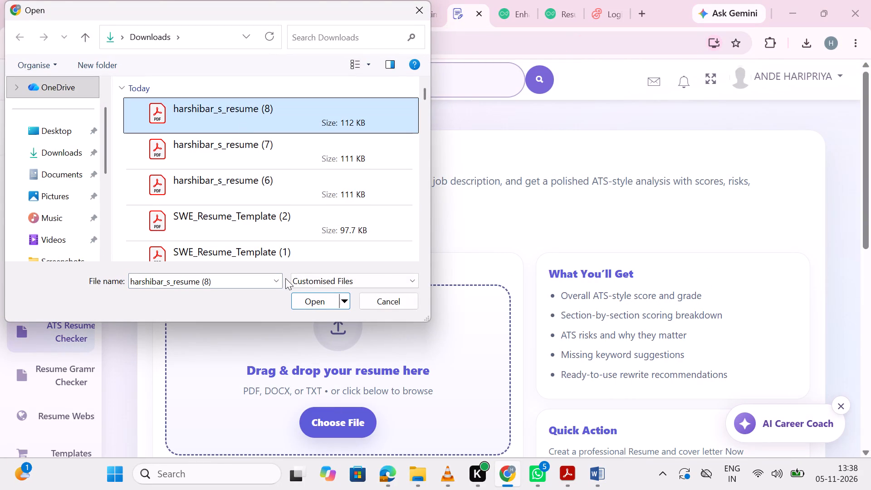
{"action": "left_click", "coordinate": [302, 296]}
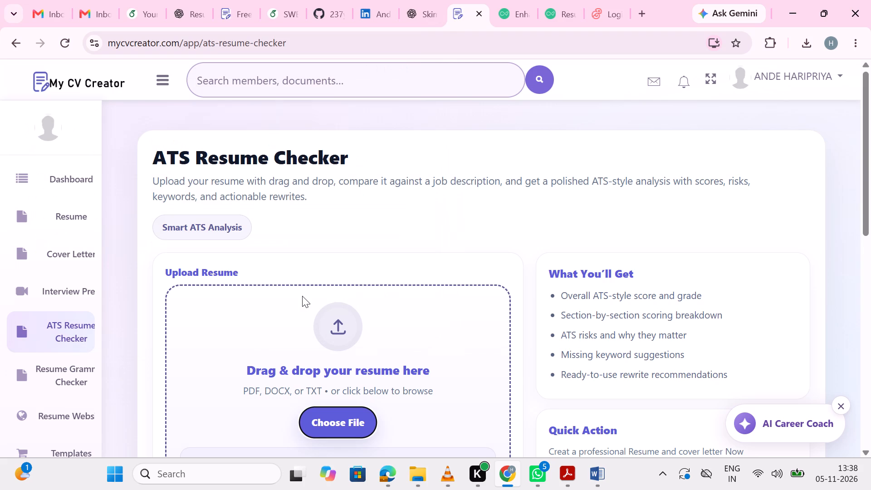
{"action": "scroll", "coordinate": [302, 296], "scroll_direction": "down", "scroll_amount": 2}
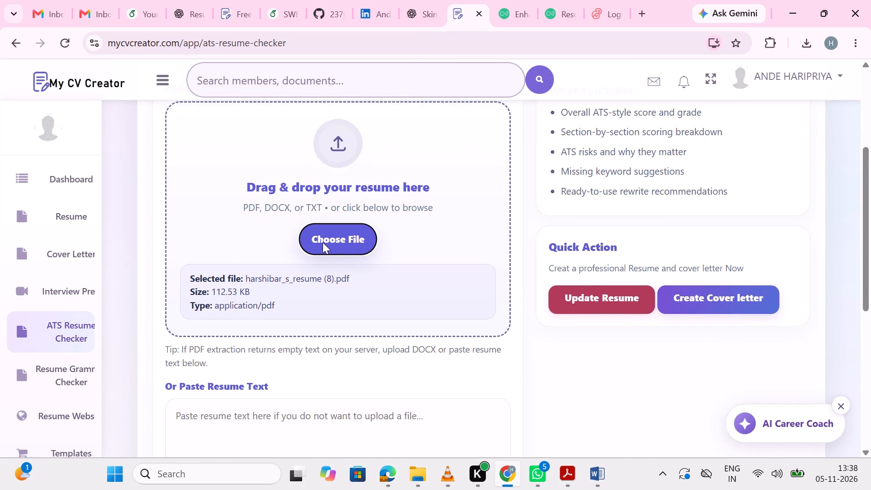
{"action": "scroll", "coordinate": [323, 309], "scroll_direction": "down", "scroll_amount": 4}
{"action": "left_click", "coordinate": [216, 363]}
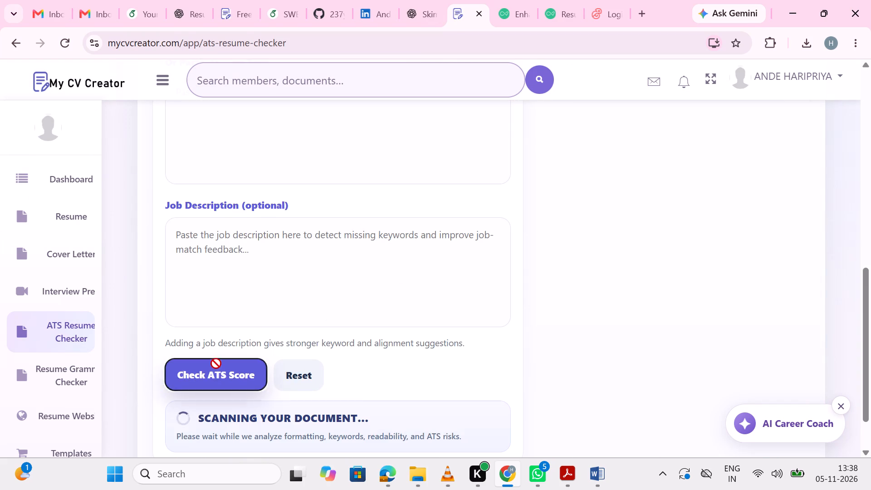
{"action": "scroll", "coordinate": [260, 245], "scroll_direction": "down", "scroll_amount": 1}
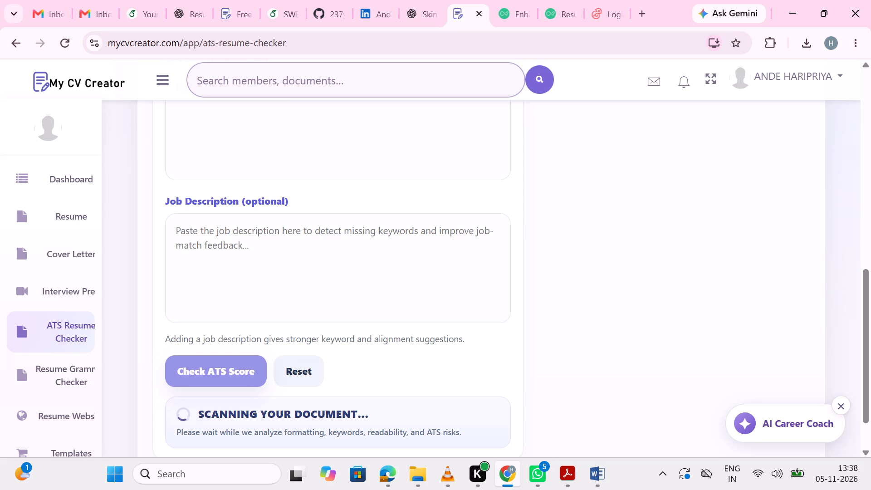
{"action": "scroll", "coordinate": [260, 245], "scroll_direction": "up", "scroll_amount": 5}
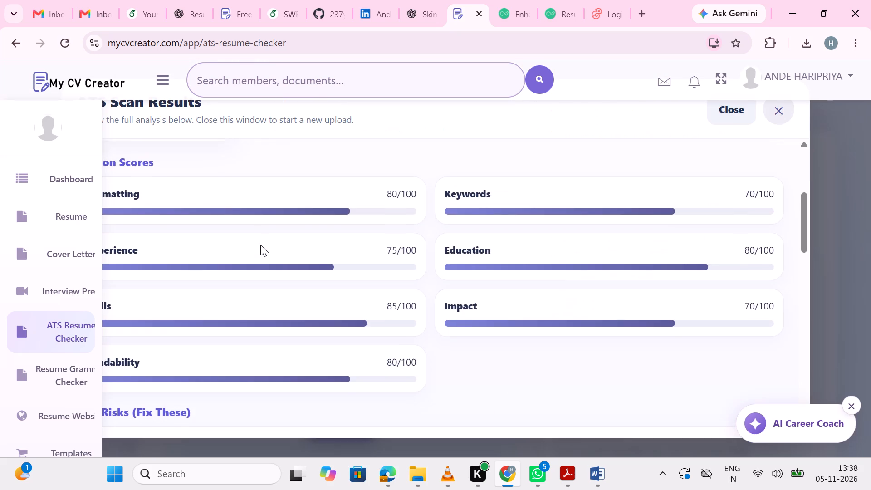
{"action": "scroll", "coordinate": [260, 245], "scroll_direction": "up", "scroll_amount": 1}
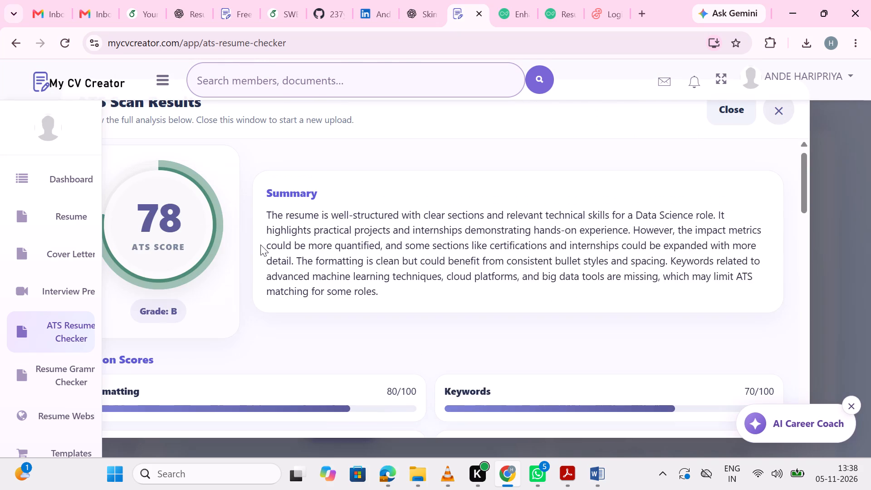
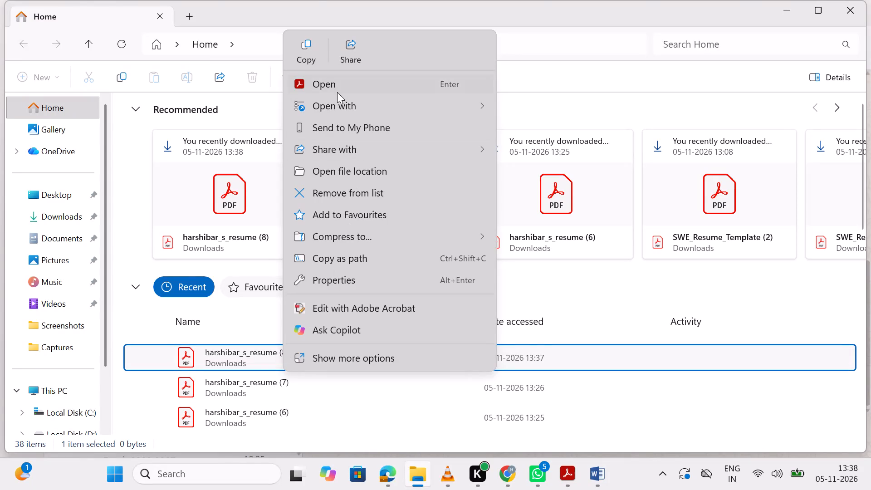
Open the harshibar_s_resume (8) PDF in Word, using that app just once.
{"action": "double_click", "coordinate": [336, 114]}
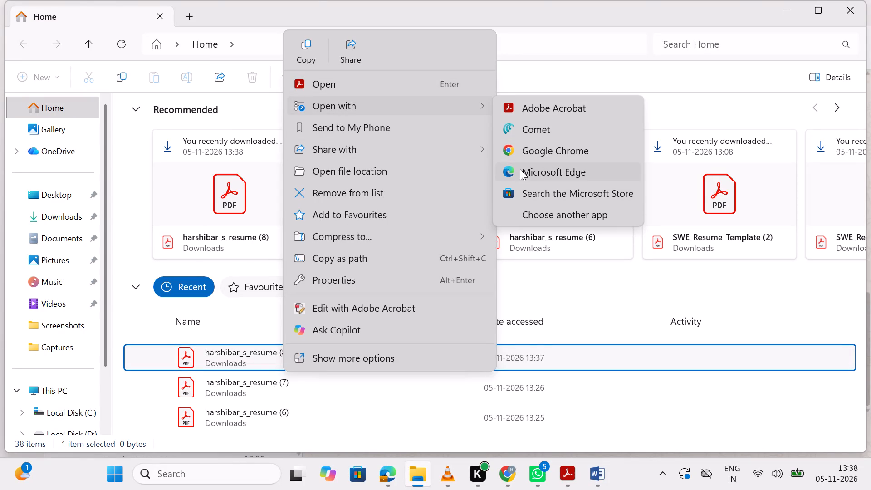
{"action": "left_click", "coordinate": [530, 211]}
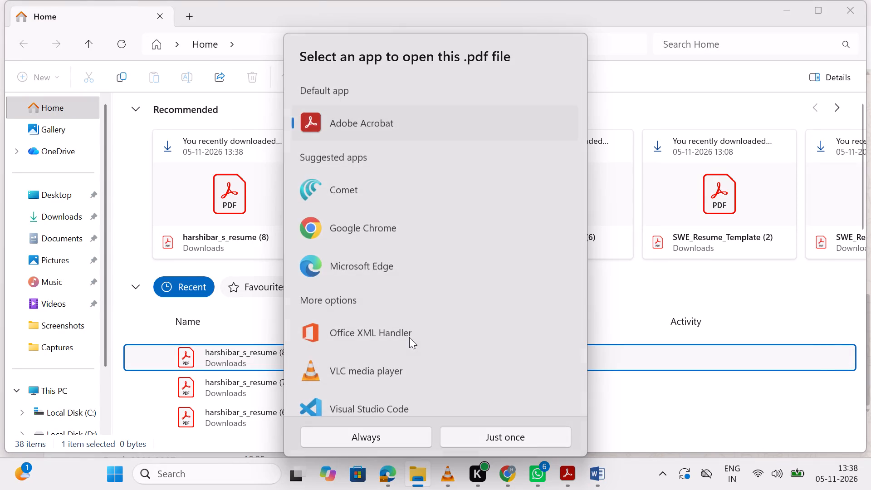
{"action": "scroll", "coordinate": [345, 318], "scroll_direction": "down", "scroll_amount": 3}
{"action": "left_click", "coordinate": [345, 318]}
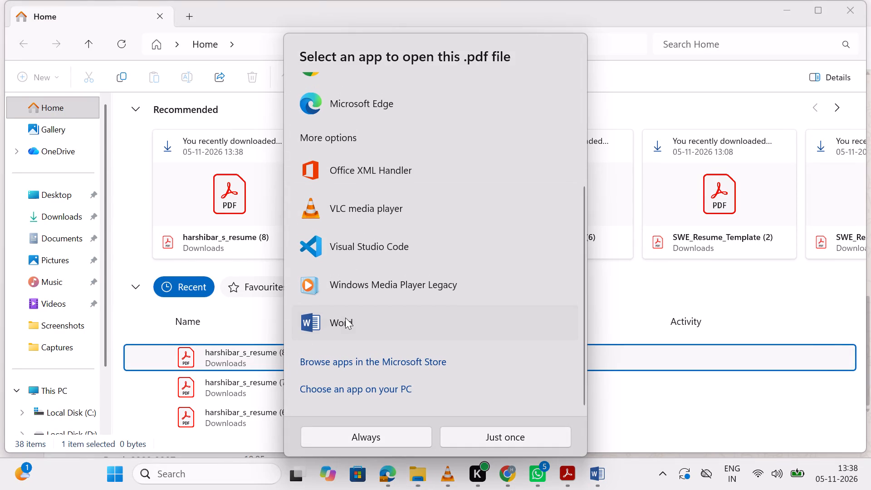
{"action": "left_click", "coordinate": [468, 446]}
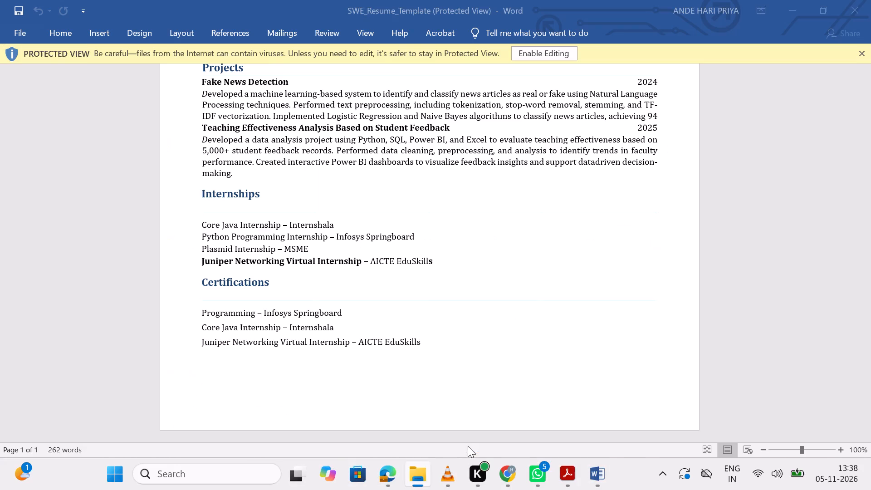
Read through the converted resume from summary to internships, and close its document window.
{"action": "scroll", "coordinate": [417, 220], "scroll_direction": "up", "scroll_amount": 4}
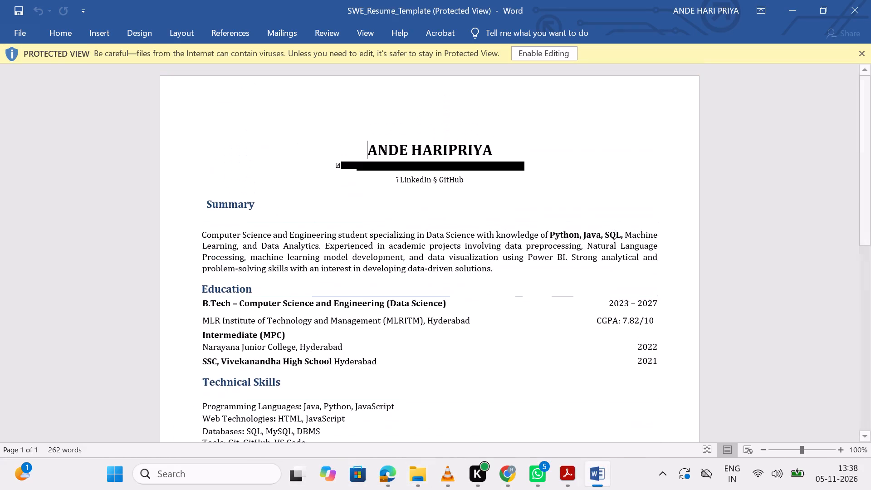
{"action": "scroll", "coordinate": [417, 220], "scroll_direction": "down", "scroll_amount": 2}
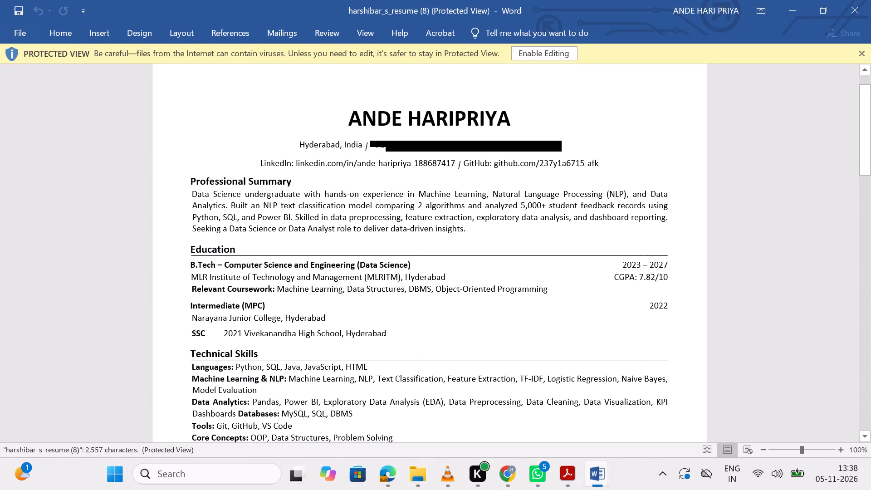
{"action": "scroll", "coordinate": [417, 220], "scroll_direction": "down", "scroll_amount": 1}
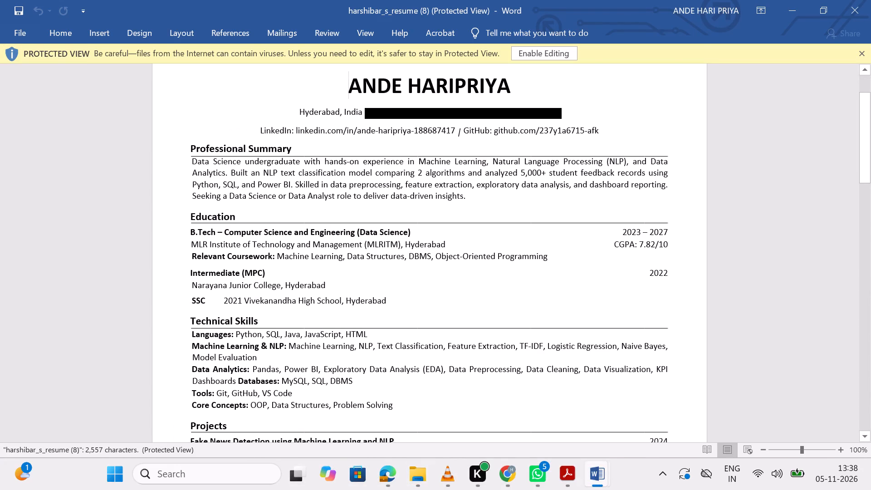
{"action": "scroll", "coordinate": [417, 220], "scroll_direction": "down", "scroll_amount": 3}
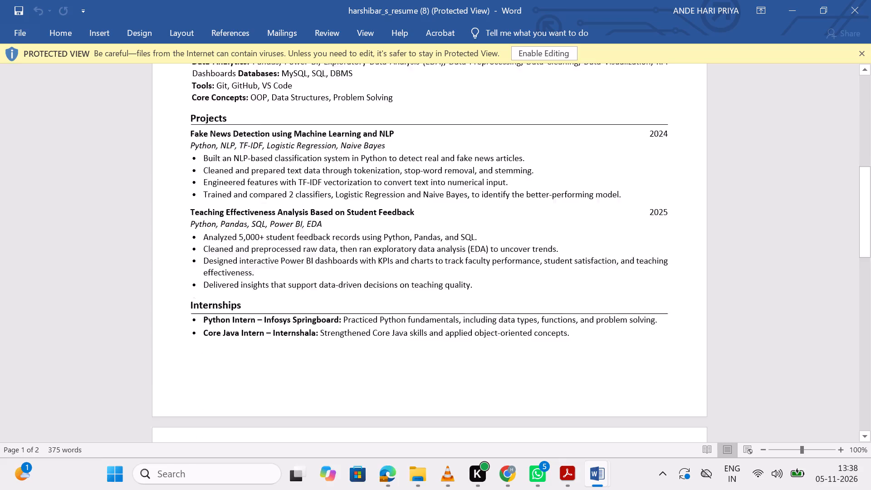
{"action": "scroll", "coordinate": [417, 220], "scroll_direction": "down", "scroll_amount": 2}
{"action": "scroll", "coordinate": [417, 220], "scroll_direction": "up", "scroll_amount": 5}
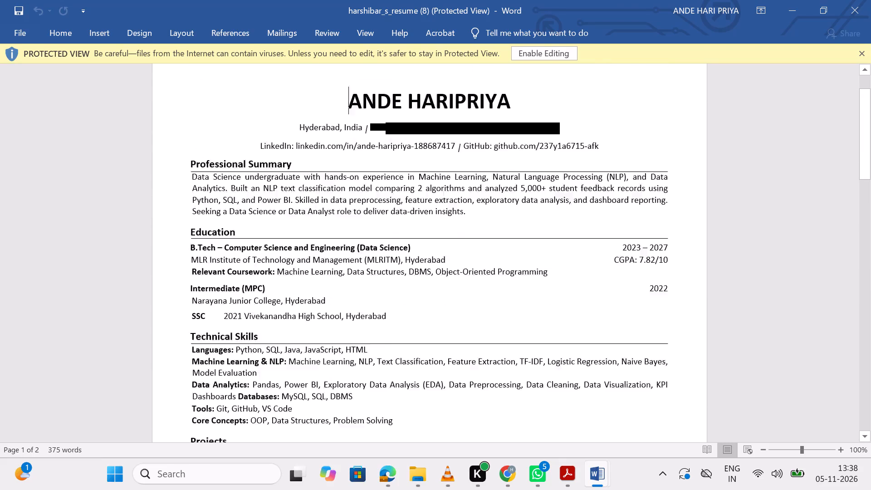
{"action": "left_click", "coordinate": [849, 13]}
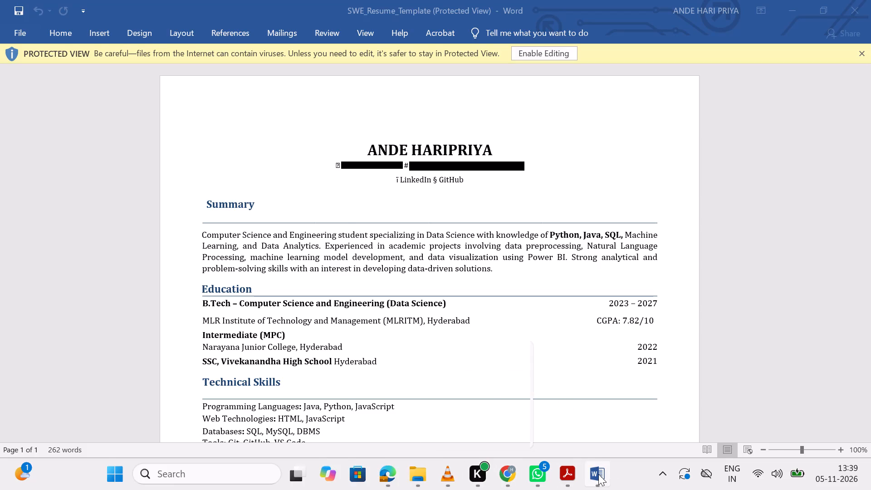
Switch to Chrome and examine the ATS scan results and the Internships and Certifications sections of the SWE Resume Template in Overleaf.
{"action": "left_click", "coordinate": [504, 482]}
{"action": "scroll", "coordinate": [358, 275], "scroll_direction": "down", "scroll_amount": 1}
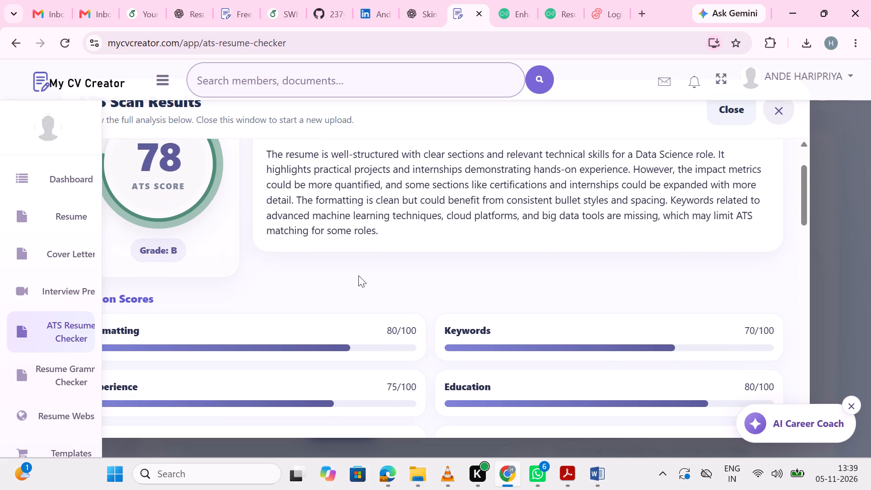
{"action": "left_click", "coordinate": [379, 26]}
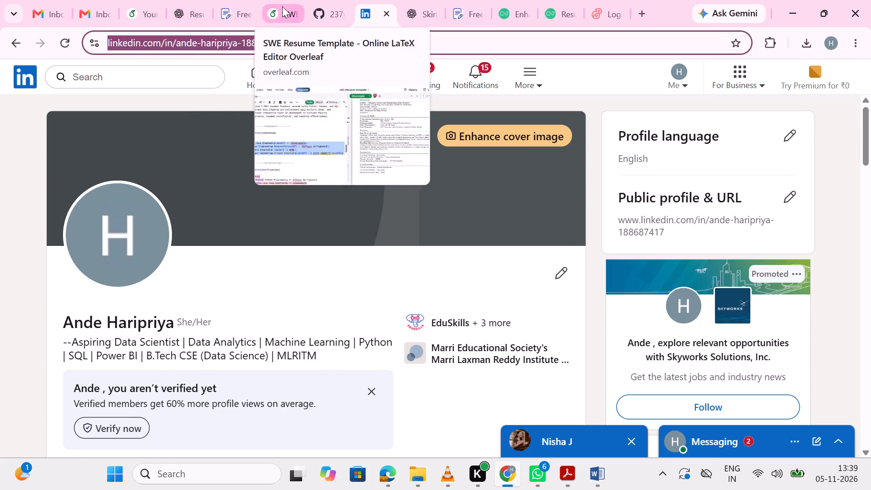
{"action": "left_click", "coordinate": [282, 6]}
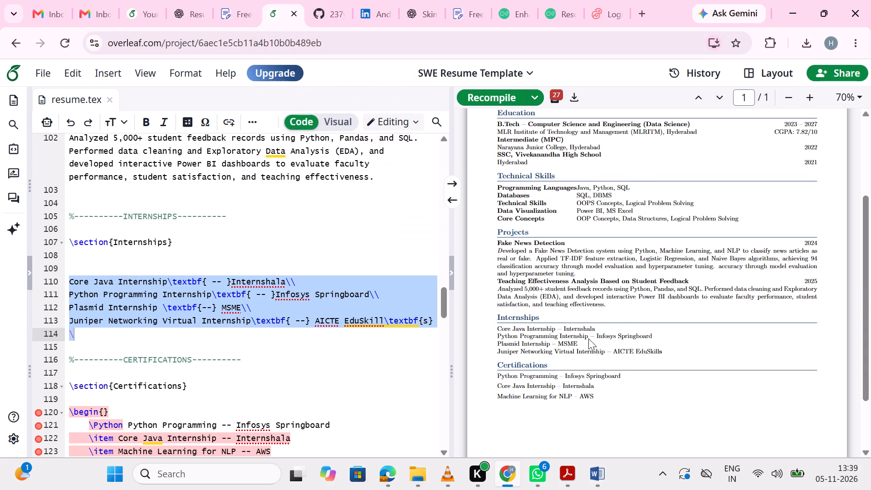
{"action": "scroll", "coordinate": [597, 300], "scroll_direction": "up", "scroll_amount": 2}
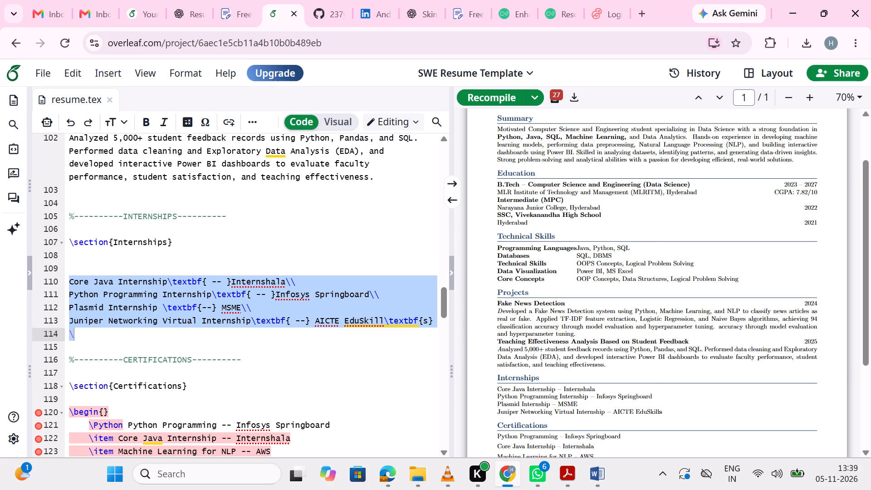
{"action": "scroll", "coordinate": [226, 256], "scroll_direction": "down", "scroll_amount": 1}
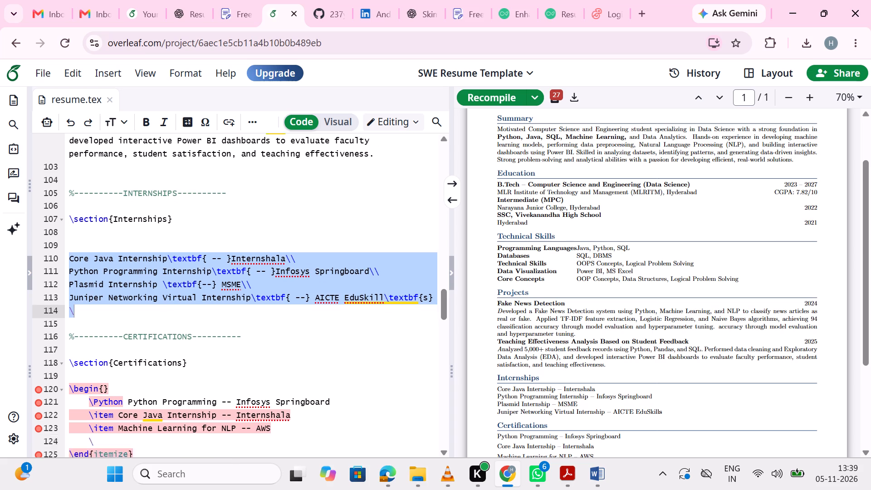
{"action": "scroll", "coordinate": [226, 256], "scroll_direction": "down", "scroll_amount": 1}
{"action": "scroll", "coordinate": [325, 314], "scroll_direction": "up", "scroll_amount": 1}
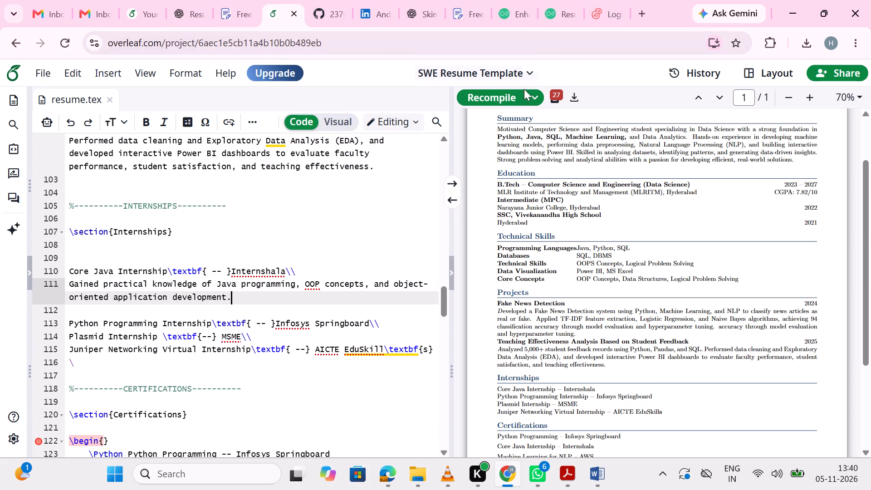
Recompile the Overleaf resume PDF so it includes the new Core Java Internship description.
{"action": "left_click", "coordinate": [522, 89]}
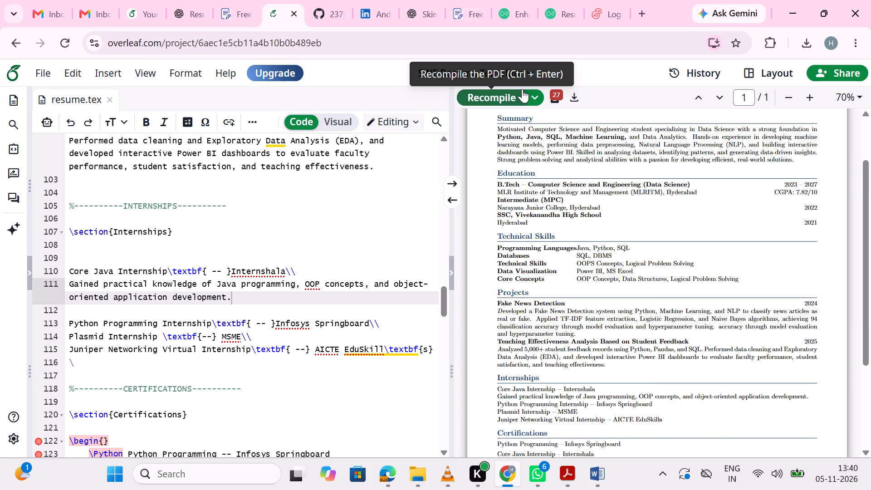
{"action": "left_click", "coordinate": [517, 101]}
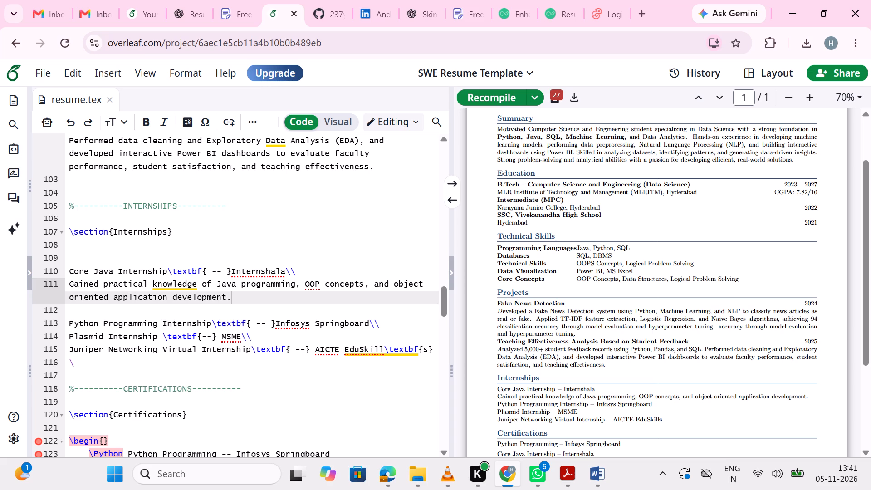
{"action": "scroll", "coordinate": [285, 241], "scroll_direction": "right", "scroll_amount": 1}
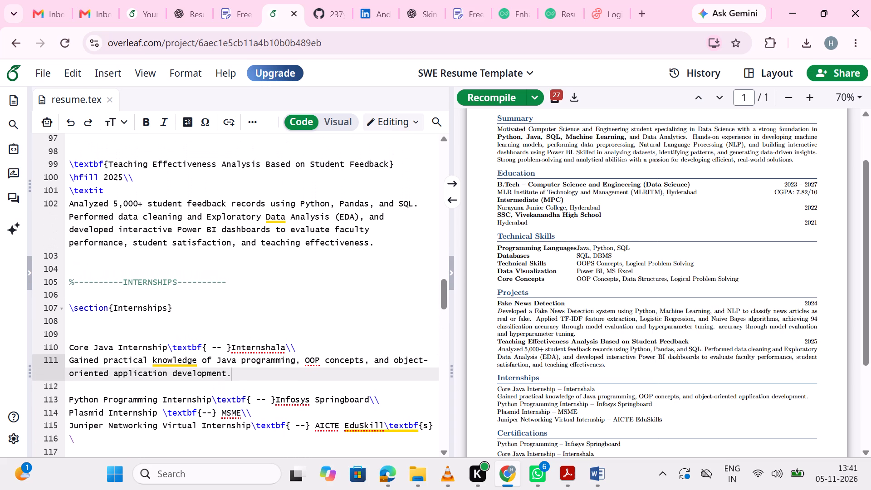
{"action": "scroll", "coordinate": [285, 241], "scroll_direction": "right", "scroll_amount": 1}
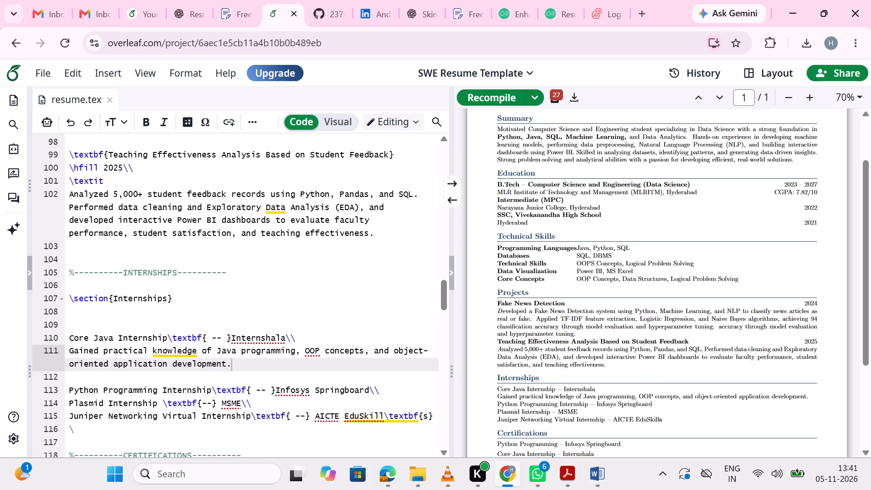
{"action": "scroll", "coordinate": [285, 241], "scroll_direction": "right", "scroll_amount": 1}
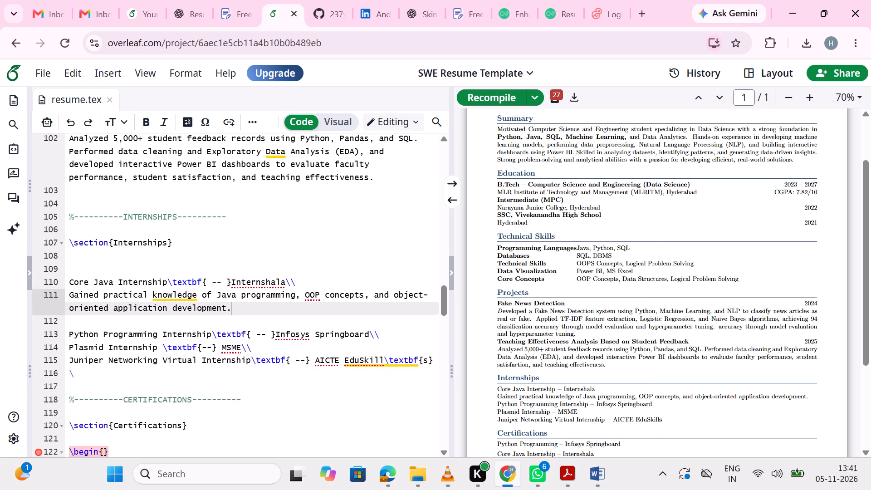
{"action": "scroll", "coordinate": [285, 241], "scroll_direction": "right", "scroll_amount": 1}
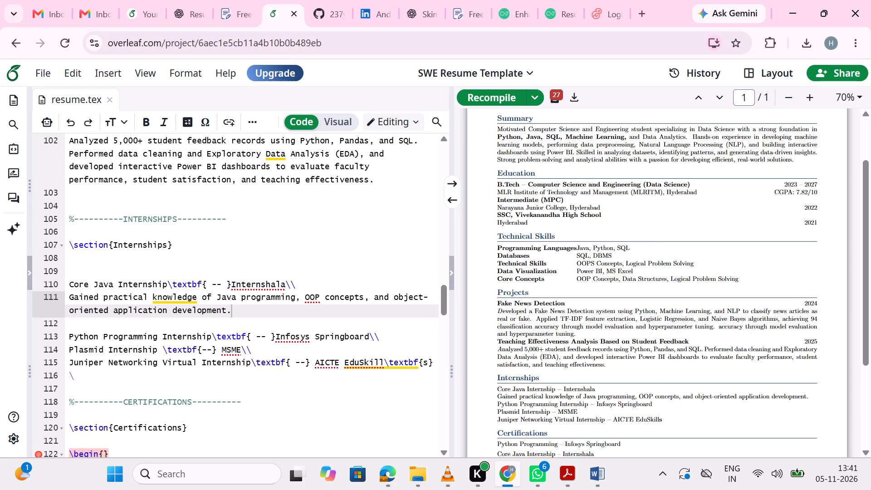
{"action": "left_click", "coordinate": [492, 96]}
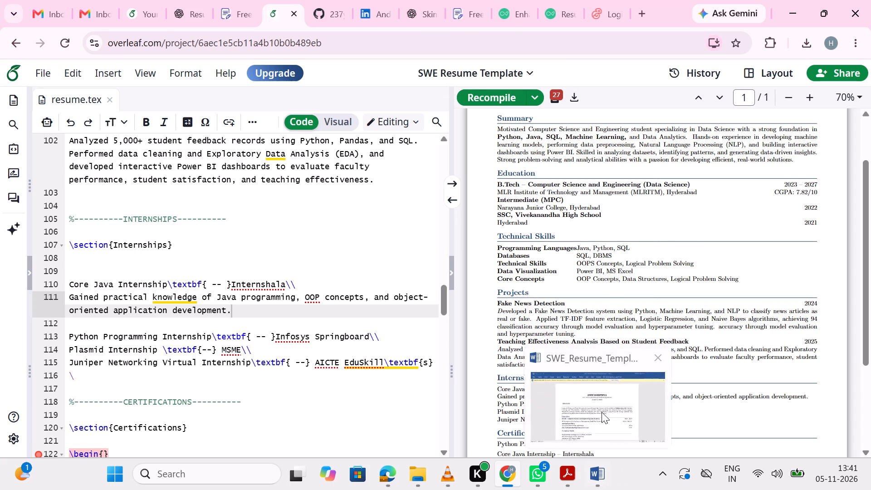
Switch to the SWE_Resume_Template document in Word and examine its sections from Summary to Certifications.
{"action": "left_click", "coordinate": [602, 412]}
{"action": "scroll", "coordinate": [532, 357], "scroll_direction": "down", "scroll_amount": 1}
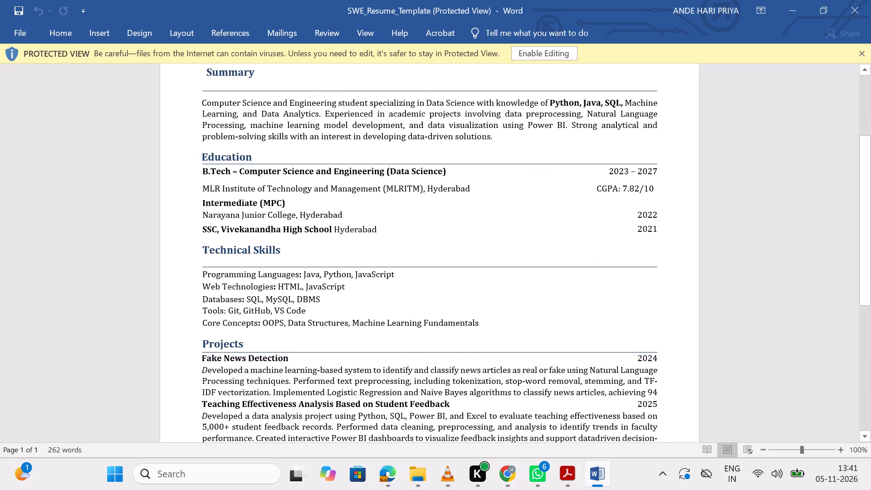
{"action": "scroll", "coordinate": [532, 357], "scroll_direction": "down", "scroll_amount": 1}
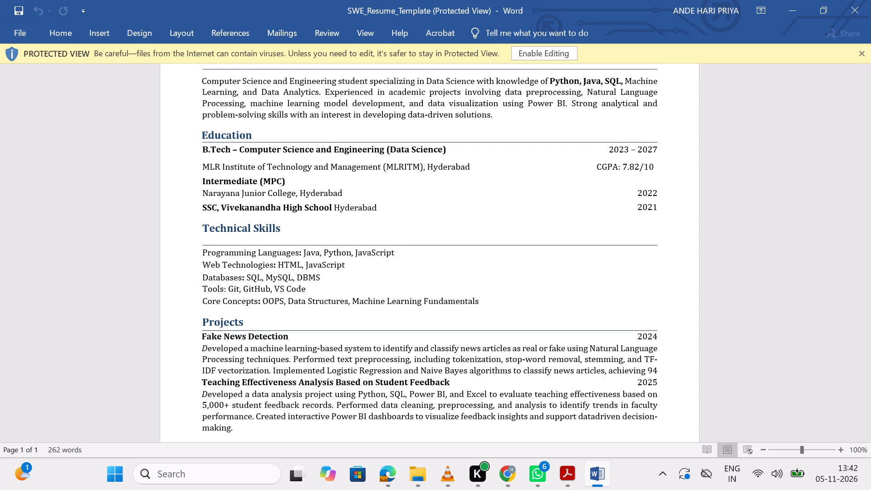
{"action": "scroll", "coordinate": [382, 214], "scroll_direction": "down", "scroll_amount": 4}
{"action": "scroll", "coordinate": [382, 214], "scroll_direction": "left", "scroll_amount": 1}
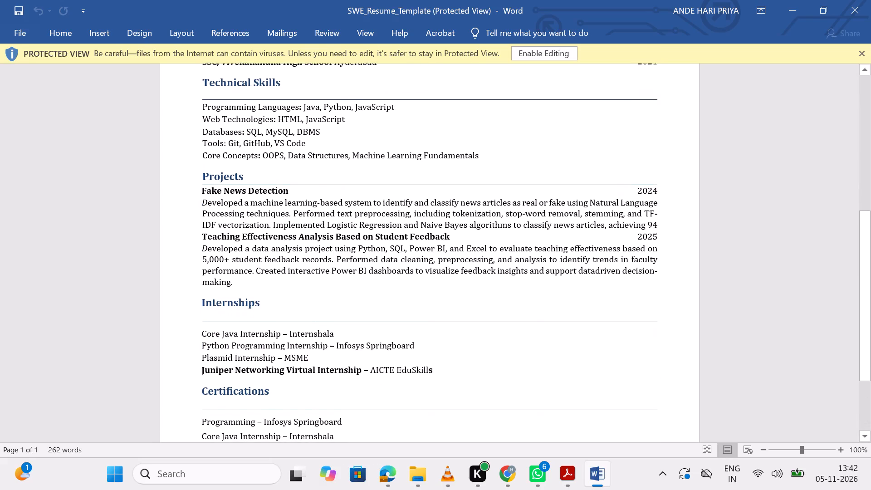
{"action": "scroll", "coordinate": [382, 214], "scroll_direction": "left", "scroll_amount": 1}
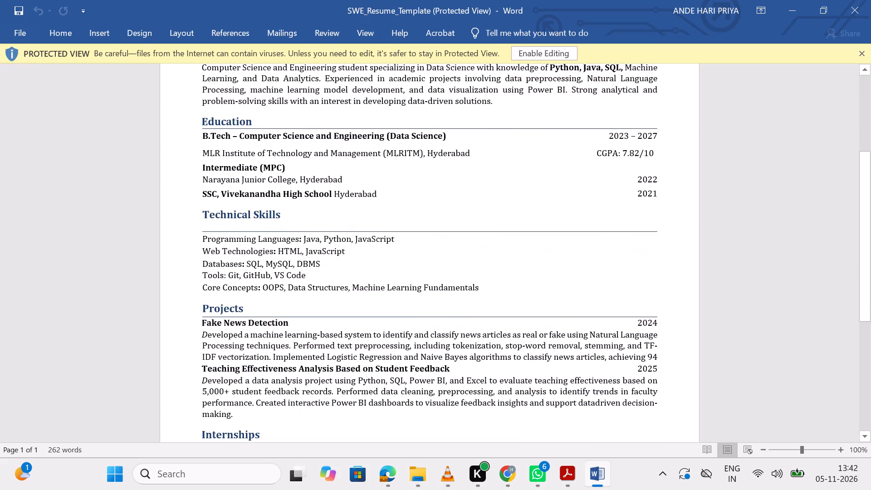
{"action": "scroll", "coordinate": [382, 214], "scroll_direction": "left", "scroll_amount": 1}
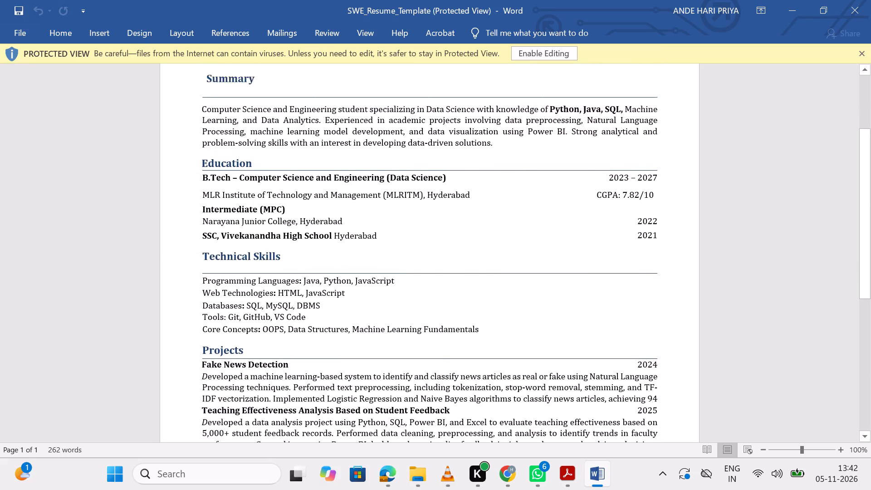
{"action": "scroll", "coordinate": [382, 214], "scroll_direction": "left", "scroll_amount": 1}
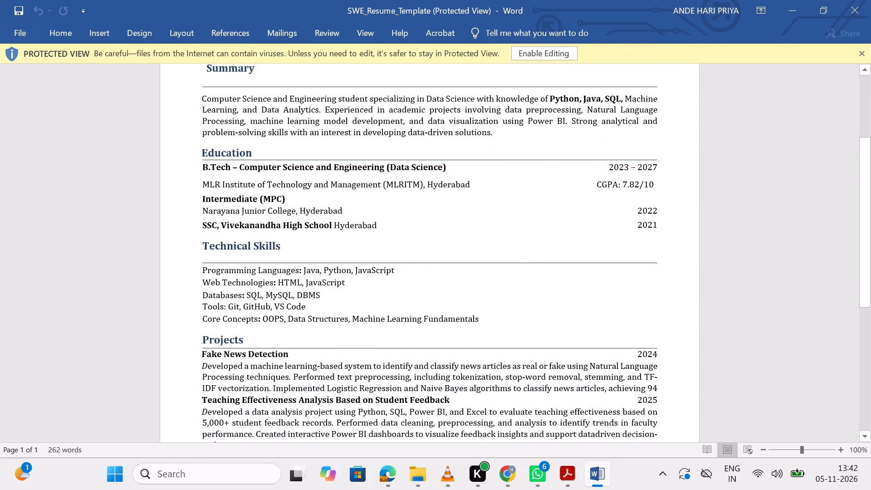
{"action": "scroll", "coordinate": [382, 214], "scroll_direction": "left", "scroll_amount": 1}
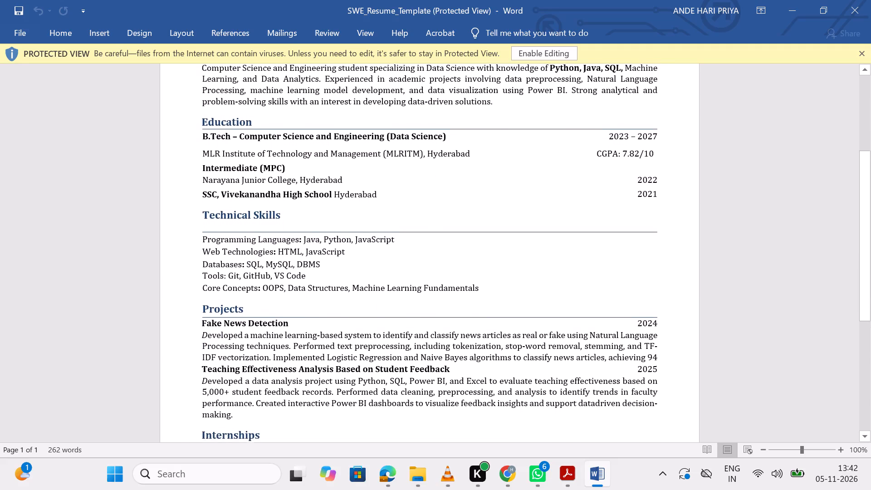
{"action": "scroll", "coordinate": [382, 214], "scroll_direction": "left", "scroll_amount": 1}
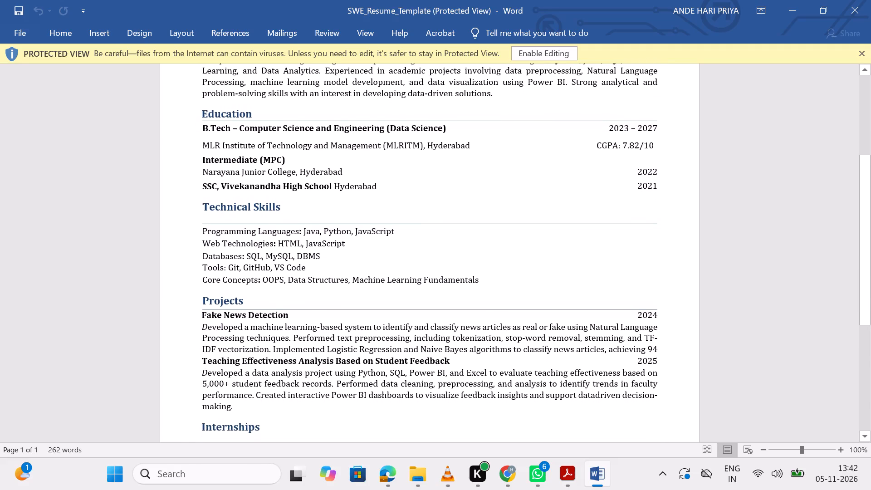
Take the SWE_Resume_Template document out of Protected View by enabling editing.
{"action": "left_click", "coordinate": [303, 231]}
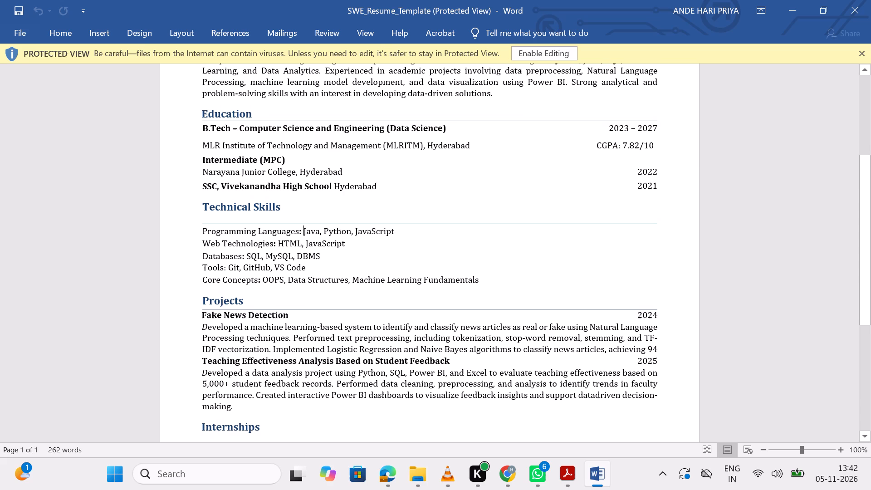
{"action": "key", "text": "space"}
{"action": "key", "text": "space"}
{"action": "key", "text": "space"}
{"action": "key", "text": "space"}
{"action": "left_click", "coordinate": [521, 55]}
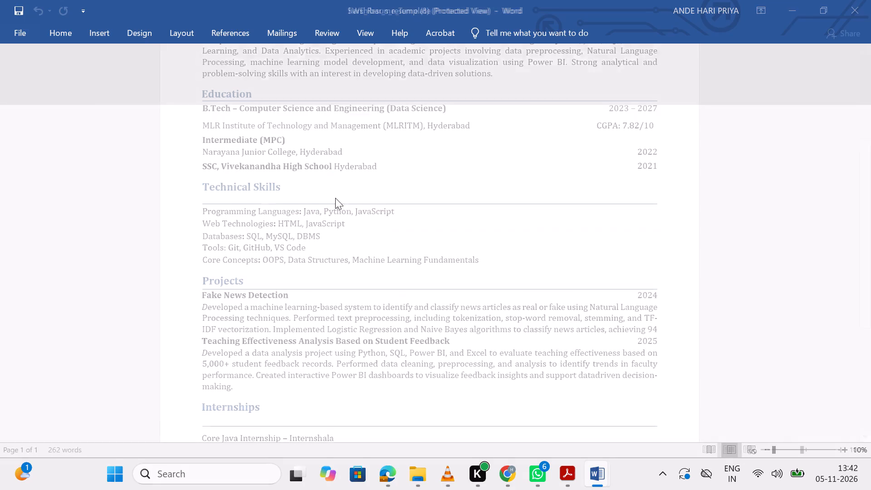
Insert a wide gap of spaces before Internshala in the Core Java Internship line of the Internships section.
{"action": "scroll", "coordinate": [365, 341], "scroll_direction": "down", "scroll_amount": 1}
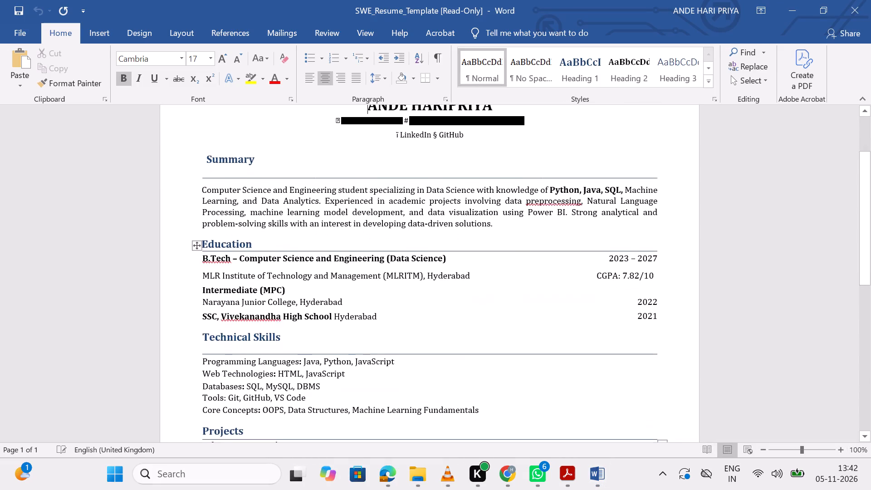
{"action": "scroll", "coordinate": [365, 341], "scroll_direction": "down", "scroll_amount": 3}
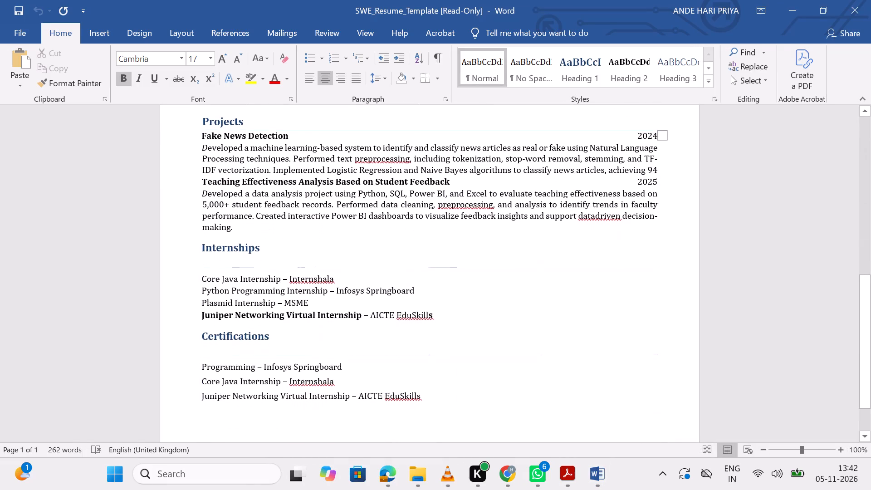
{"action": "scroll", "coordinate": [365, 341], "scroll_direction": "down", "scroll_amount": 1}
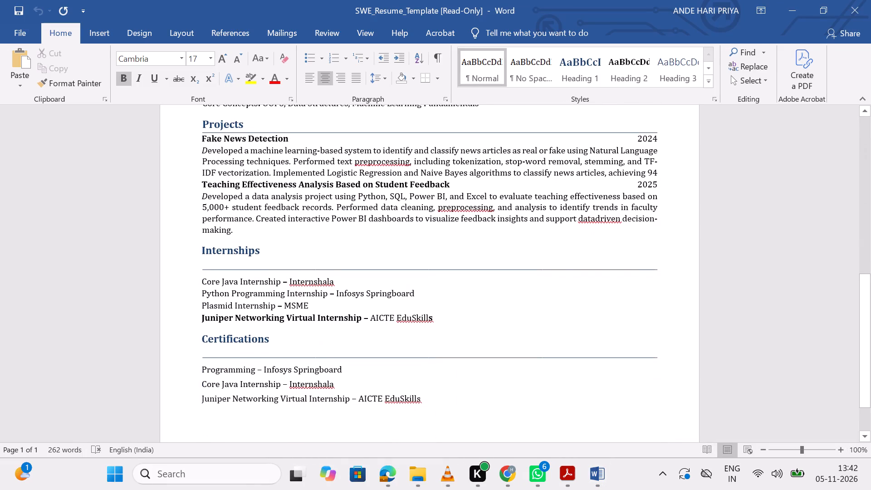
{"action": "left_click", "coordinate": [289, 281]}
{"action": "key", "text": "space"}
{"action": "key", "text": "space"}
{"action": "key", "text": "space"}
{"action": "key", "text": "space"}
{"action": "key", "text": "space"}
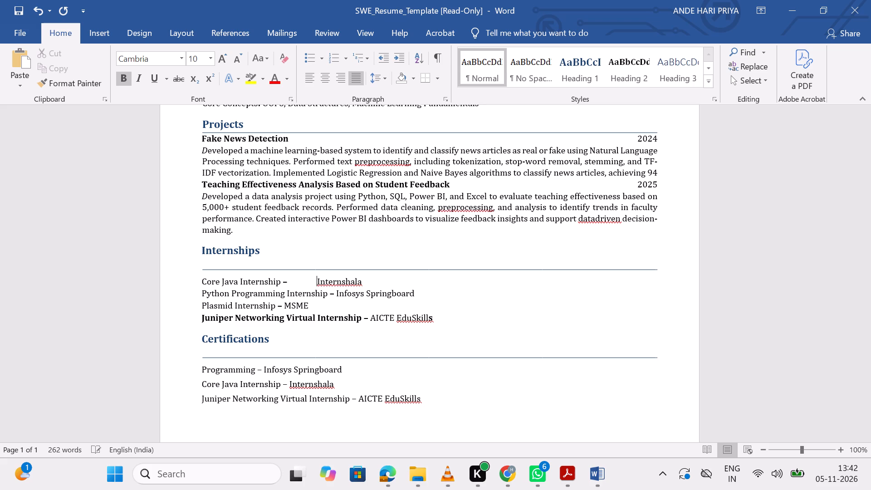
{"action": "key", "text": "space"}
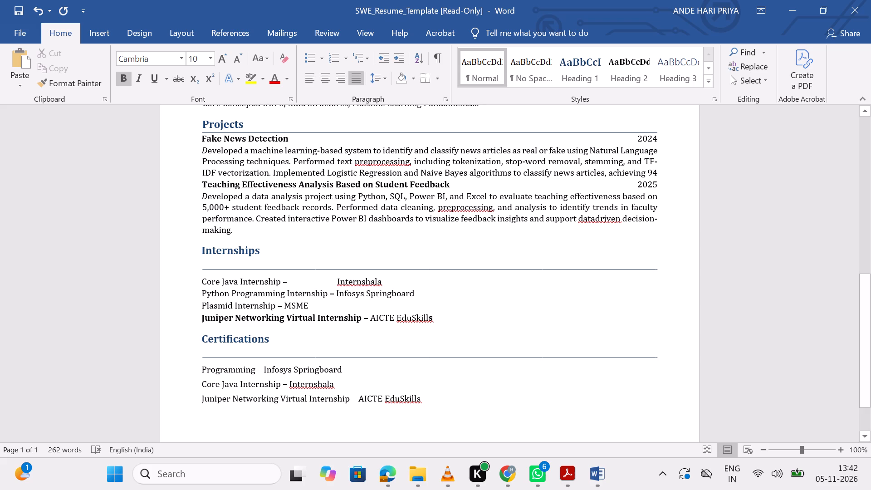
Add spaces before MSME in the Plasmid Internship line, trimming them so it aligns with Infosys Springboard above.
{"action": "left_click", "coordinate": [284, 304]}
{"action": "key", "text": "space"}
{"action": "key", "text": "space"}
{"action": "key", "text": "space"}
{"action": "key", "text": "space"}
{"action": "key", "text": "space"}
{"action": "key", "text": "space"}
{"action": "key", "text": "space"}
{"action": "key", "text": "space"}
{"action": "key", "text": "space"}
{"action": "key", "text": "space"}
{"action": "key", "text": "space"}
{"action": "key", "text": "space"}
{"action": "key", "text": "space"}
{"action": "key", "text": "space"}
{"action": "key", "text": "space"}
{"action": "key", "text": "space"}
{"action": "key", "text": "space"}
{"action": "key", "text": "space"}
{"action": "key", "text": "space"}
{"action": "key", "text": "space"}
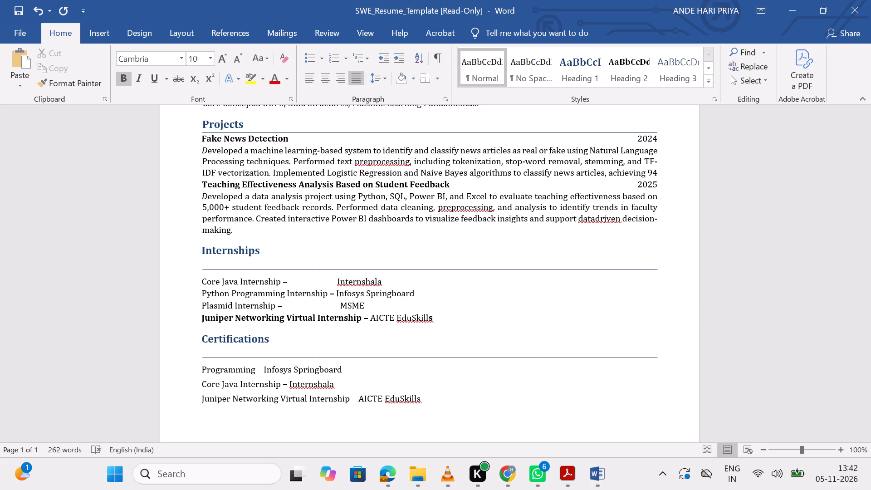
{"action": "key", "text": "BackSpace"}
{"action": "key", "text": "BackSpace"}
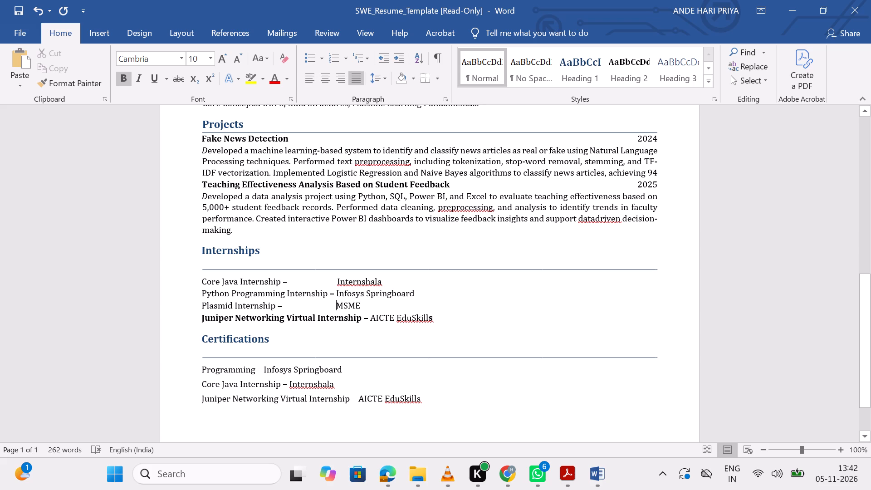
Insert spaces before AICTE EduSkills in the Juniper Networking Virtual Internship line, separating it from the dash.
{"action": "left_click", "coordinate": [368, 316]}
{"action": "key", "text": "space"}
{"action": "key", "text": "space"}
{"action": "key", "text": "space"}
{"action": "key", "text": "space"}
{"action": "key", "text": "space"}
{"action": "key", "text": "space"}
{"action": "key", "text": "space"}
{"action": "key", "text": "space"}
{"action": "key", "text": "space"}
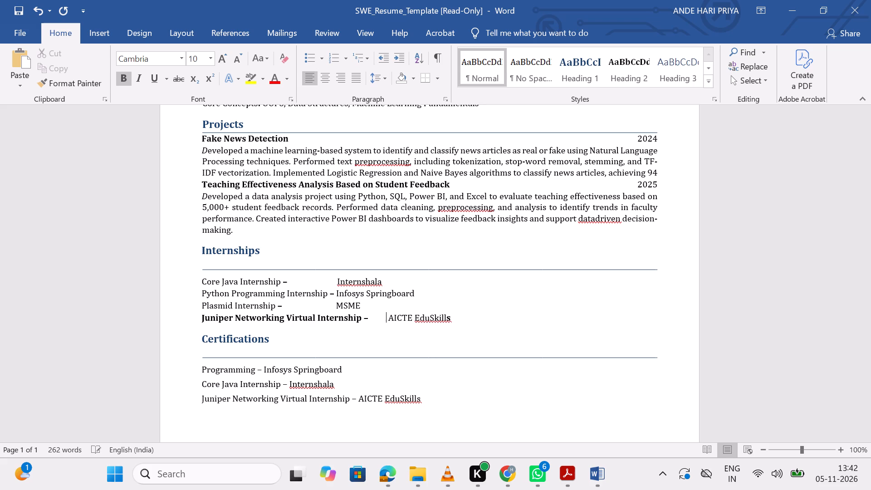
Add more spaces before MSME in the Plasmid Internship line so it aligns with AICTE EduSkills below.
{"action": "left_click", "coordinate": [333, 305]}
{"action": "key", "text": "space"}
{"action": "key", "text": "space"}
{"action": "key", "text": "space"}
{"action": "key", "text": "space"}
{"action": "key", "text": "space"}
{"action": "key", "text": "space"}
{"action": "key", "text": "space"}
{"action": "key", "text": "space"}
{"action": "key", "text": "space"}
{"action": "key", "text": "space"}
{"action": "key", "text": "space"}
{"action": "key", "text": "space"}
{"action": "key", "text": "space"}
{"action": "key", "text": "space"}
{"action": "key", "text": "space"}
{"action": "key", "text": "space"}
{"action": "key", "text": "space"}
{"action": "key", "text": "space"}
{"action": "key", "text": "space"}
{"action": "key", "text": "space"}
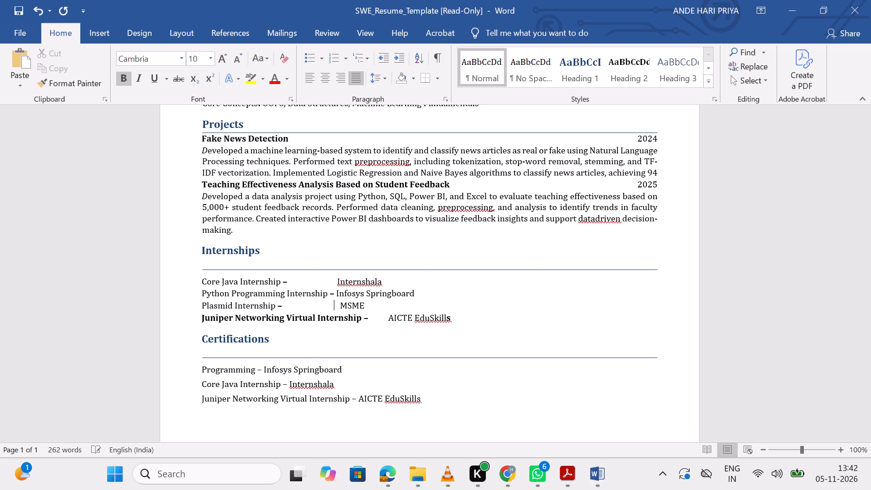
{"action": "key", "text": "space"}
{"action": "key", "text": "space"}
Insert spaces before Infosys Springboard in the Python Programming Internship line so it aligns with MSME and AICTE EduSkills.
{"action": "left_click", "coordinate": [335, 291]}
{"action": "key", "text": "space"}
{"action": "key", "text": "space"}
{"action": "key", "text": "space"}
{"action": "key", "text": "space"}
{"action": "key", "text": "space"}
{"action": "key", "text": "space"}
{"action": "key", "text": "space"}
{"action": "key", "text": "space"}
{"action": "key", "text": "space"}
{"action": "key", "text": "space"}
{"action": "key", "text": "space"}
{"action": "key", "text": "space"}
{"action": "key", "text": "space"}
{"action": "key", "text": "space"}
{"action": "key", "text": "space"}
{"action": "key", "text": "space"}
{"action": "key", "text": "space"}
{"action": "key", "text": "space"}
{"action": "key", "text": "space"}
{"action": "key", "text": "space"}
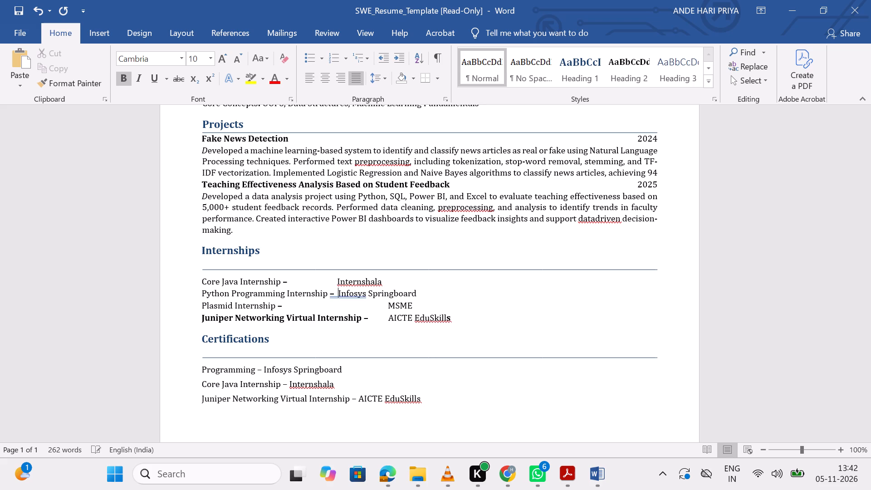
{"action": "key", "text": "space"}
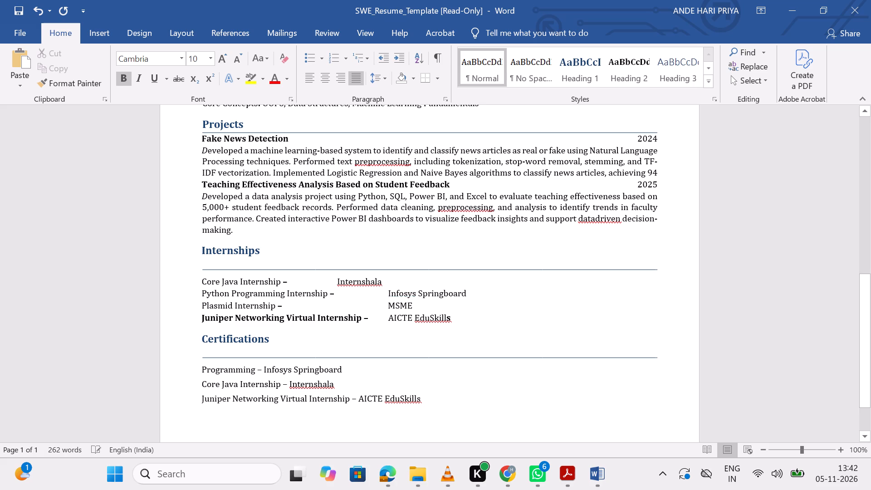
Add more spaces before Internshala in the Core Java Internship line so it aligns with Infosys Springboard below.
{"action": "left_click", "coordinate": [328, 280]}
{"action": "key", "text": "space"}
{"action": "key", "text": "space"}
{"action": "key", "text": "space"}
{"action": "key", "text": "space"}
{"action": "key", "text": "space"}
{"action": "key", "text": "space"}
{"action": "key", "text": "space"}
{"action": "key", "text": "space"}
{"action": "key", "text": "space"}
{"action": "key", "text": "space"}
{"action": "key", "text": "space"}
{"action": "key", "text": "space"}
{"action": "key", "text": "space"}
{"action": "key", "text": "space"}
{"action": "key", "text": "space"}
{"action": "key", "text": "space"}
{"action": "key", "text": "space"}
{"action": "key", "text": "space"}
{"action": "key", "text": "space"}
{"action": "key", "text": "space"}
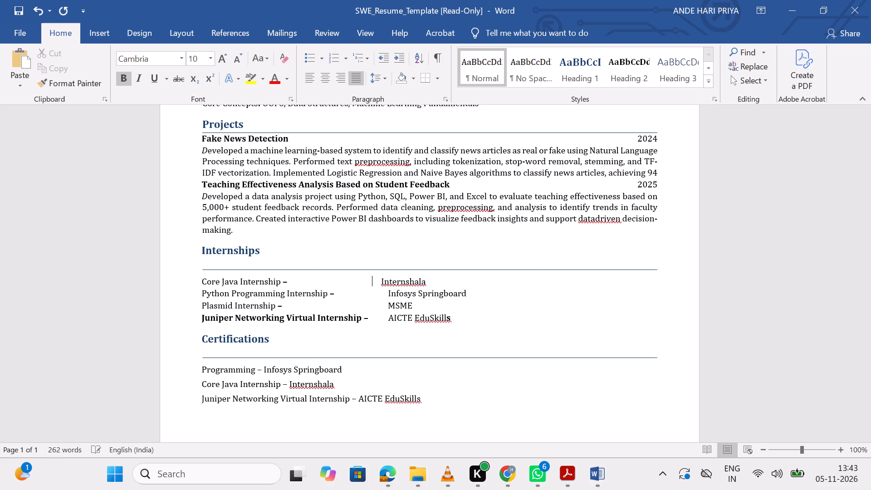
{"action": "key", "text": "space"}
Delete the dashes after the Juniper Networking Virtual, Plasmid, Python Programming and Core Java internship names in the Internships section.
{"action": "left_click", "coordinate": [372, 318]}
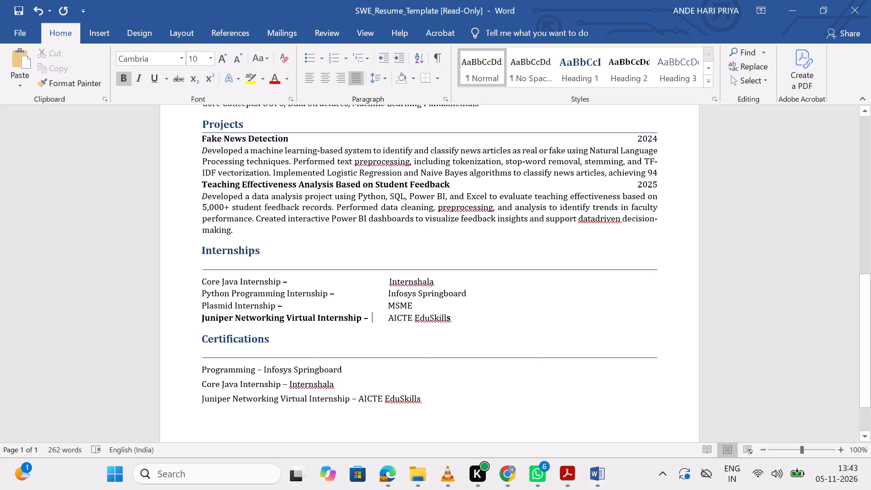
{"action": "key", "text": "BackSpace"}
{"action": "key", "text": "BackSpace"}
{"action": "key", "text": "BackSpace"}
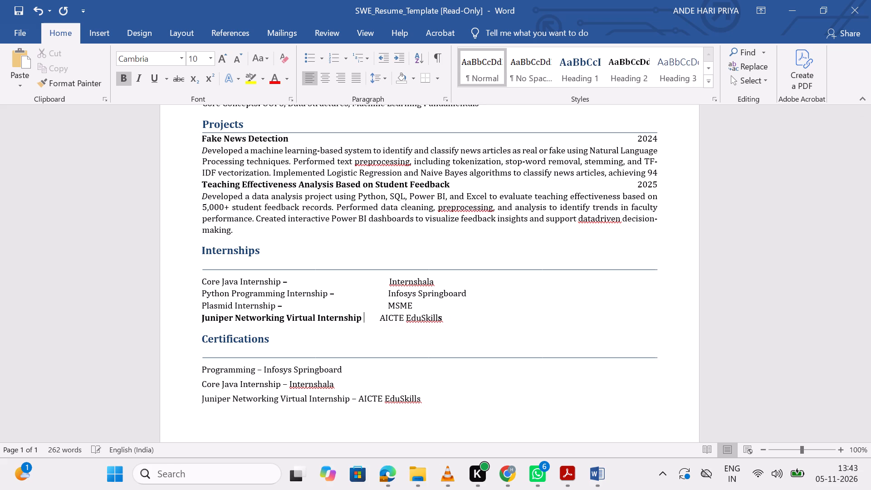
{"action": "left_click", "coordinate": [282, 309]}
{"action": "key", "text": "BackSpace"}
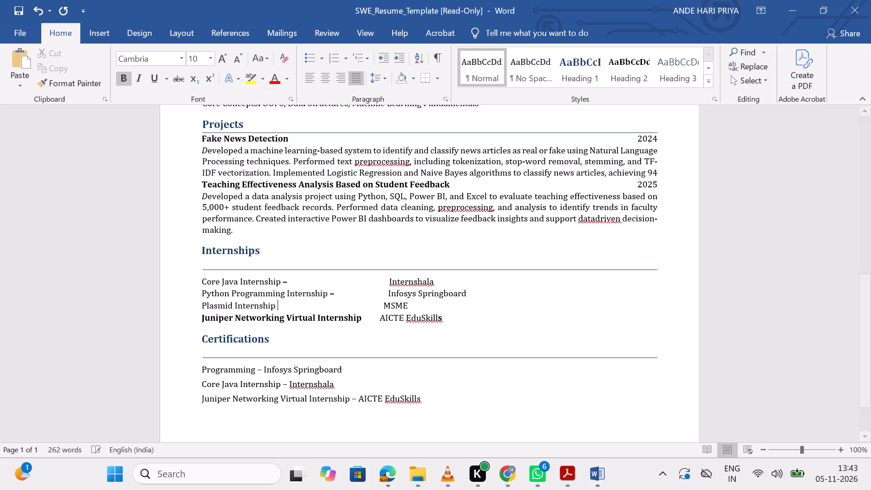
{"action": "left_click", "coordinate": [336, 292]}
{"action": "key", "text": "BackSpace"}
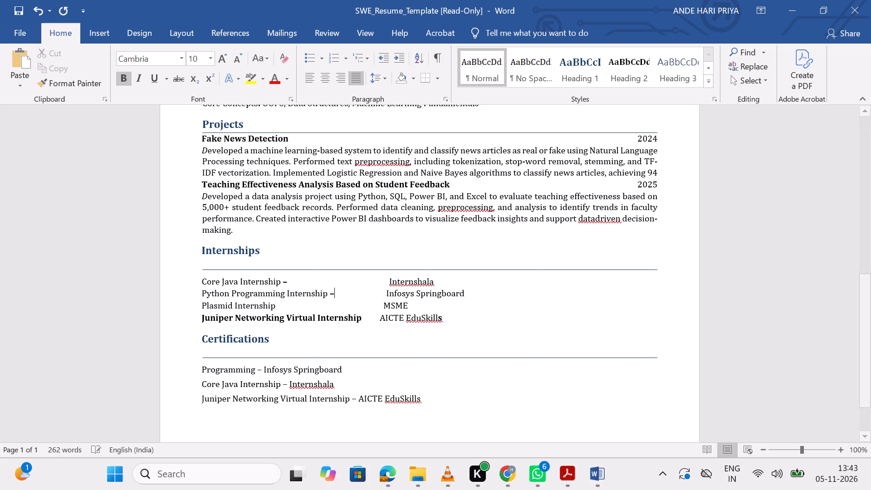
{"action": "key", "text": "BackSpace"}
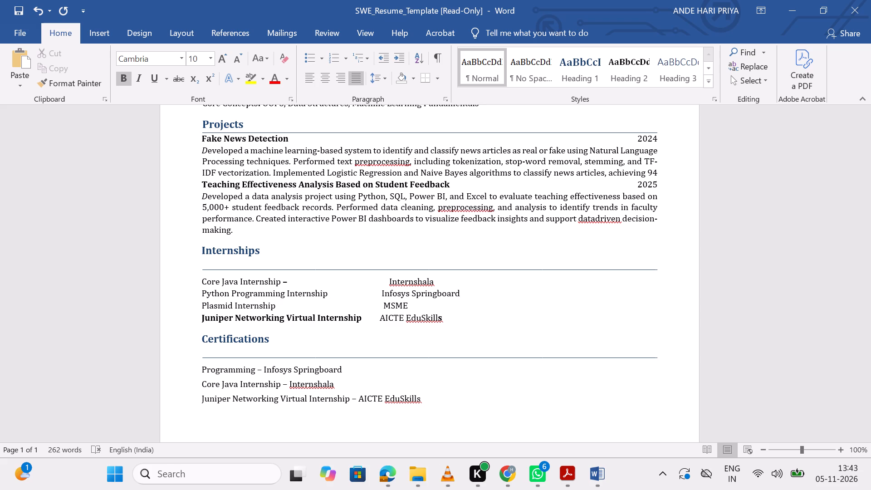
{"action": "left_click", "coordinate": [289, 281]}
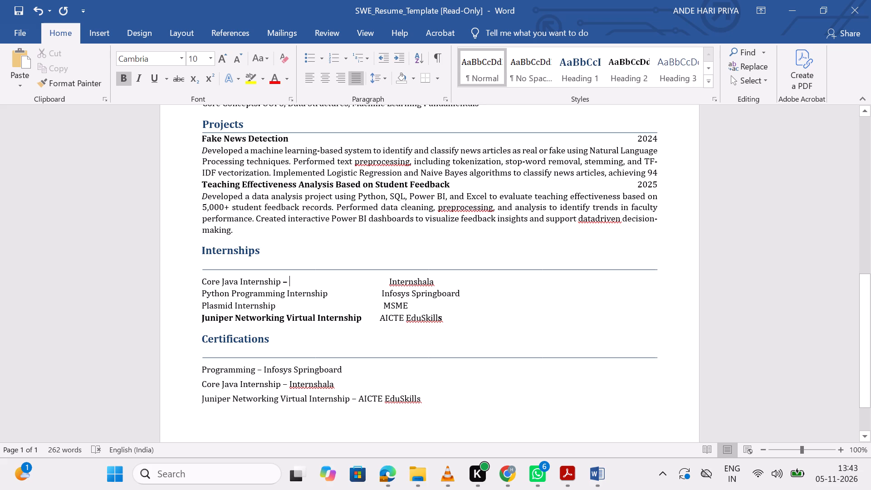
{"action": "key", "text": "BackSpace"}
{"action": "key", "text": "BackSpace"}
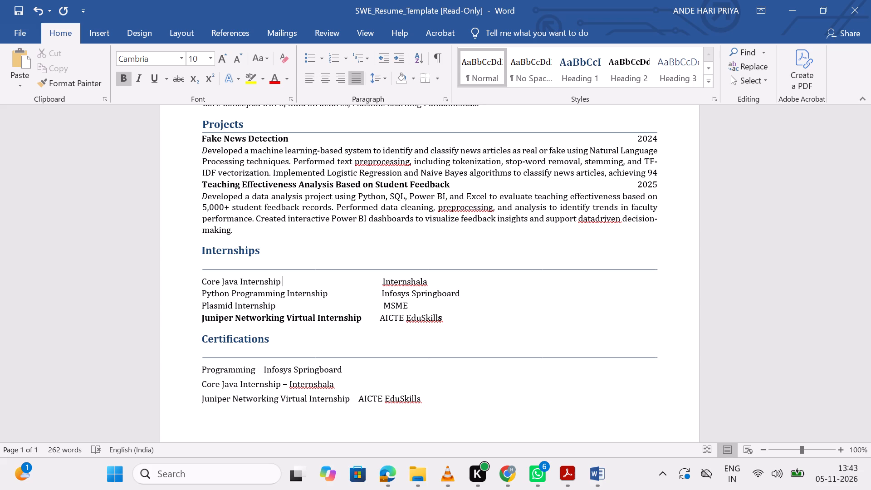
Insert spaces between the dash and Infosys Springboard in the Programming line under Certifications, moving the provider name into a separate column.
{"action": "scroll", "coordinate": [377, 333], "scroll_direction": "down", "scroll_amount": 1}
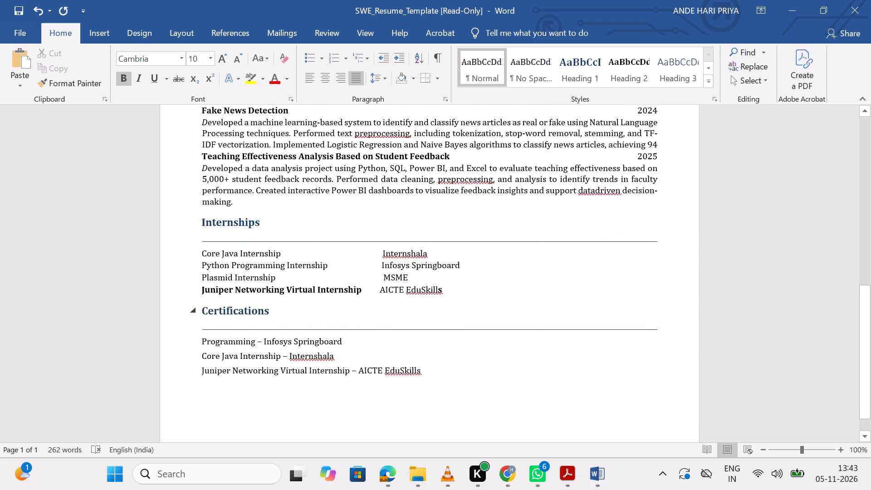
{"action": "scroll", "coordinate": [377, 333], "scroll_direction": "down", "scroll_amount": 1}
{"action": "left_click", "coordinate": [262, 354]}
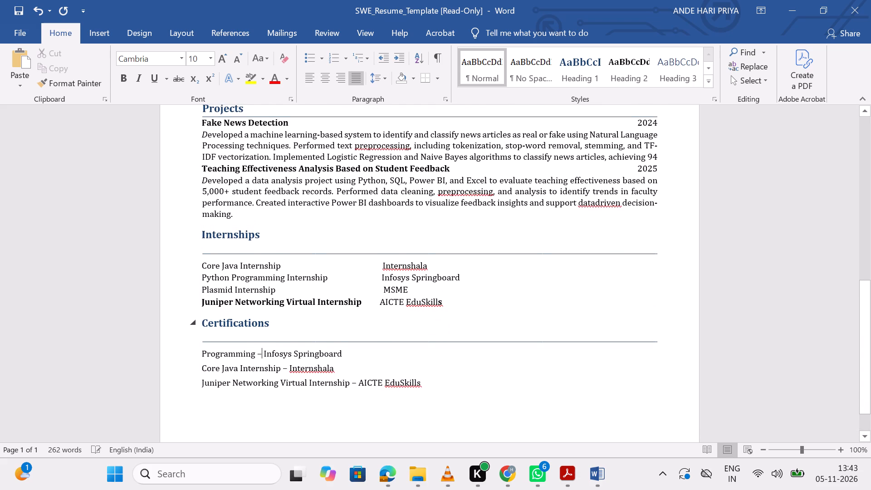
{"action": "key", "text": "space"}
{"action": "key", "text": "space"}
{"action": "key", "text": "space"}
{"action": "key", "text": "space"}
{"action": "key", "text": "space"}
{"action": "key", "text": "space"}
{"action": "key", "text": "space"}
{"action": "key", "text": "space"}
{"action": "key", "text": "space"}
{"action": "key", "text": "space"}
{"action": "key", "text": "space"}
{"action": "key", "text": "space"}
{"action": "key", "text": "space"}
{"action": "key", "text": "space"}
{"action": "key", "text": "space"}
{"action": "key", "text": "space"}
{"action": "key", "text": "space"}
{"action": "key", "text": "space"}
{"action": "key", "text": "space"}
{"action": "key", "text": "space"}
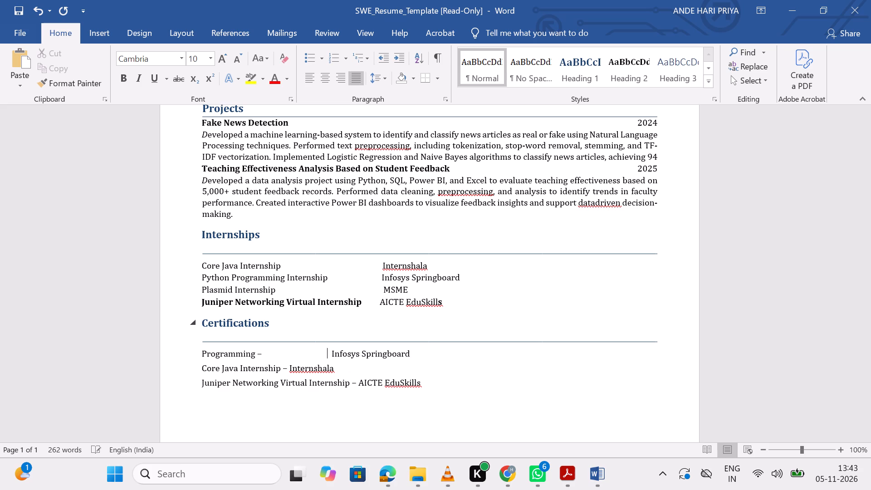
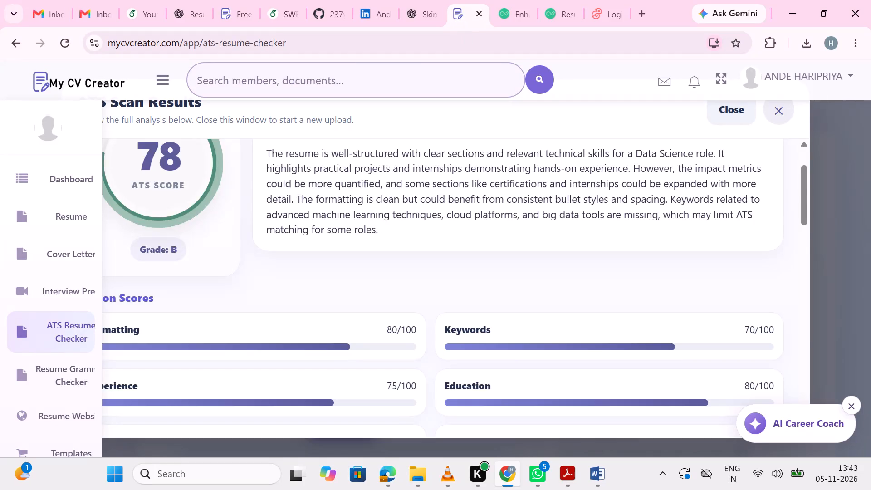
Close the old scan results, upload harshibar_s_resume (9) to the ATS Resume Checker, run the score check and review the results.
{"action": "scroll", "coordinate": [305, 285], "scroll_direction": "down", "scroll_amount": 5}
{"action": "scroll", "coordinate": [305, 285], "scroll_direction": "up", "scroll_amount": 9}
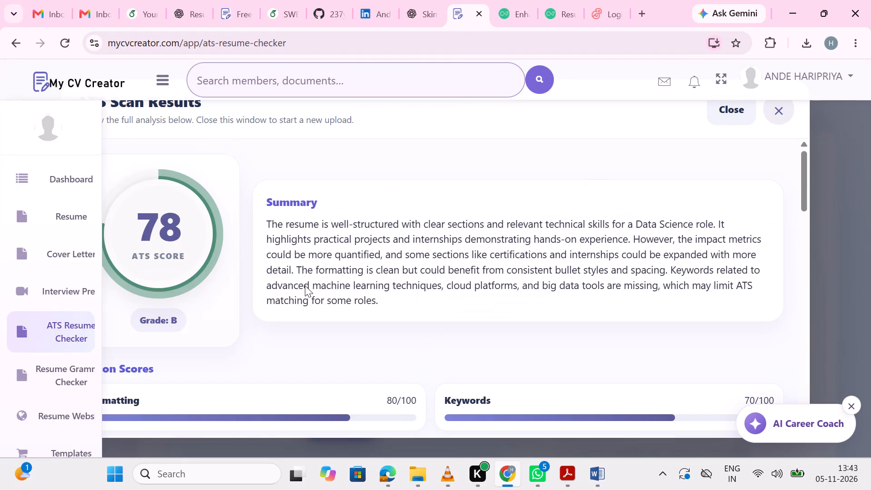
{"action": "left_click", "coordinate": [787, 106]}
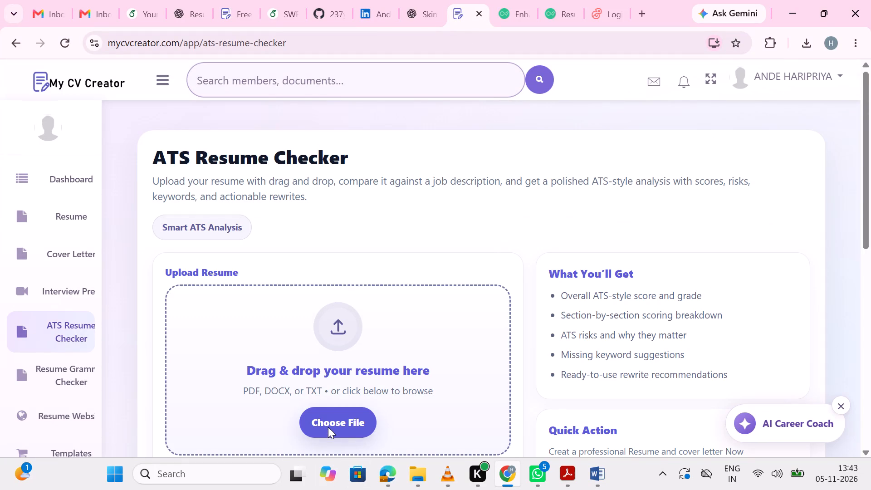
{"action": "left_click", "coordinate": [328, 425]}
{"action": "left_click", "coordinate": [243, 112]}
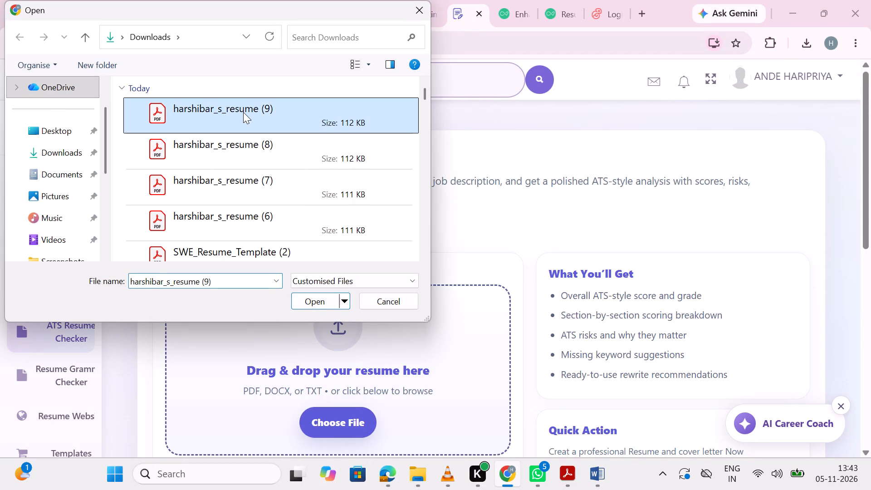
{"action": "left_click", "coordinate": [308, 306]}
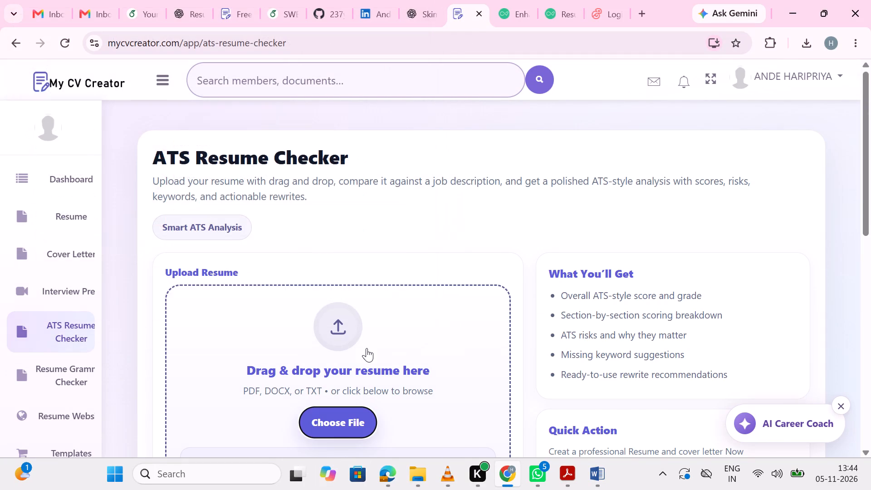
{"action": "scroll", "coordinate": [367, 348], "scroll_direction": "down", "scroll_amount": 5}
{"action": "left_click", "coordinate": [224, 366]}
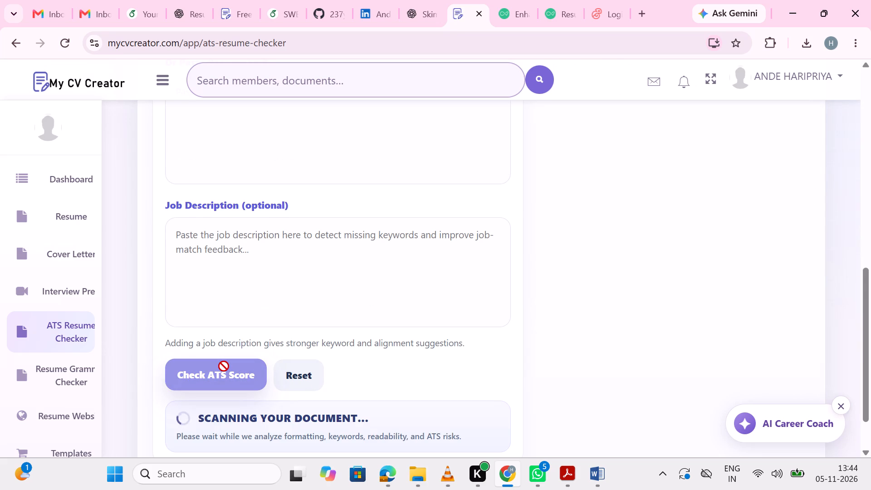
{"action": "scroll", "coordinate": [249, 312], "scroll_direction": "down", "scroll_amount": 2}
{"action": "scroll", "coordinate": [249, 312], "scroll_direction": "up", "scroll_amount": 4}
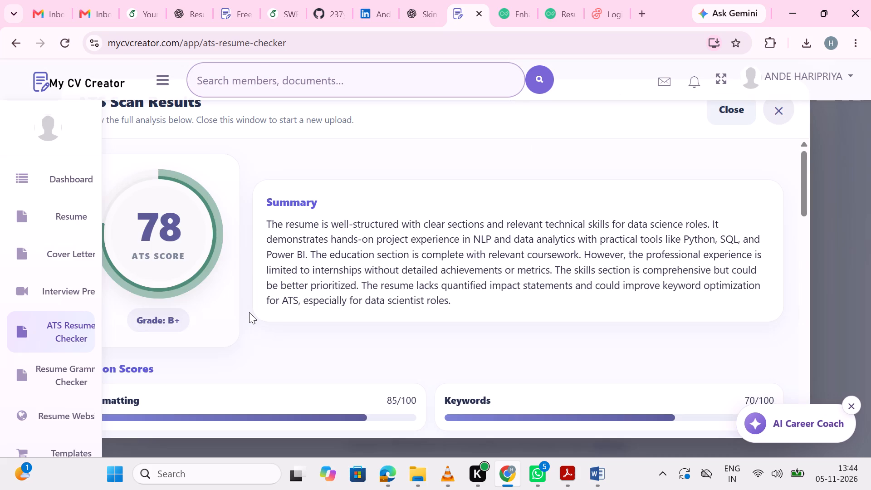
{"action": "scroll", "coordinate": [249, 312], "scroll_direction": "down", "scroll_amount": 4}
{"action": "scroll", "coordinate": [249, 312], "scroll_direction": "up", "scroll_amount": 15}
Switch to Word and close SWE_Resume_Template without saving its changes.
{"action": "left_click", "coordinate": [572, 412]}
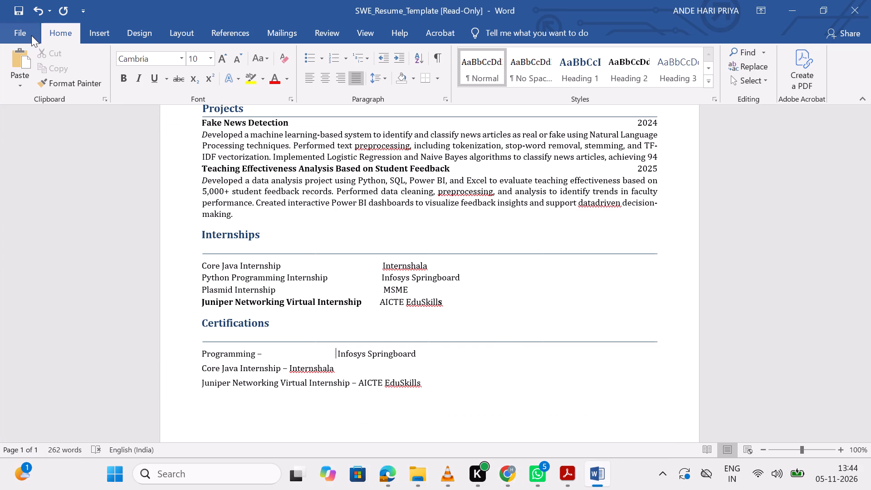
{"action": "left_click", "coordinate": [31, 35]}
{"action": "left_click", "coordinate": [32, 81]}
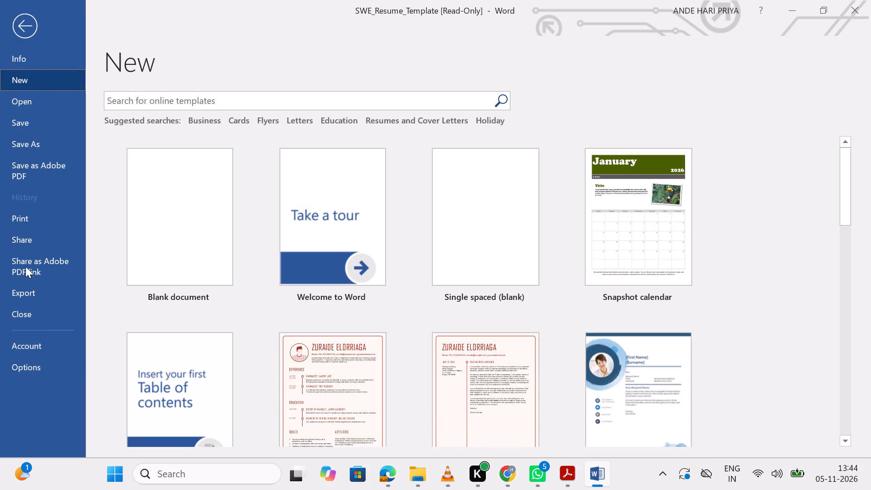
{"action": "left_click", "coordinate": [31, 312]}
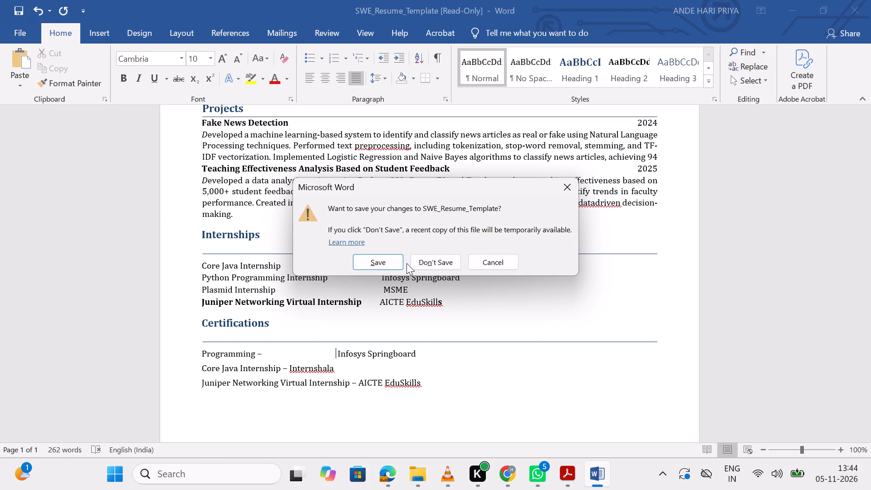
{"action": "left_click", "coordinate": [416, 268]}
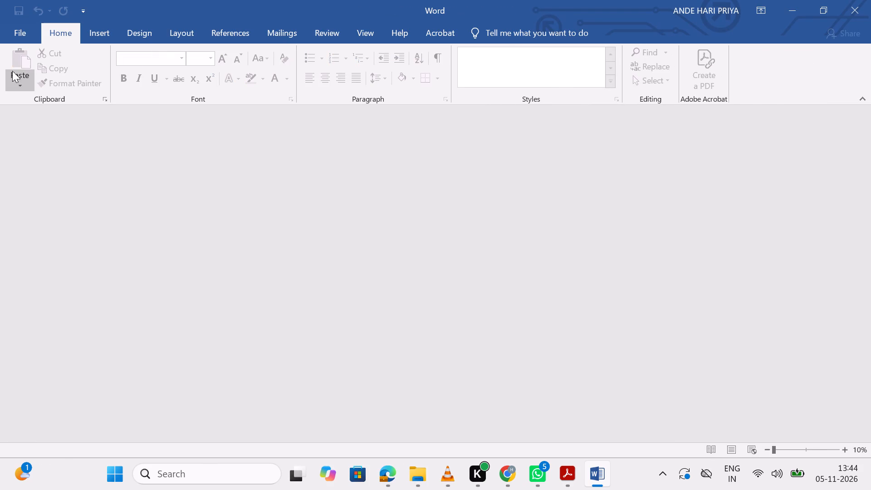
Open the PDF harshibar_s_resume (9) from the Downloads folder in Word and look through its pages.
{"action": "left_click", "coordinate": [21, 30]}
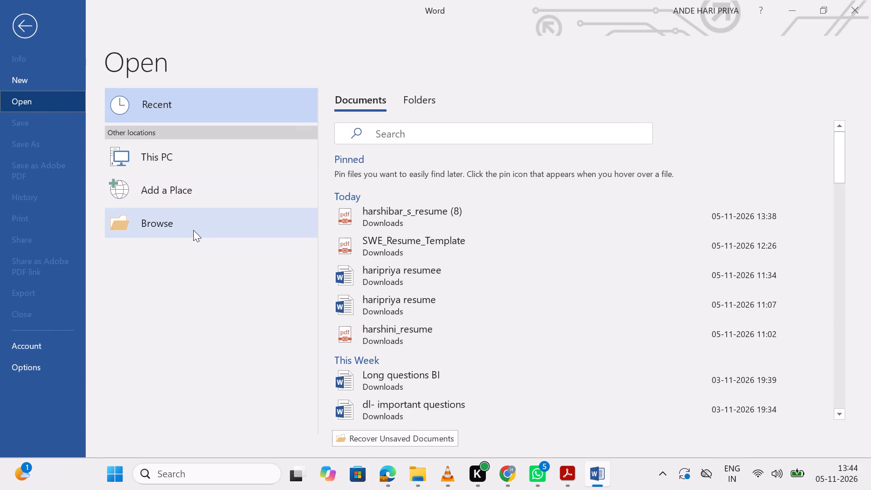
{"action": "left_click", "coordinate": [193, 230]}
{"action": "left_click", "coordinate": [220, 125]}
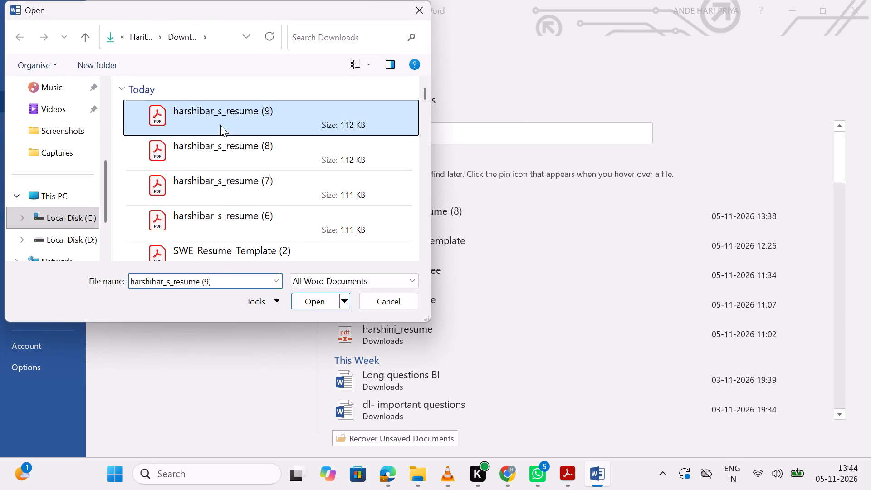
{"action": "left_click", "coordinate": [313, 305]}
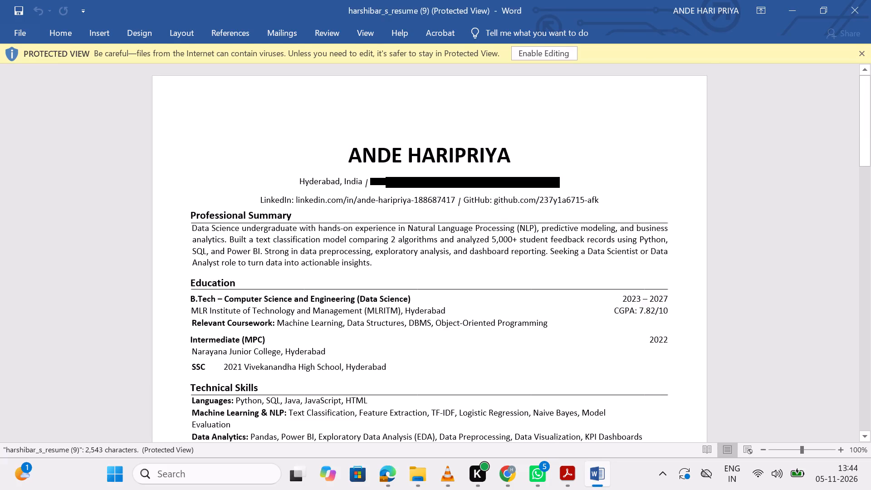
{"action": "scroll", "coordinate": [423, 318], "scroll_direction": "down", "scroll_amount": 2}
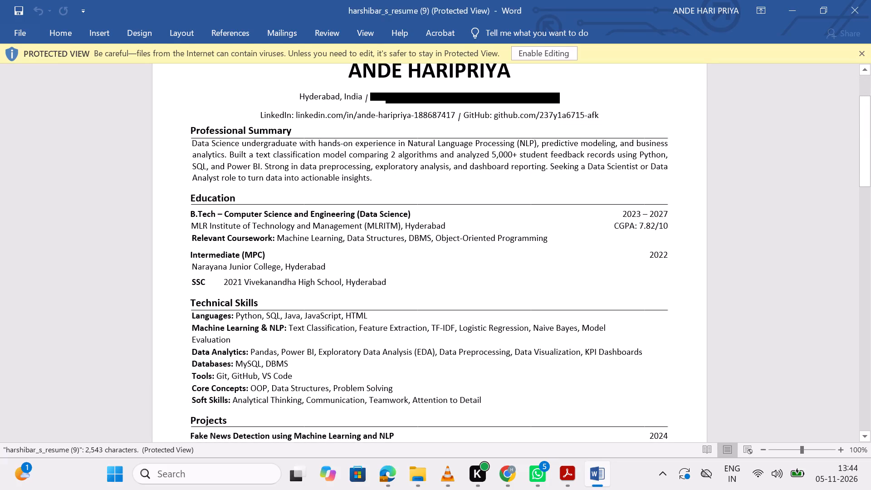
{"action": "scroll", "coordinate": [423, 318], "scroll_direction": "down", "scroll_amount": 3}
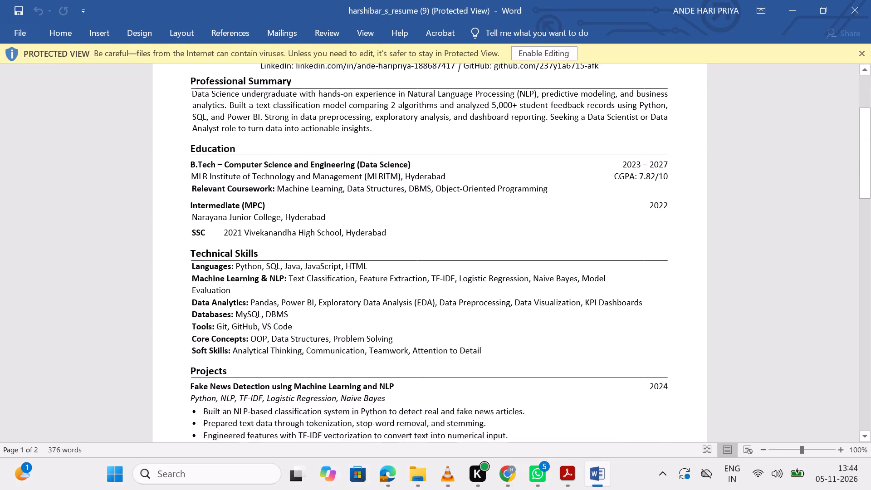
{"action": "scroll", "coordinate": [423, 318], "scroll_direction": "up", "scroll_amount": 1}
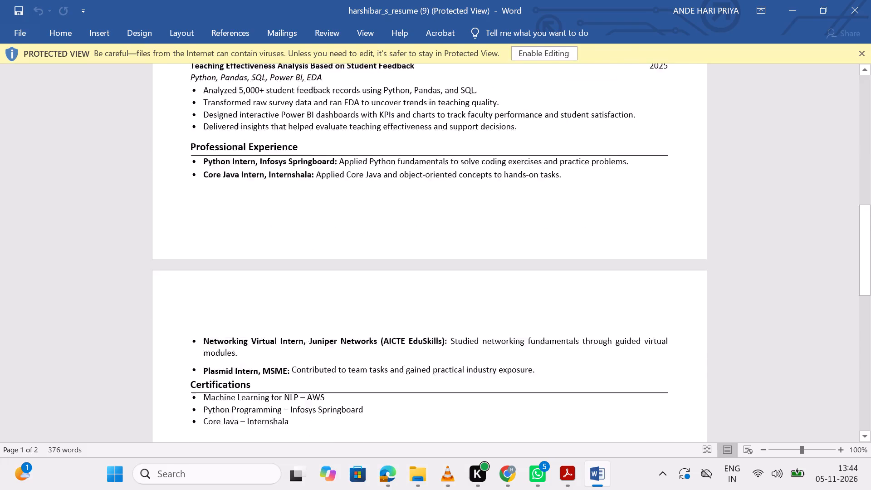
{"action": "scroll", "coordinate": [423, 318], "scroll_direction": "up", "scroll_amount": 1}
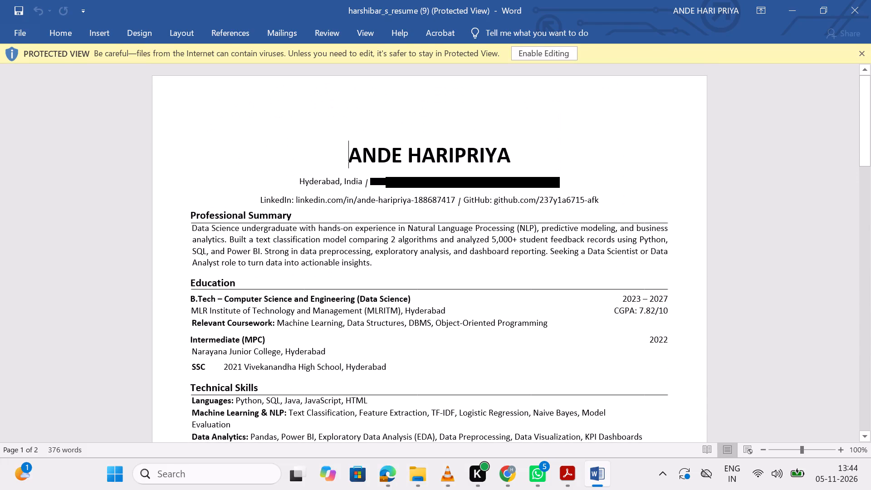
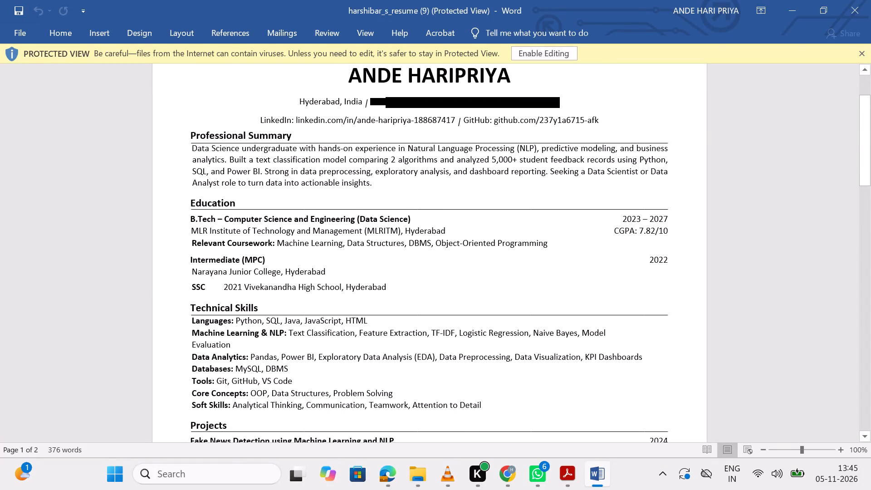
Examine the resume's sections and how they break across its two pages, from the Professional Summary through to the end.
{"action": "scroll", "coordinate": [341, 307], "scroll_direction": "down", "scroll_amount": 1}
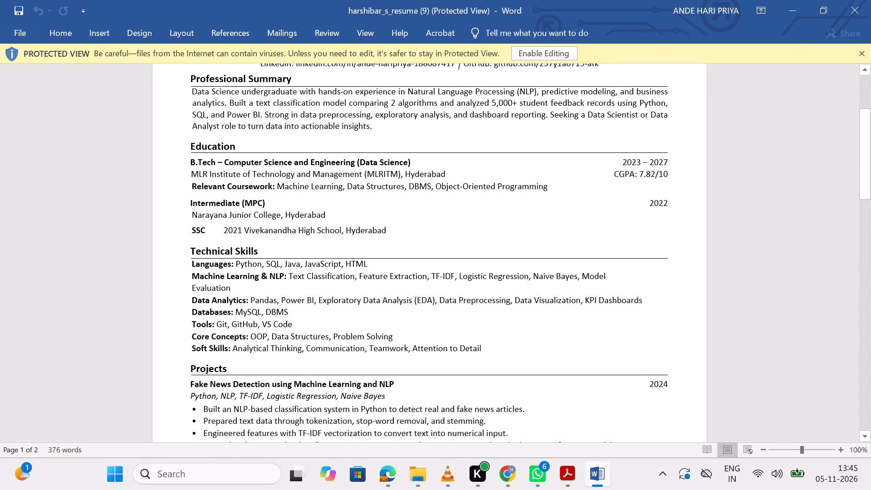
{"action": "scroll", "coordinate": [341, 307], "scroll_direction": "down", "scroll_amount": 4}
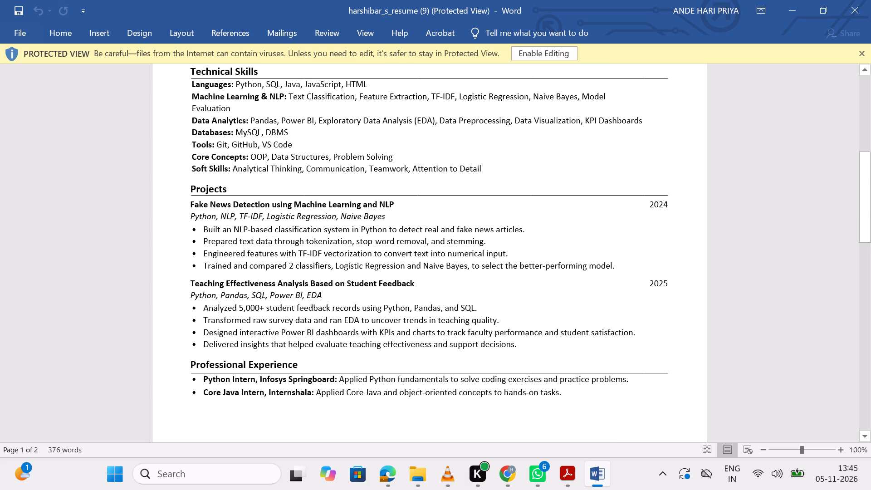
{"action": "scroll", "coordinate": [341, 307], "scroll_direction": "down", "scroll_amount": 8}
{"action": "scroll", "coordinate": [341, 307], "scroll_direction": "up", "scroll_amount": 9}
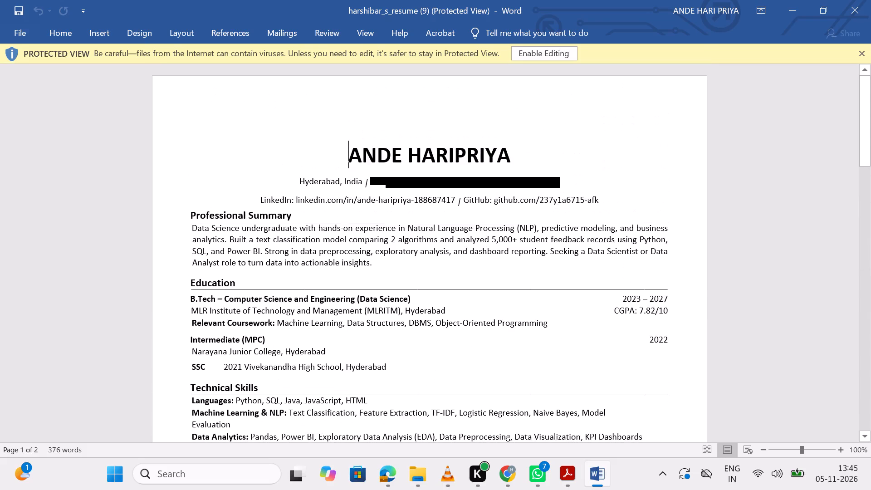
{"action": "scroll", "coordinate": [341, 307], "scroll_direction": "up", "scroll_amount": 4}
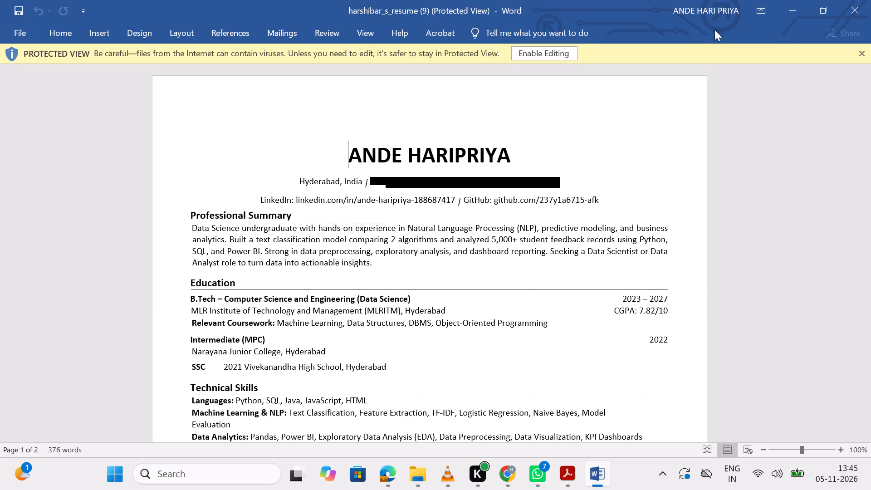
Enable editing for harshibar_s_resume (9), look over its Professional Experience and Certifications layout, and close the document.
{"action": "left_click", "coordinate": [559, 55]}
{"action": "scroll", "coordinate": [462, 303], "scroll_direction": "down", "scroll_amount": 5}
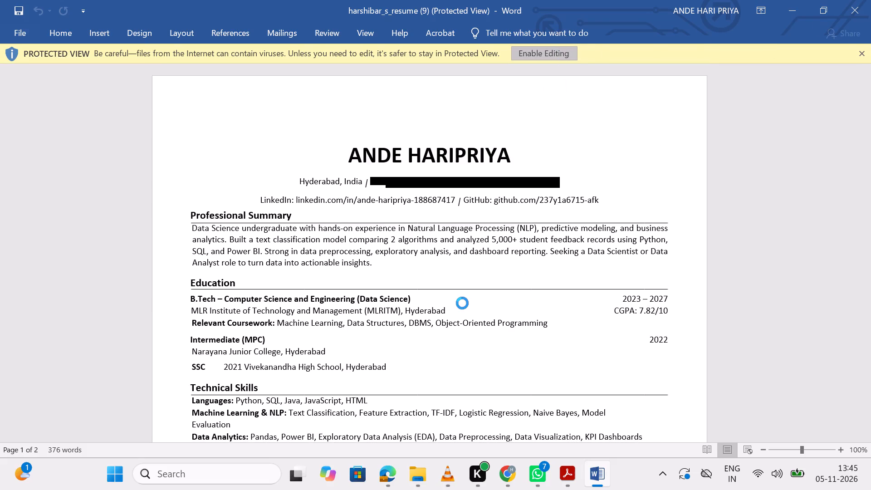
{"action": "scroll", "coordinate": [462, 303], "scroll_direction": "down", "scroll_amount": 20}
{"action": "scroll", "coordinate": [462, 303], "scroll_direction": "down", "scroll_amount": 16}
{"action": "scroll", "coordinate": [462, 303], "scroll_direction": "up", "scroll_amount": 1}
{"action": "scroll", "coordinate": [462, 303], "scroll_direction": "down", "scroll_amount": 4}
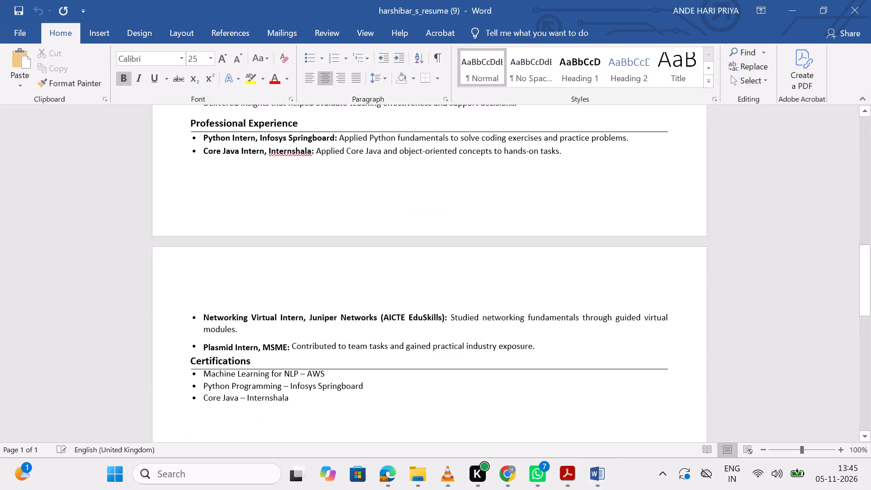
{"action": "scroll", "coordinate": [462, 303], "scroll_direction": "up", "scroll_amount": 4}
{"action": "left_click", "coordinate": [860, 4]}
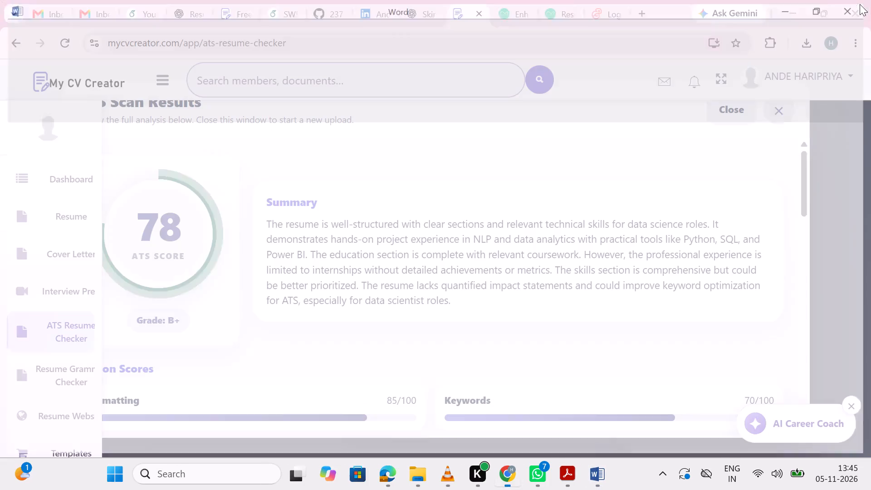
Review the ATS scan results in Chrome, including the suggested fixes and the keyword lists.
{"action": "scroll", "coordinate": [264, 249], "scroll_direction": "up", "scroll_amount": 5}
{"action": "scroll", "coordinate": [264, 249], "scroll_direction": "down", "scroll_amount": 3}
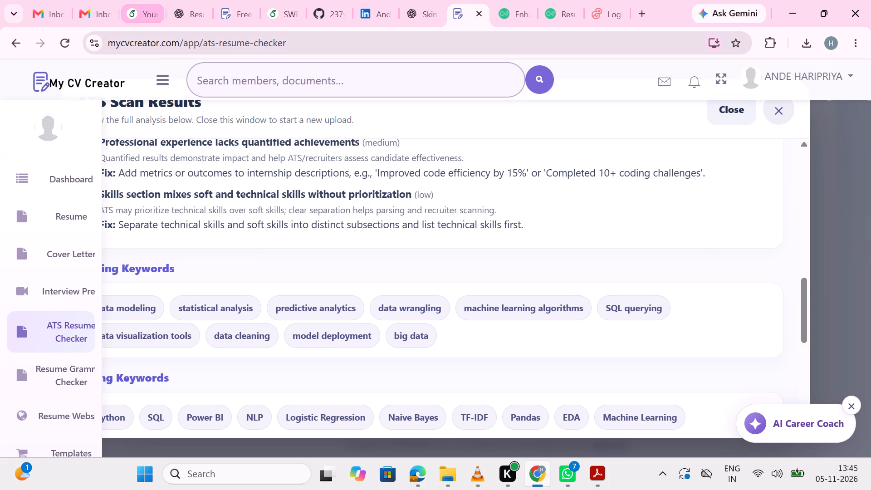
Switch to the SWE Resume Template project in Overleaf and examine the compiled resume from the Summary through the Certifications section.
{"action": "left_click", "coordinate": [266, 7]}
{"action": "scroll", "coordinate": [577, 279], "scroll_direction": "up", "scroll_amount": 5}
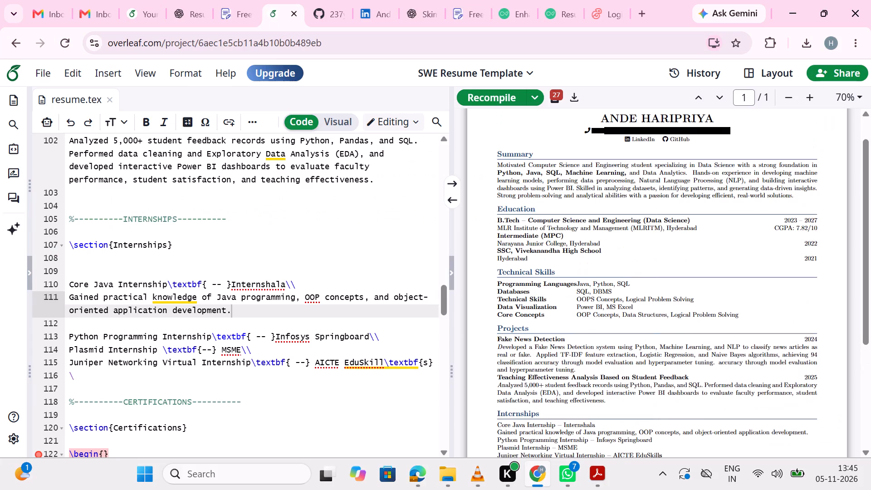
{"action": "scroll", "coordinate": [577, 279], "scroll_direction": "up", "scroll_amount": 1}
{"action": "scroll", "coordinate": [577, 279], "scroll_direction": "down", "scroll_amount": 1}
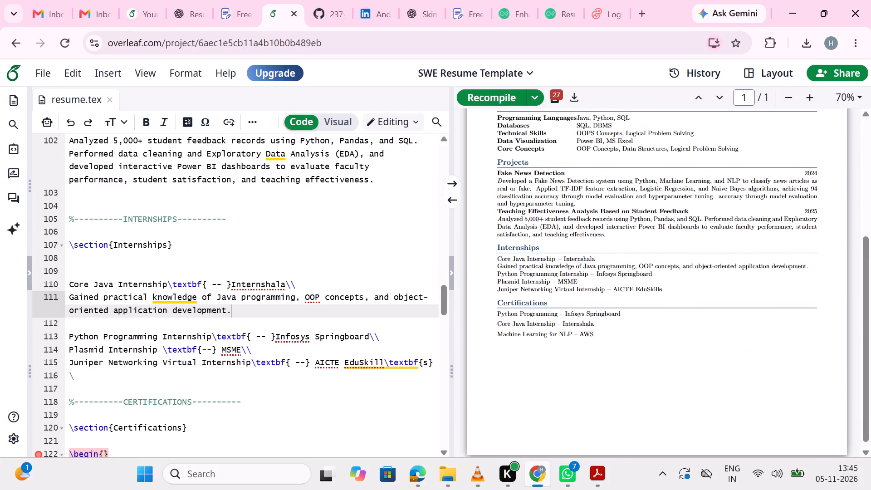
{"action": "scroll", "coordinate": [577, 279], "scroll_direction": "down", "scroll_amount": 2}
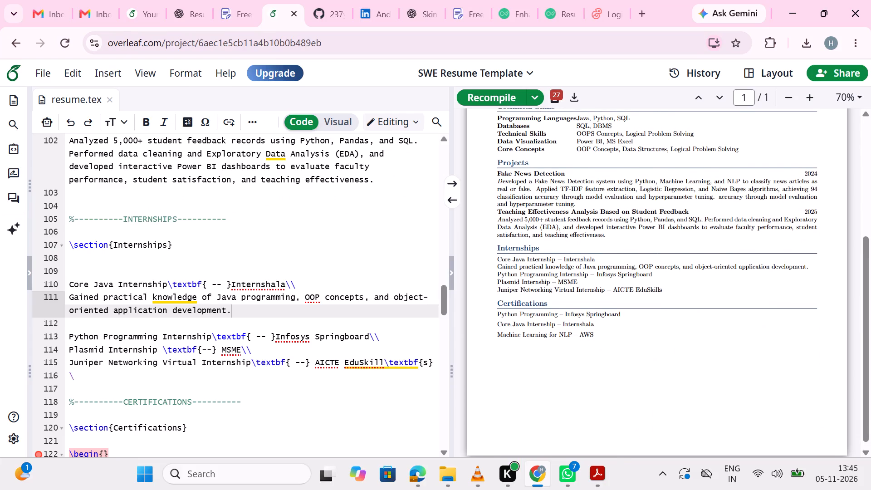
{"action": "scroll", "coordinate": [577, 279], "scroll_direction": "down", "scroll_amount": 3}
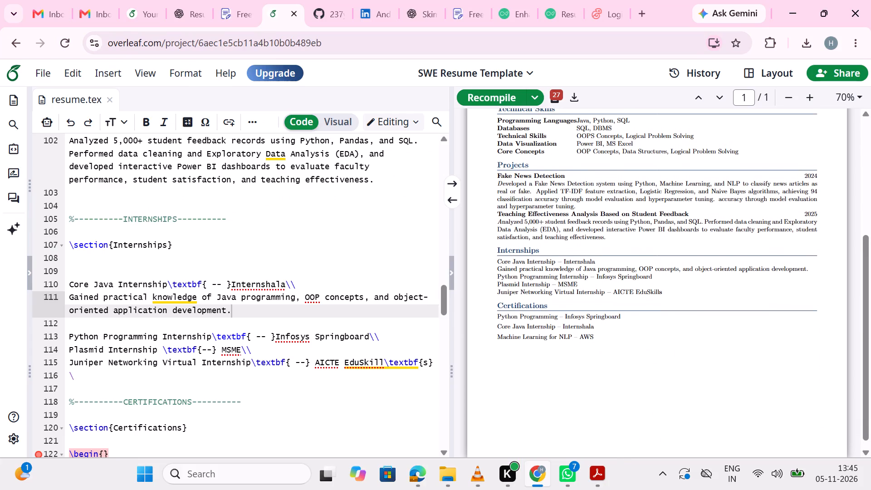
{"action": "left_click", "coordinate": [507, 98]}
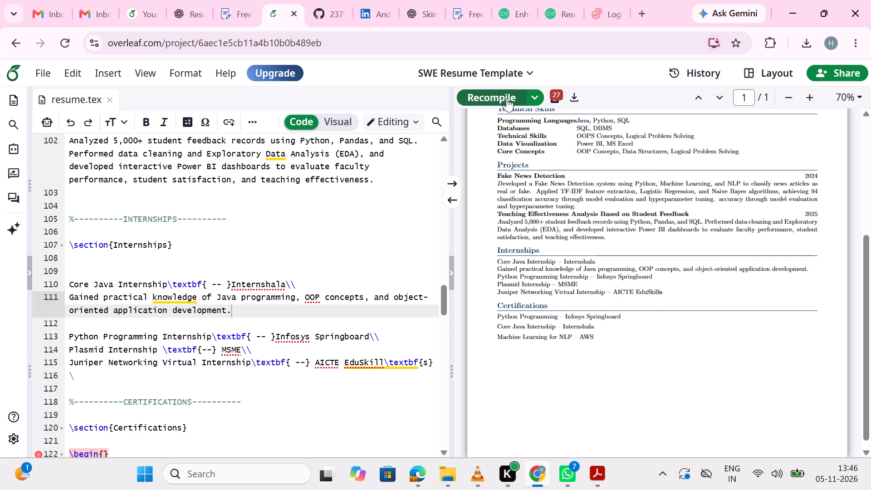
{"action": "scroll", "coordinate": [520, 321], "scroll_direction": "up", "scroll_amount": 1}
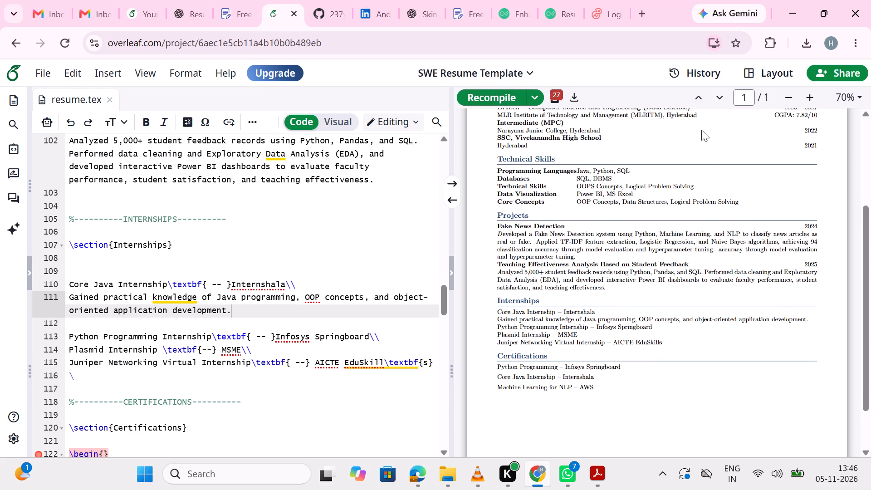